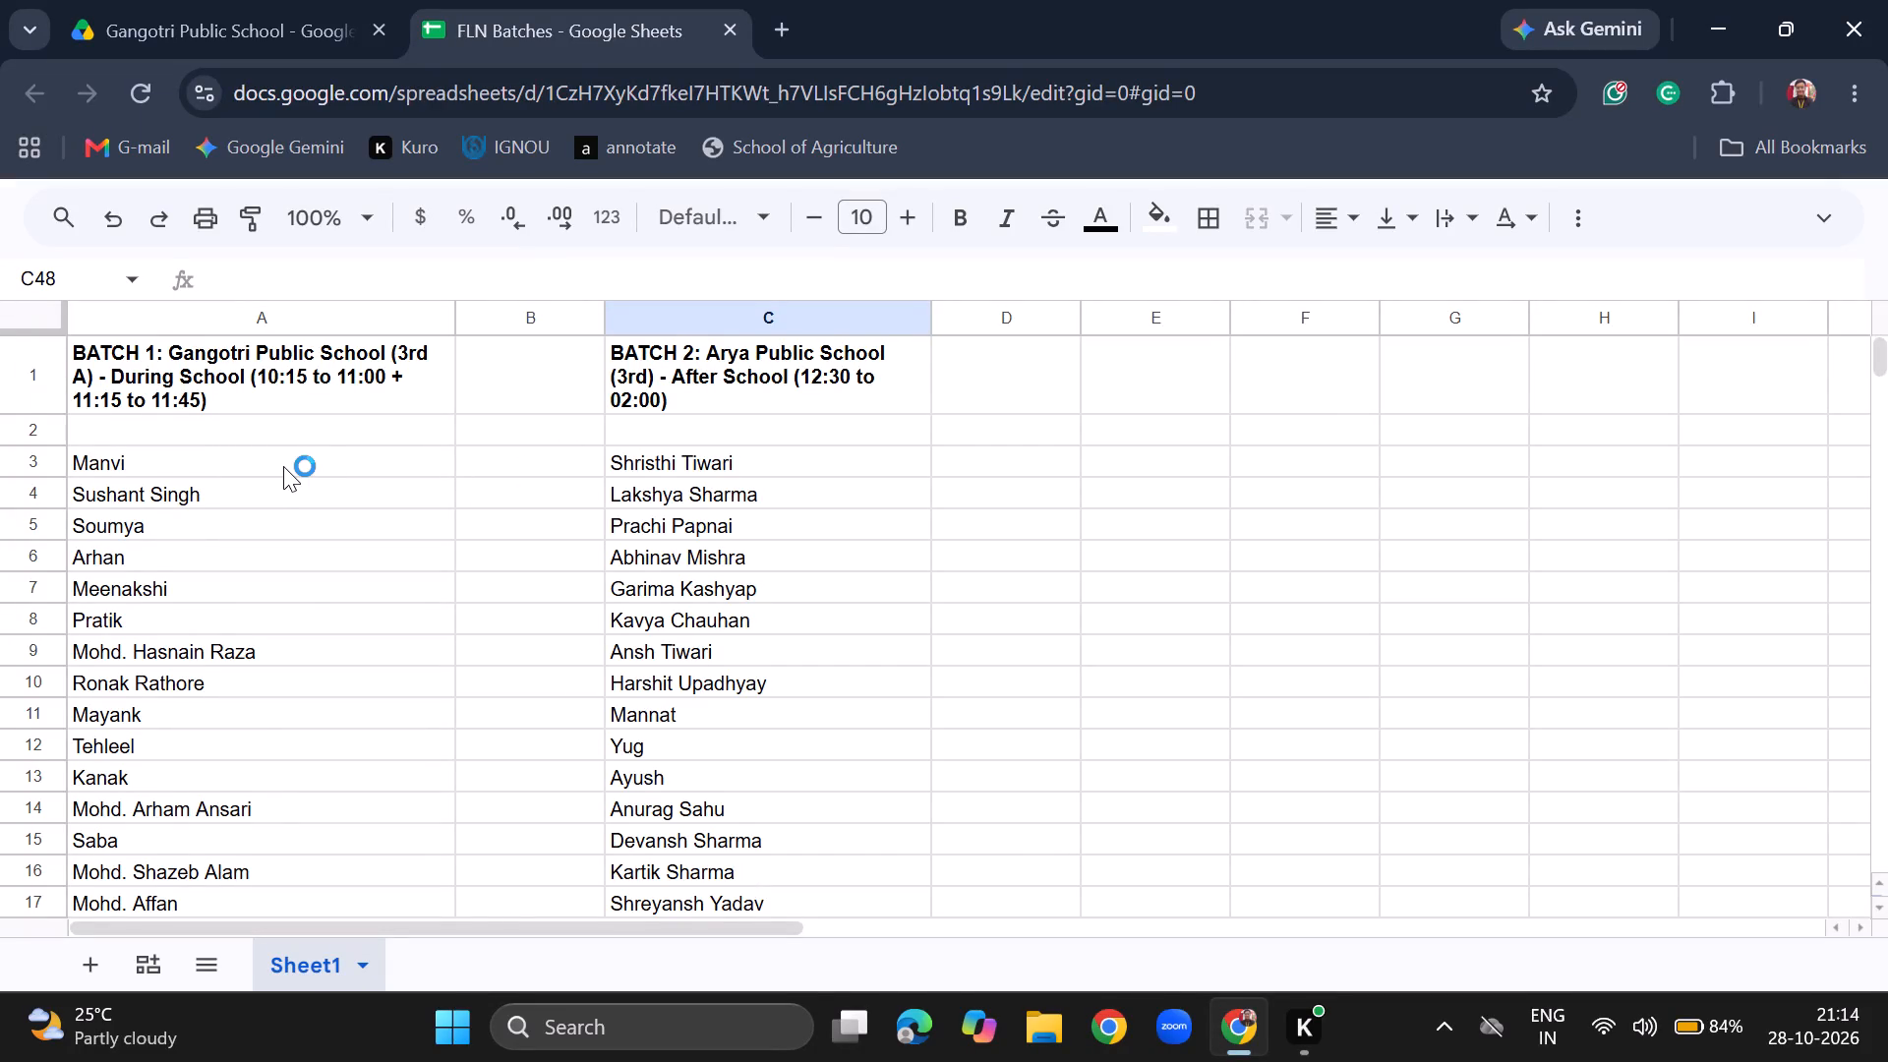
Create a new blank Google Sheets spreadsheet in the shared Gangotri Public School folder in Drive.
click(265, 2)
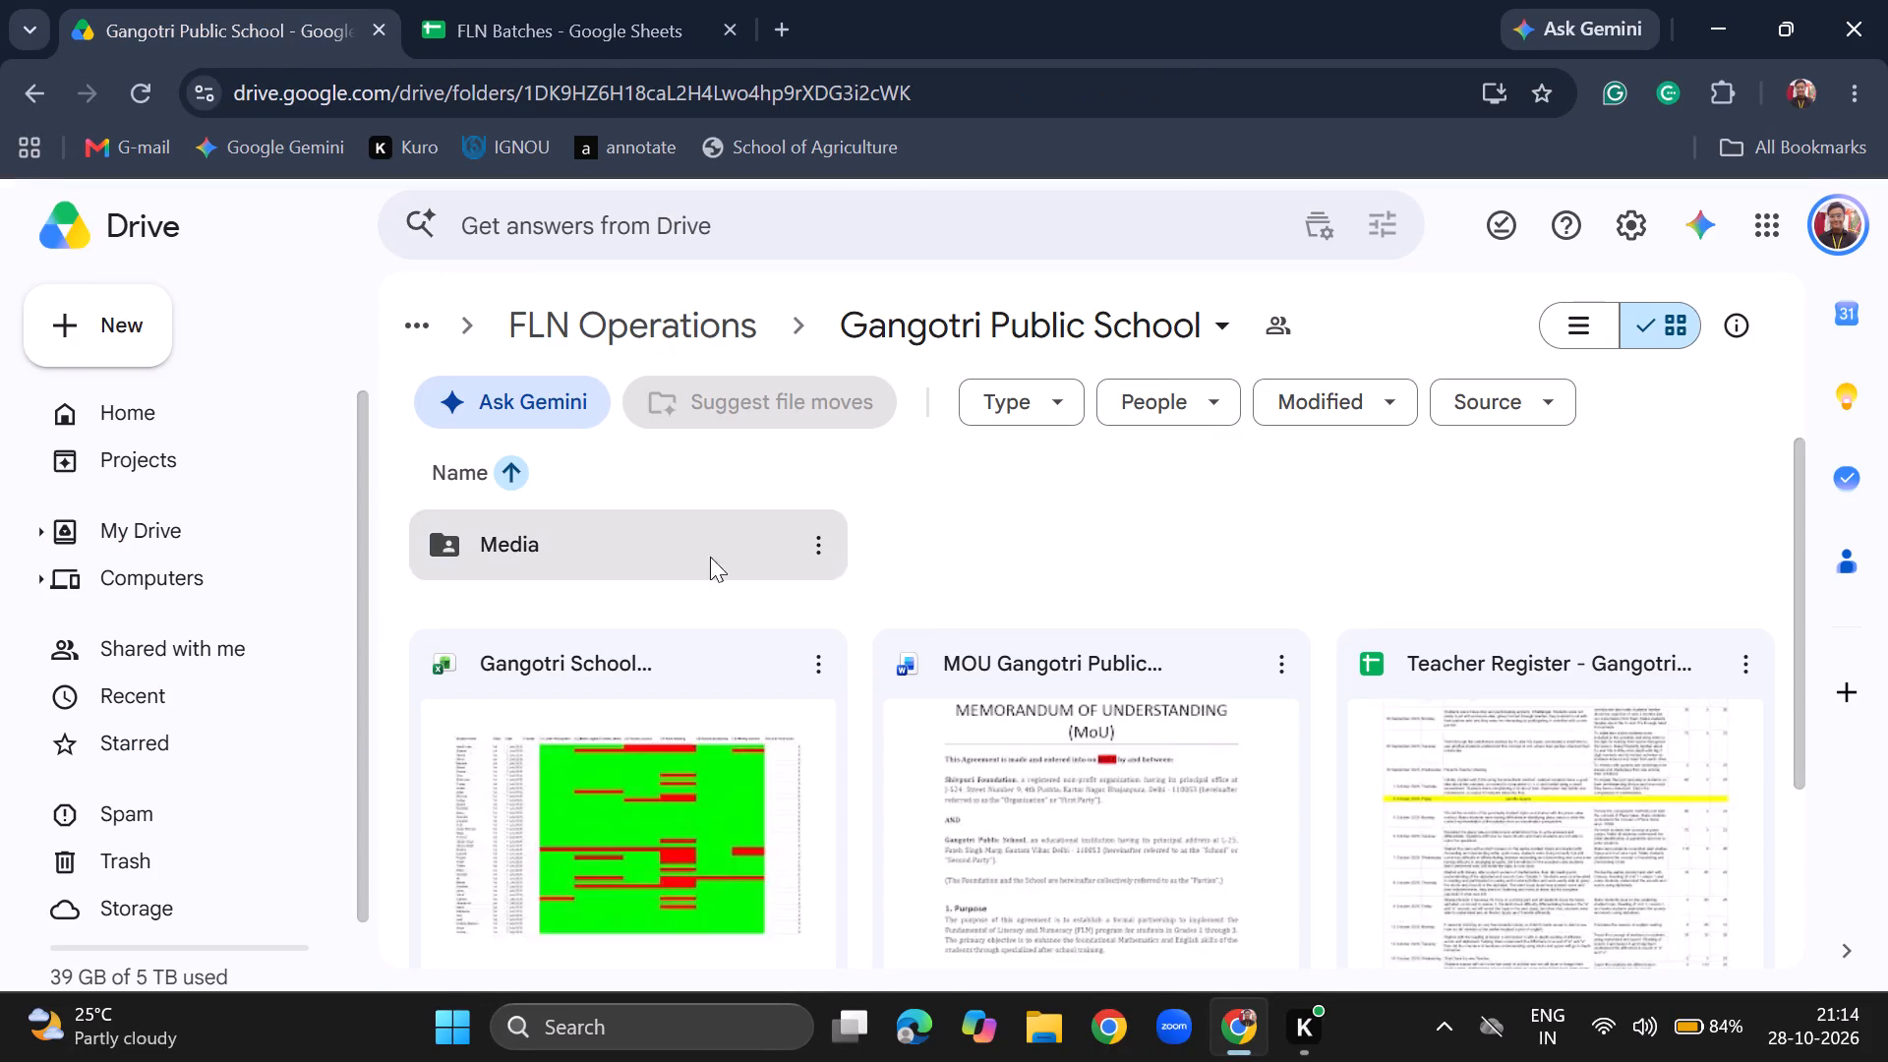
scroll(1153, 587, up, 1)
click(160, 330)
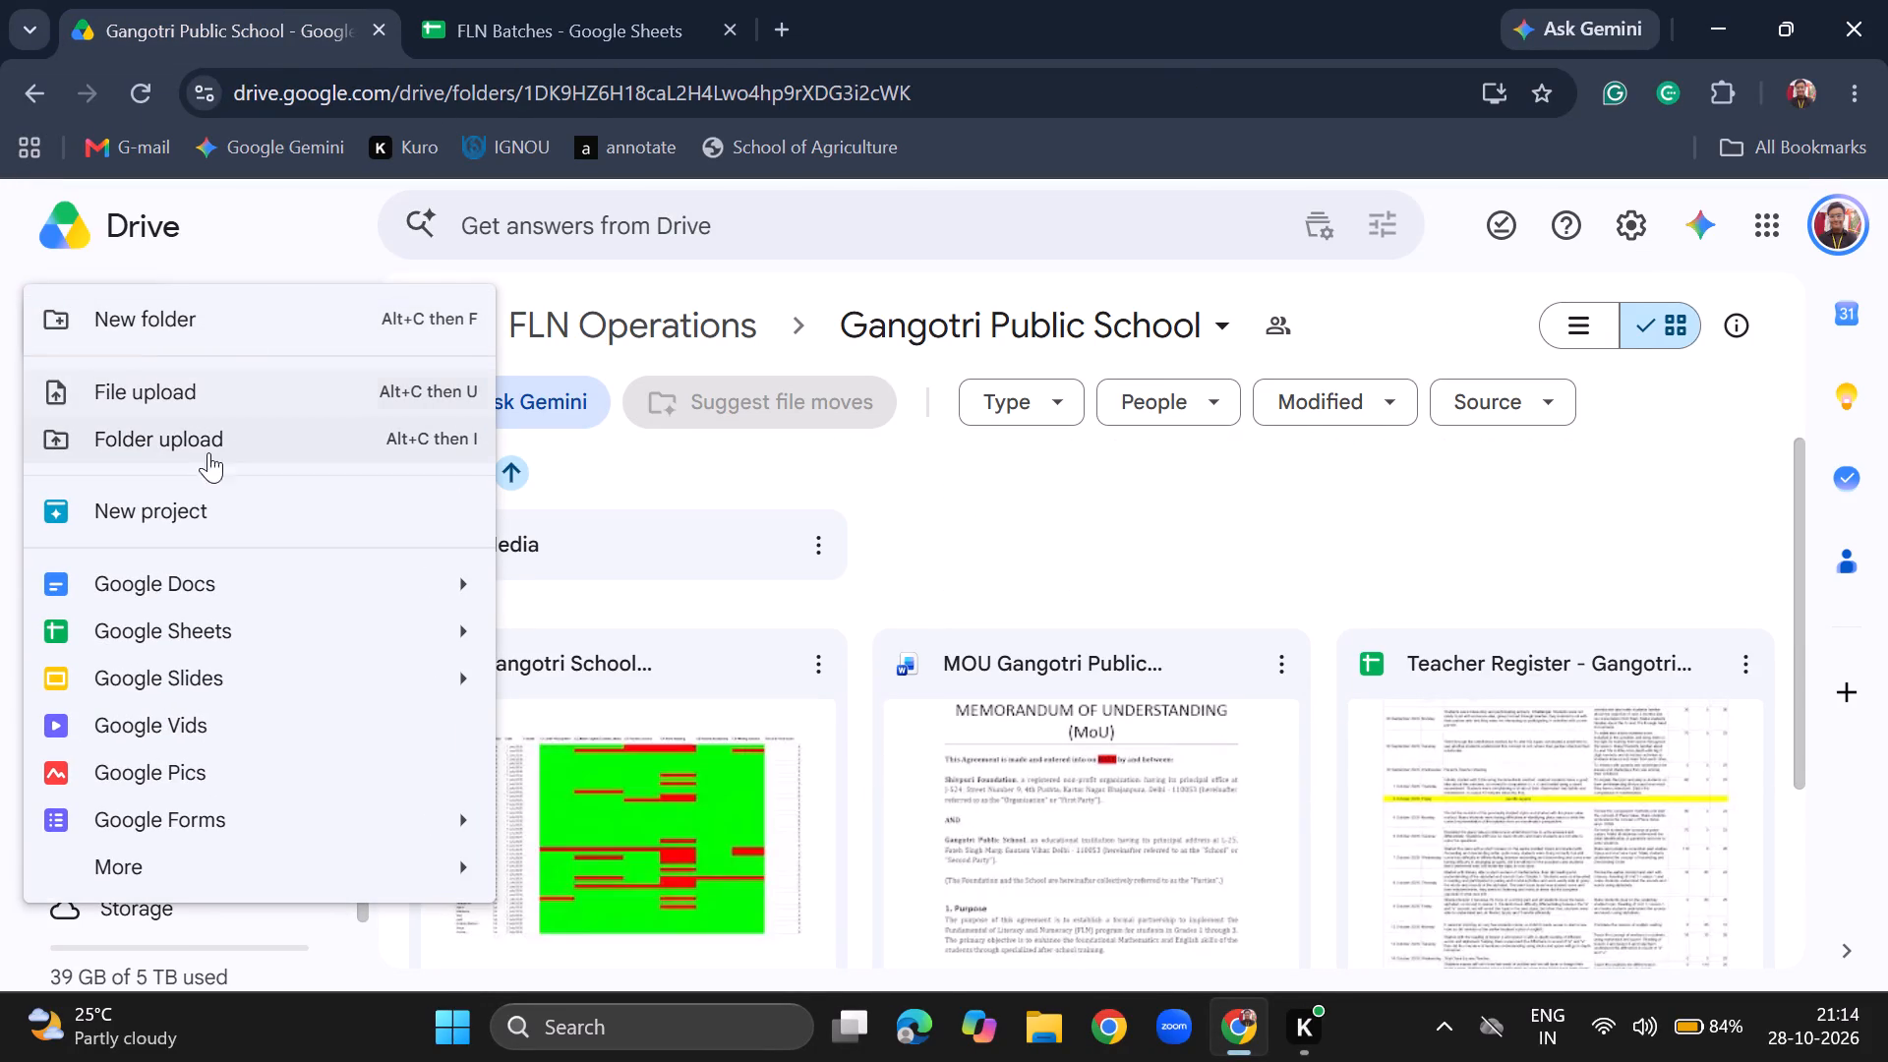
click(210, 625)
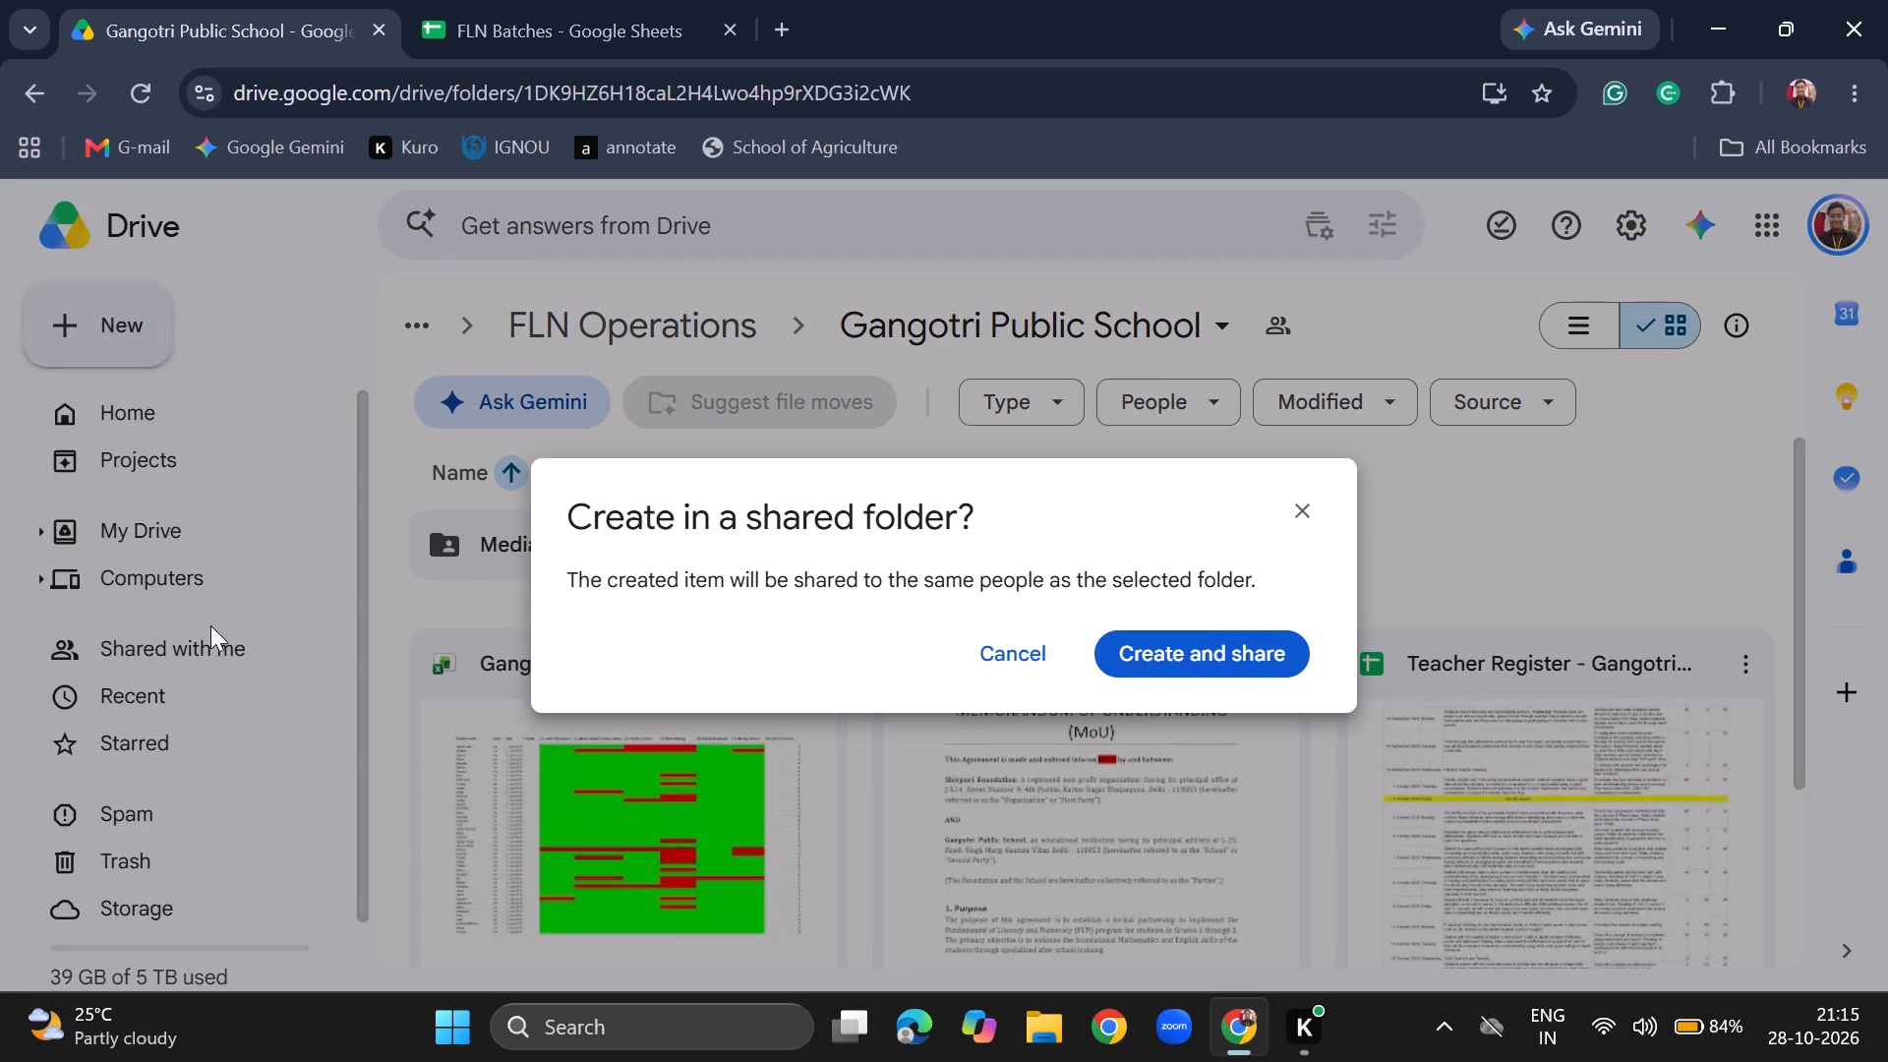
click(1258, 650)
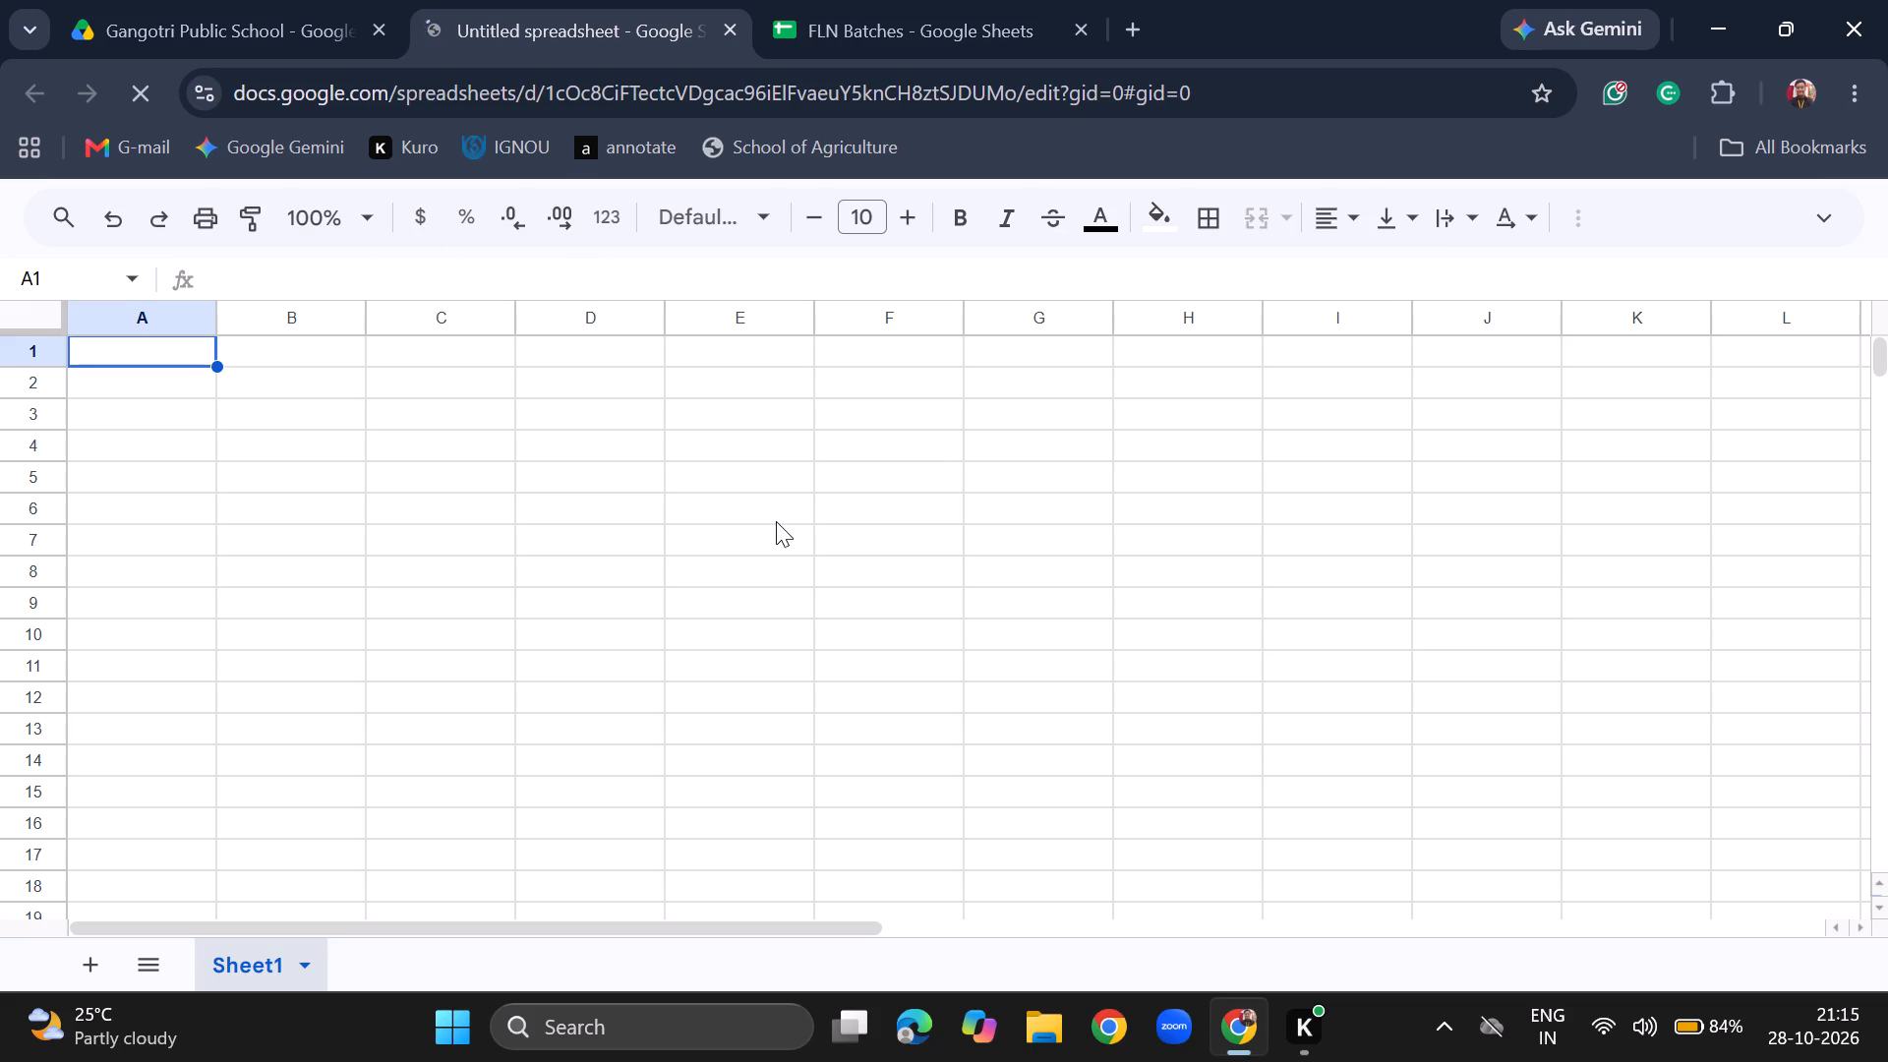
Rename the new untitled spreadsheet as "Class Test and Regular Assessment Score".
click(1826, 225)
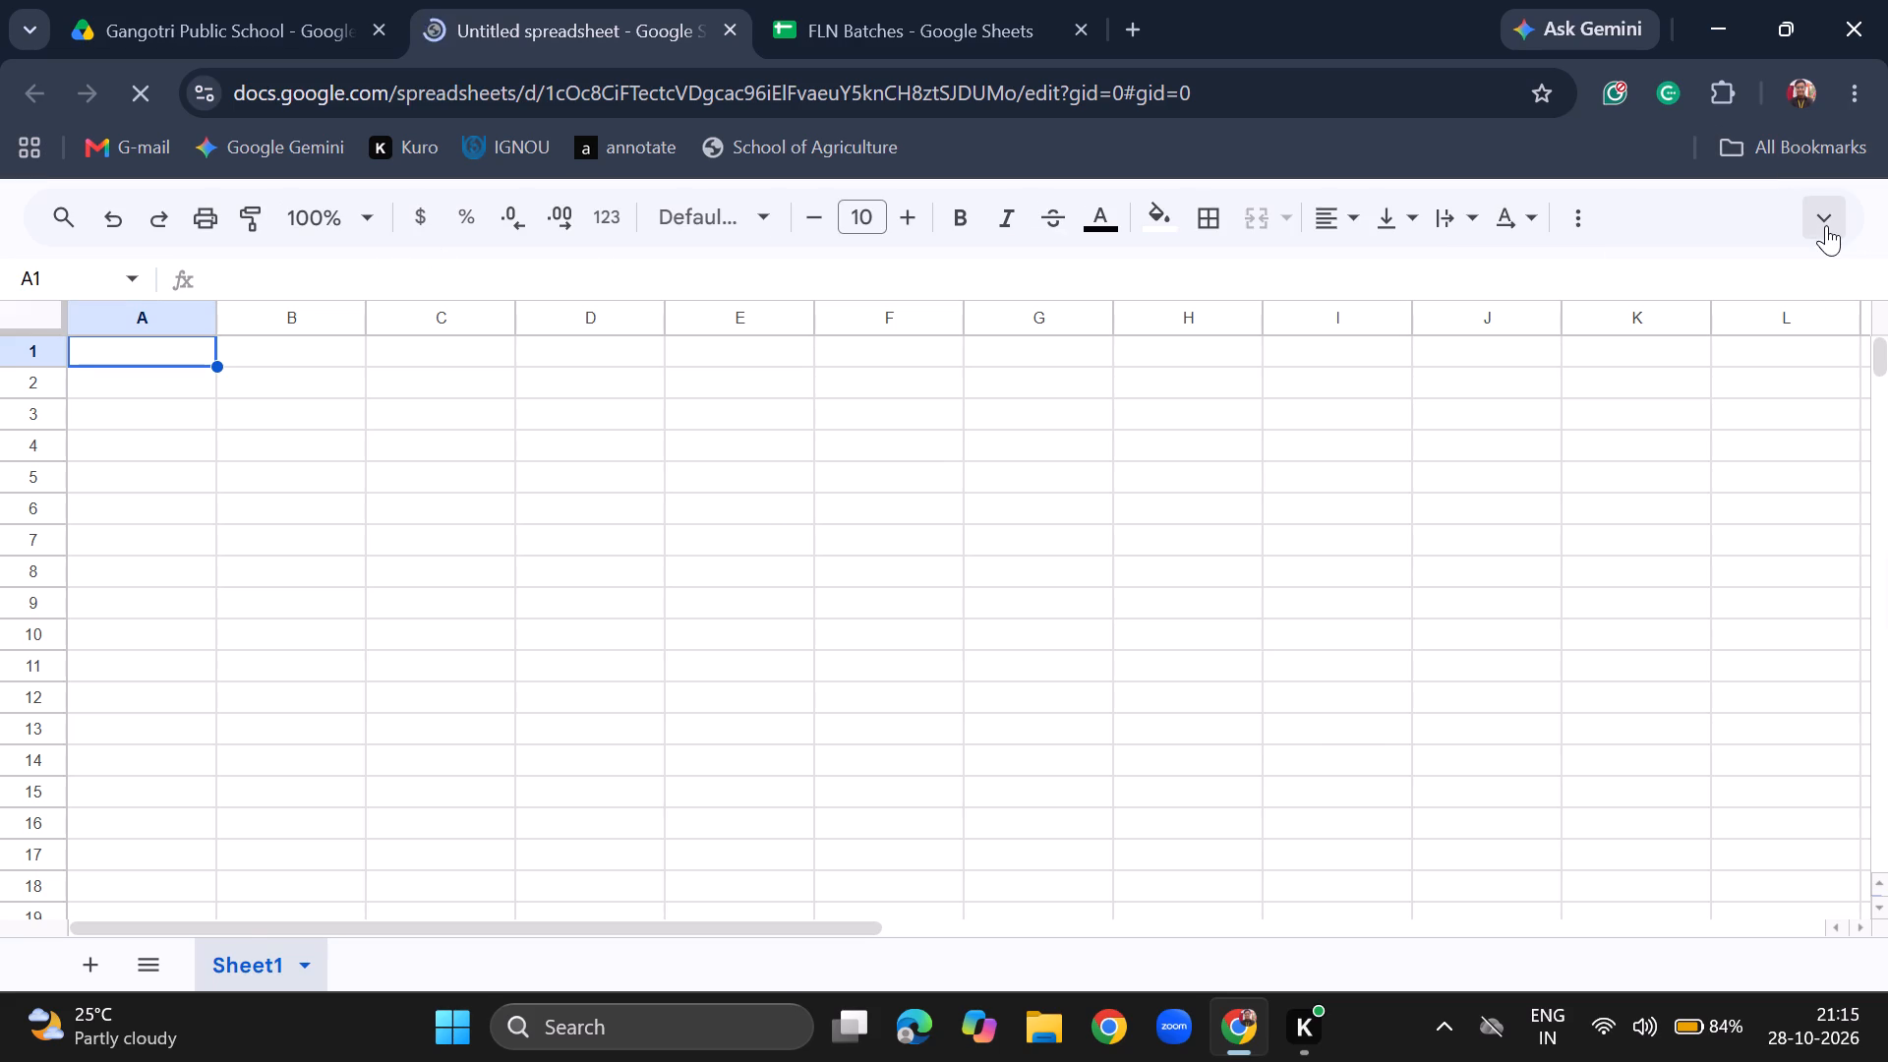
click(1824, 226)
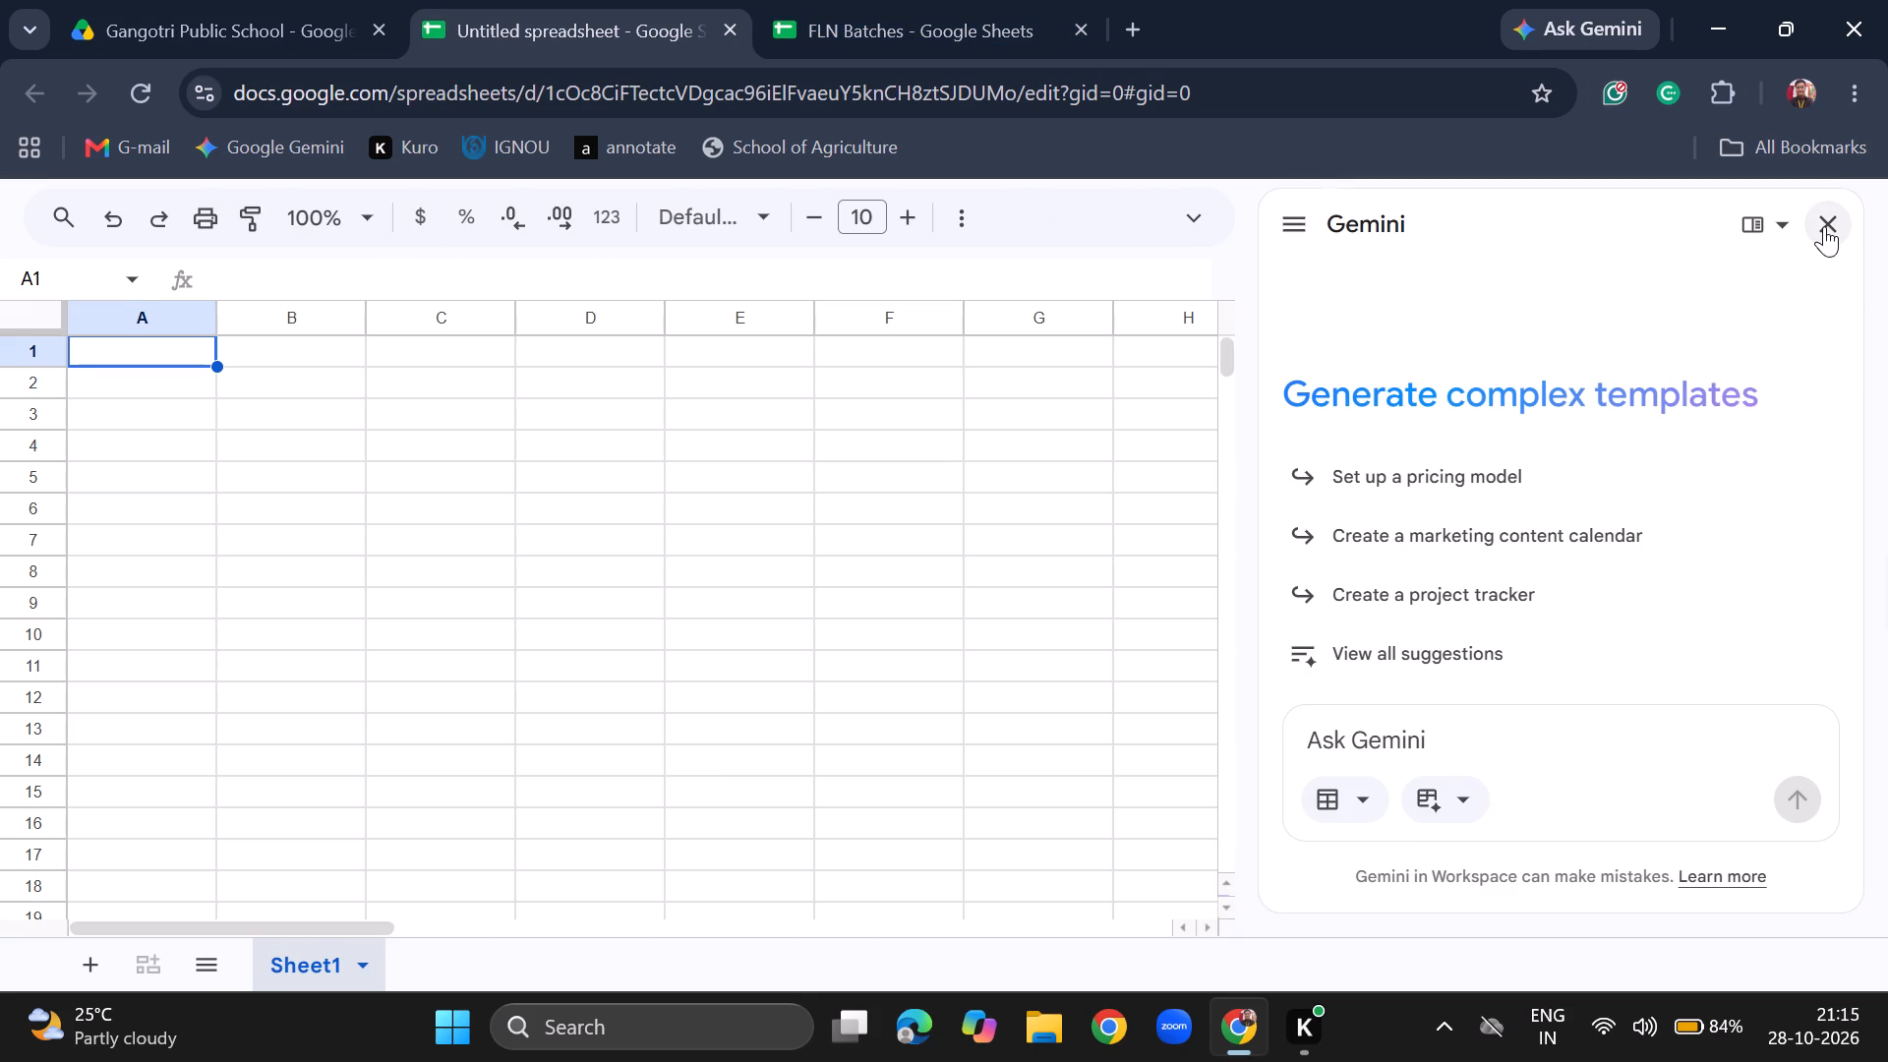
click(1824, 226)
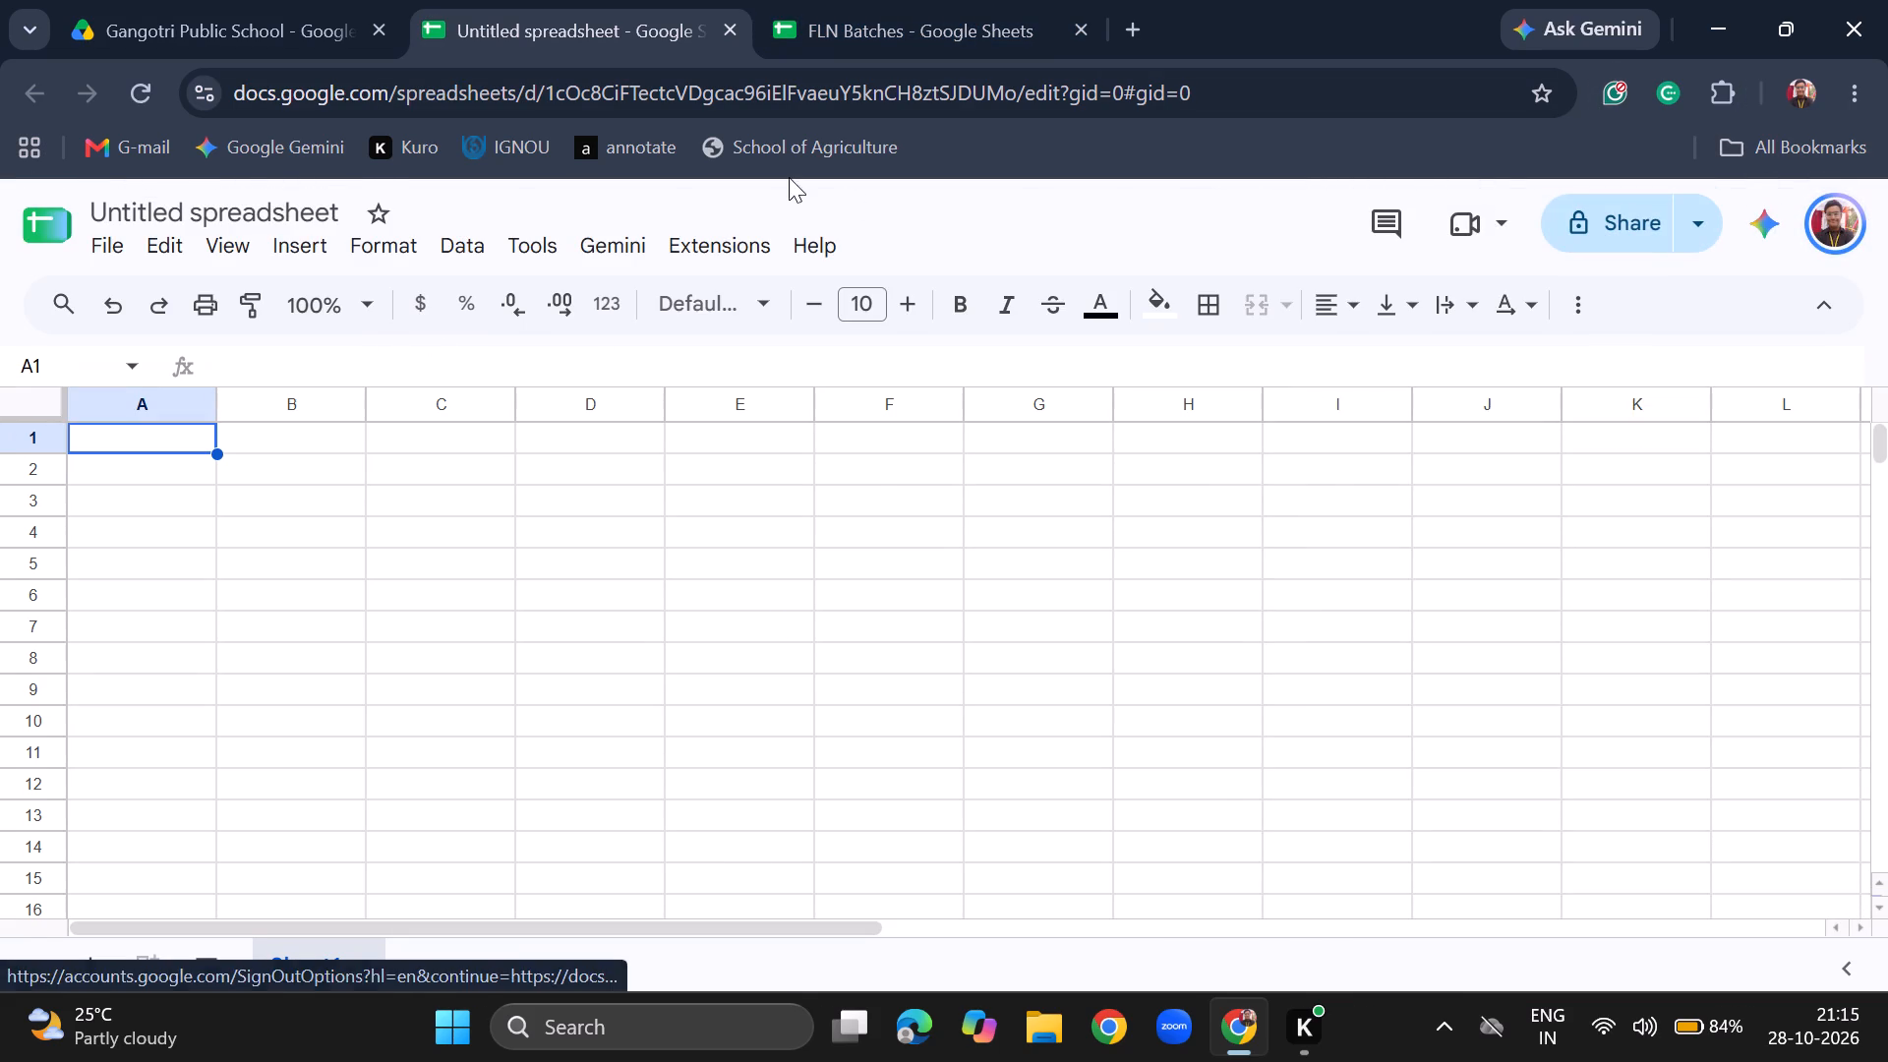
click(337, 205)
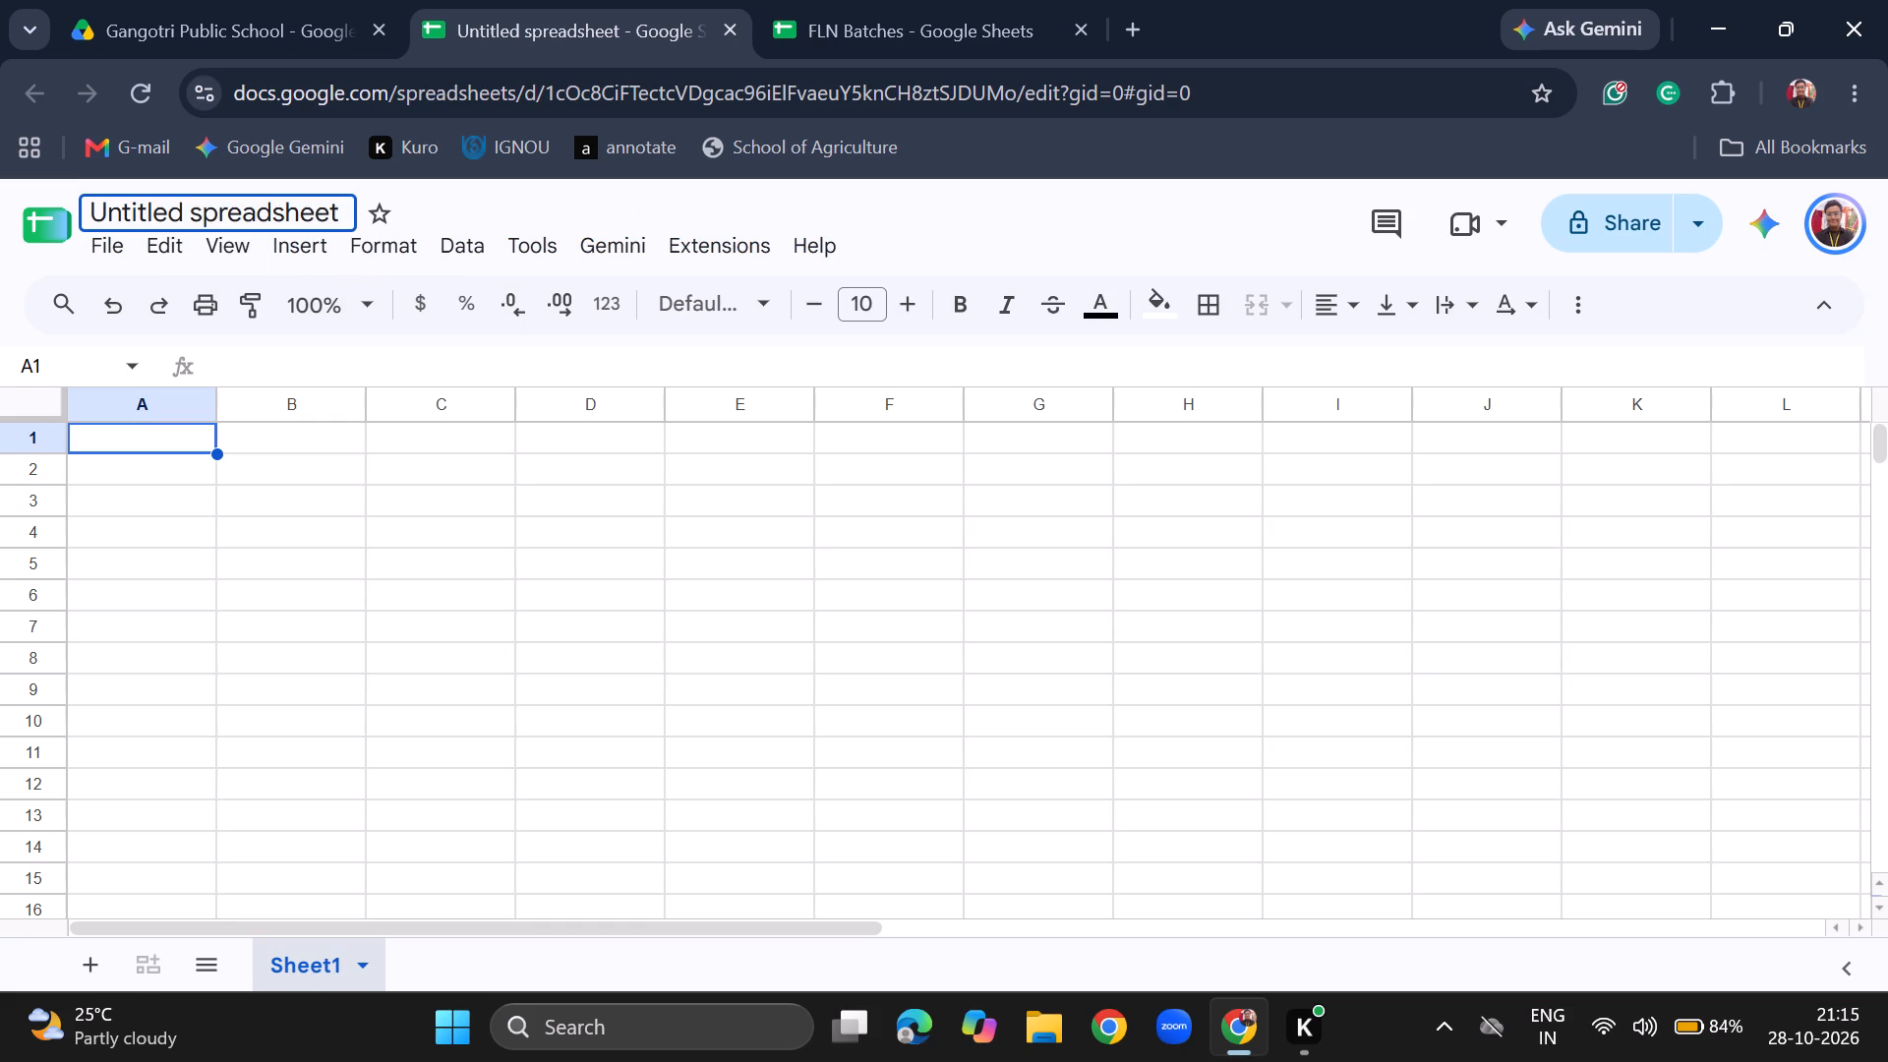
key(BackSpace)
key(BackSpace)
key(BackSpace)
key(BackSpace)
key(BackSpace)
key(BackSpace)
key(BackSpace)
key(BackSpace)
key(BackSpace)
key(BackSpace)
key(BackSpace)
key(BackSpace)
key(BackSpace)
key(BackSpace)
key(BackSpace)
key(BackSpace)
key(BackSpace)
key(BackSpace)
key(BackSpace)
key(BackSpace)
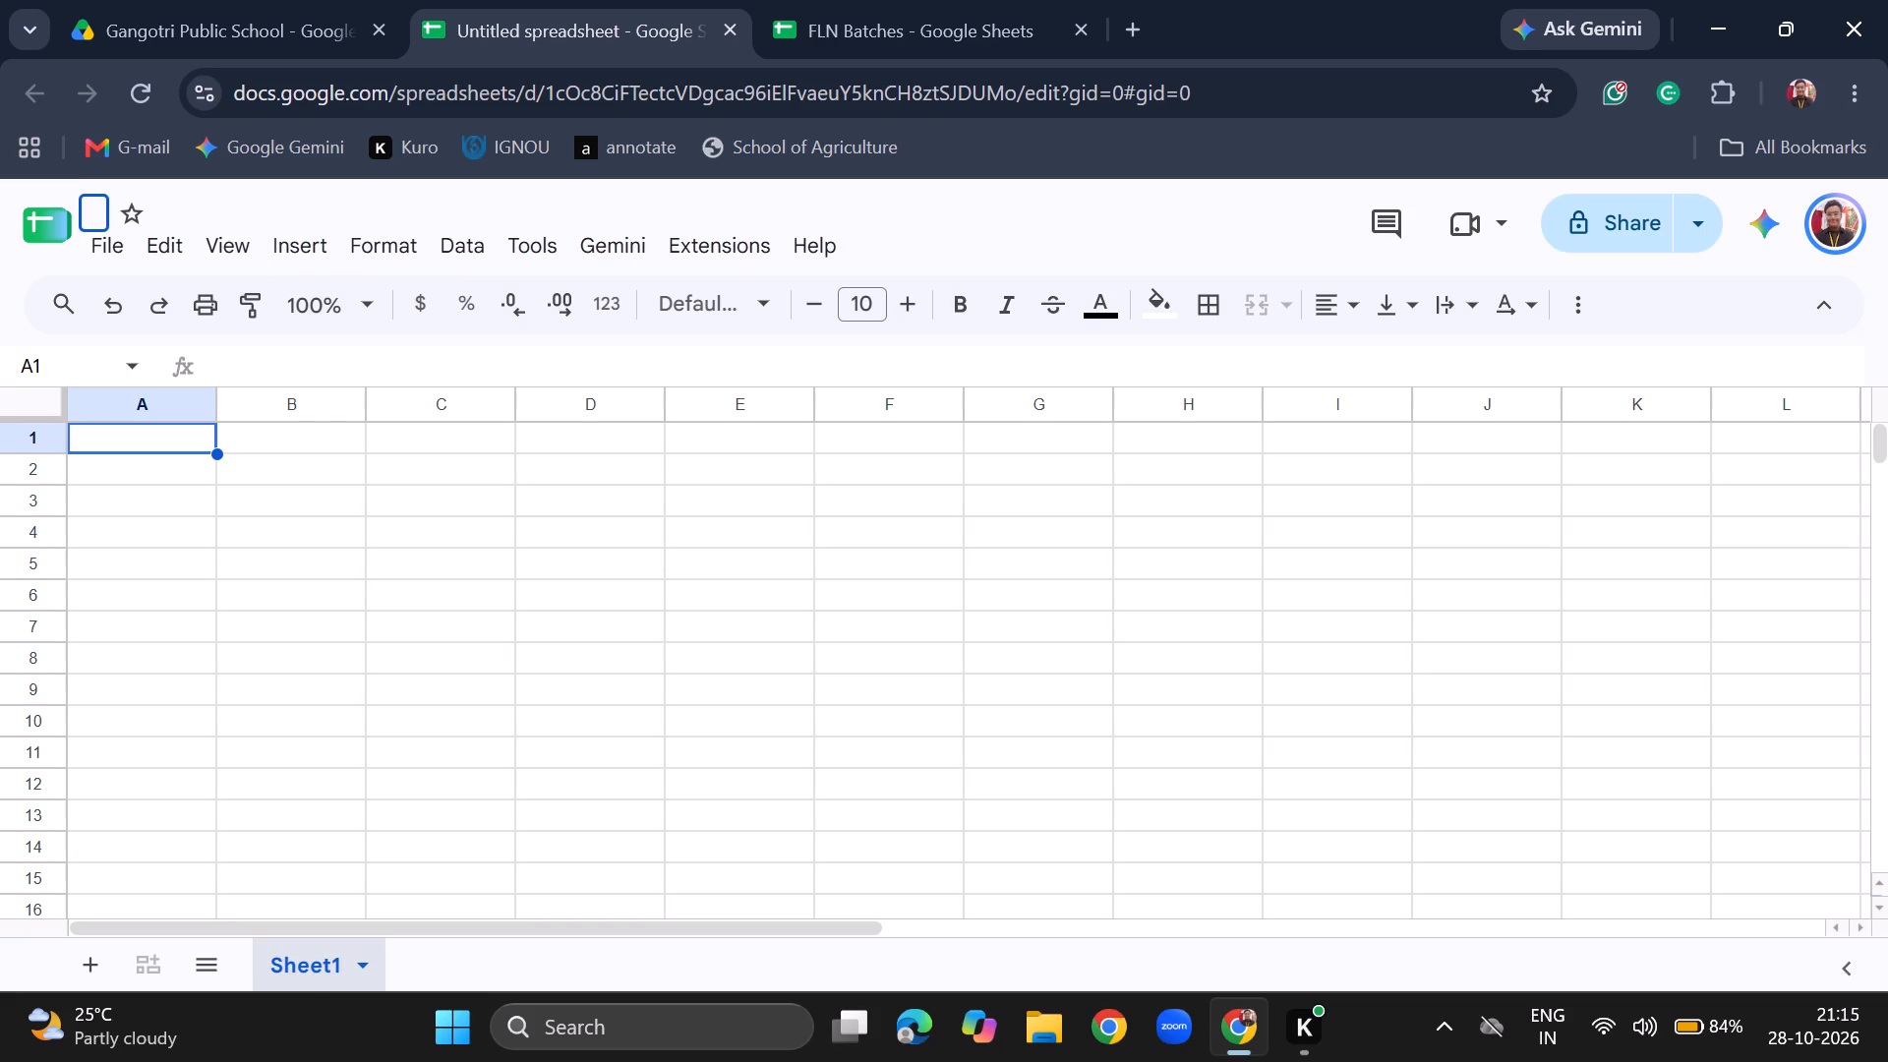
text(lass)
key(space)
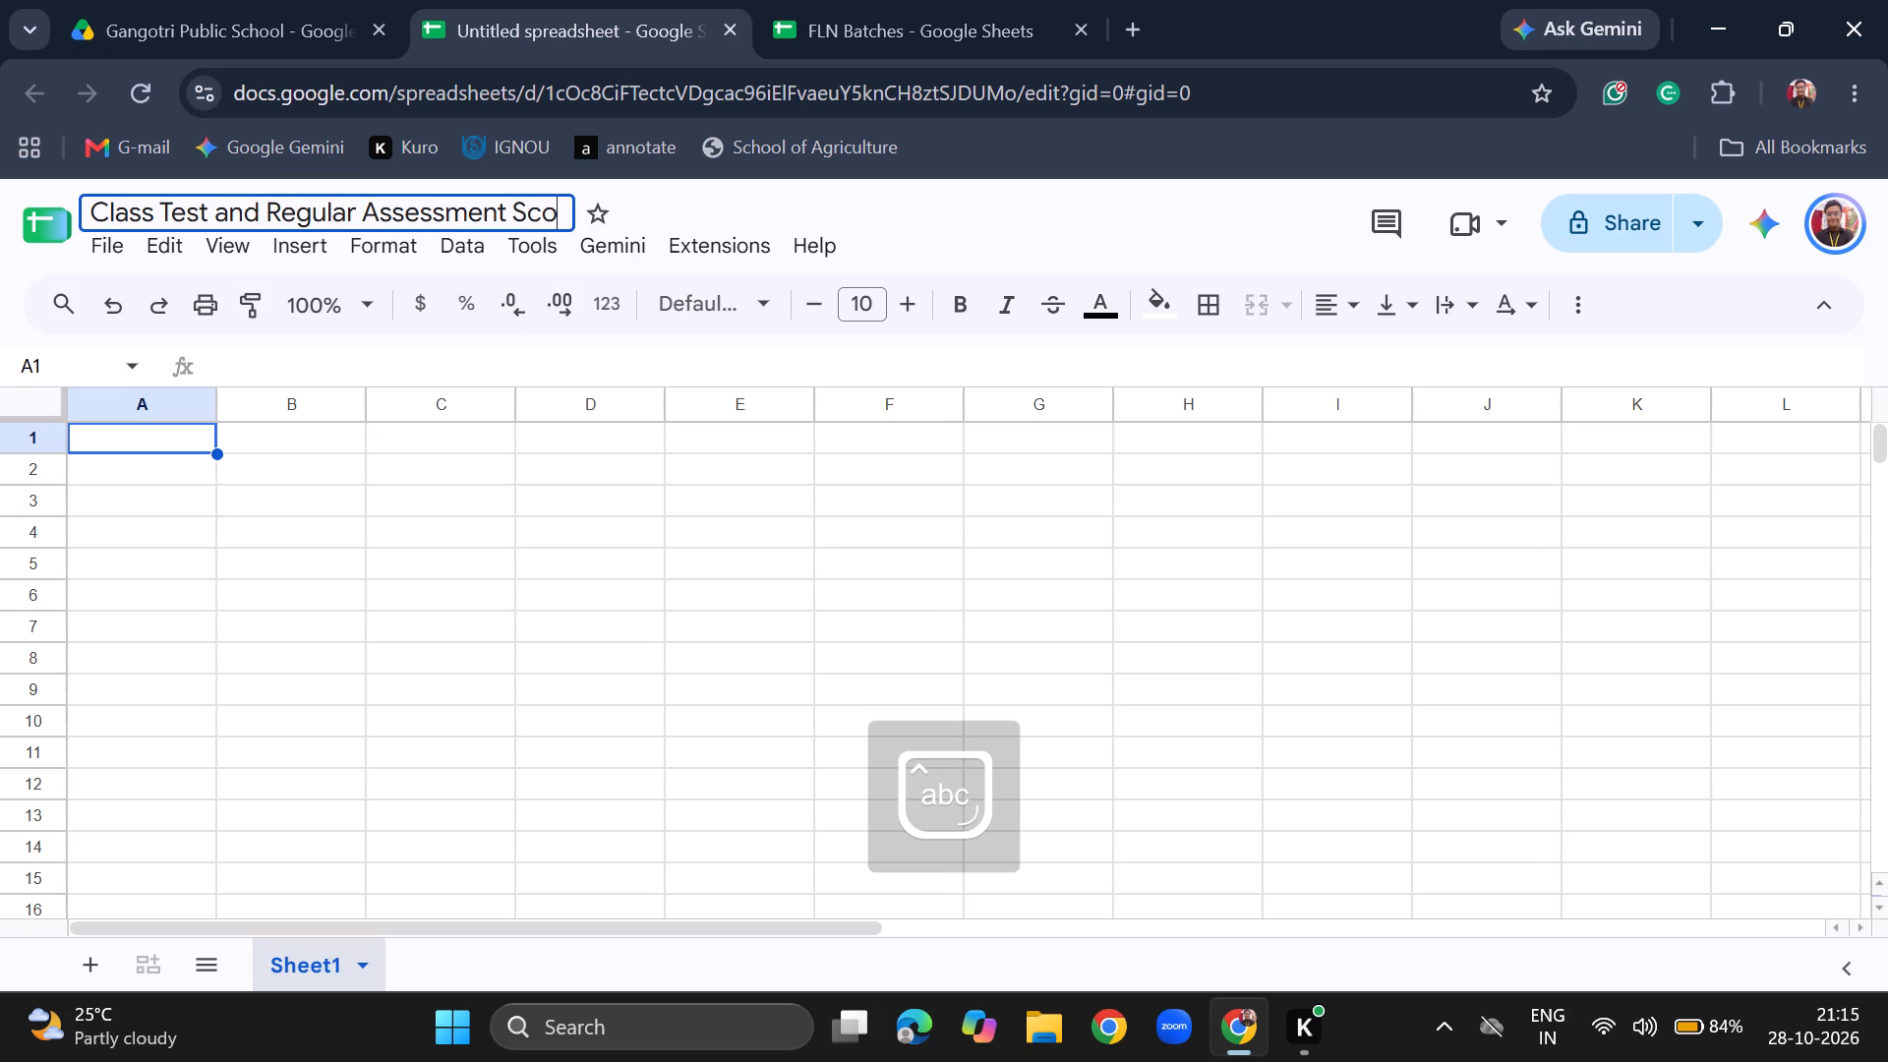
key(Return)
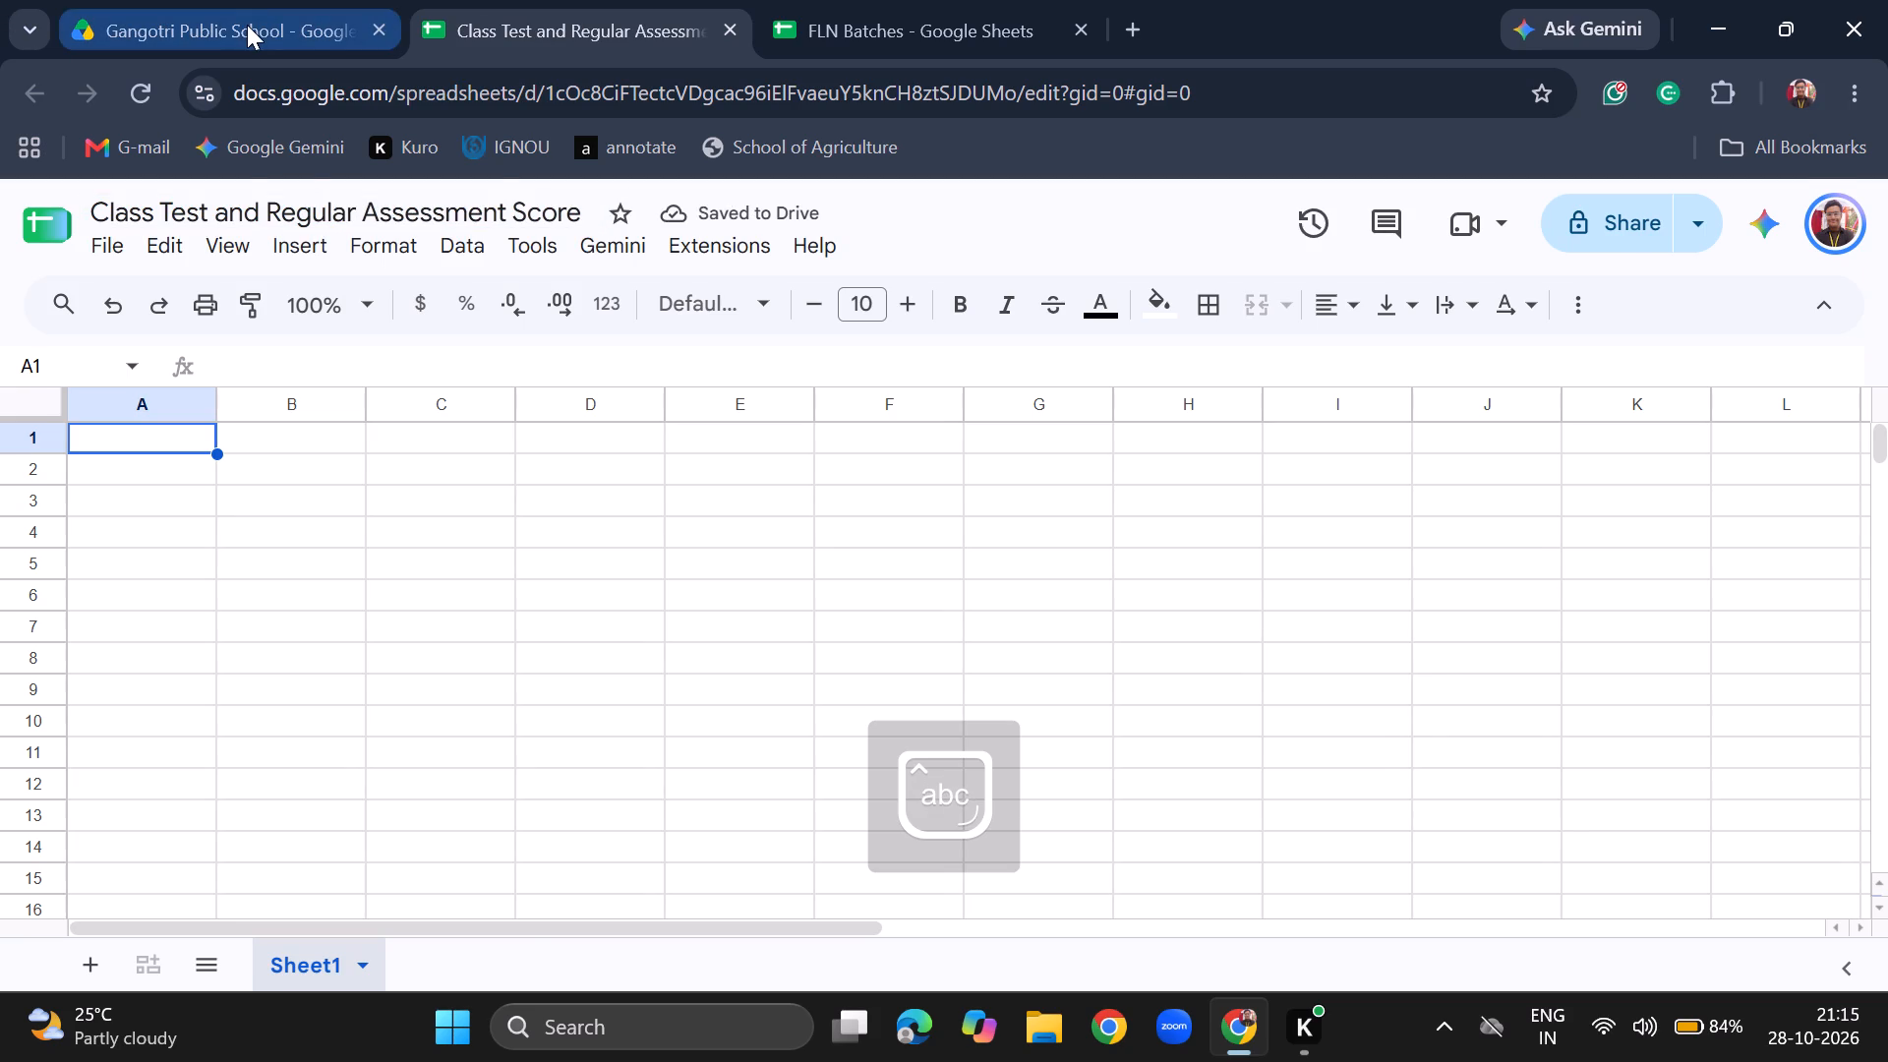
Create a new blank Google Sheets spreadsheet in the shared Arya Public School (Kartar Nagar) folder in Drive.
click(247, 25)
click(33, 85)
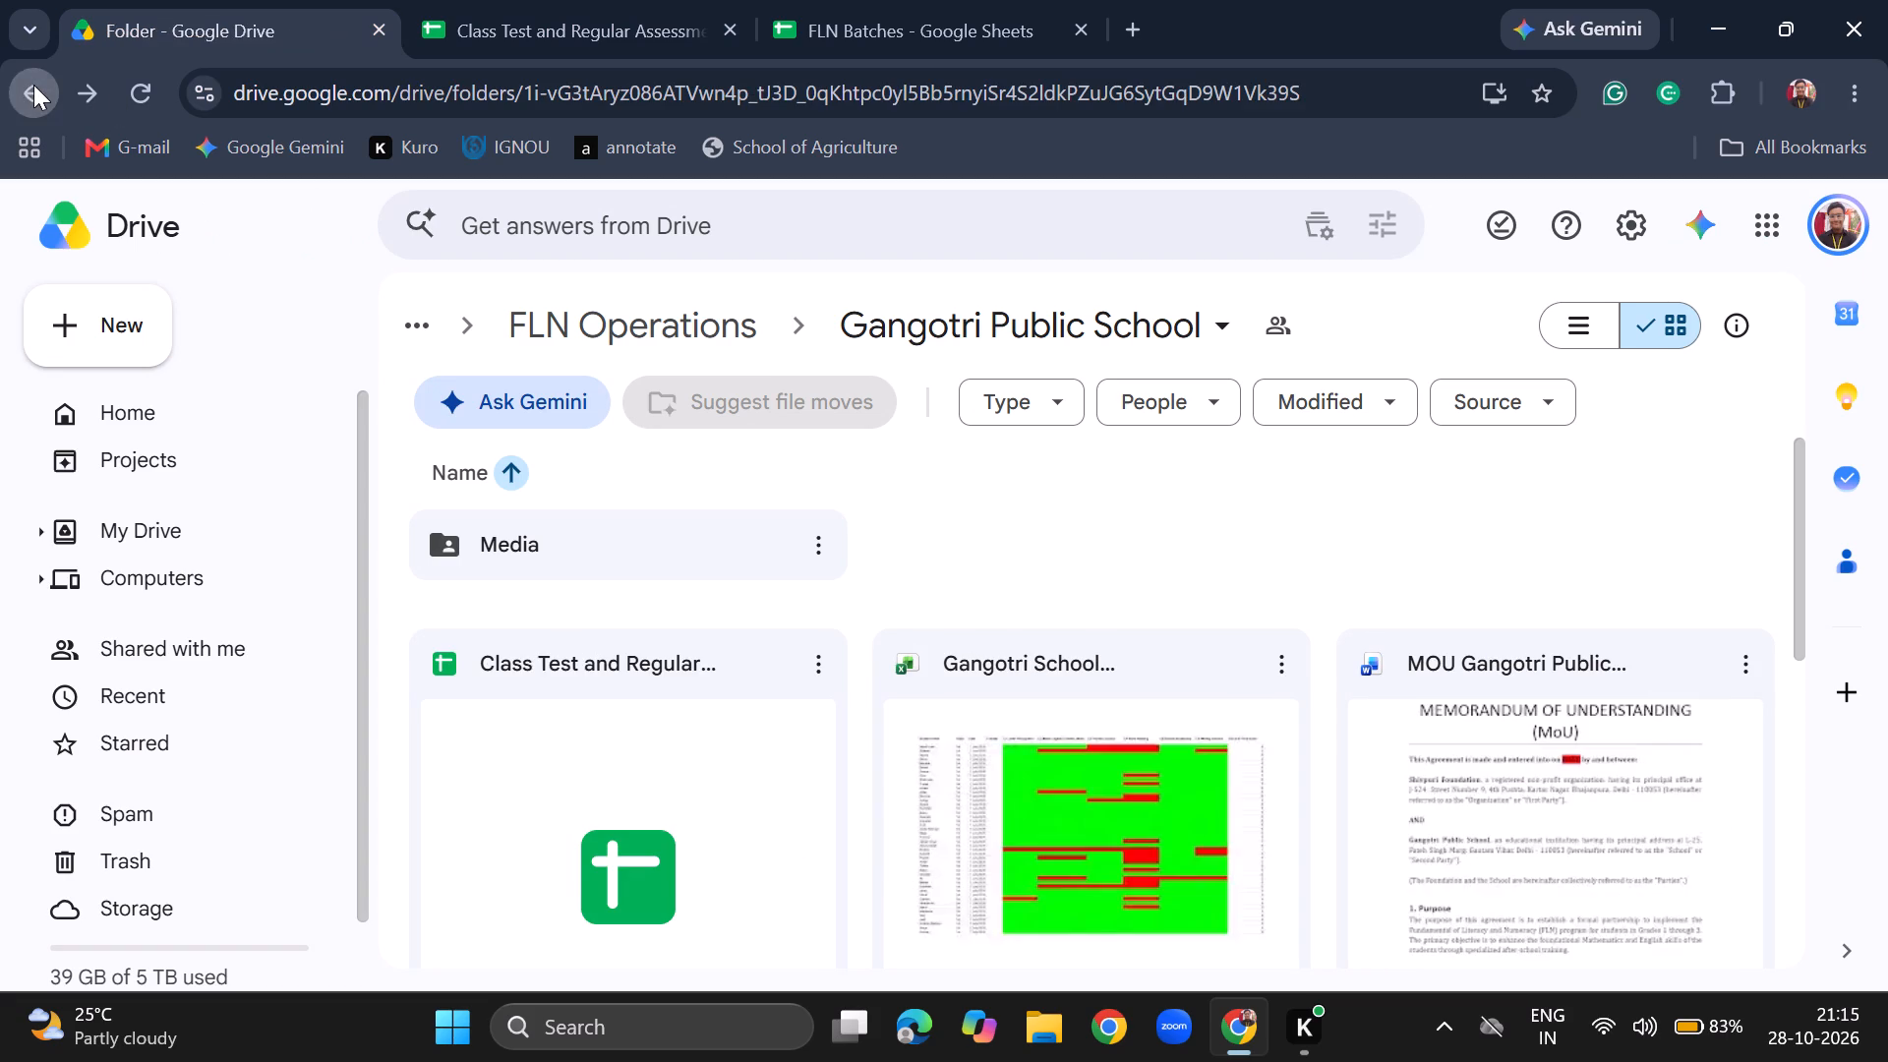
double_click(743, 528)
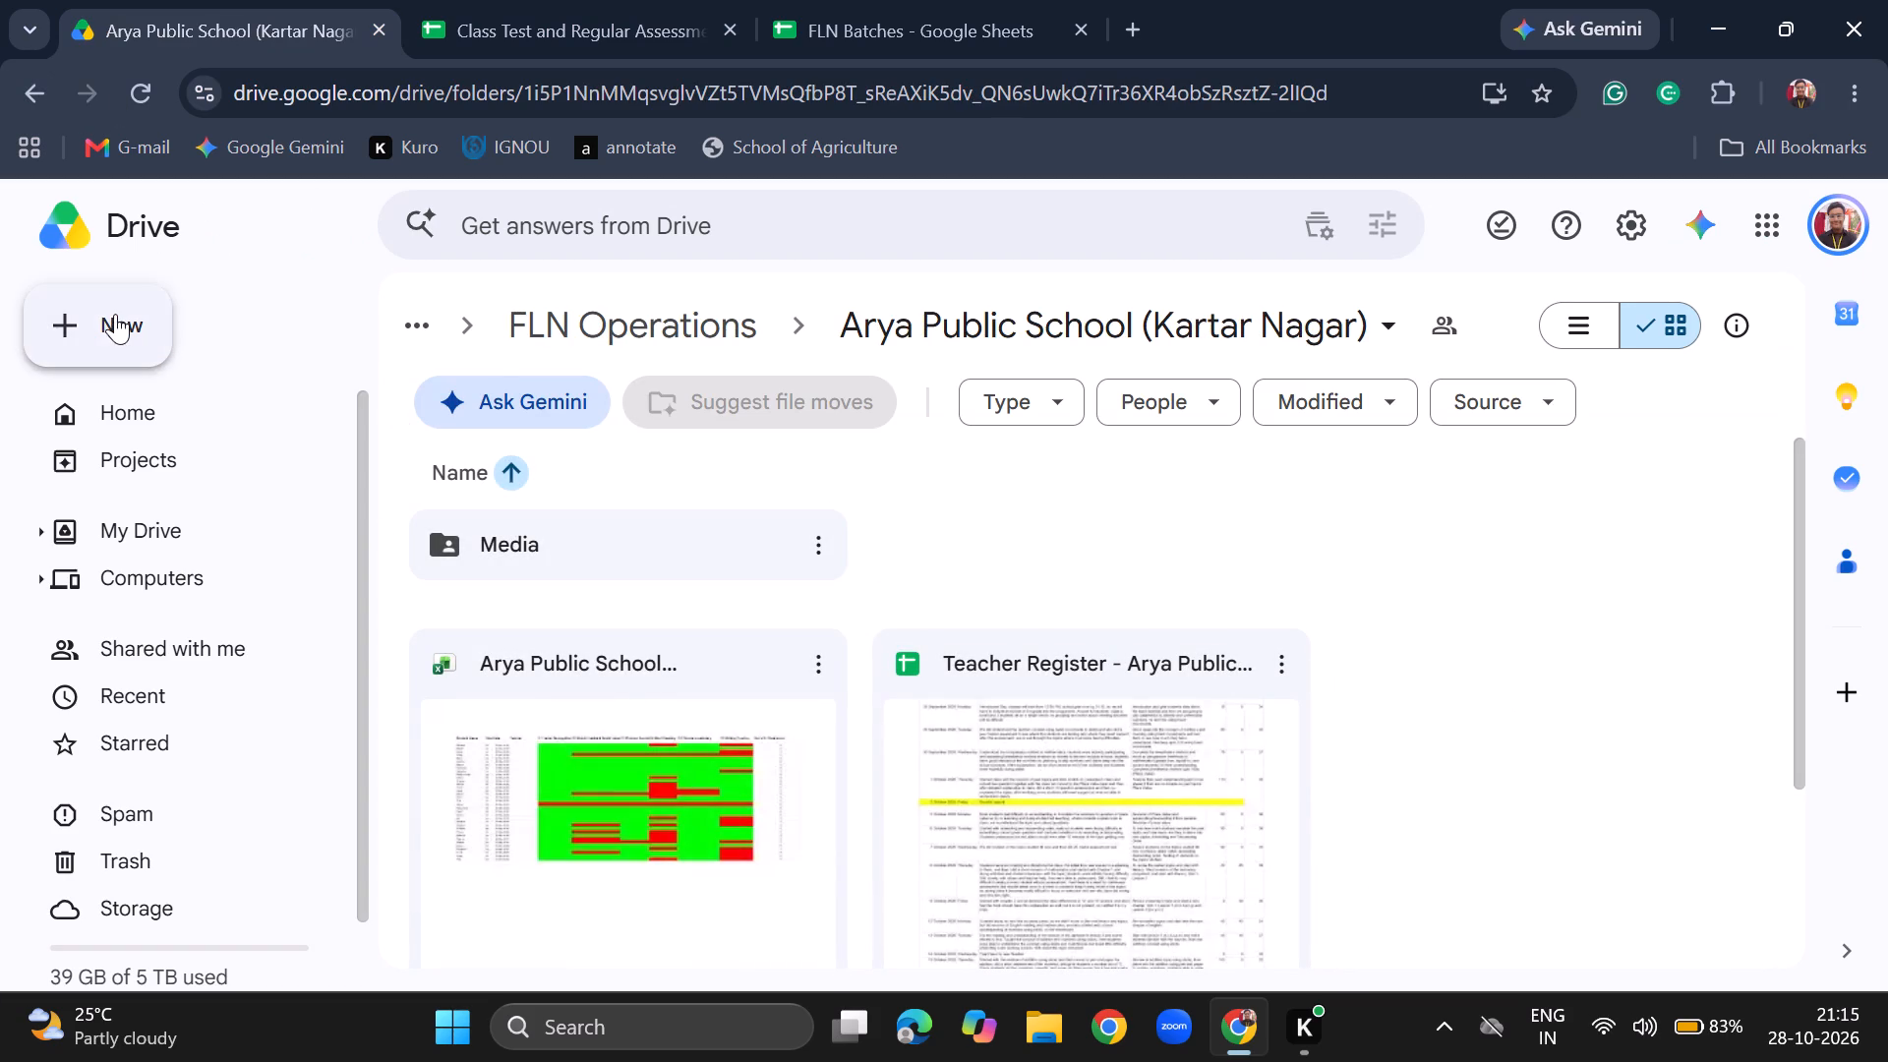
click(115, 314)
click(165, 622)
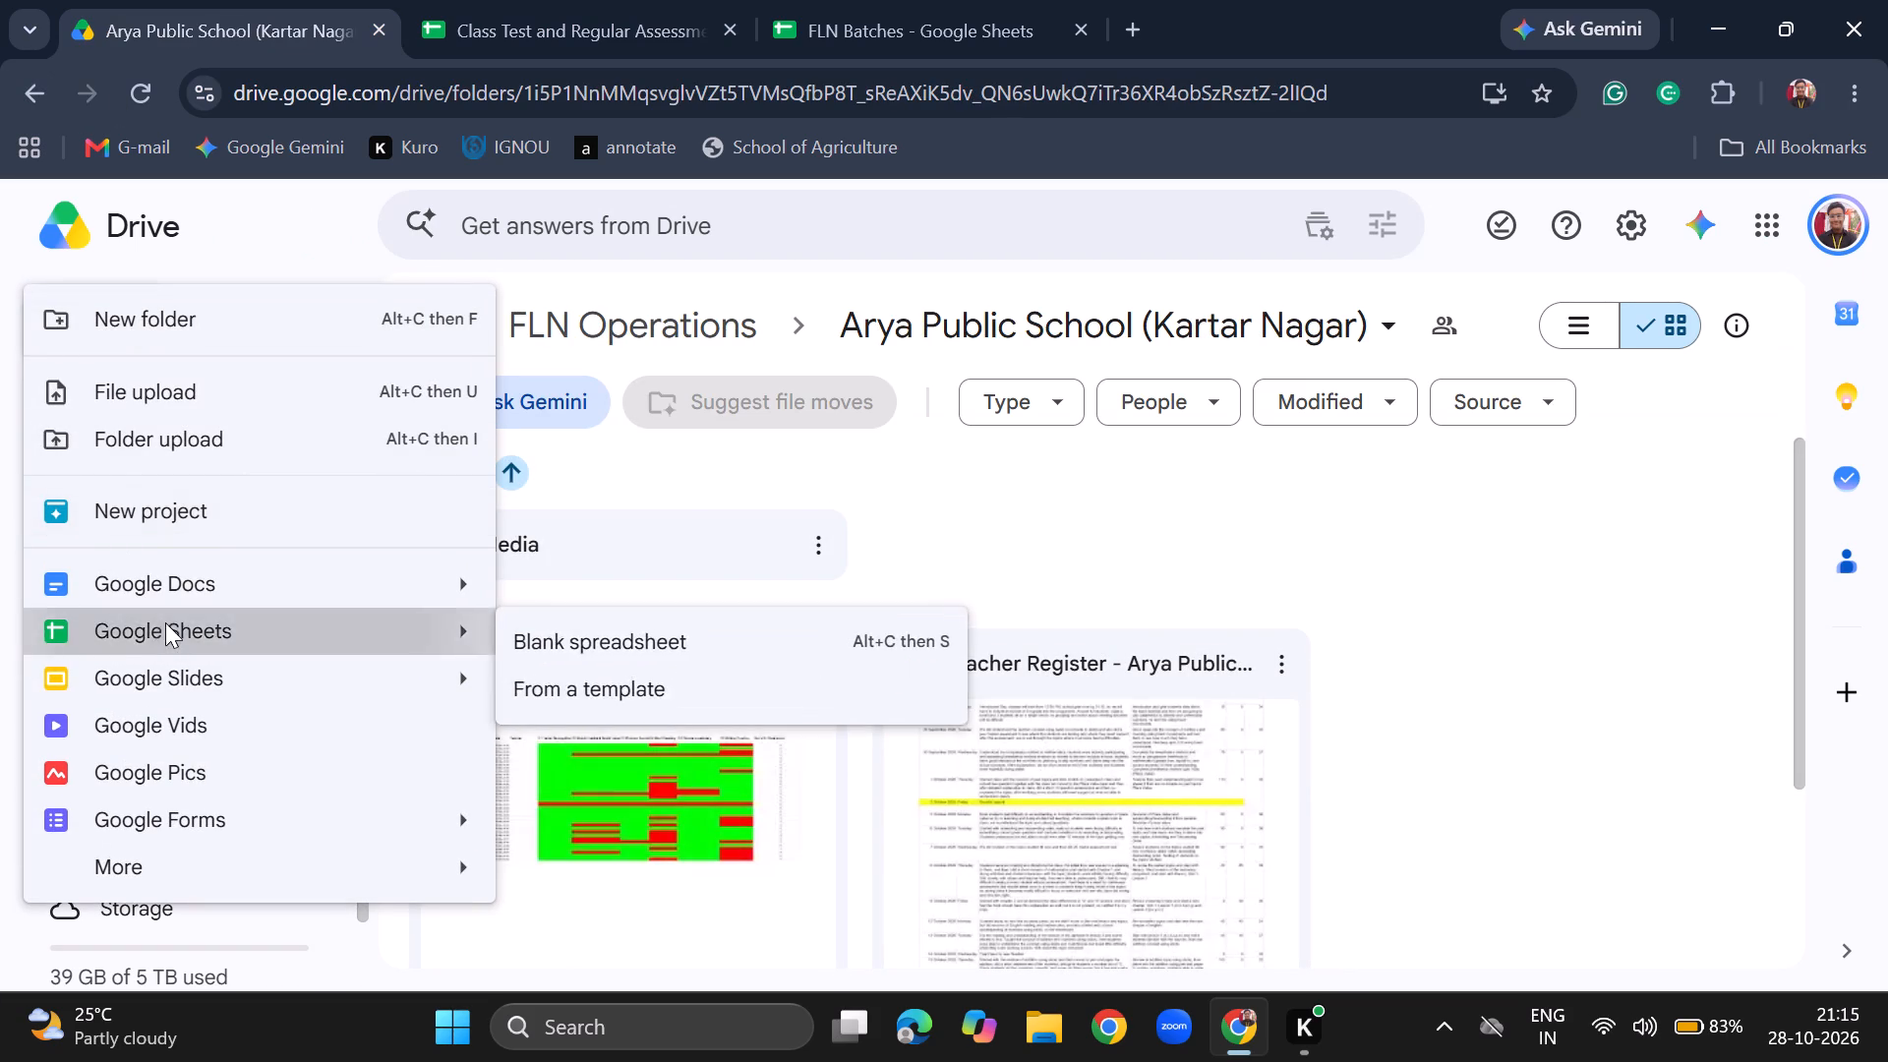
click(1158, 661)
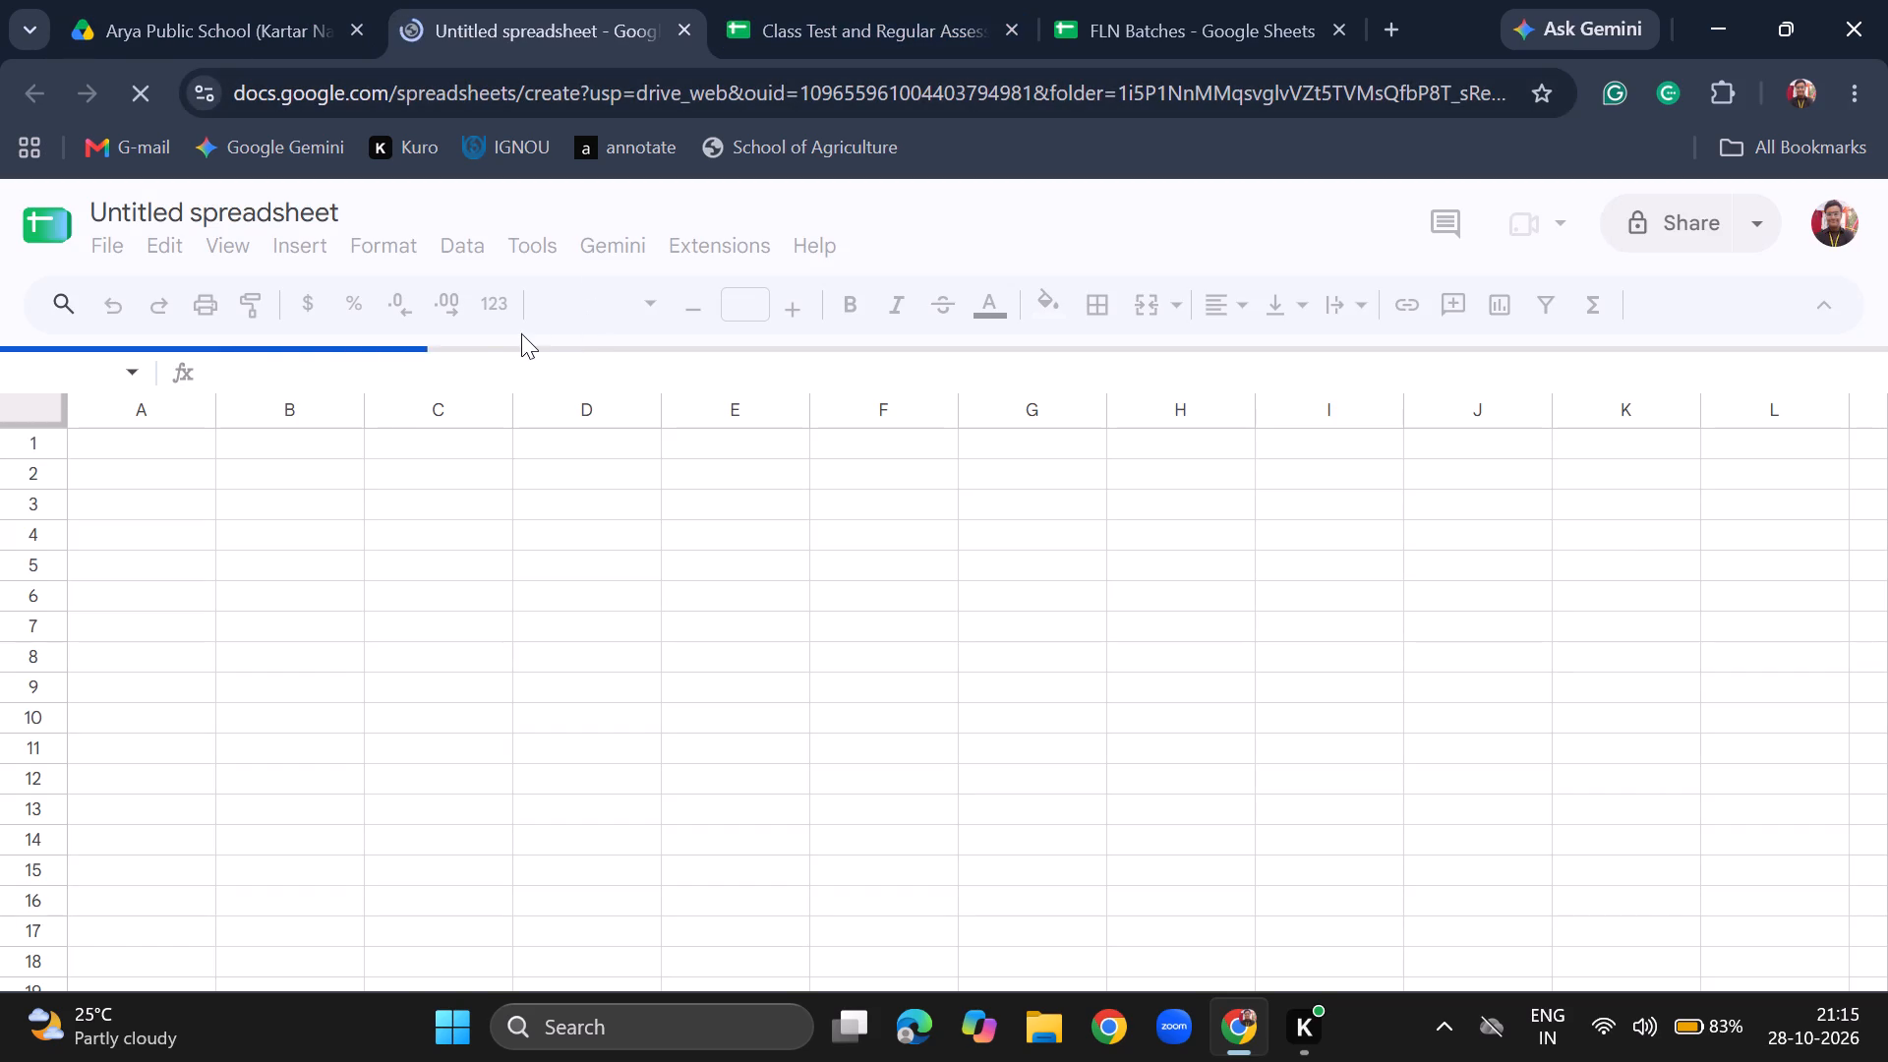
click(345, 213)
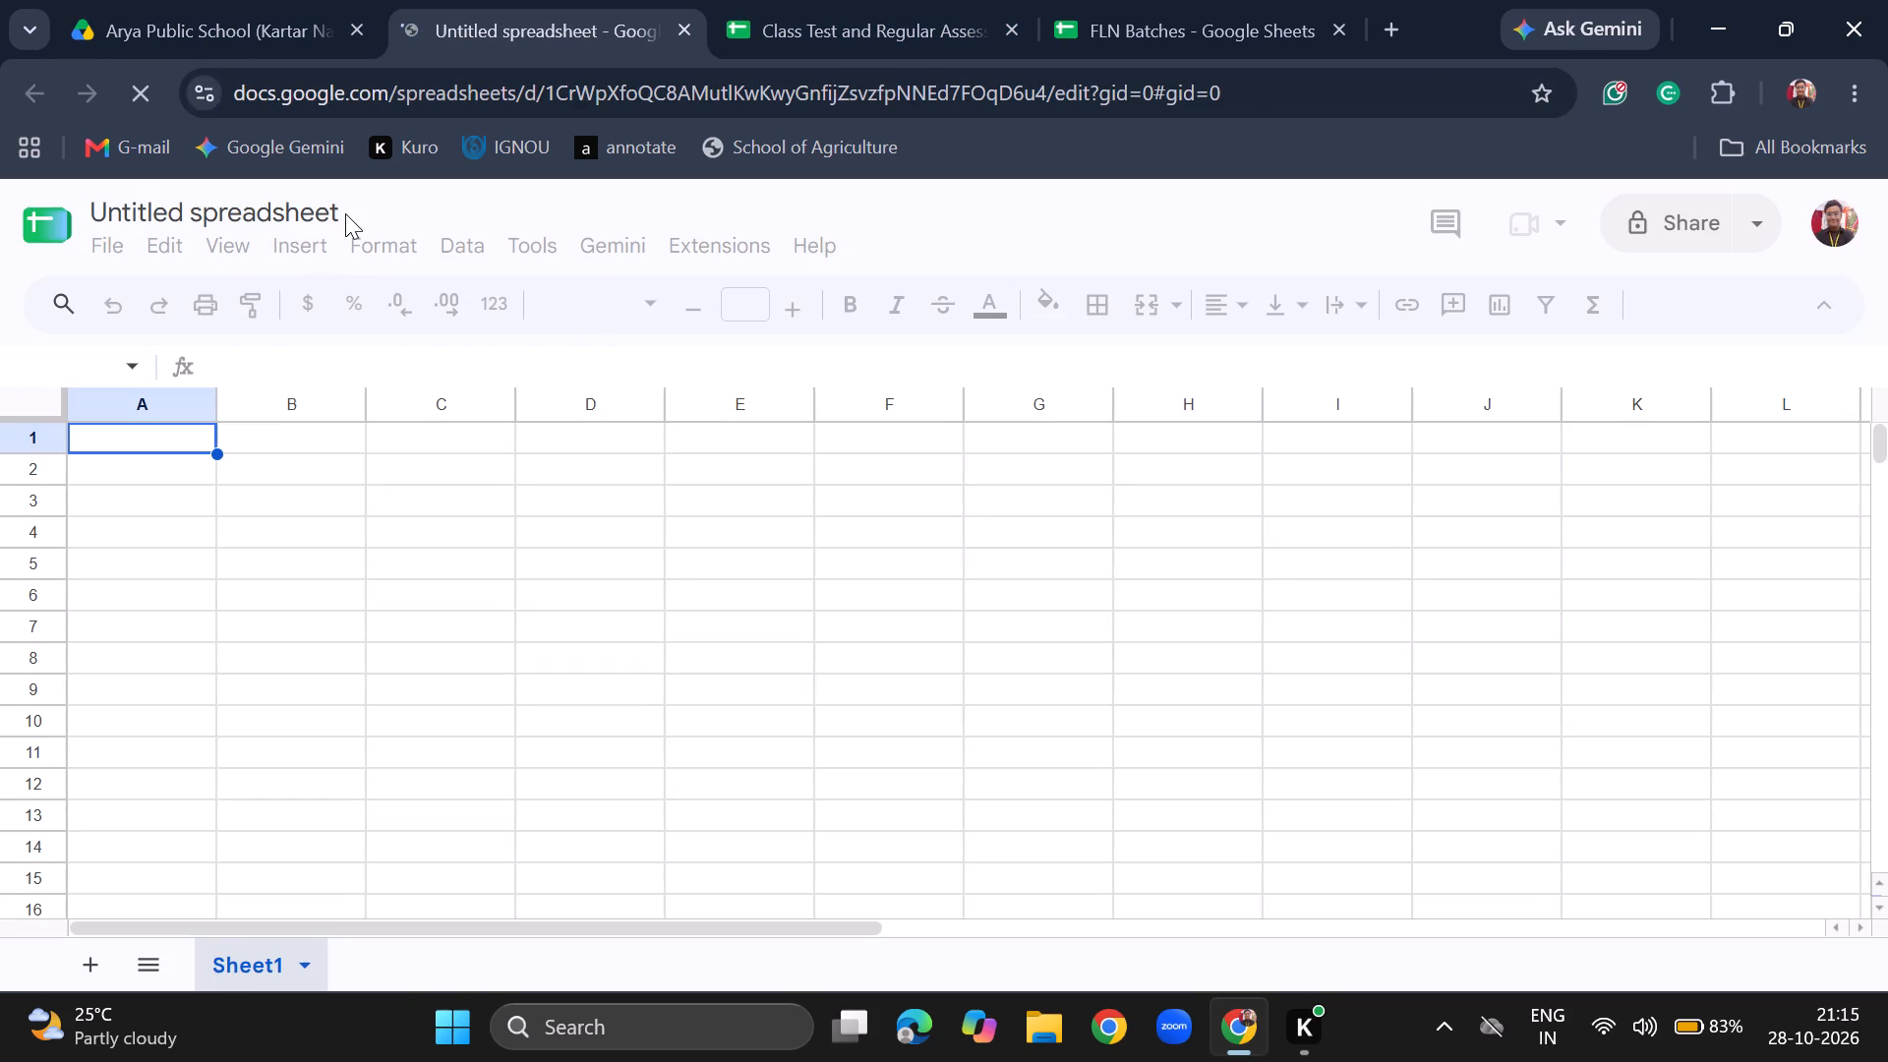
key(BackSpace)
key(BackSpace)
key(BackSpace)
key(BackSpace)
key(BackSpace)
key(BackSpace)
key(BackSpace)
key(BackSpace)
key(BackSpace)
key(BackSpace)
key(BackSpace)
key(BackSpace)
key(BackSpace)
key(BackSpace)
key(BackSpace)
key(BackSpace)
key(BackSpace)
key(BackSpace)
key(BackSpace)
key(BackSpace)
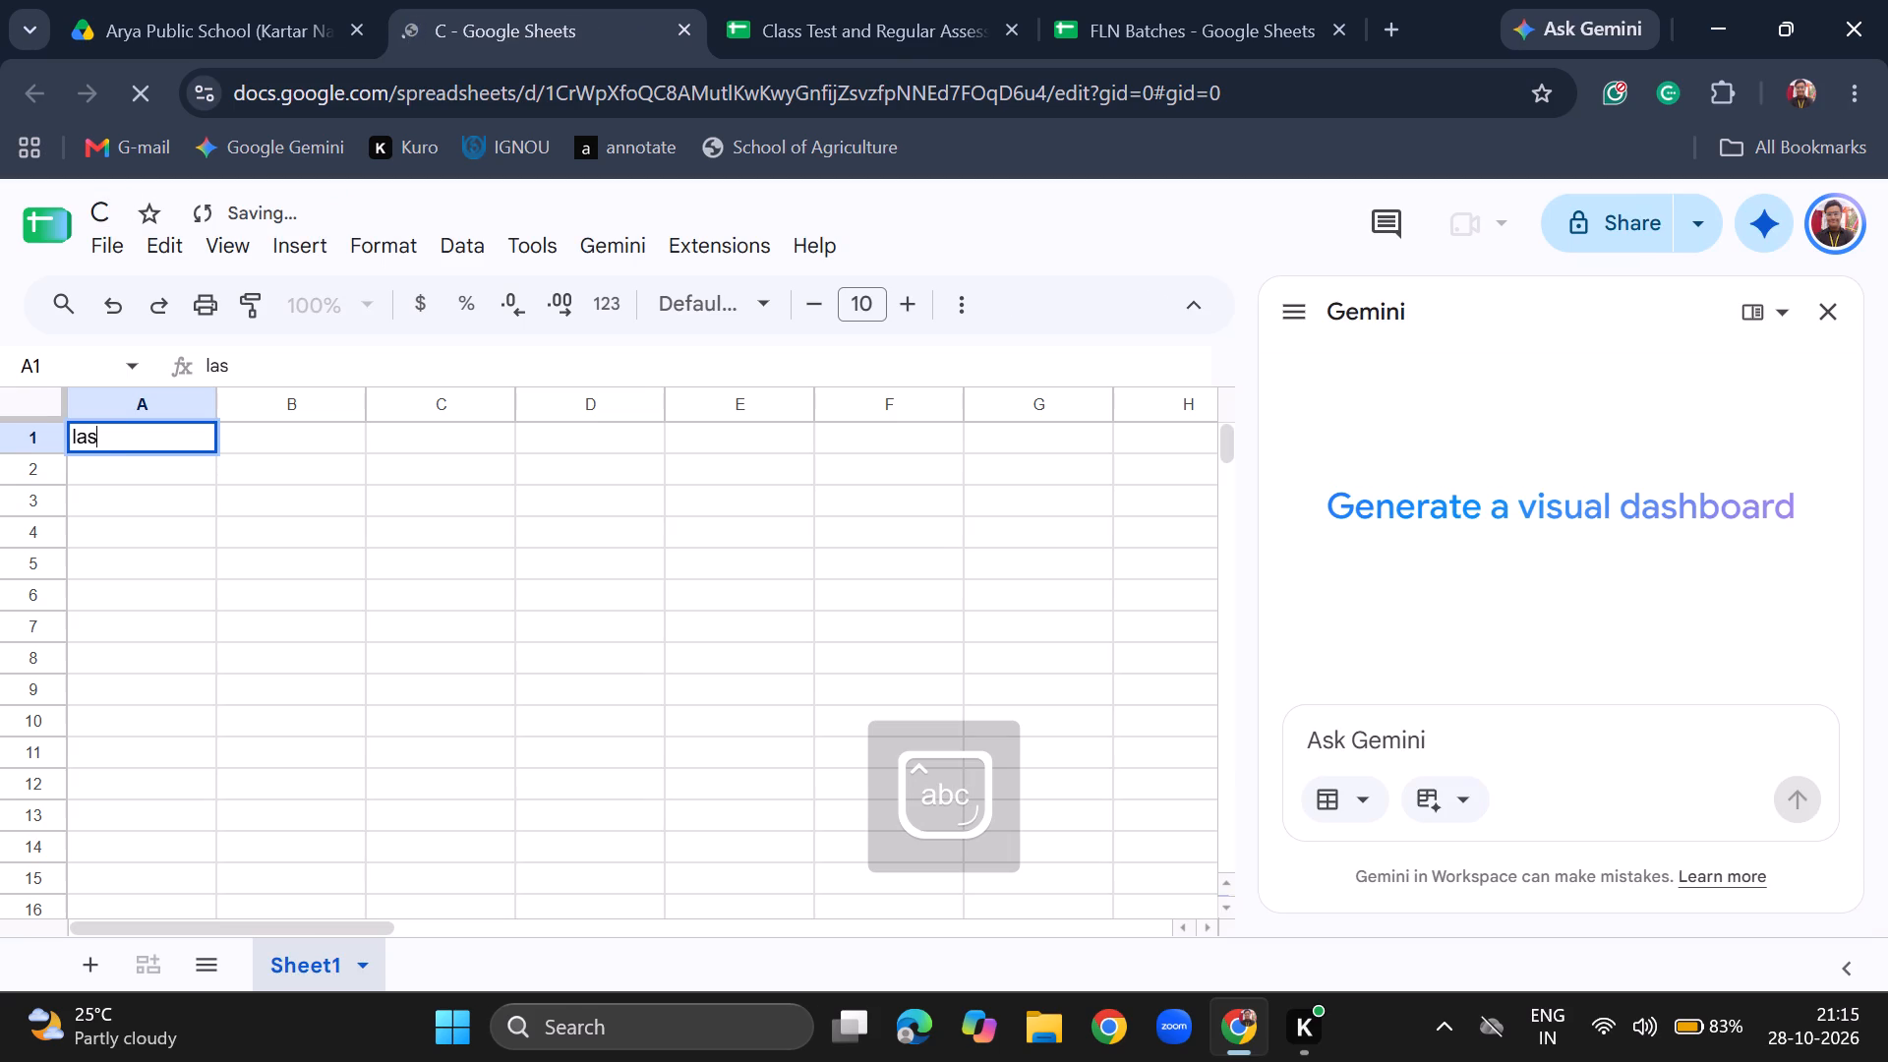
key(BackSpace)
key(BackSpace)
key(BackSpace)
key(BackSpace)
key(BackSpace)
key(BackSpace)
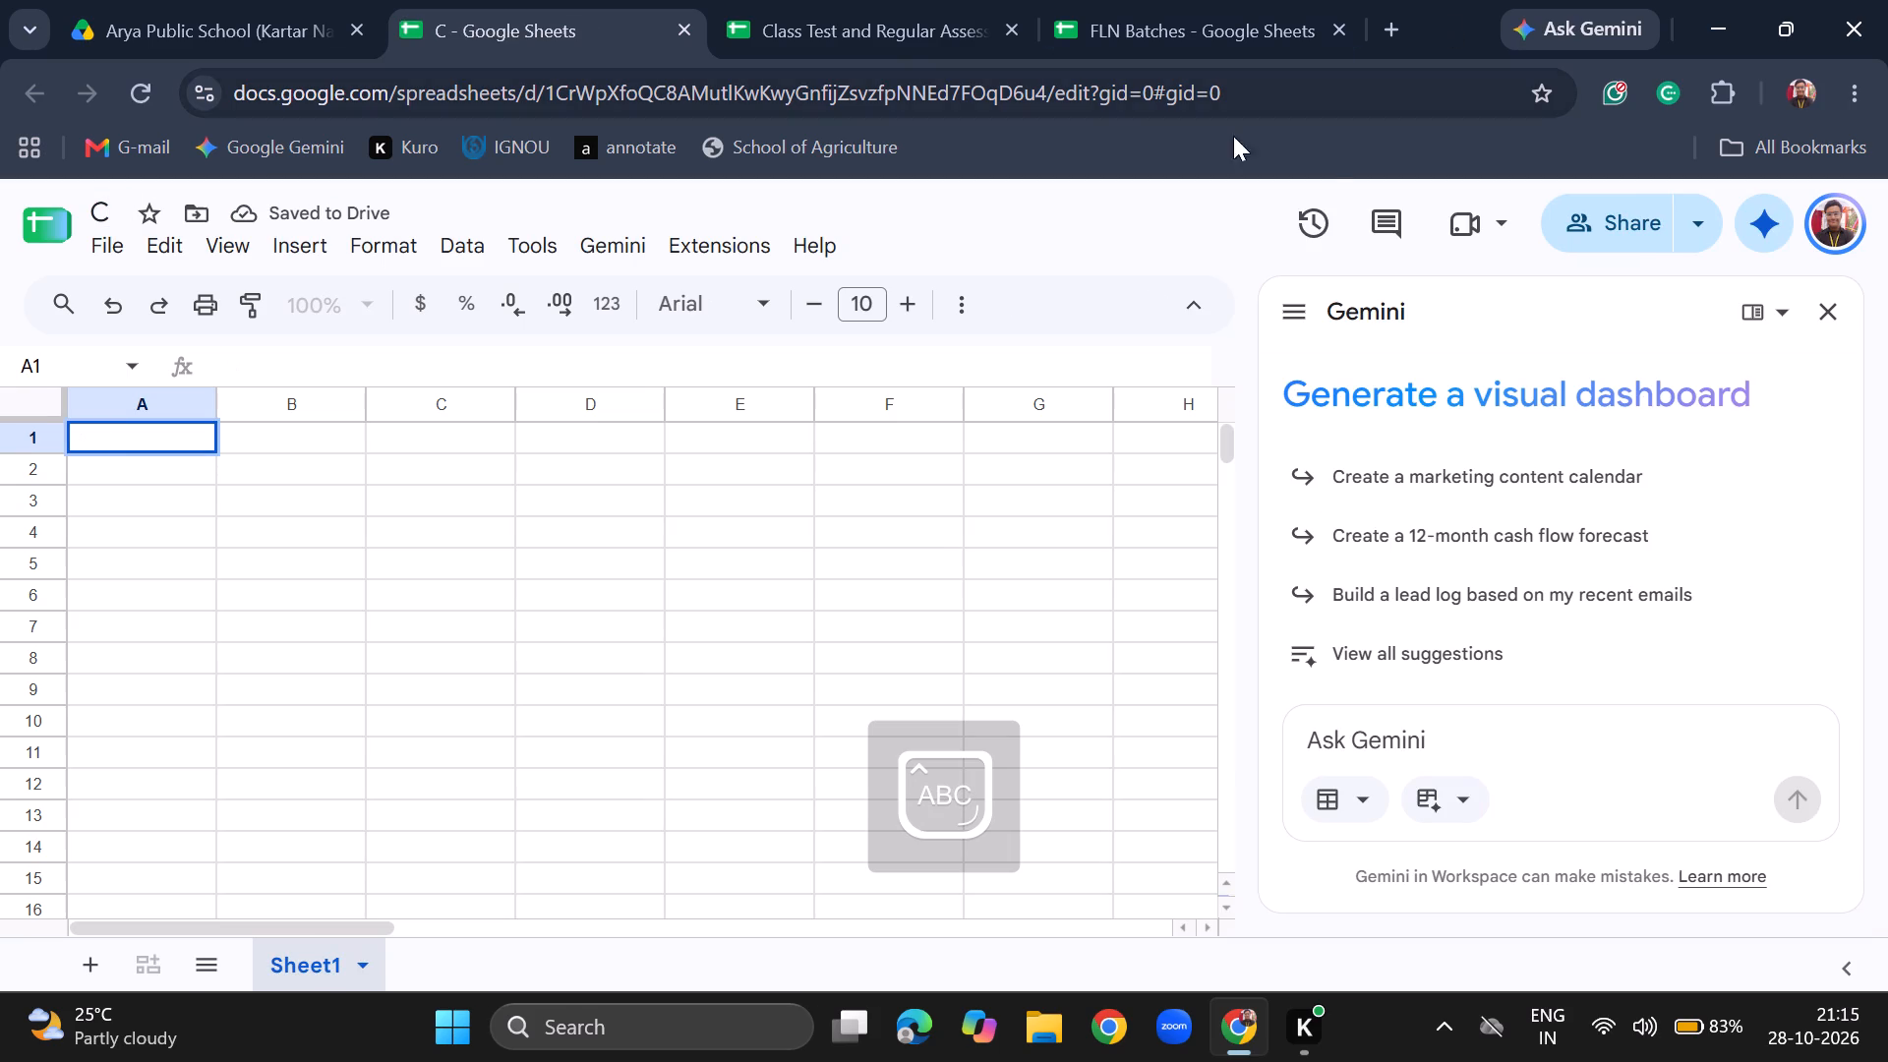
Close the Gemini assistant and rename the Arya Public School spreadsheet as "Class Test & Regular Assessment Score".
click(1831, 308)
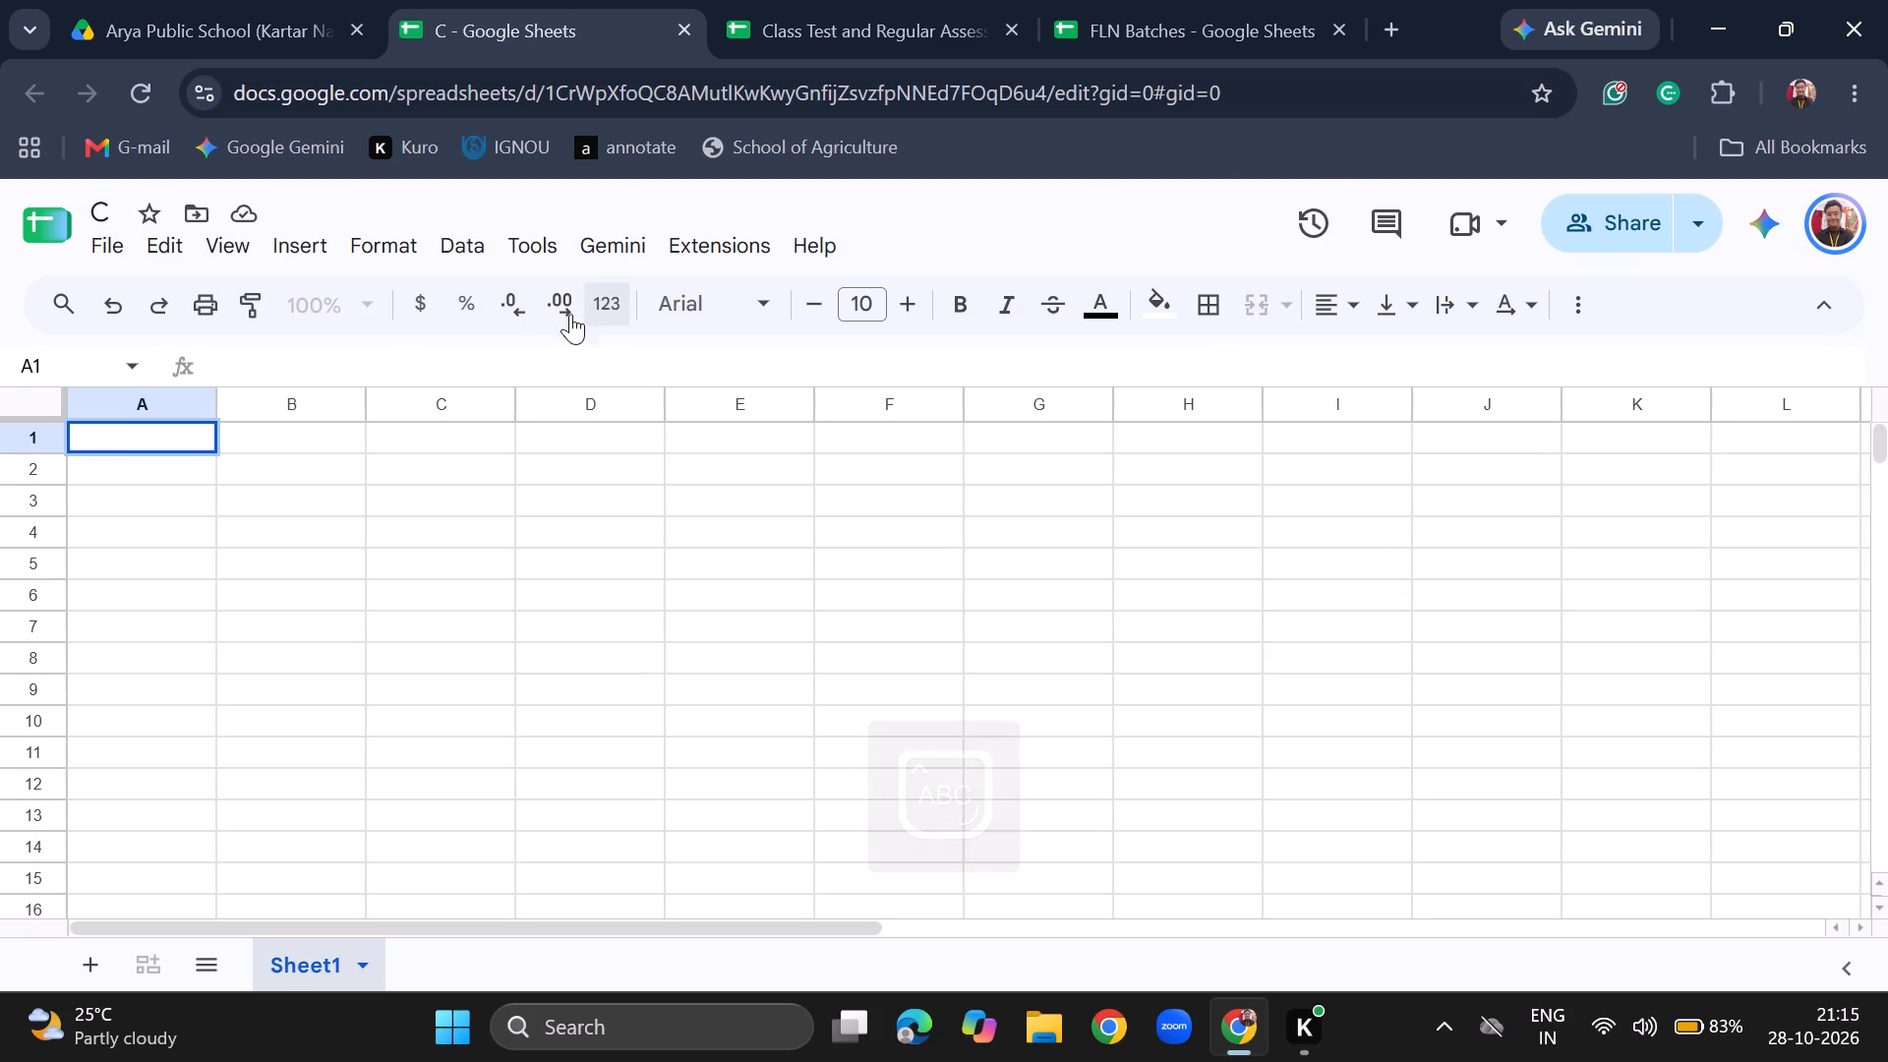
click(114, 219)
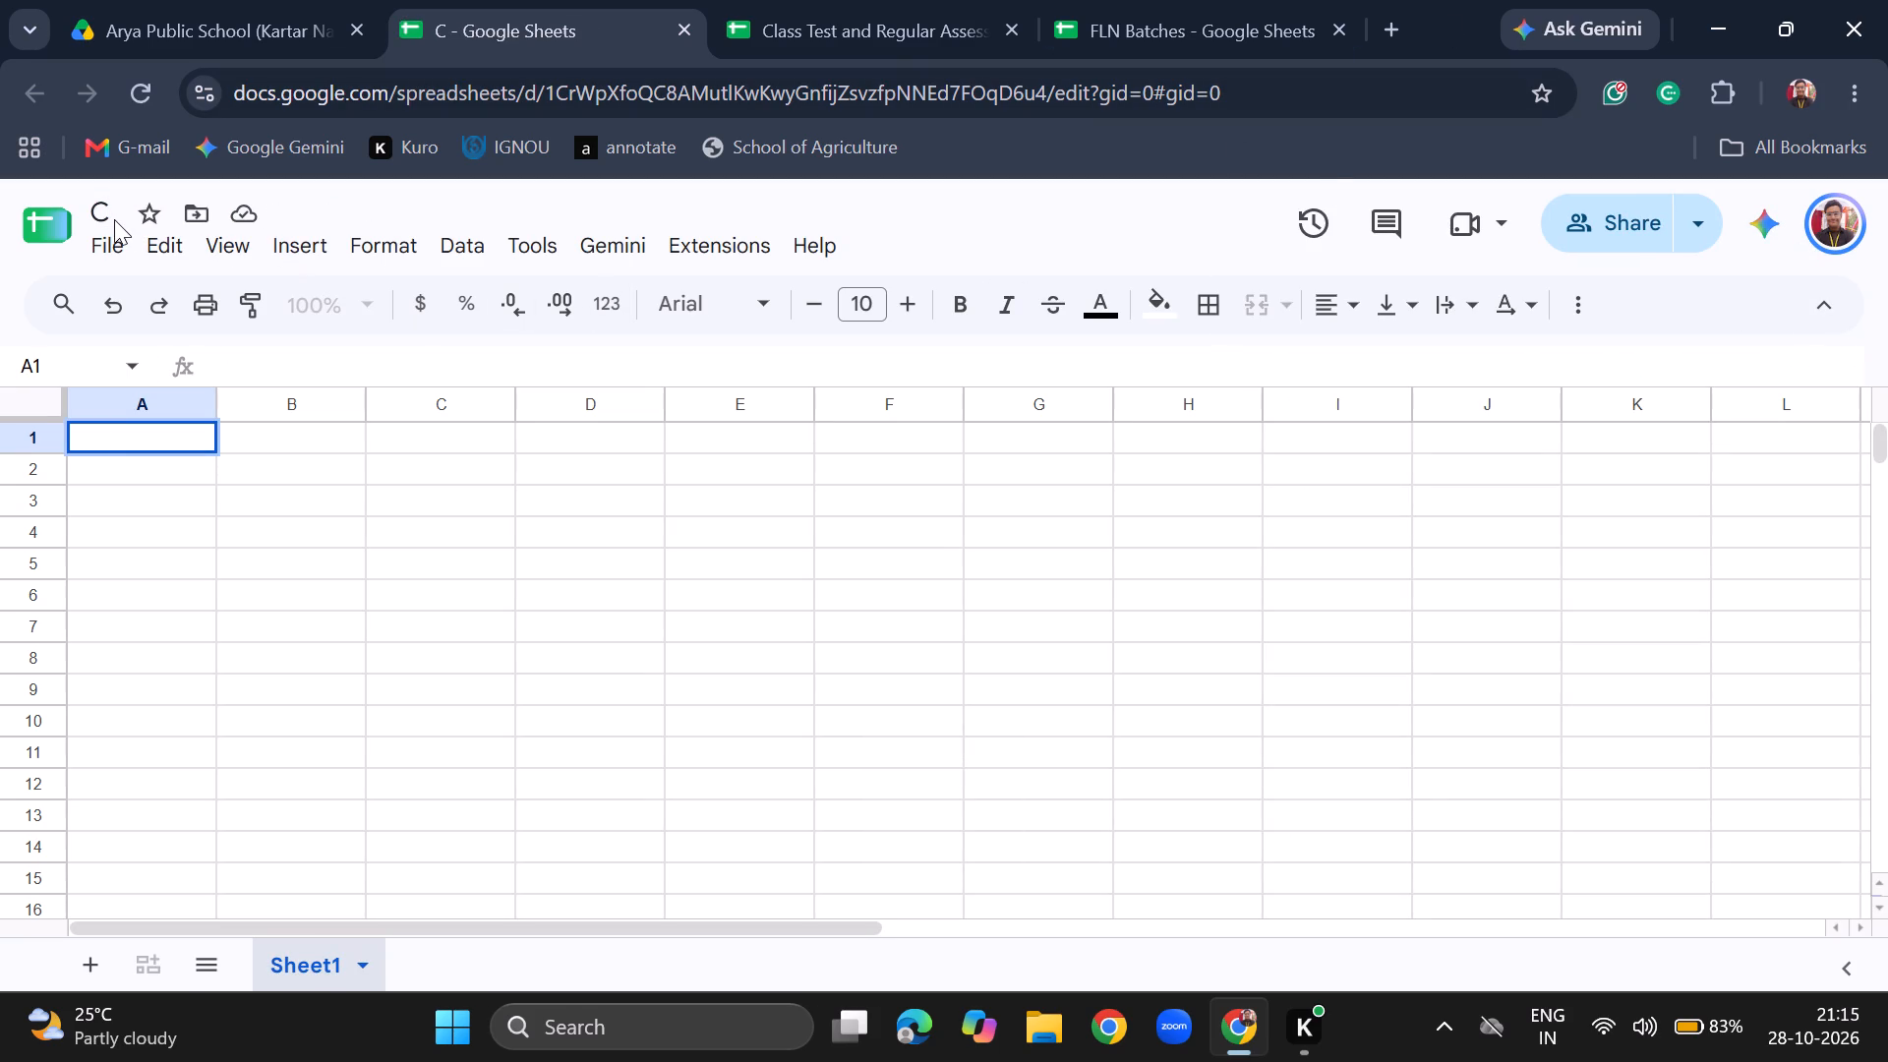
click(109, 221)
click(103, 212)
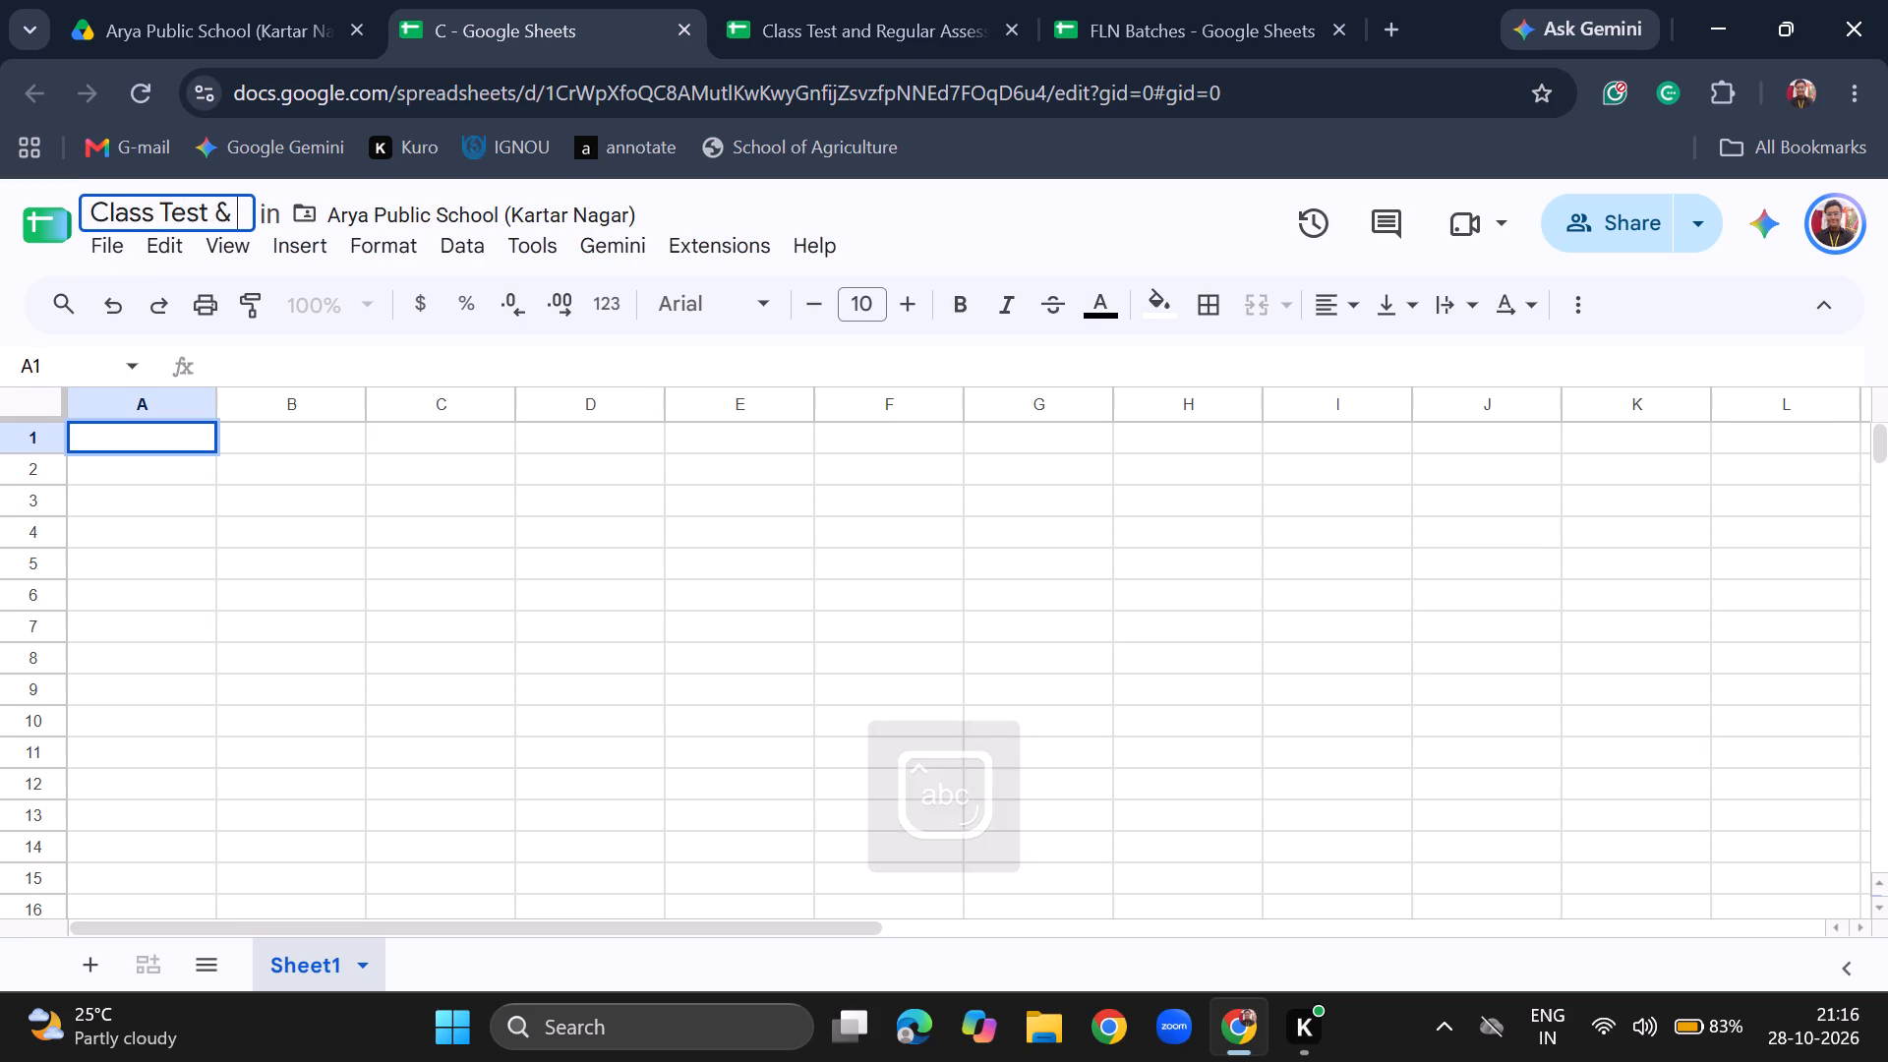
text(gu)
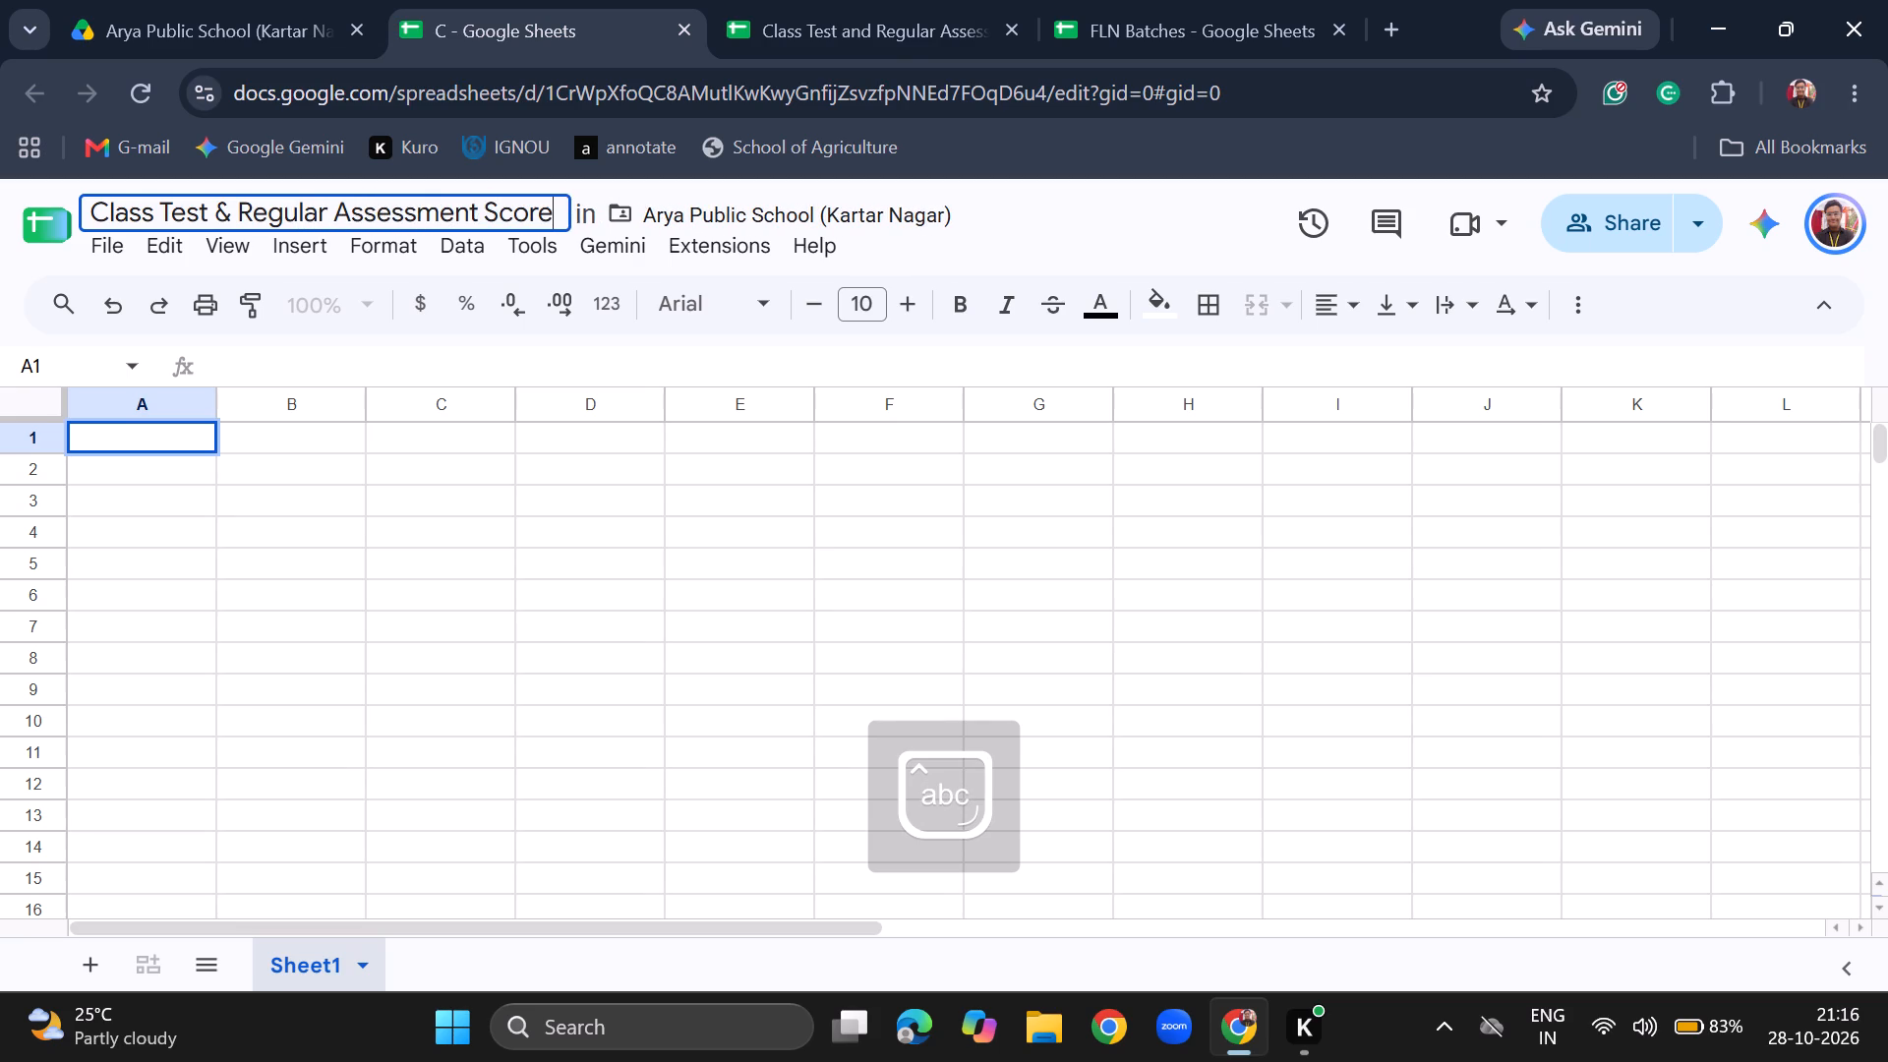
click(1162, 231)
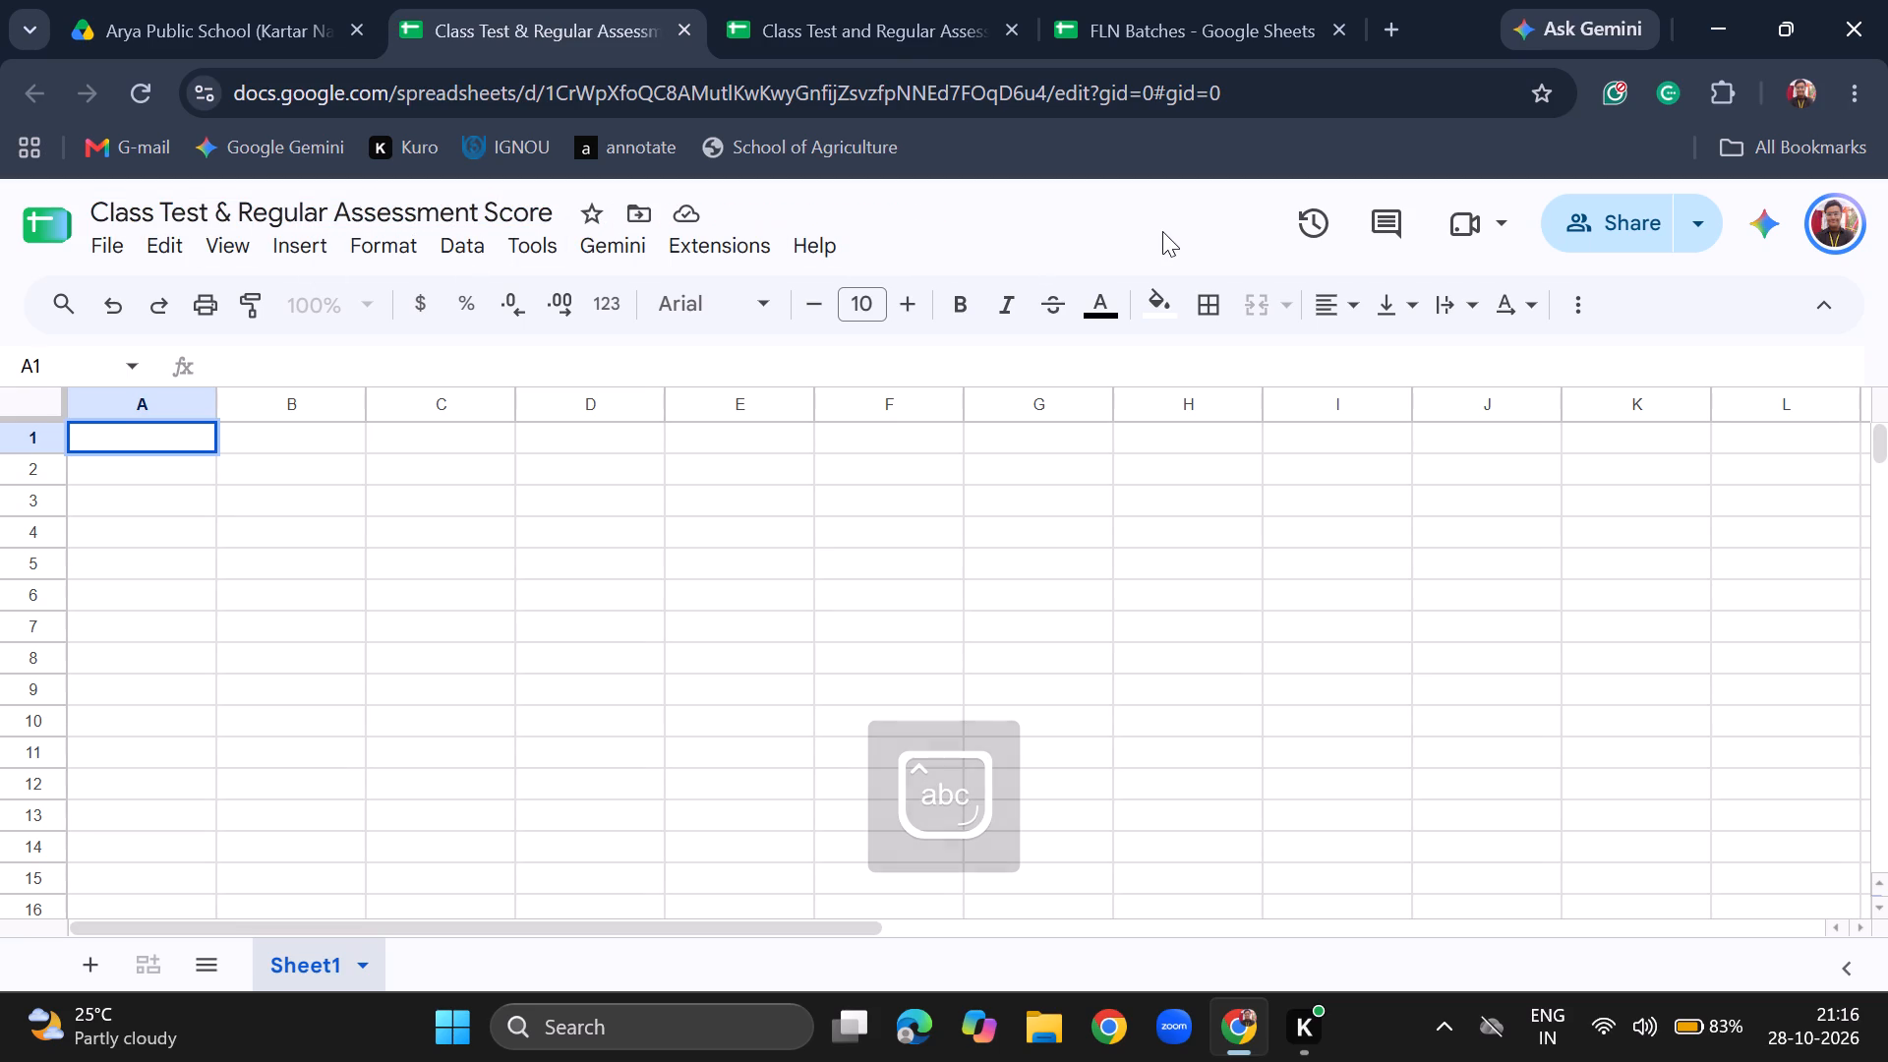
Change the name of the Gangotri Public School spreadsheet to "Class Test & Regular Assessment Score- GPS".
click(1216, 4)
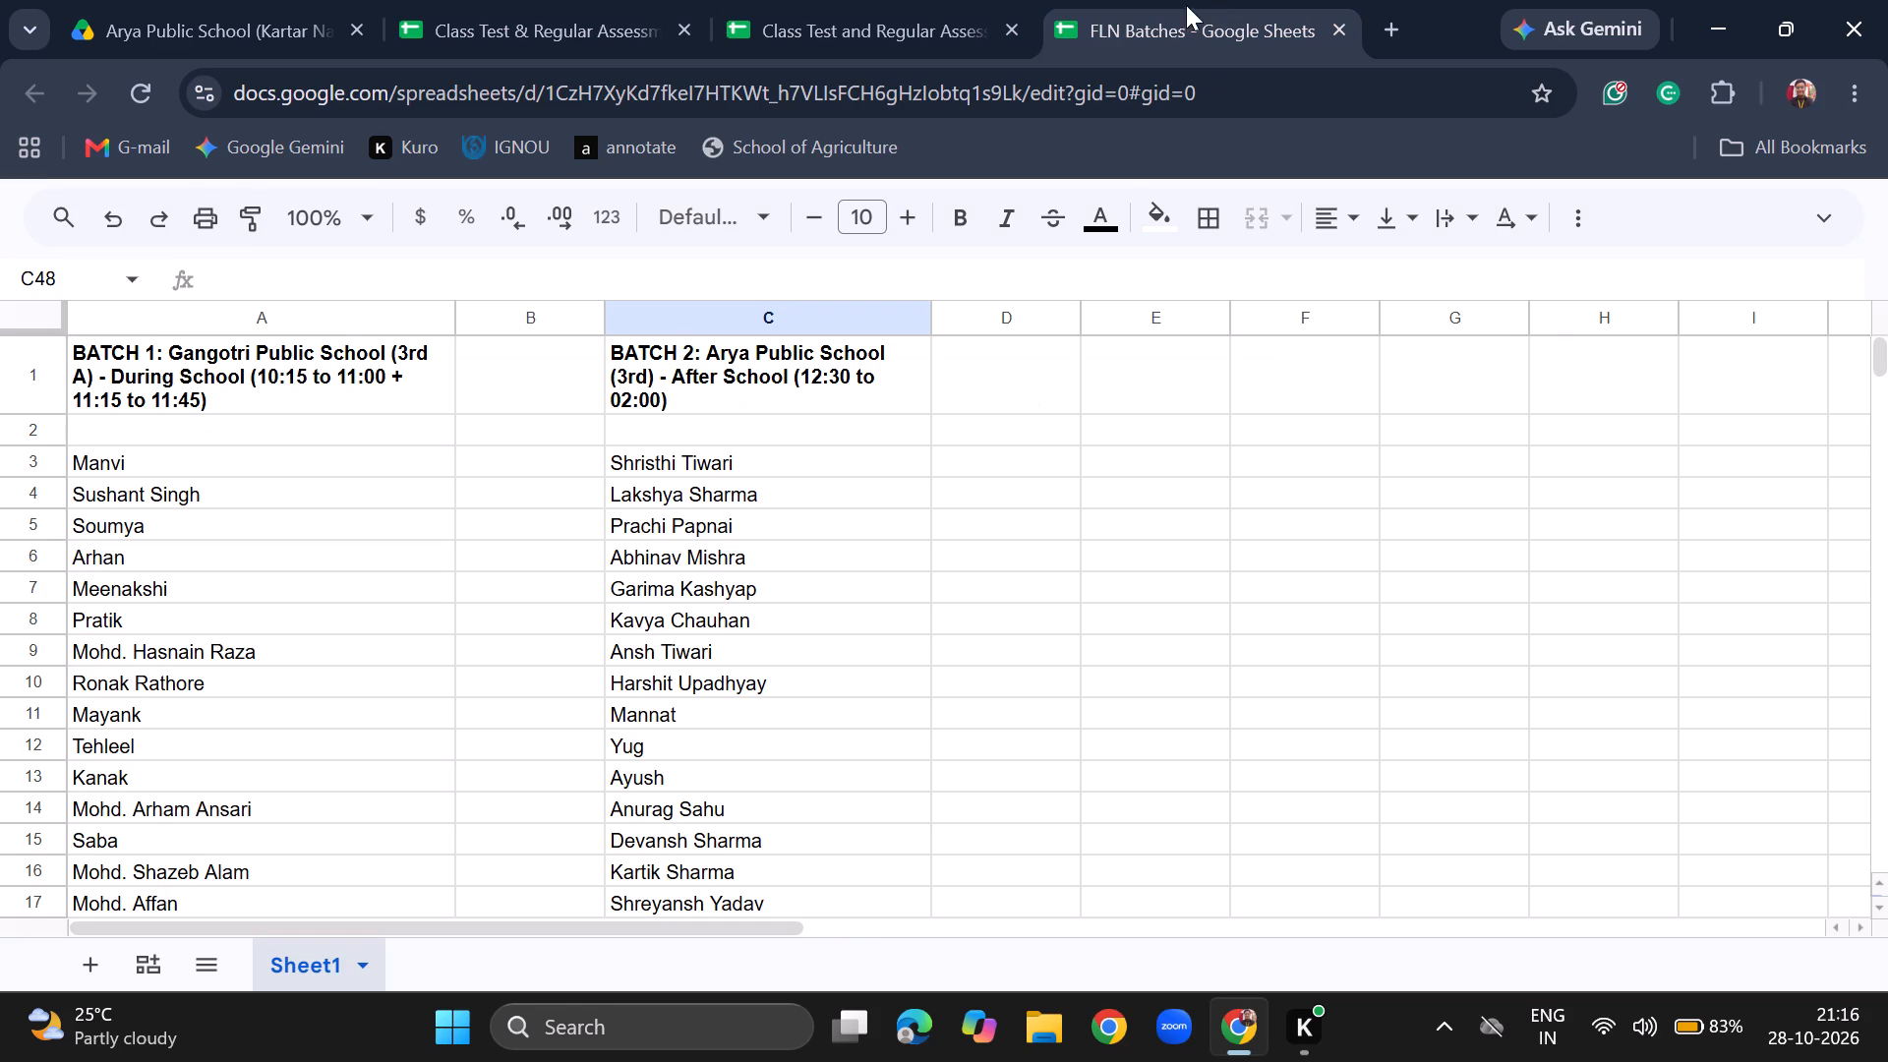
click(921, 0)
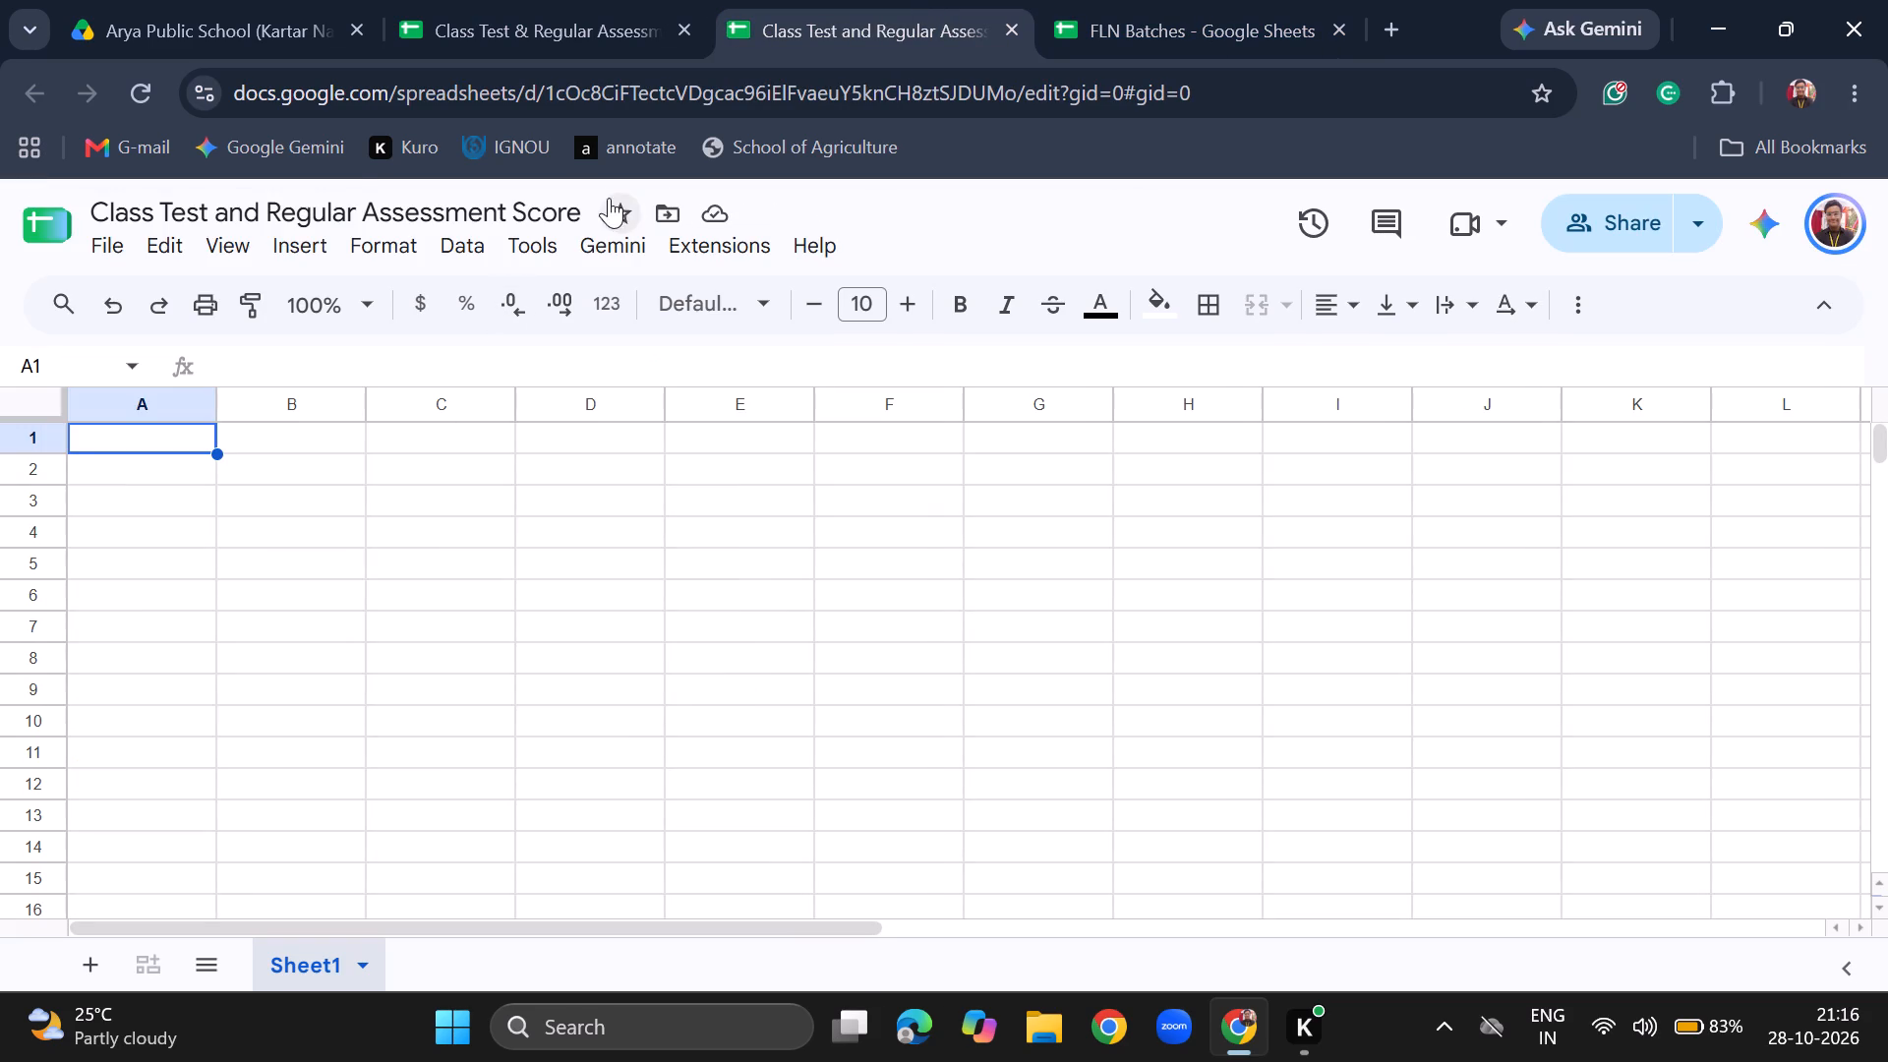
click(582, 203)
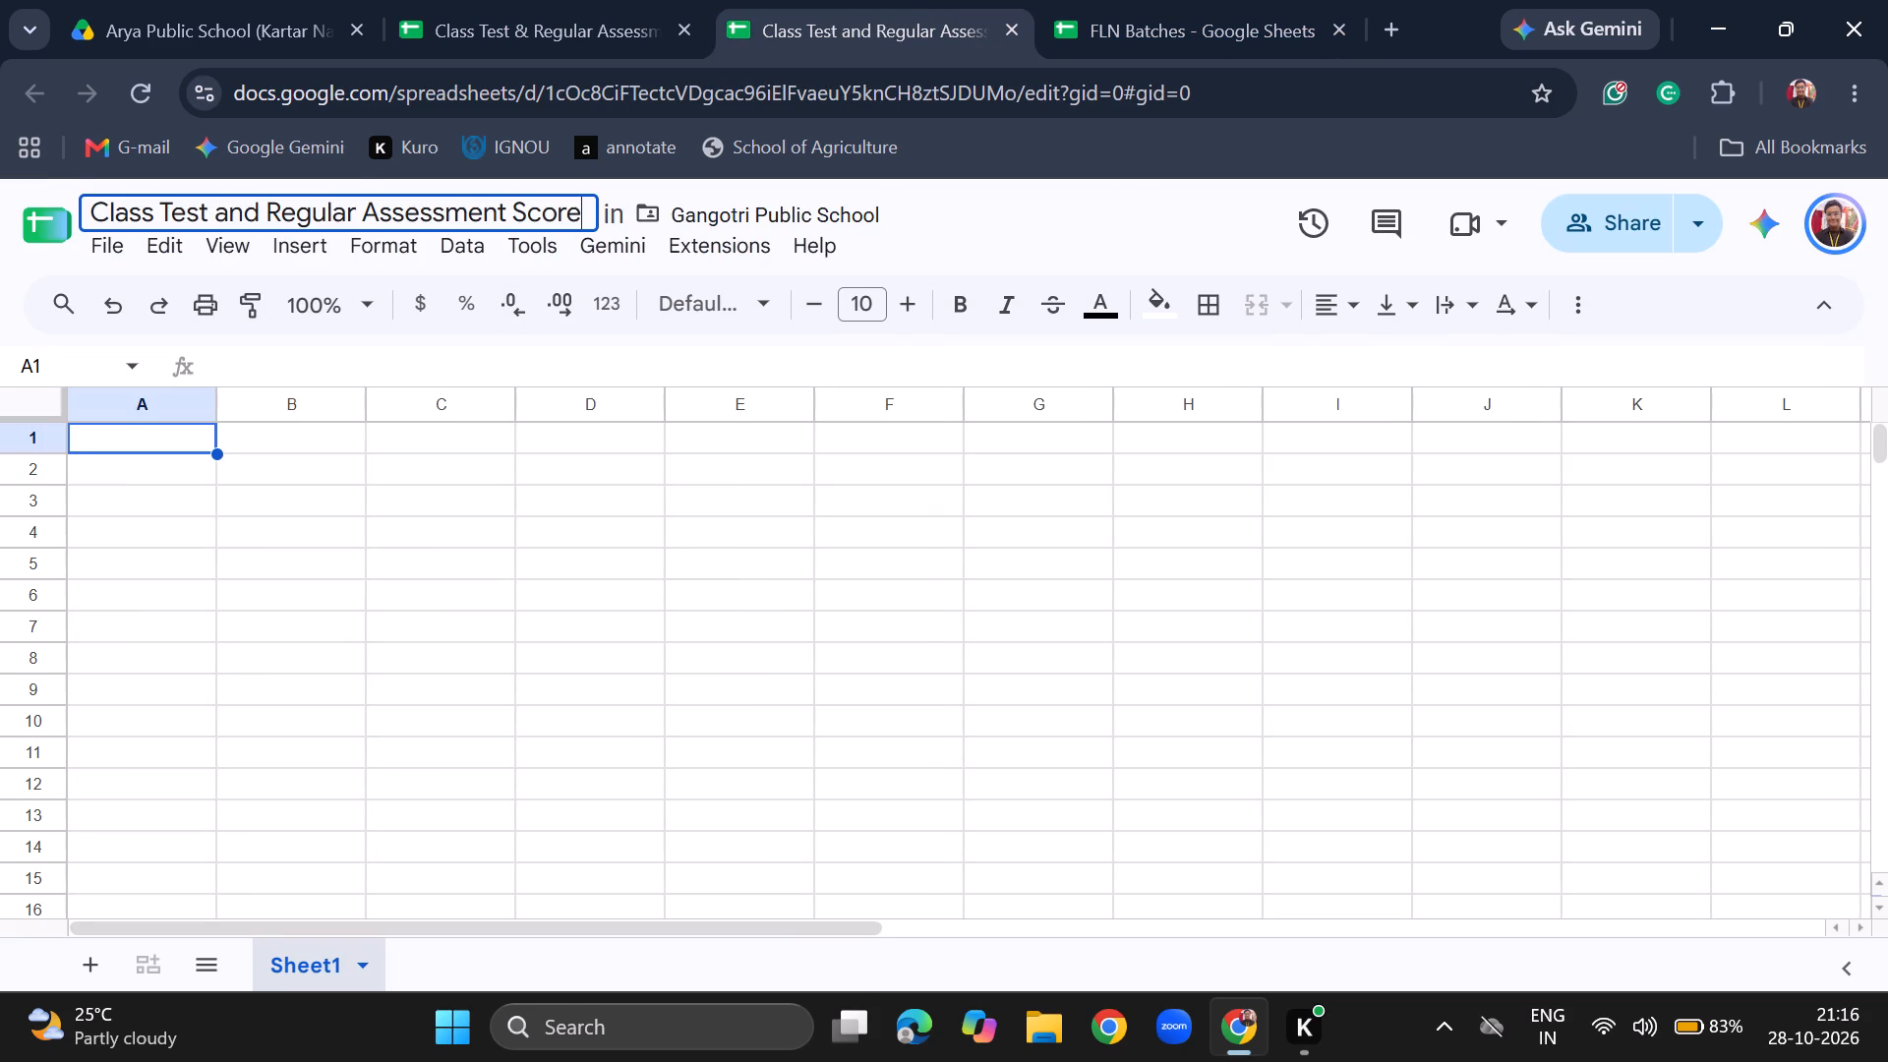
text(-)
key(space)
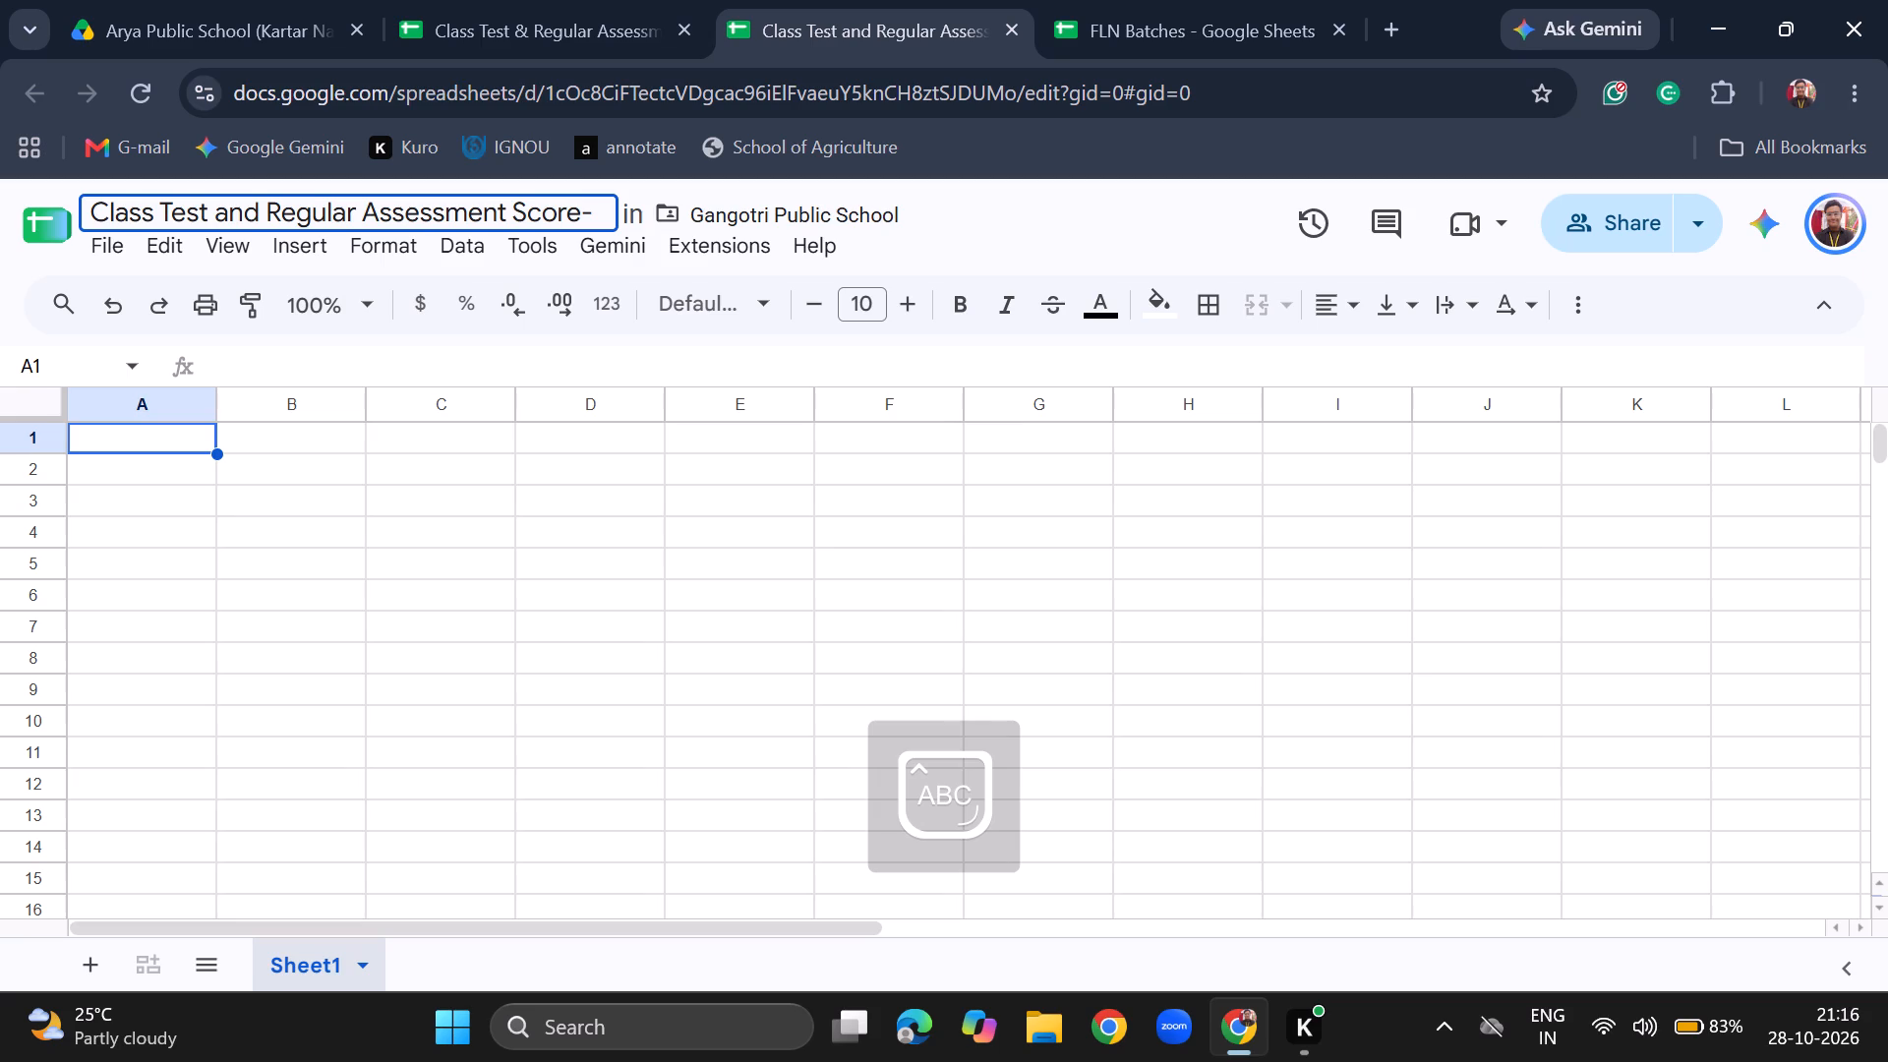
text(GPS)
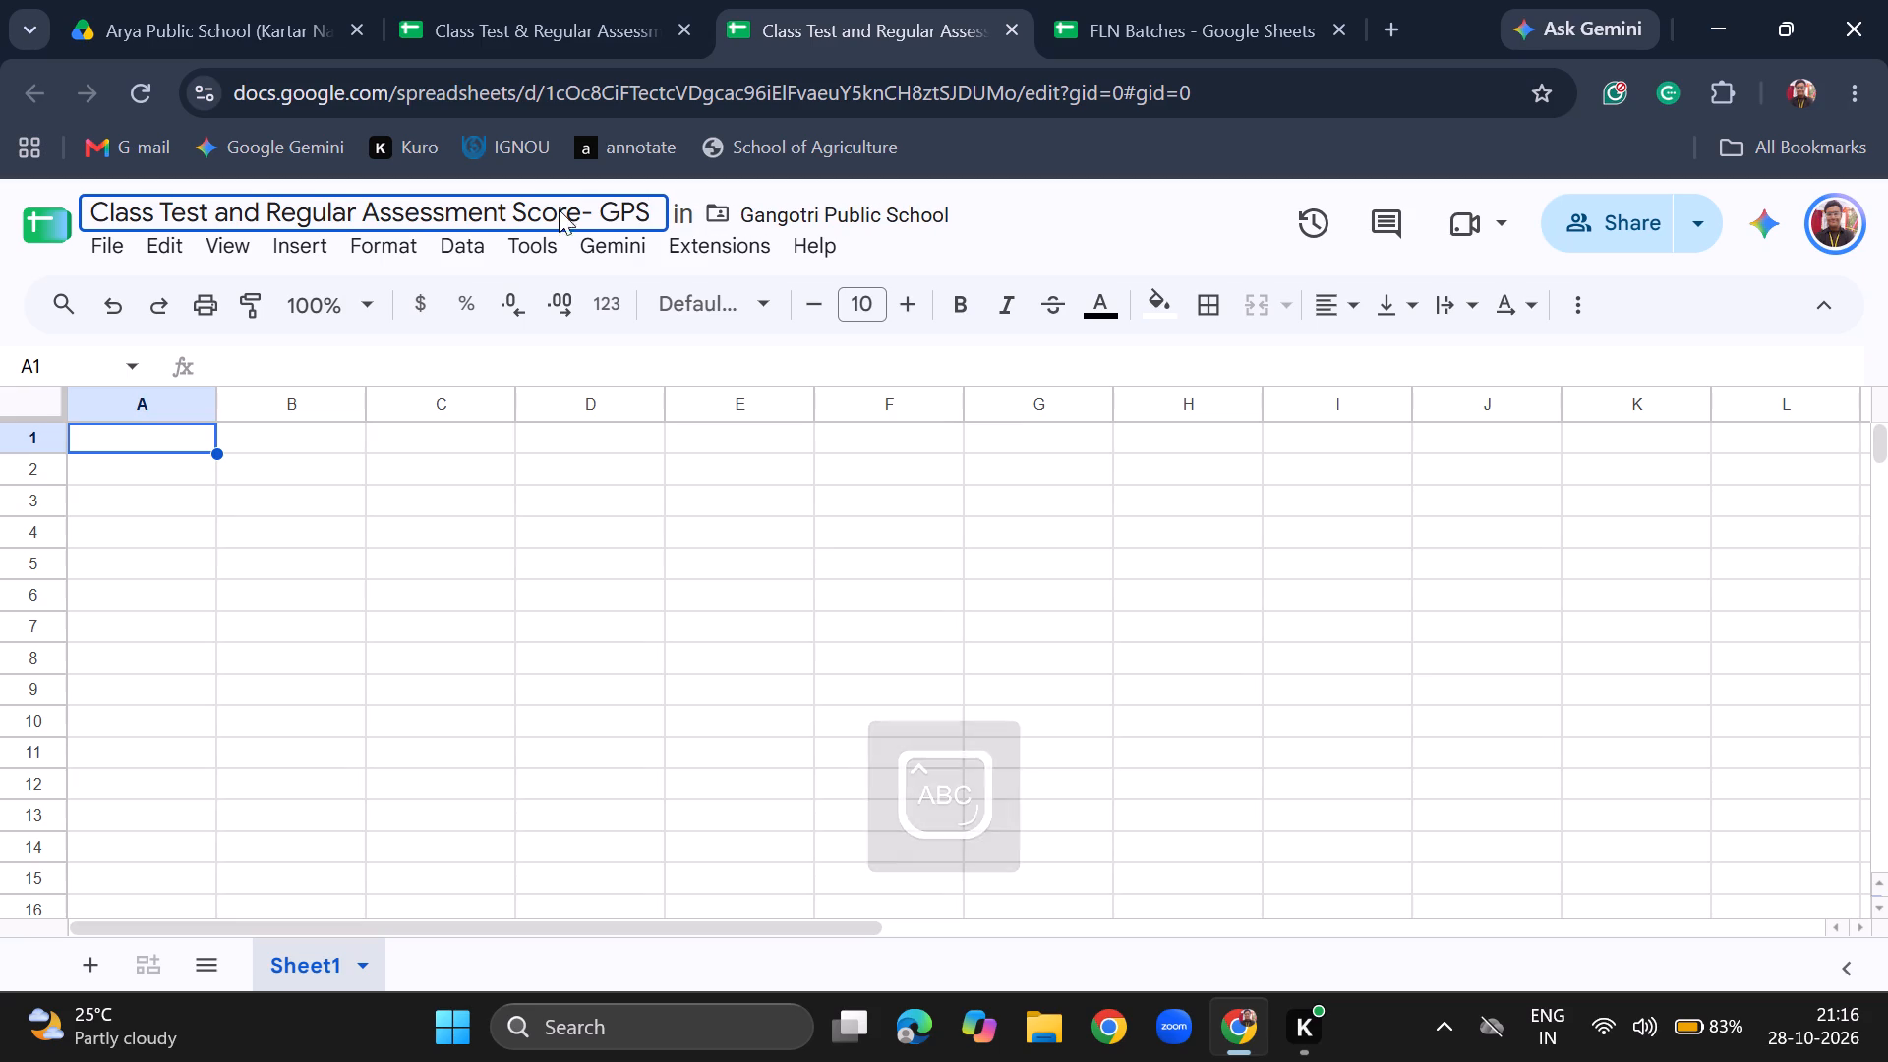
click(258, 207)
key(BackSpace)
key(BackSpace)
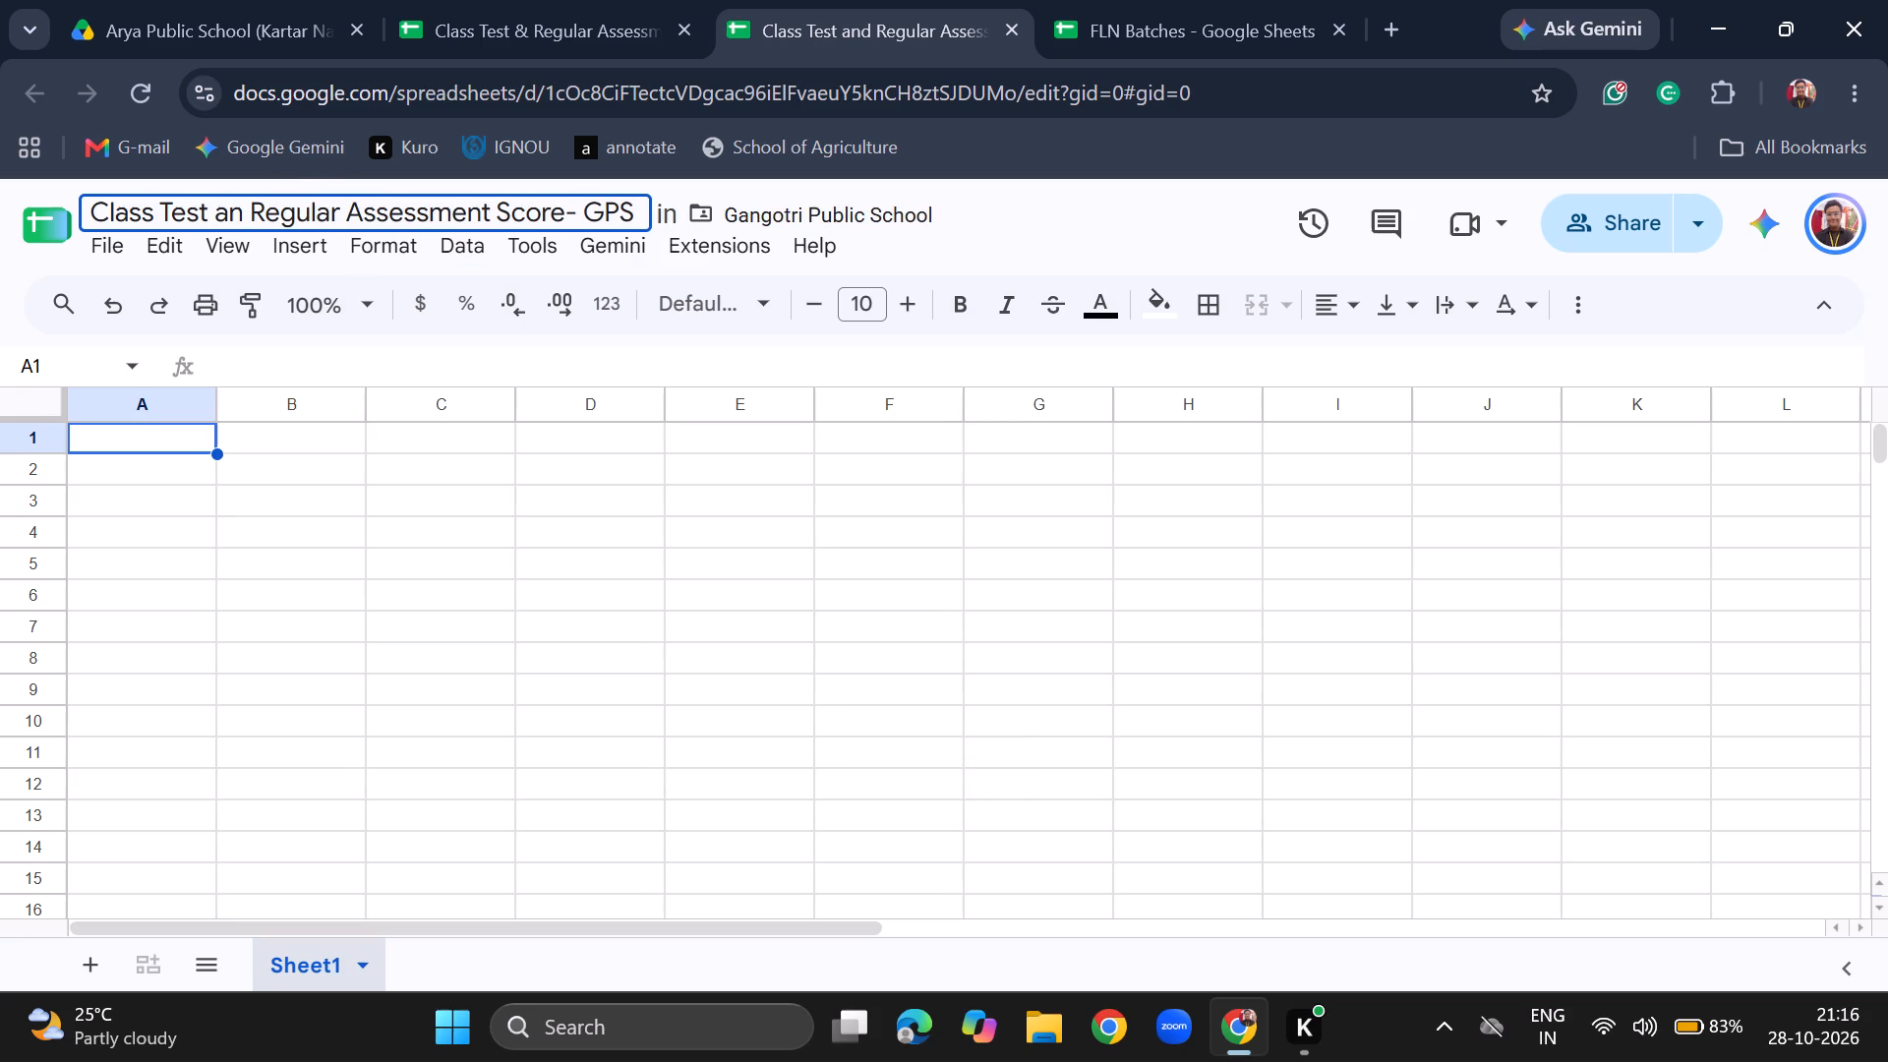
key(BackSpace)
key(shift+ampersand)
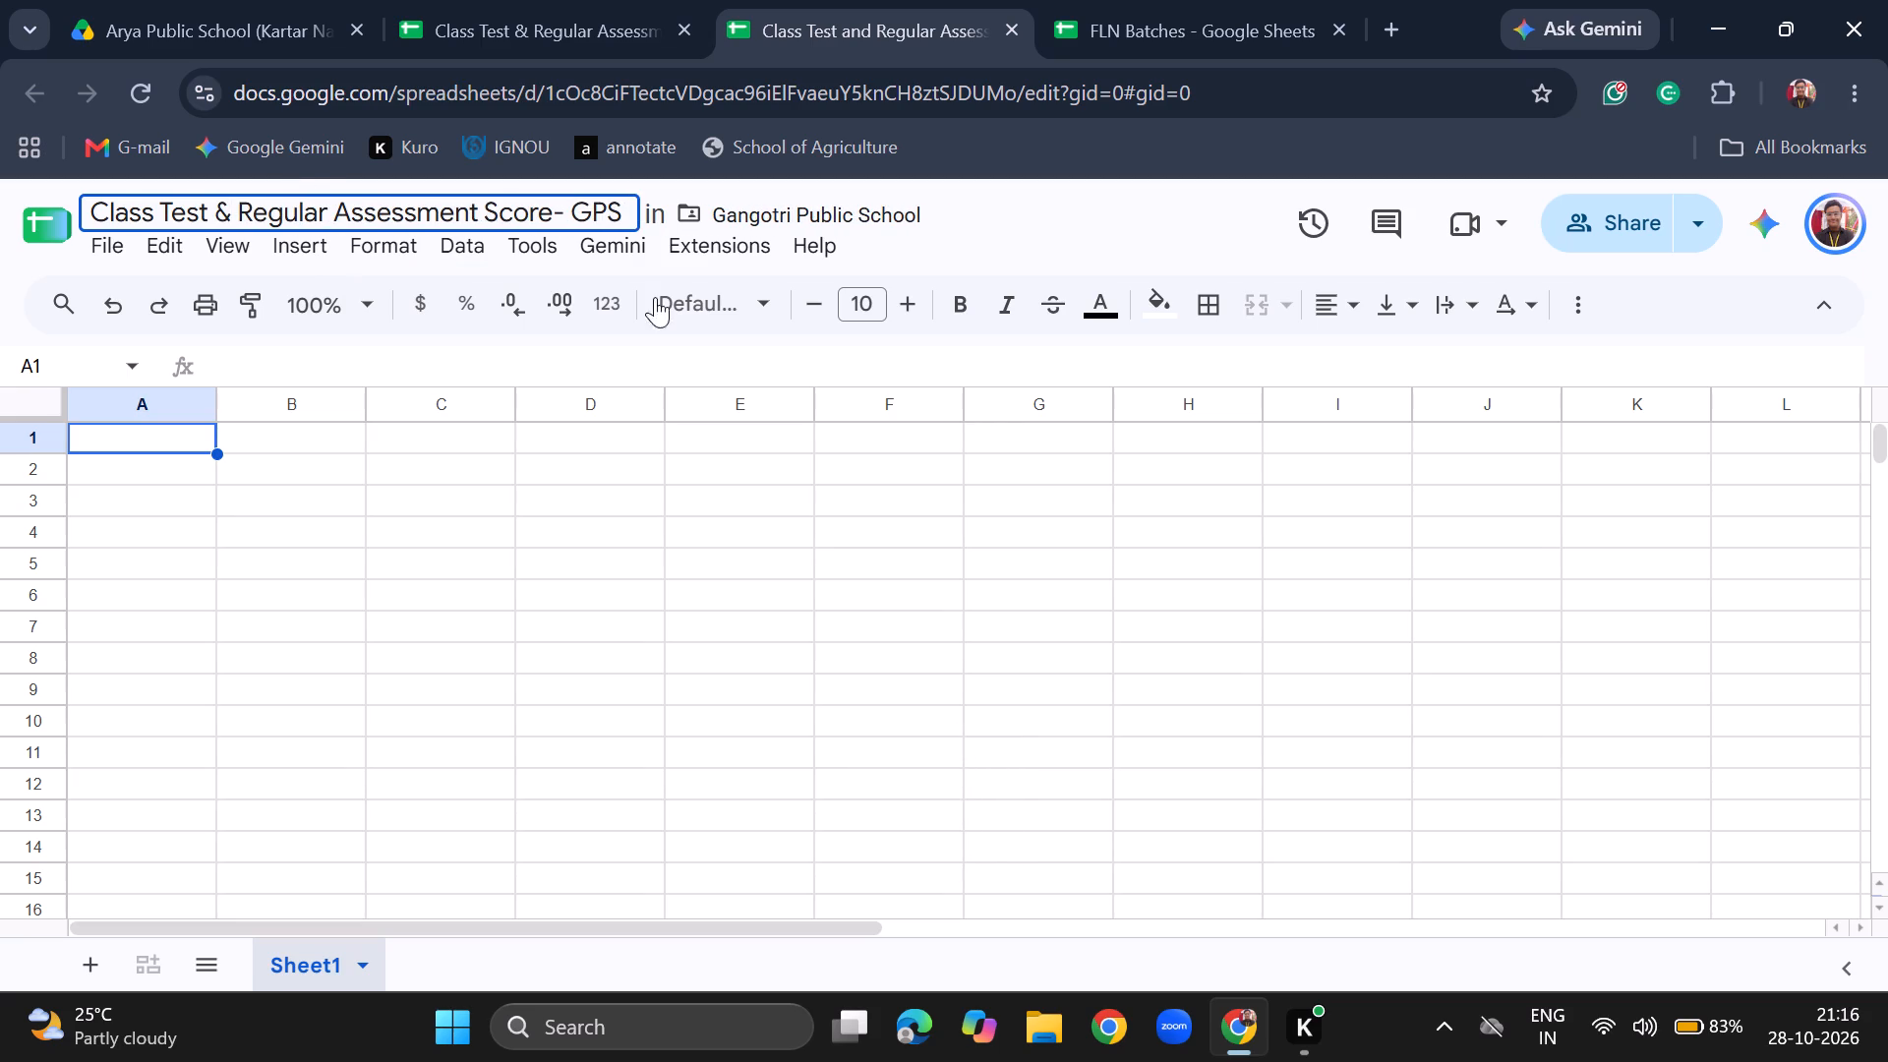
click(1134, 221)
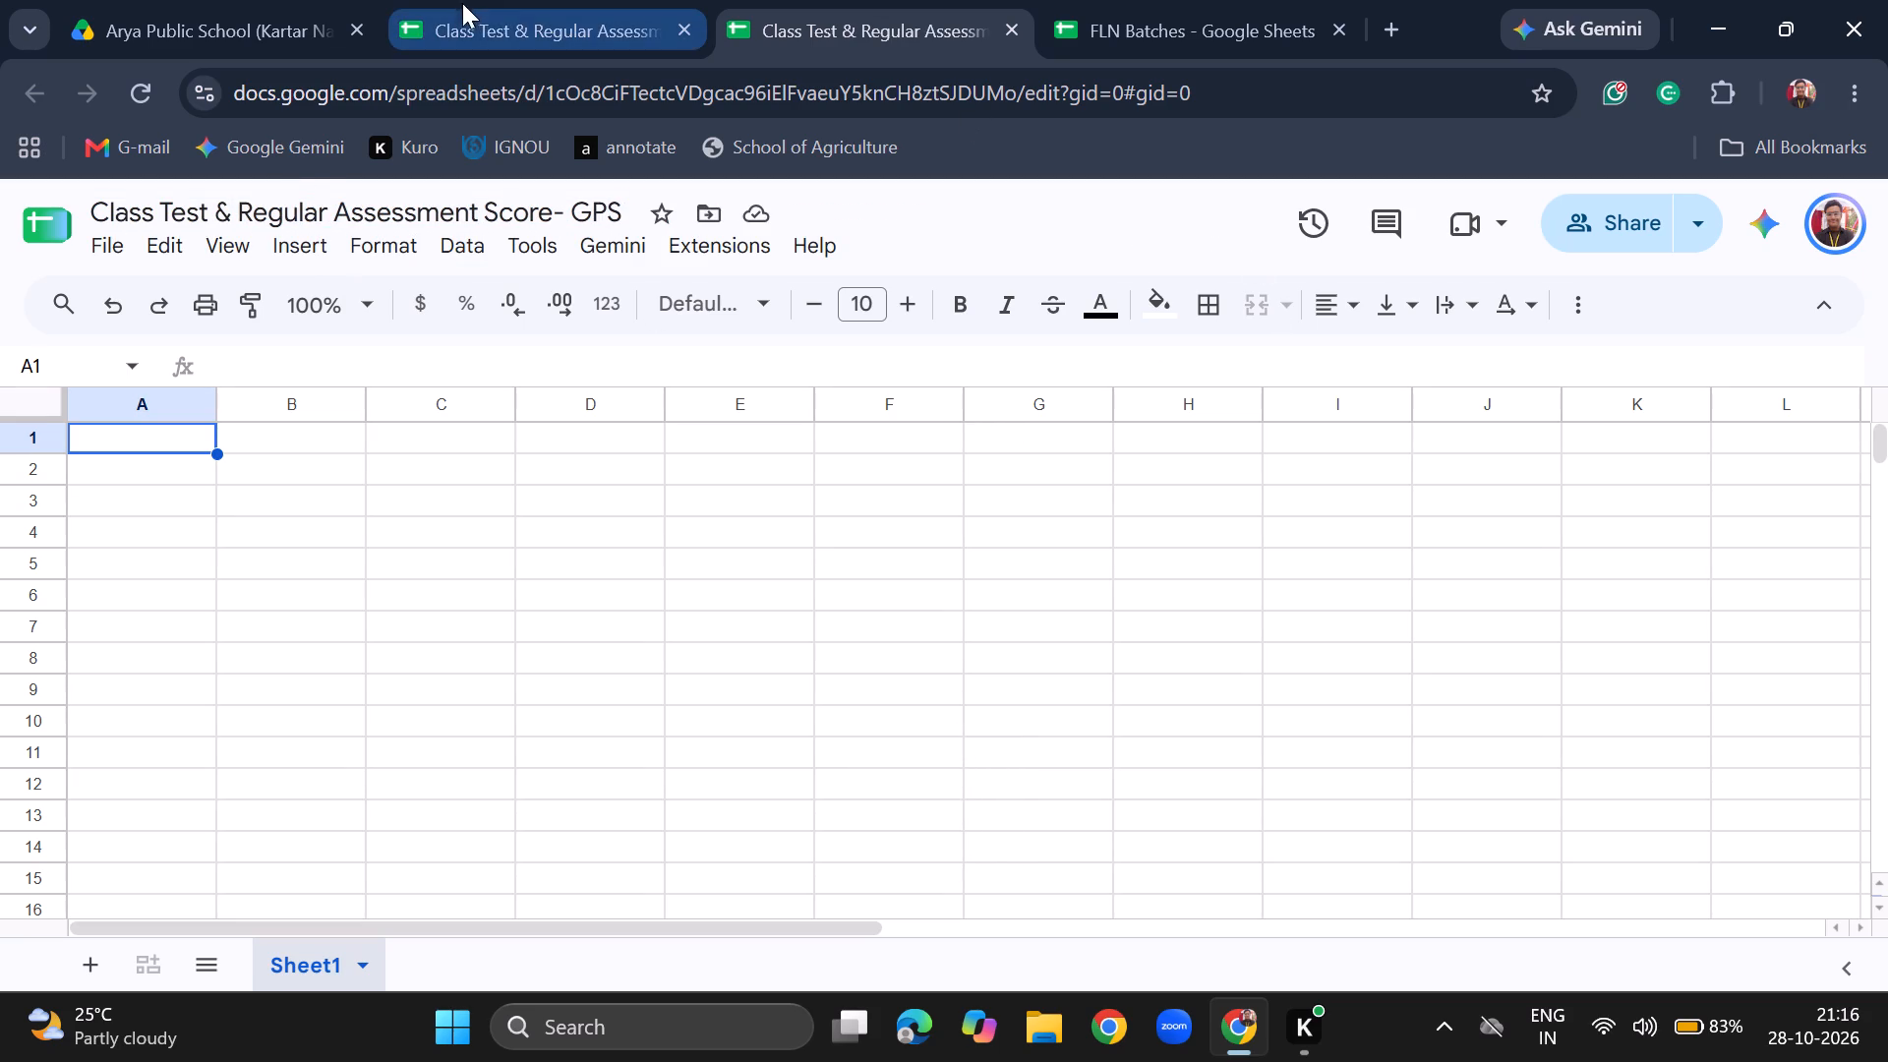
Rename the Arya Public School spreadsheet as "Class Test & Regular Assessment Score - APS".
click(539, 10)
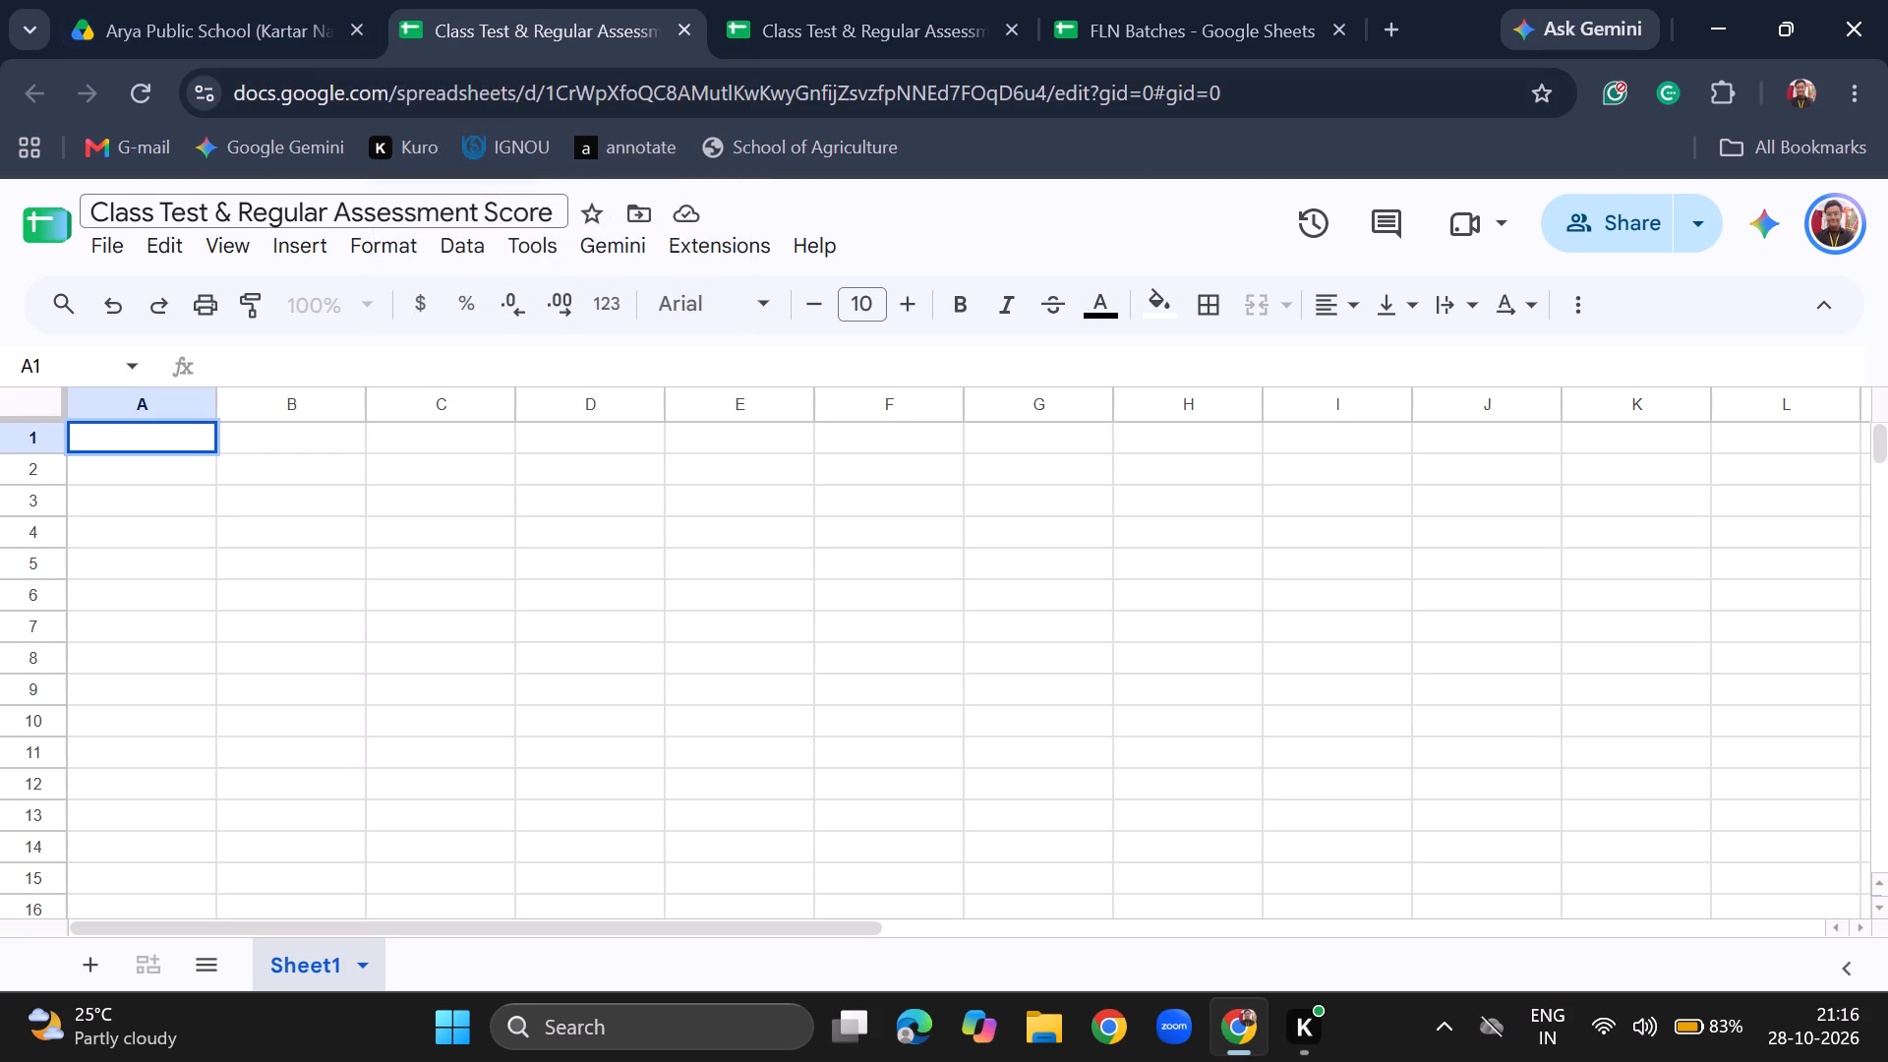
click(557, 215)
key(space)
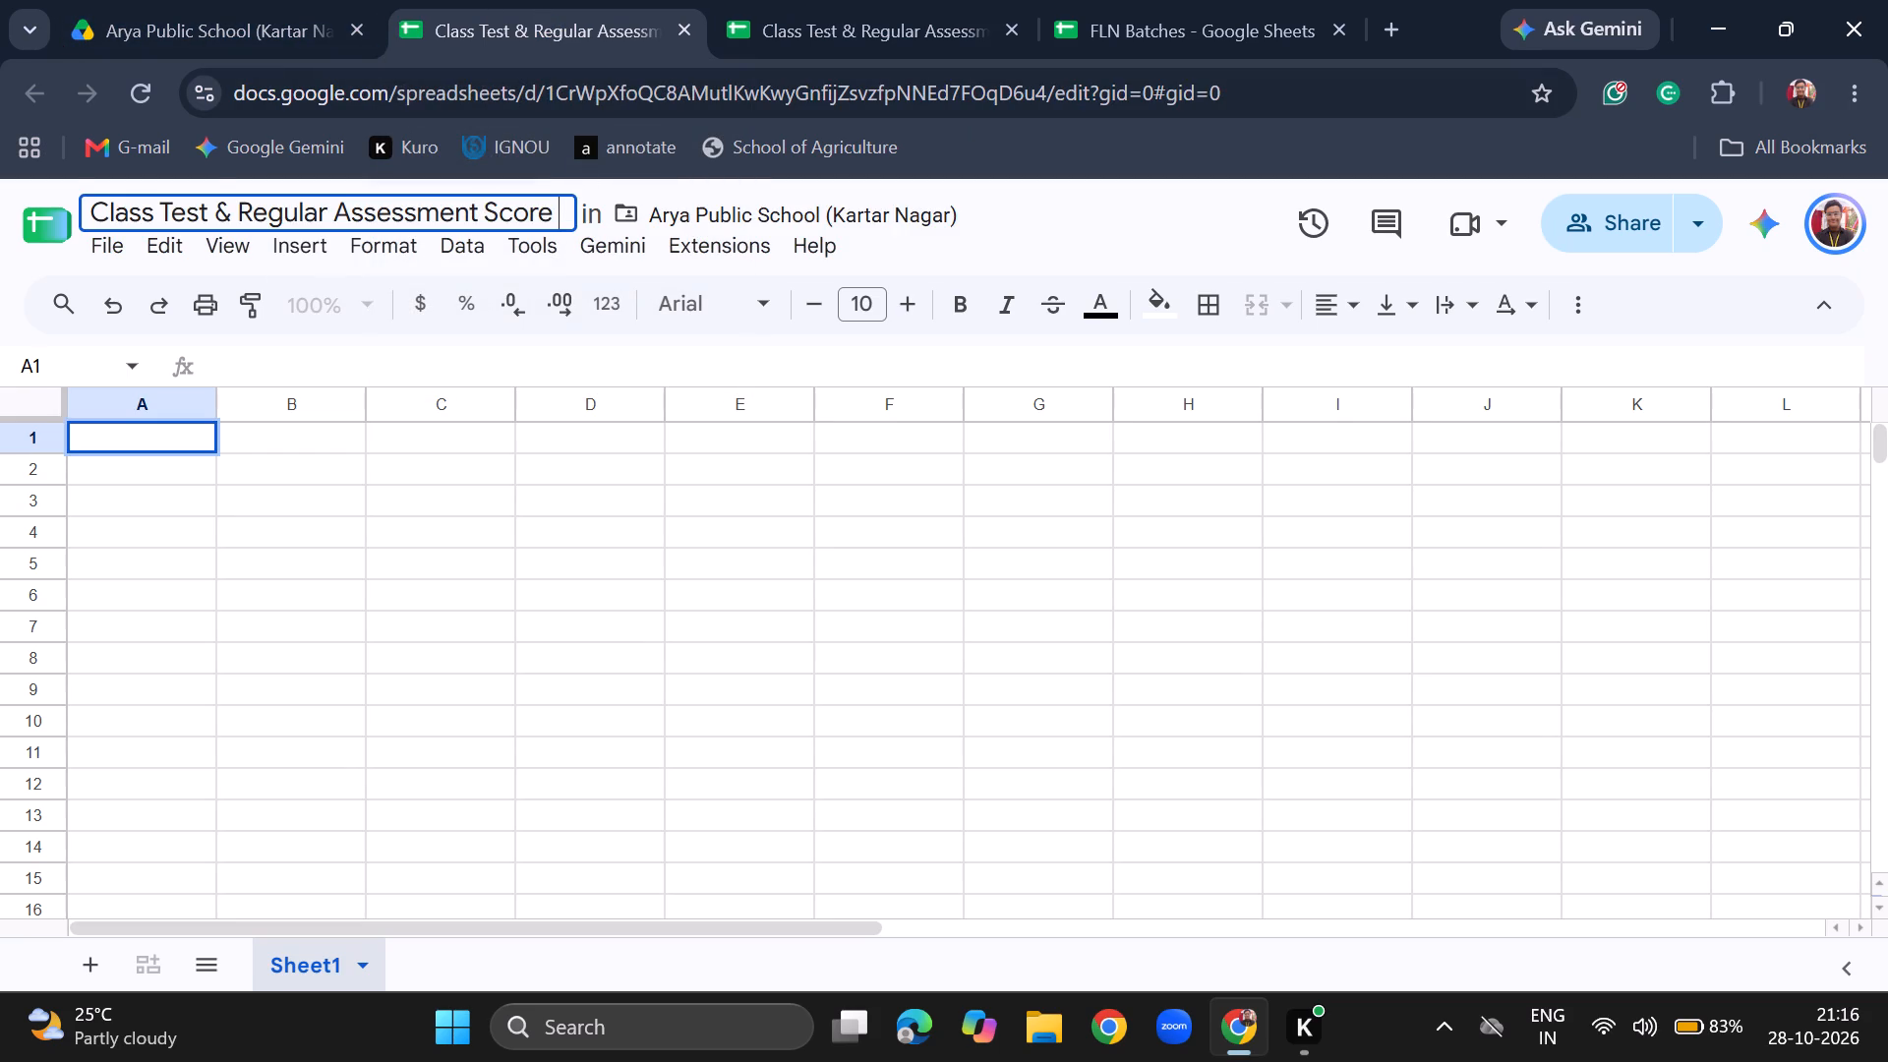
text(-)
key(space)
text(APS)
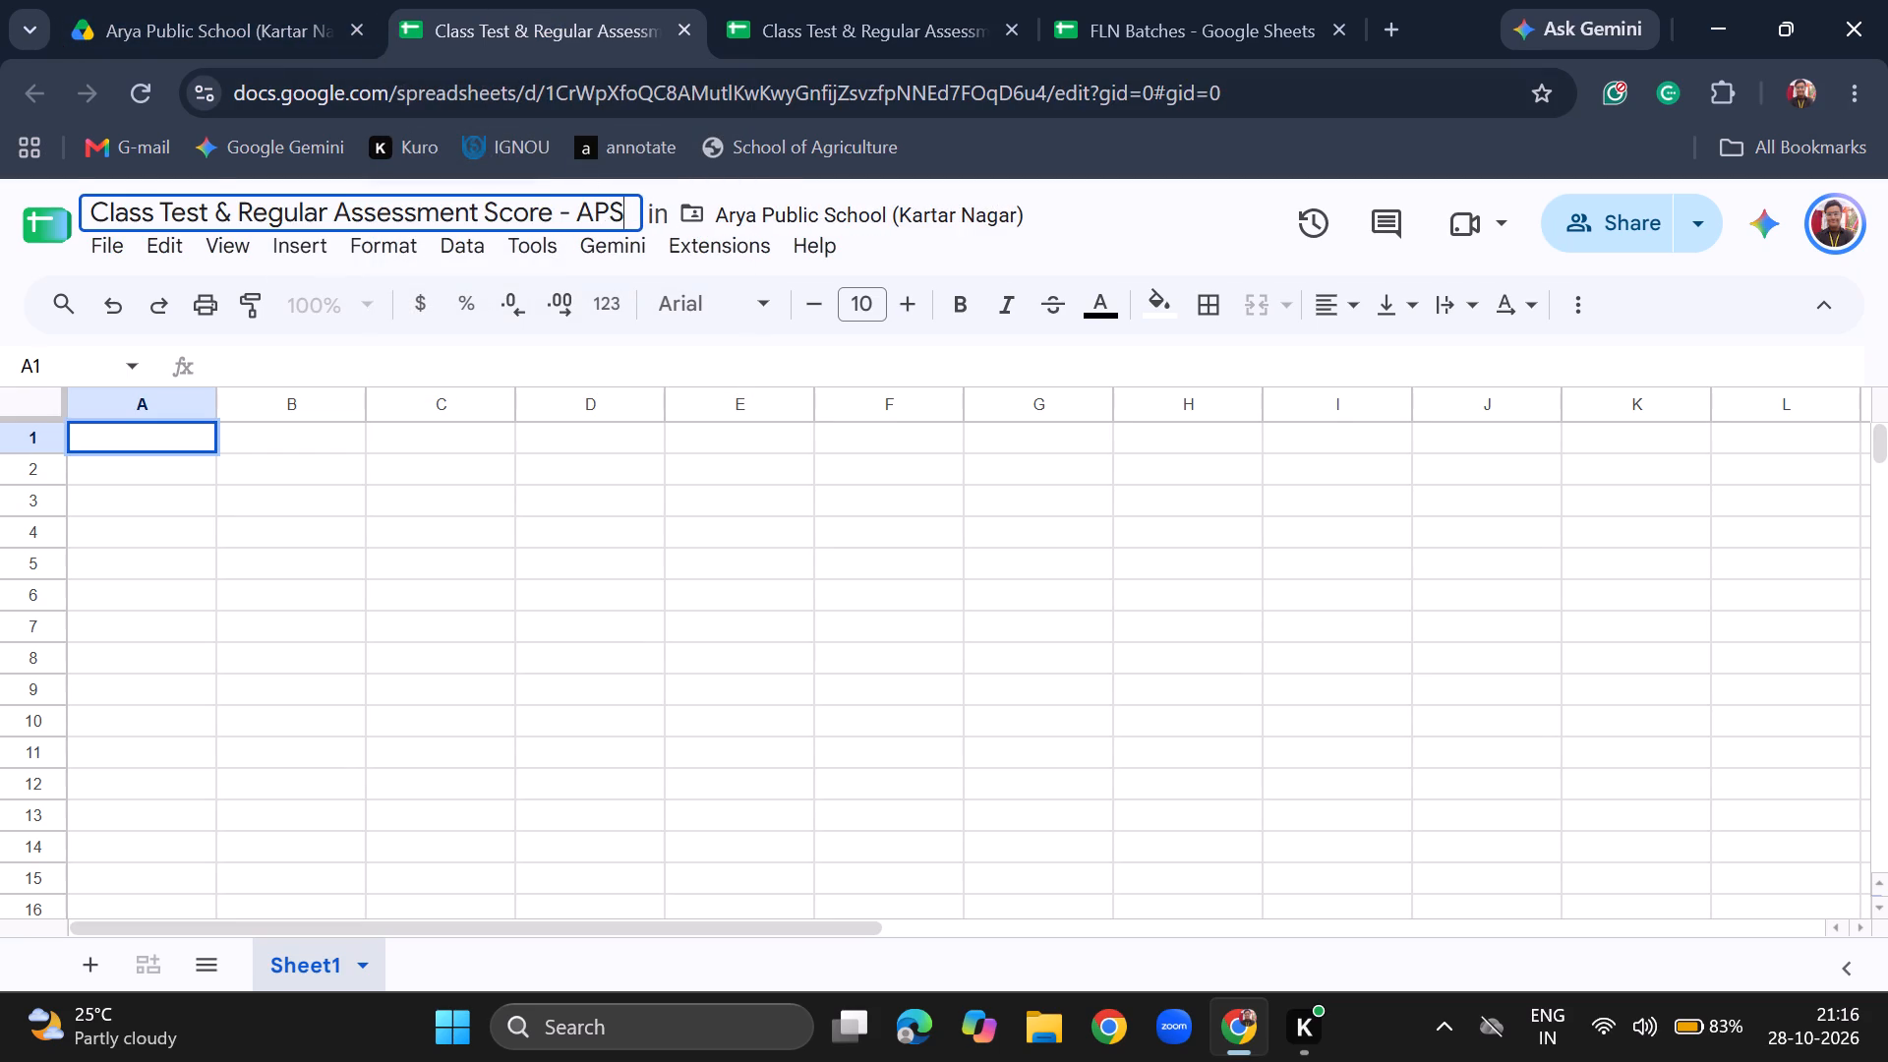
key(Return)
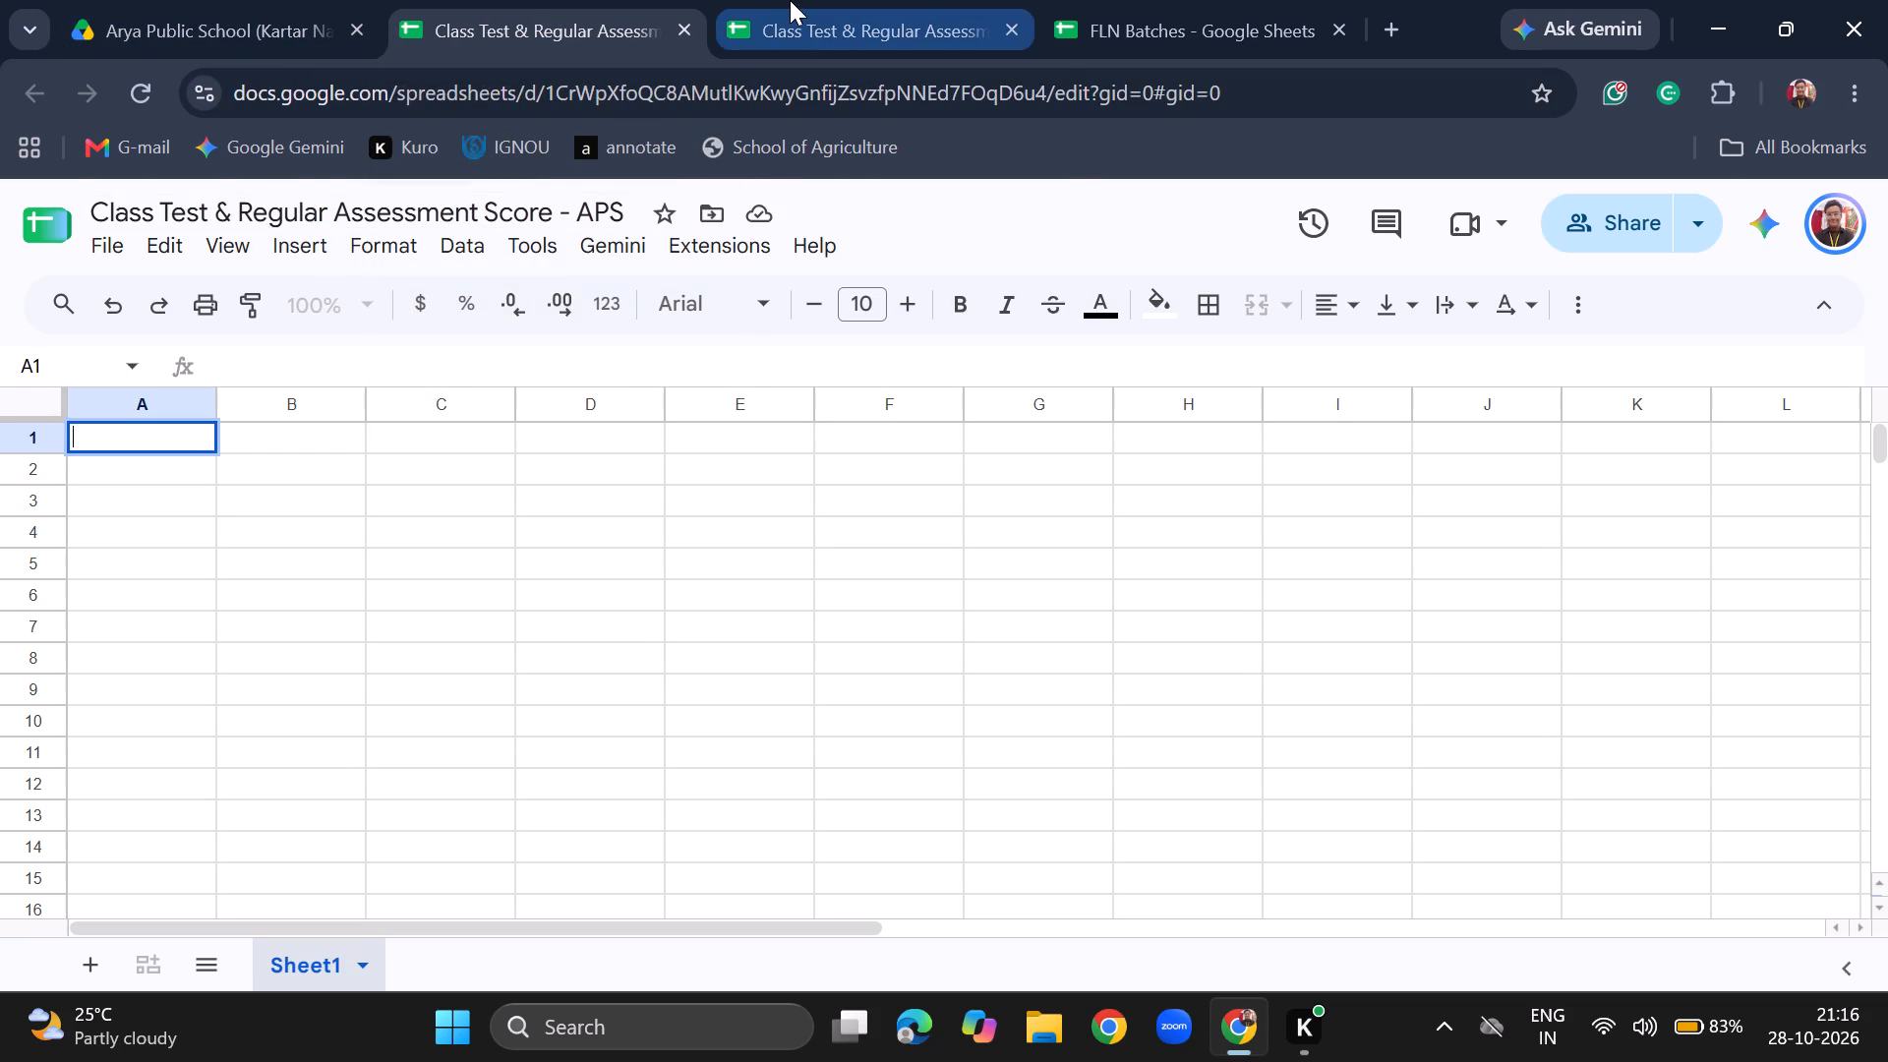
Copy the Batch 1 Gangotri student names from FLN Batches into the GPS spreadsheet starting at A3, and widen column A to fit them.
click(870, 30)
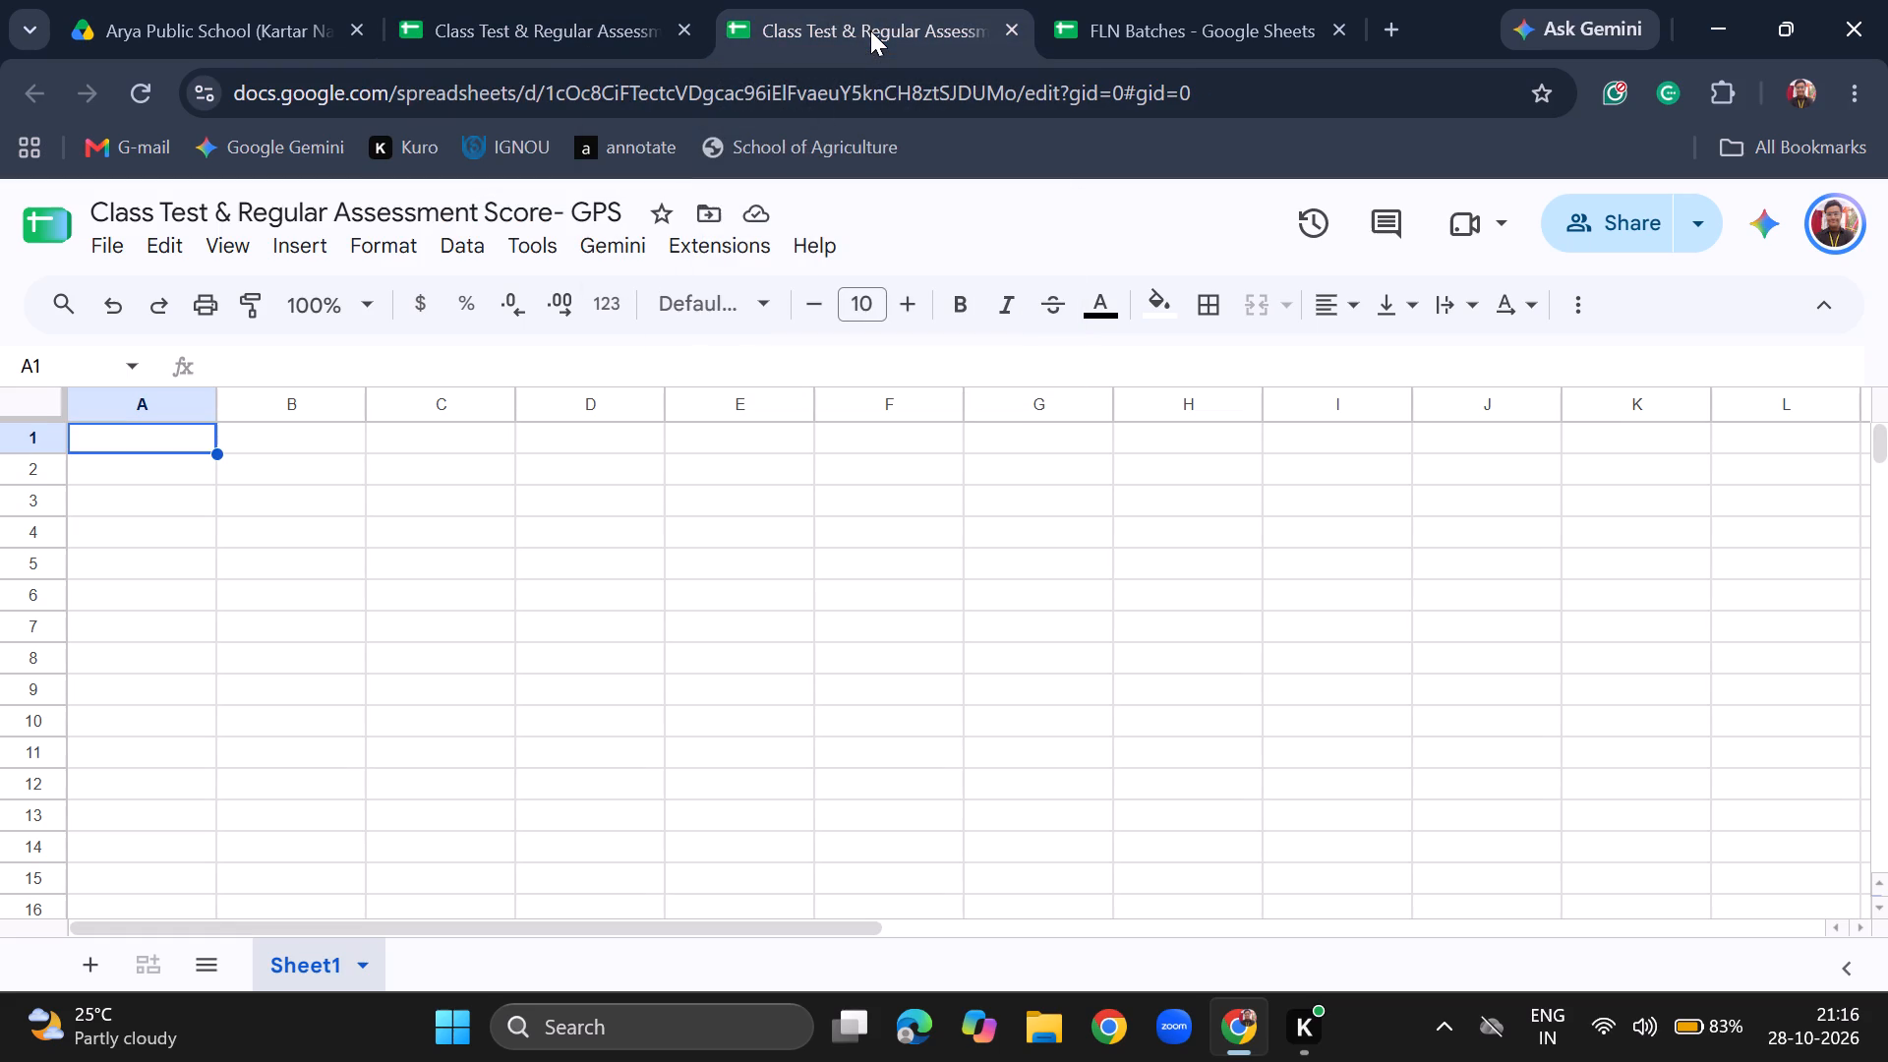
click(1110, 3)
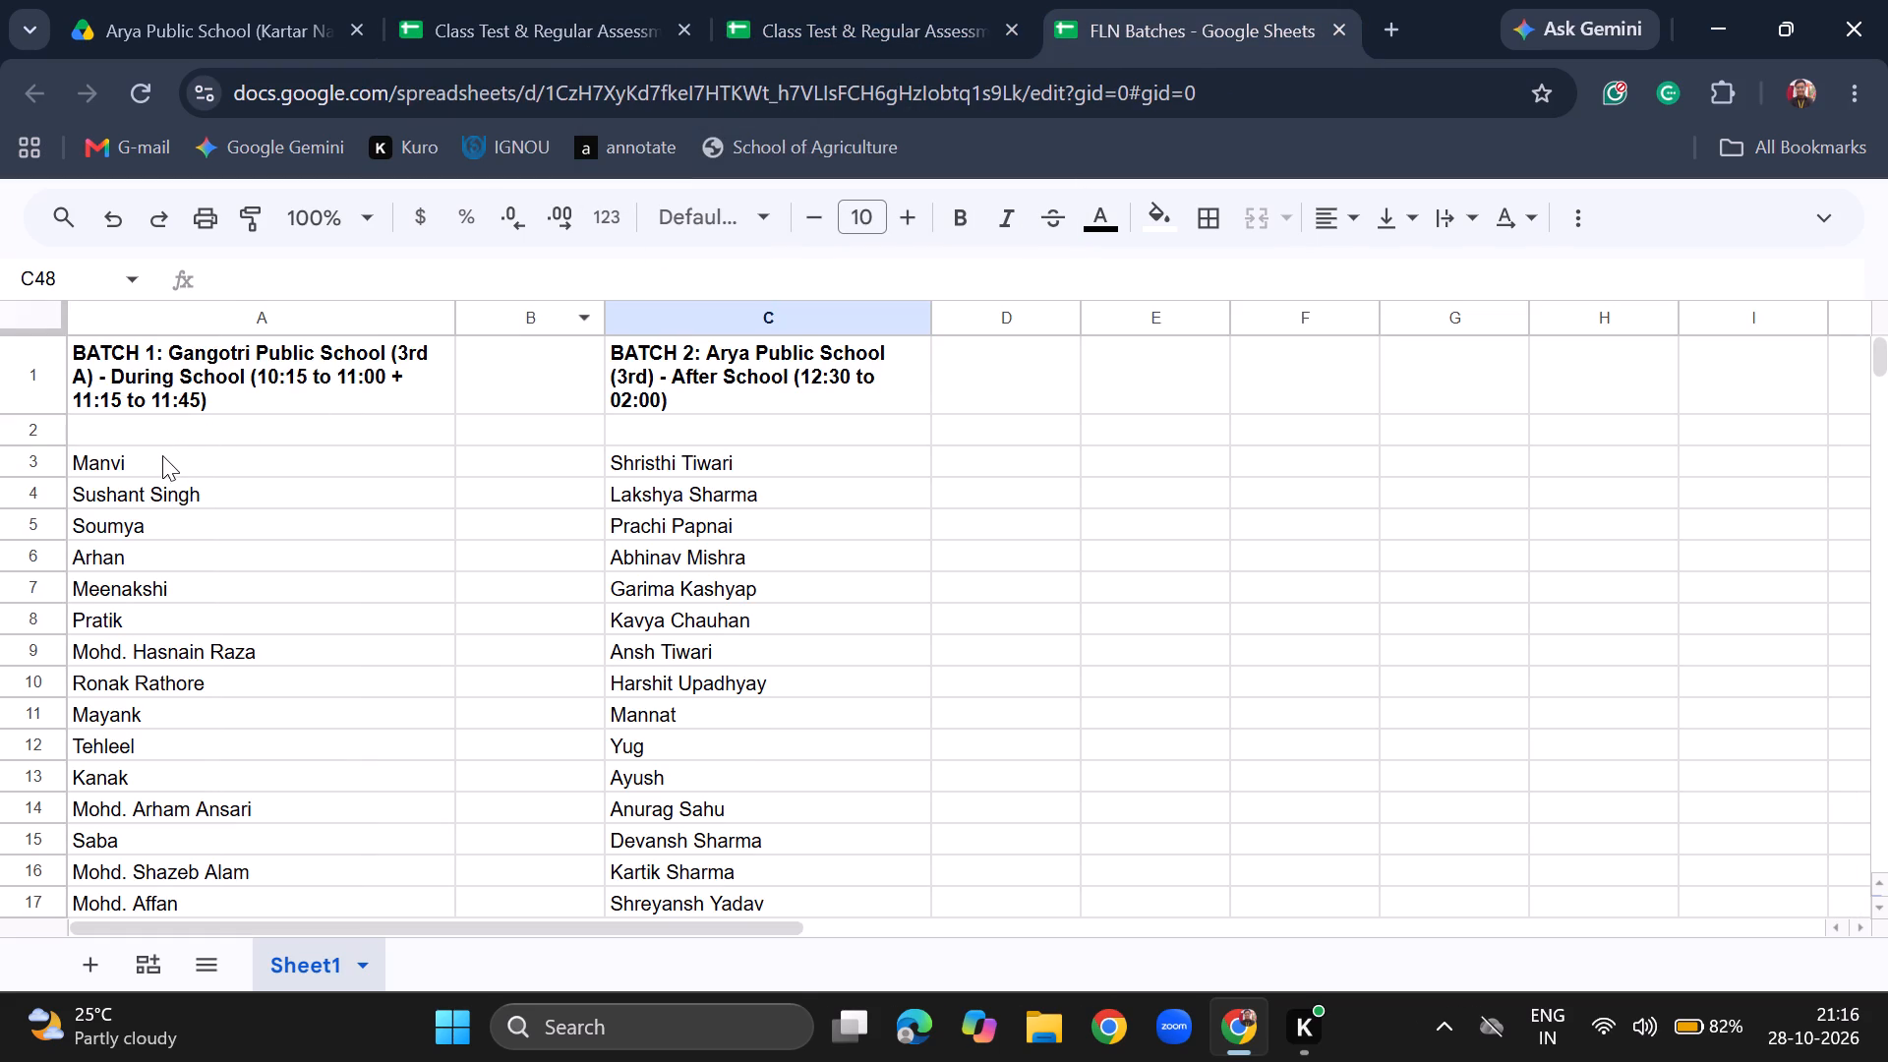
drag(162, 458, 203, 327)
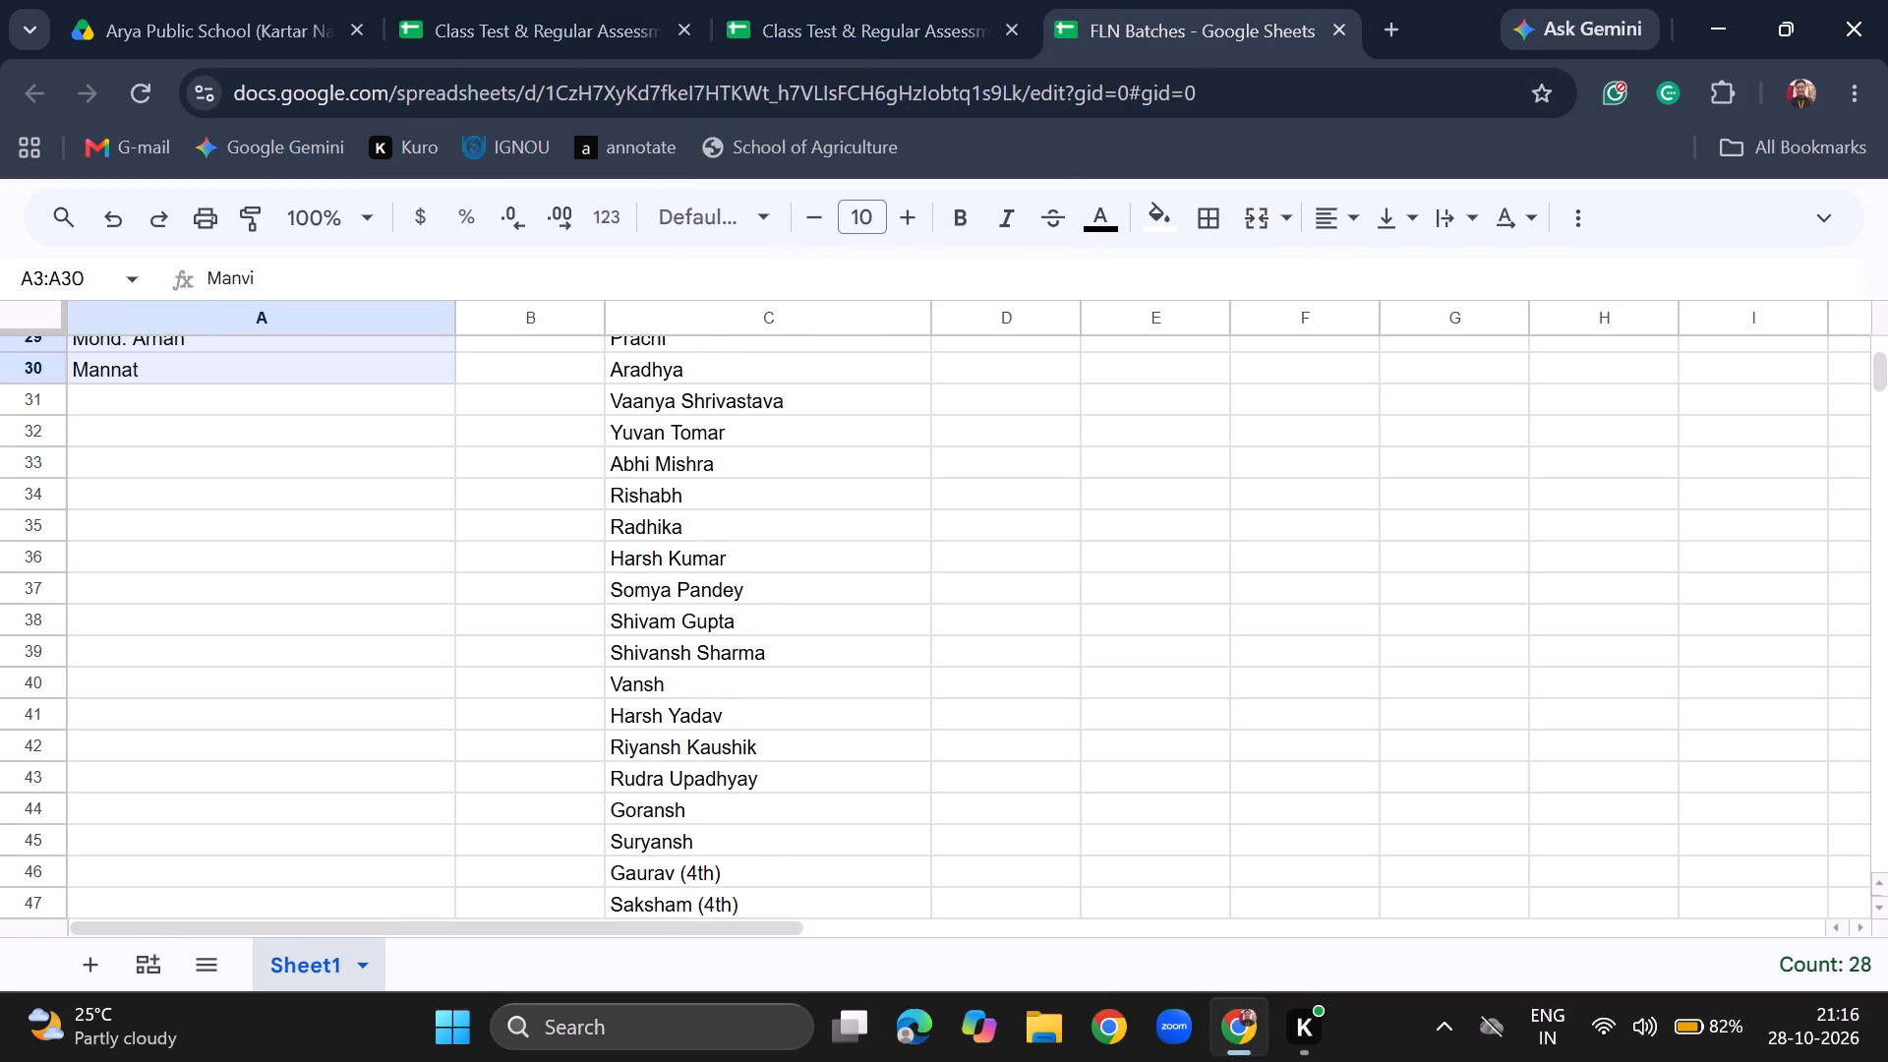
drag(203, 327, 212, 629)
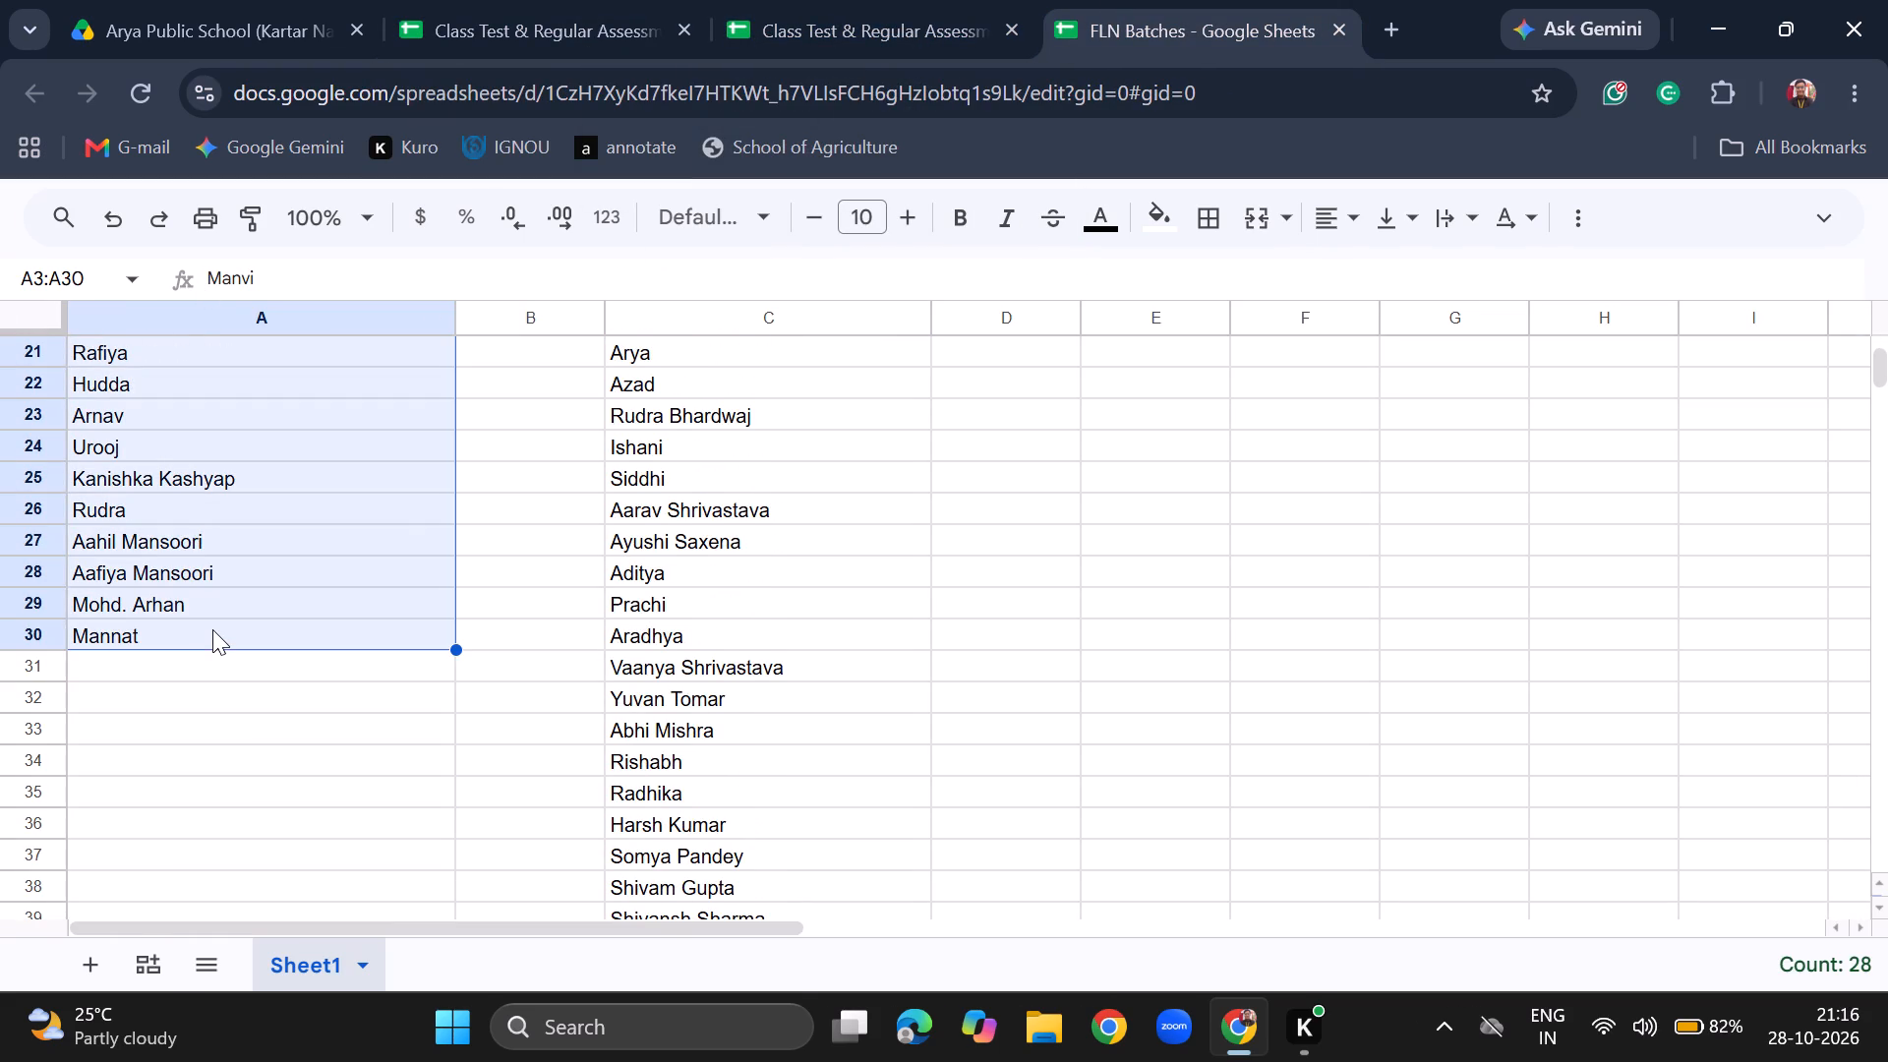
key(ctrl+c)
click(814, 3)
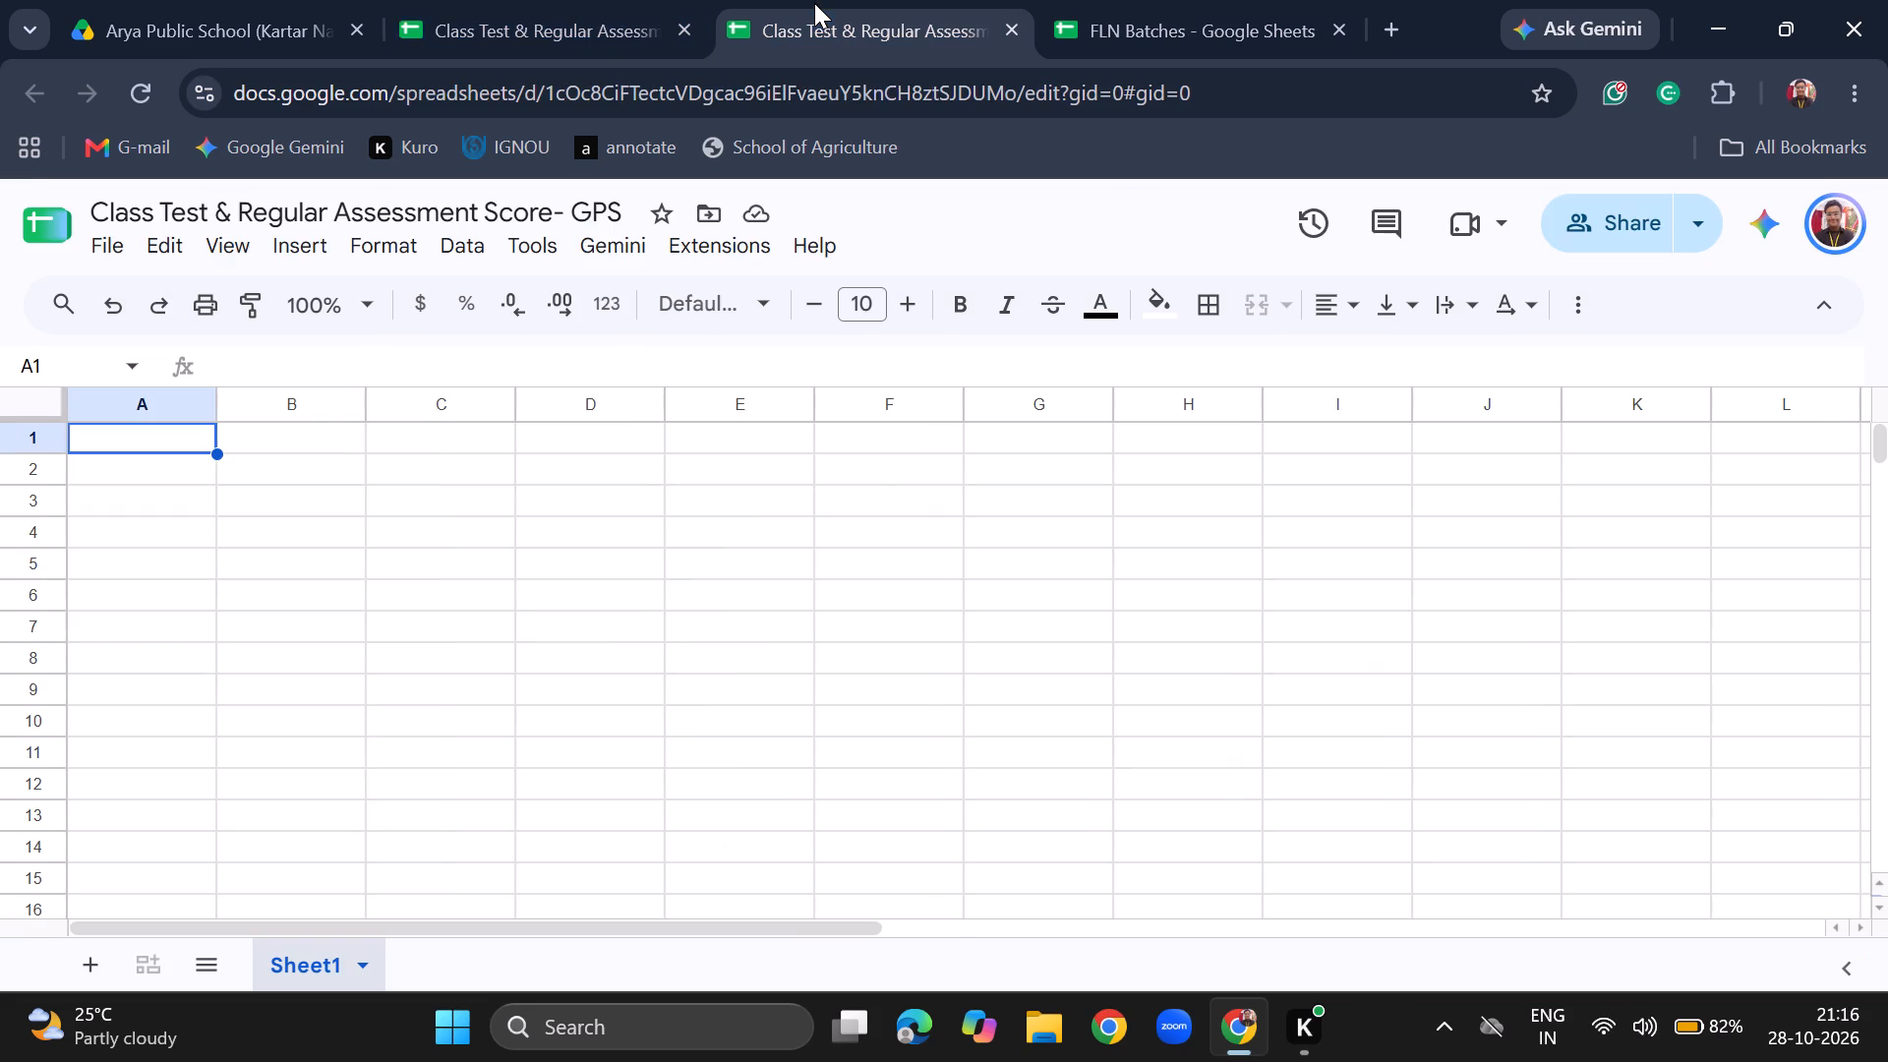
click(116, 499)
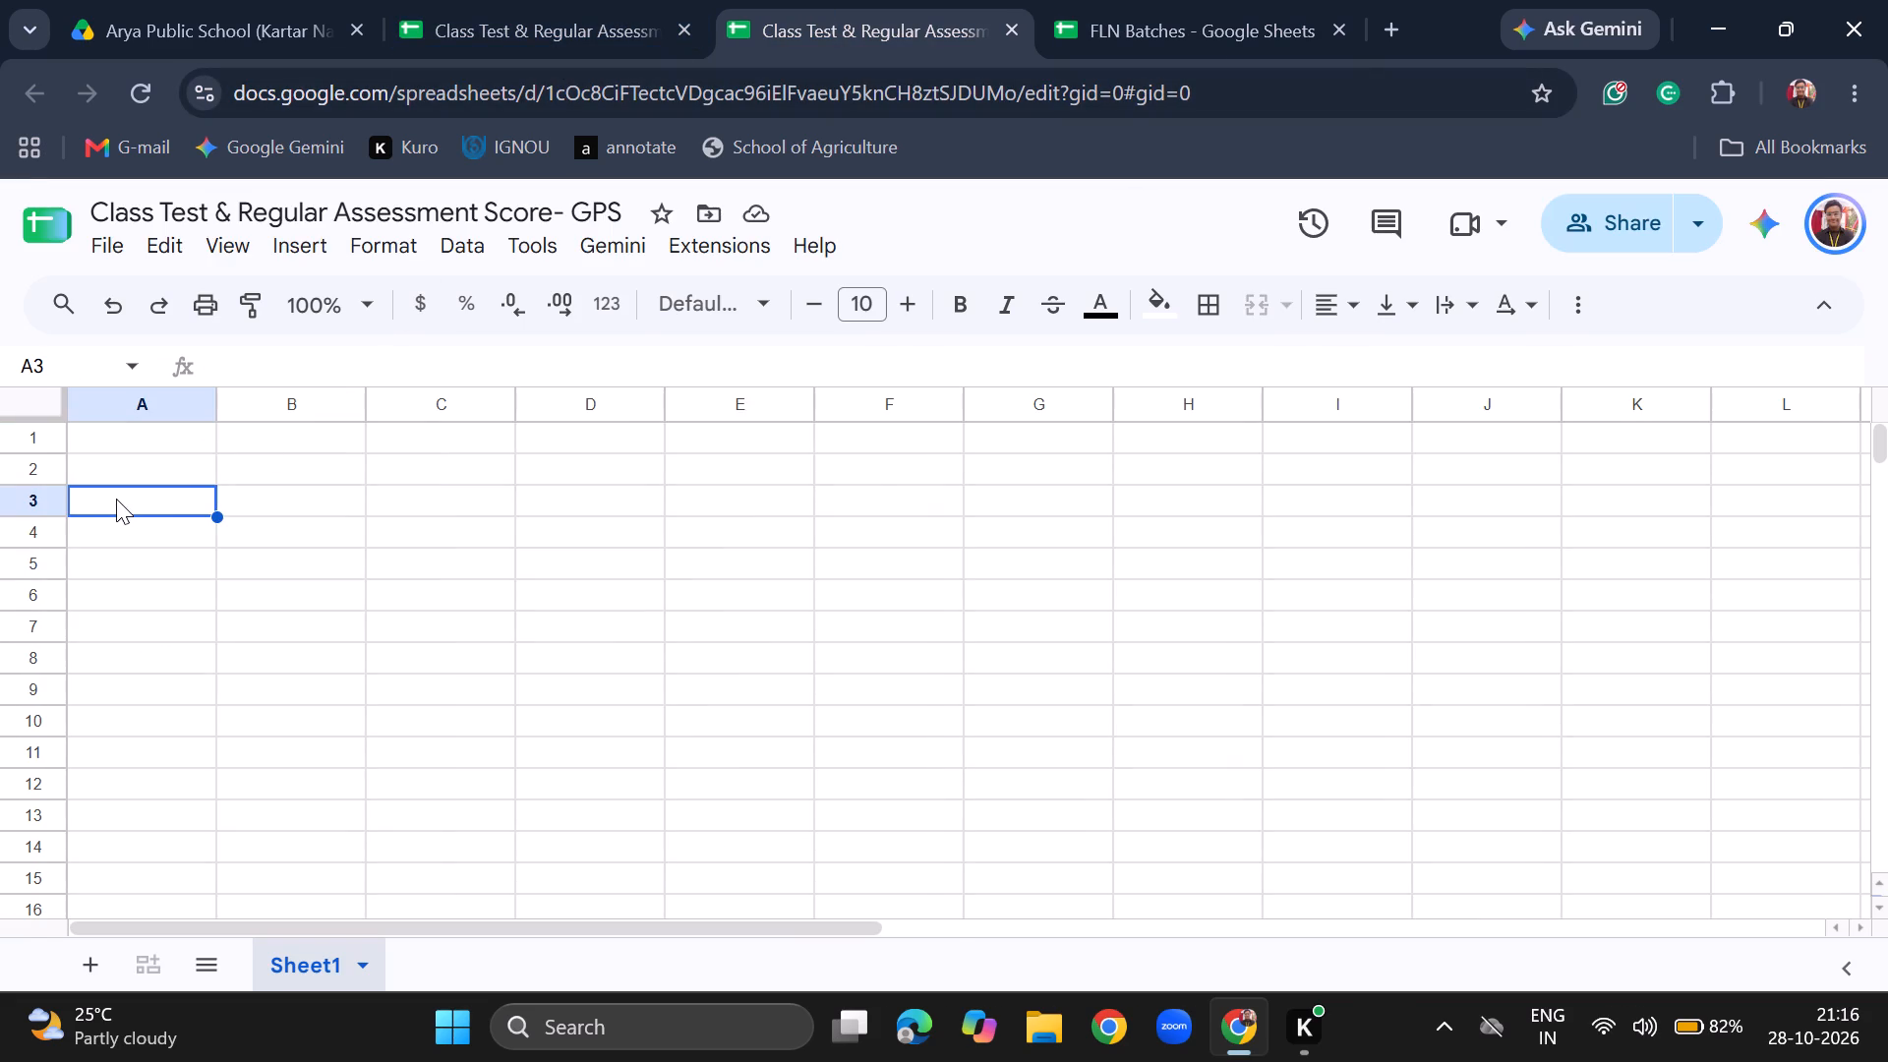
click(144, 465)
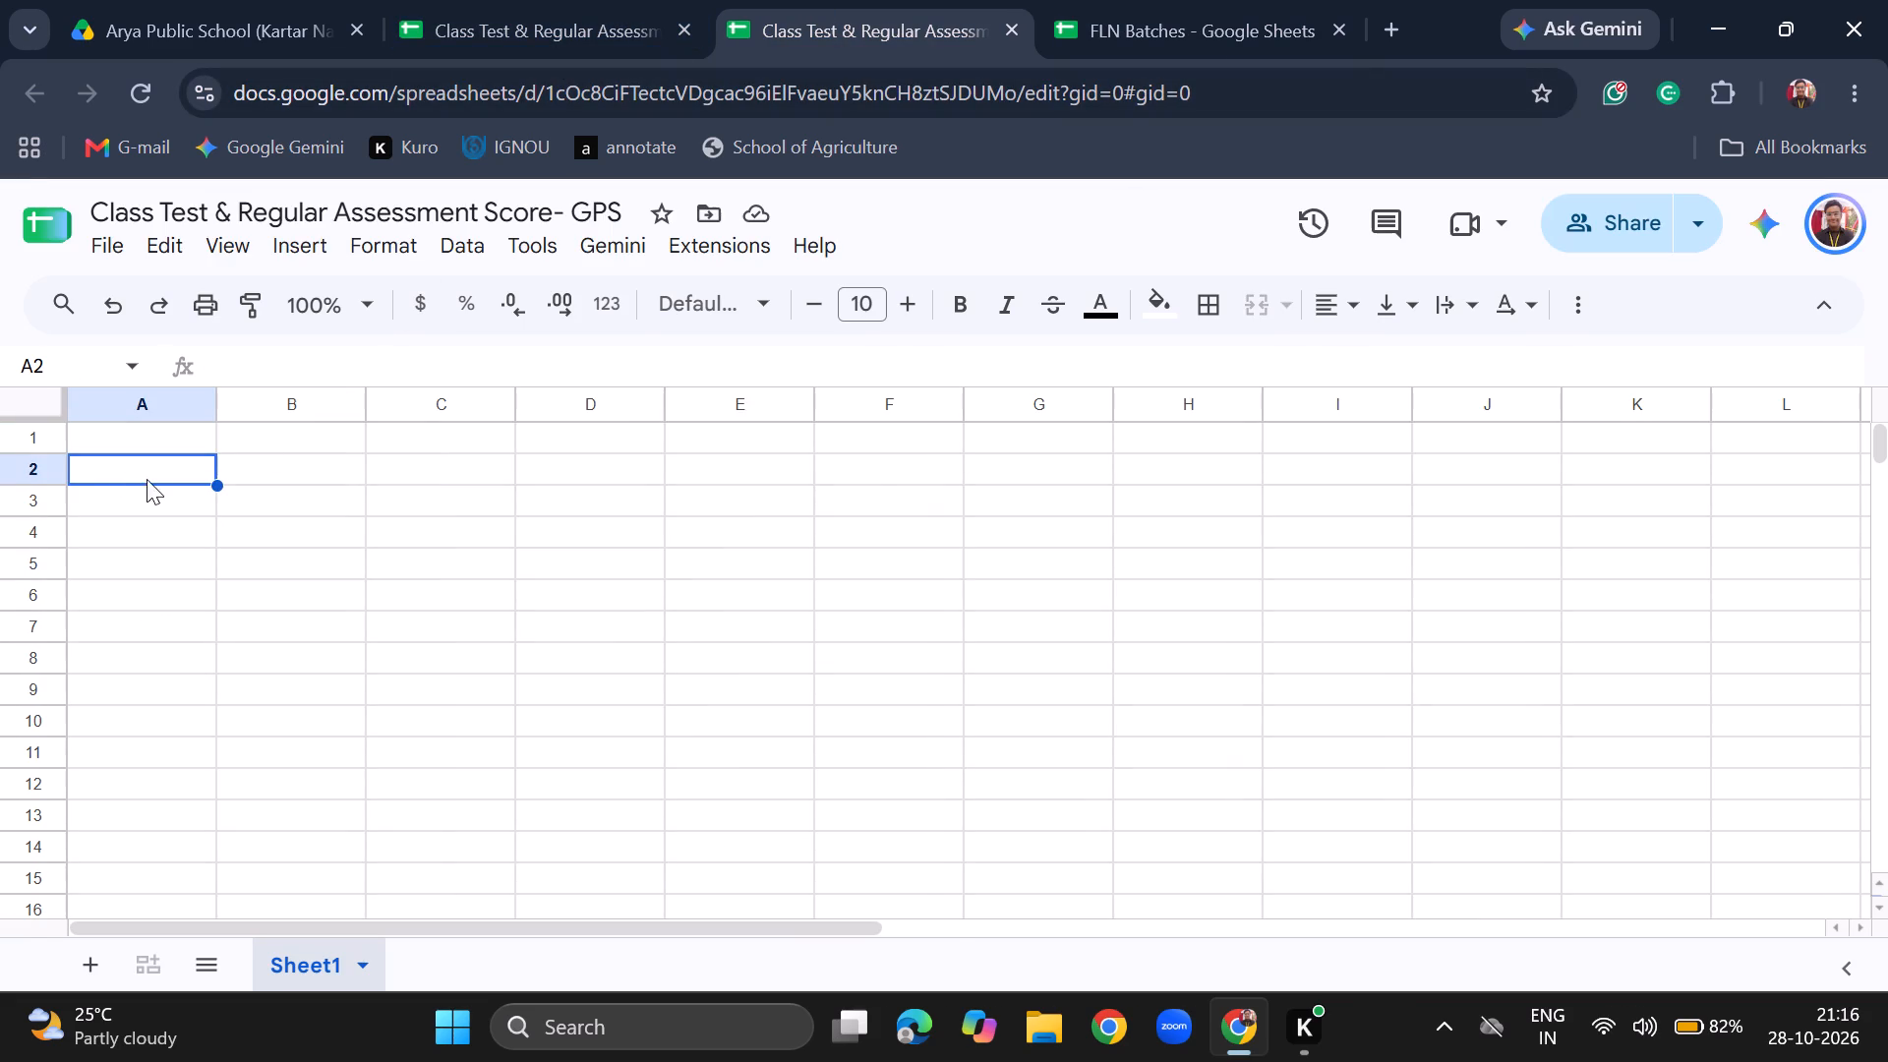
click(126, 503)
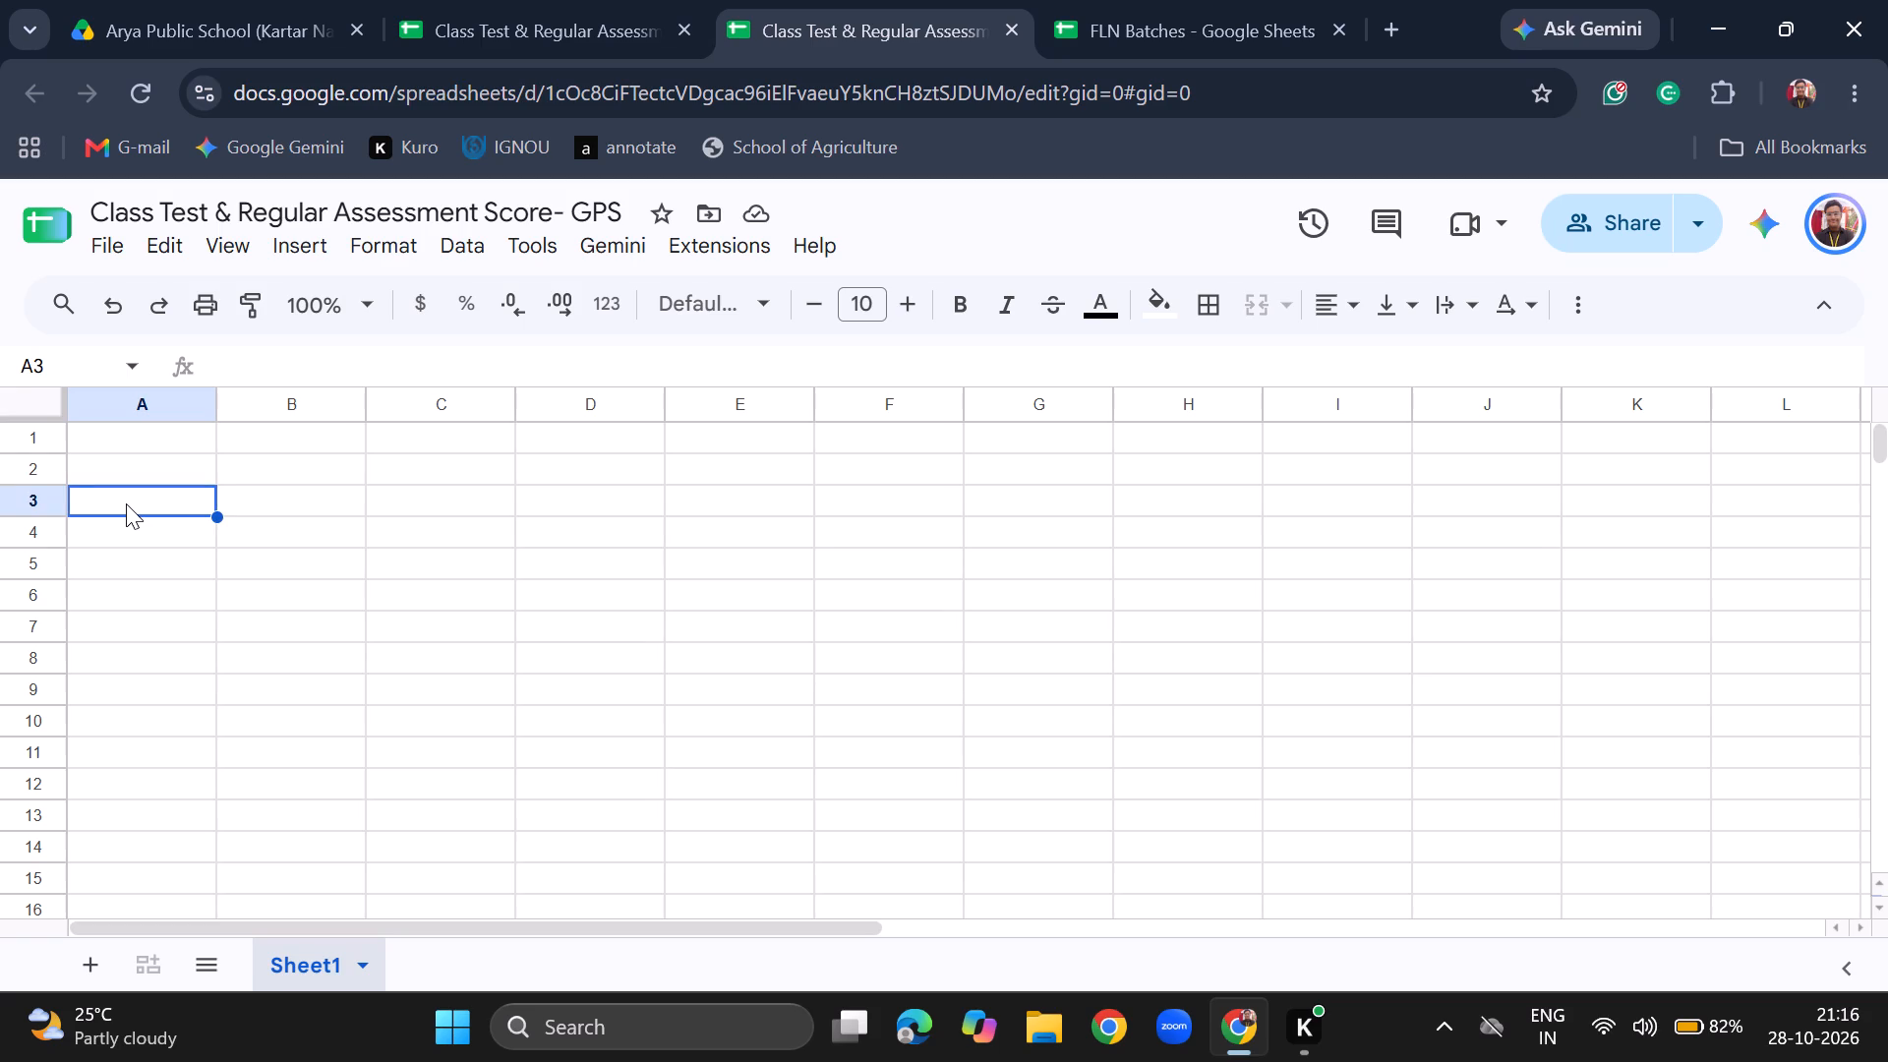
key(ctrl+v)
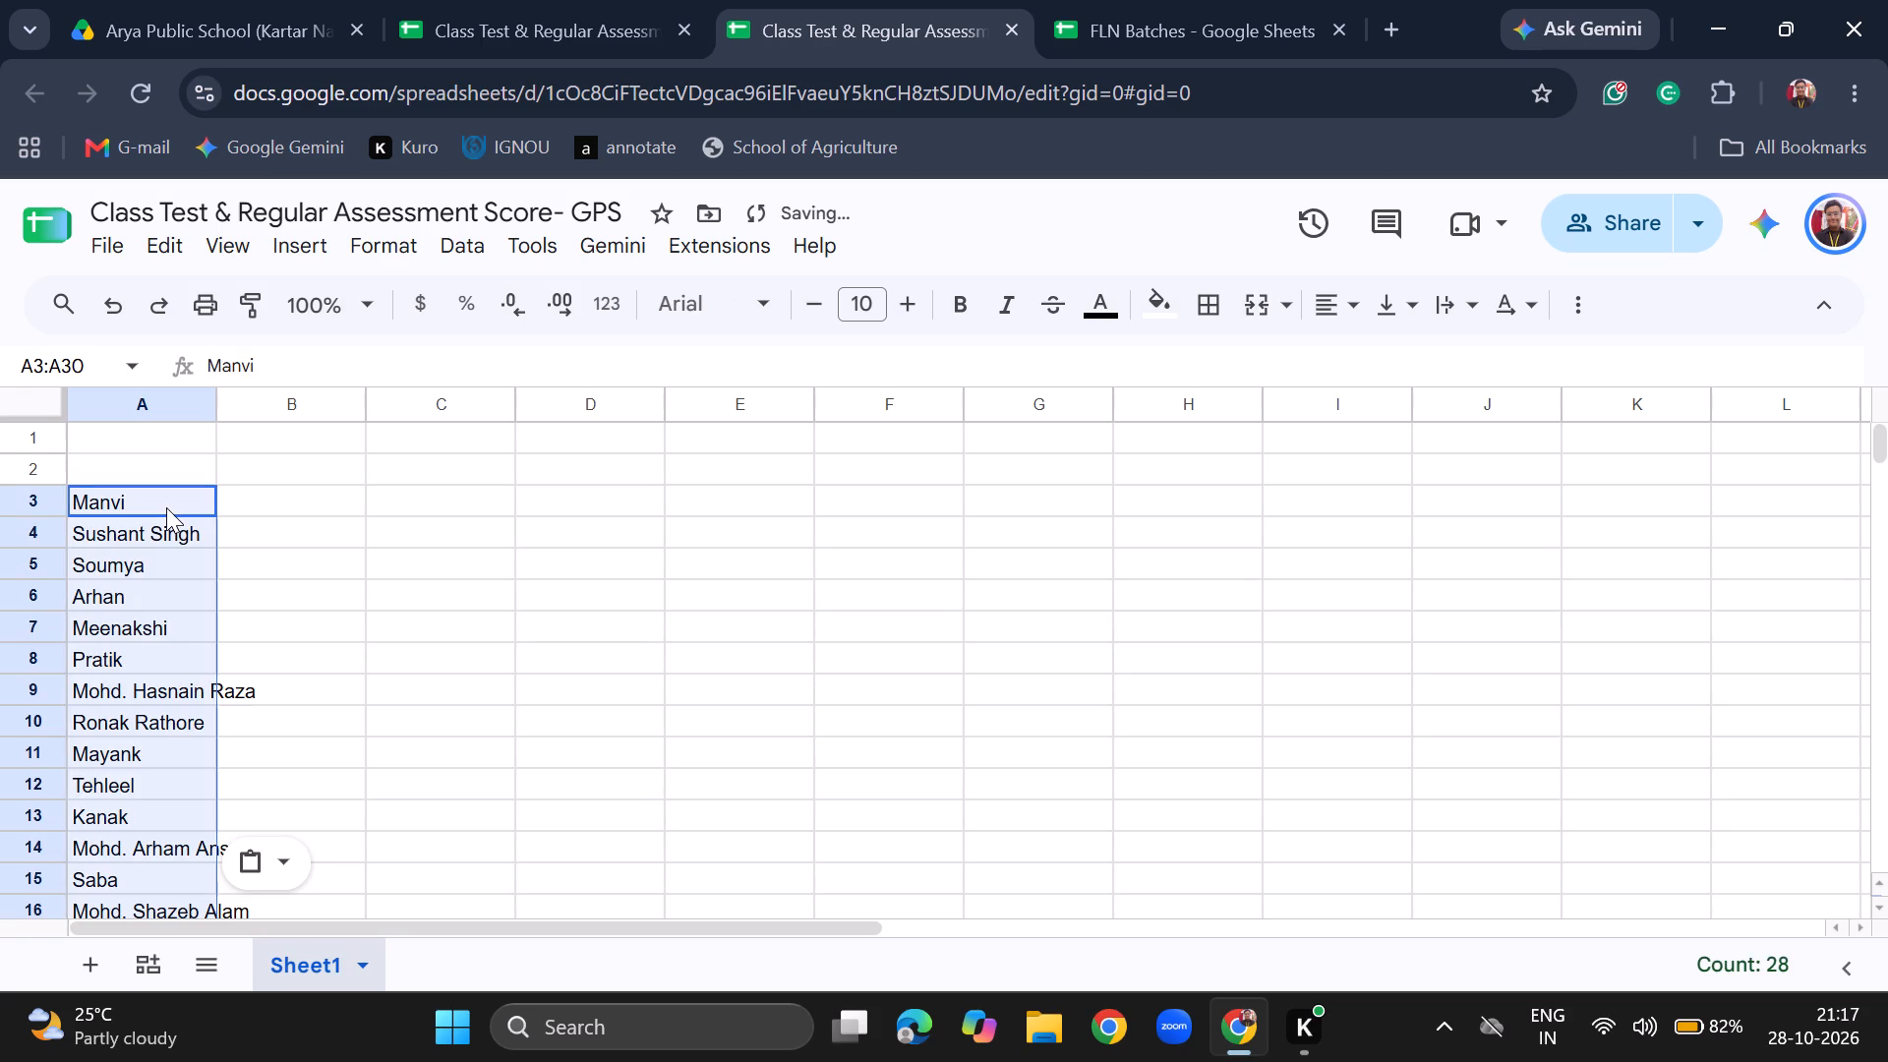
drag(217, 399, 265, 419)
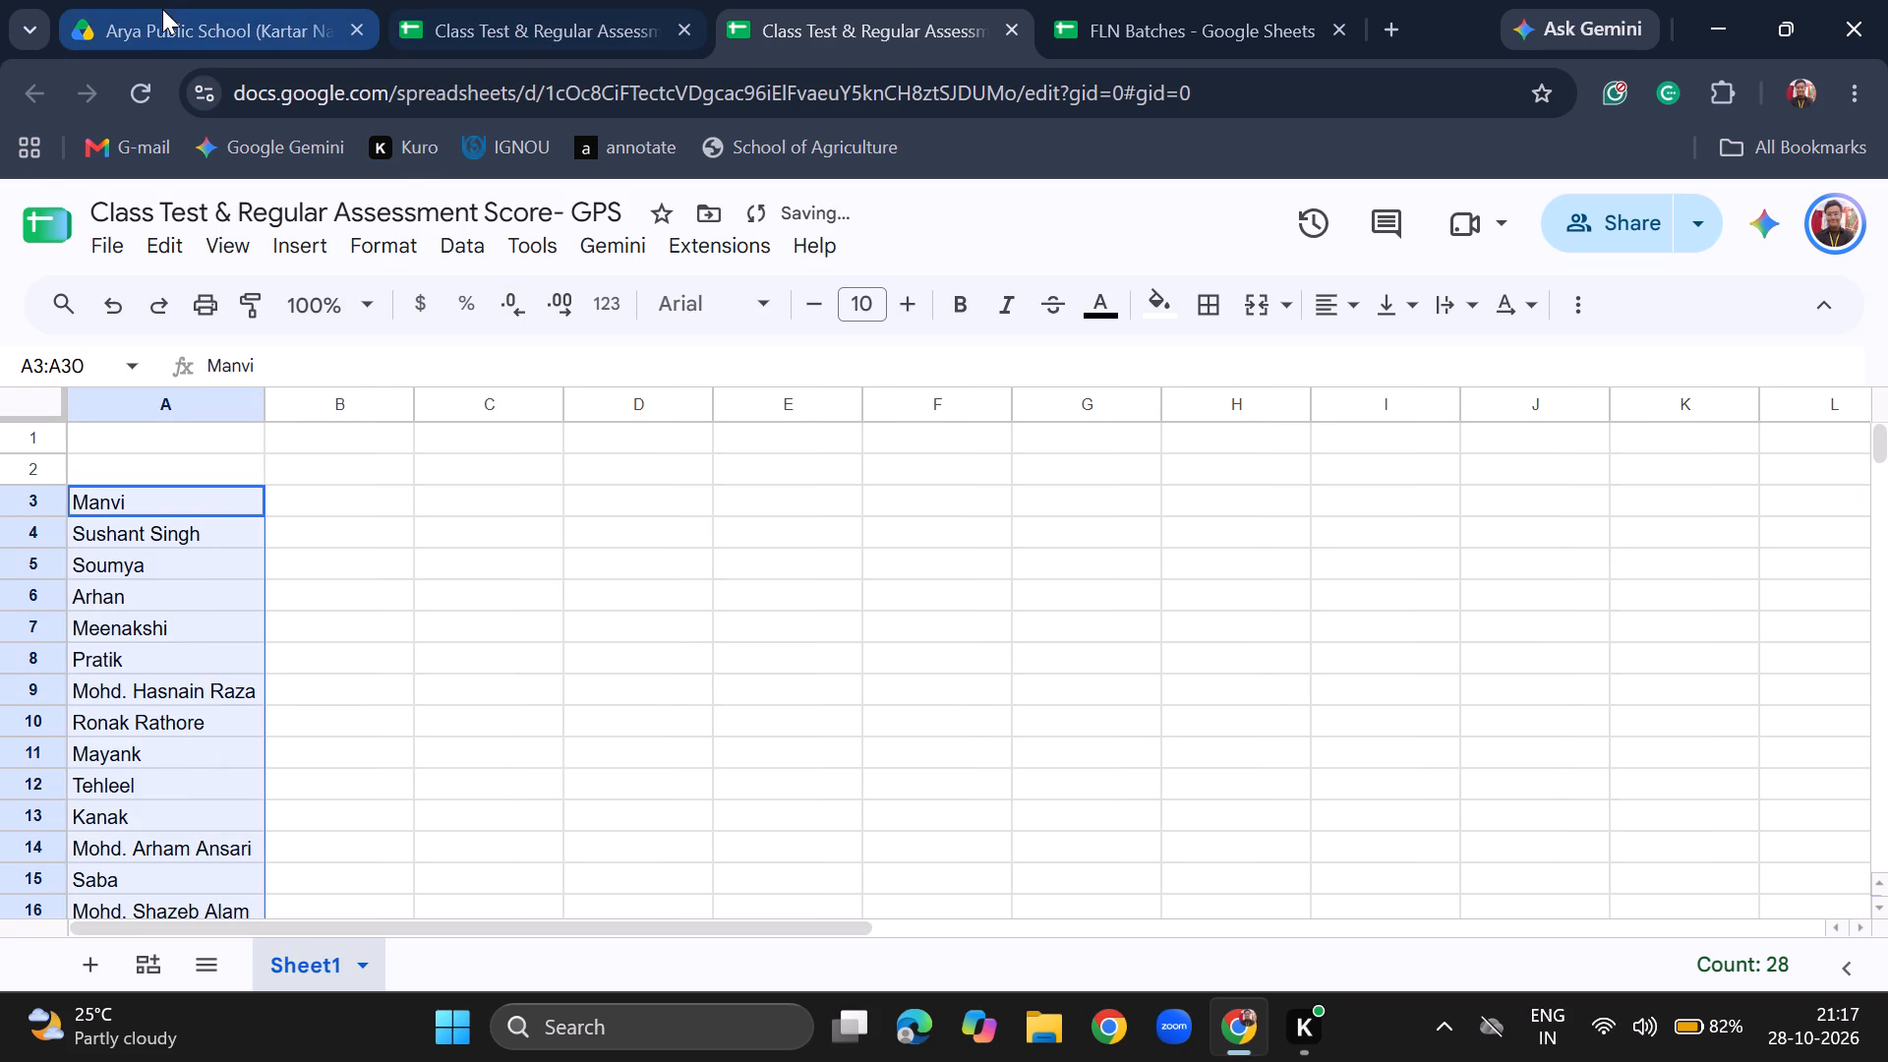
Copy the Batch 2 Arya student names from FLN Batches into the APS spreadsheet starting at A3, and widen column A to fit them.
click(1163, 6)
scroll(545, 492, up, 7)
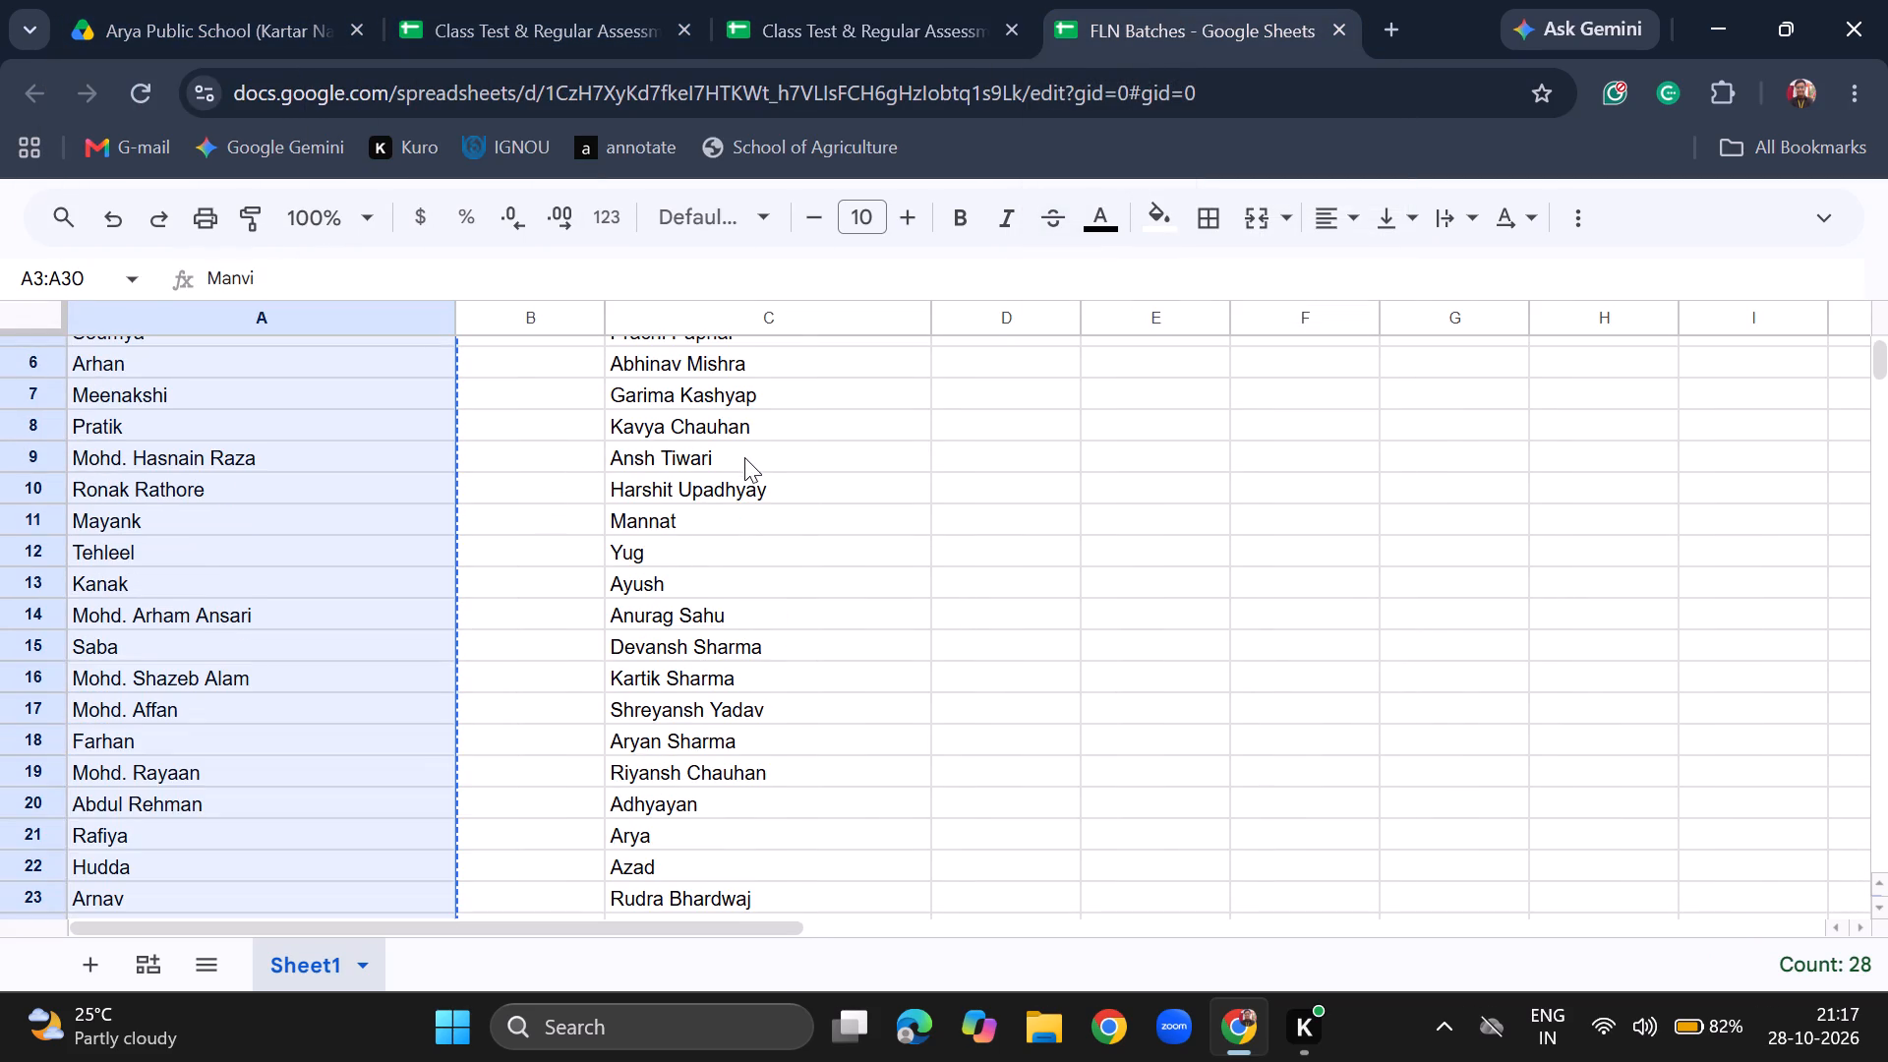
drag(741, 459, 753, 1033)
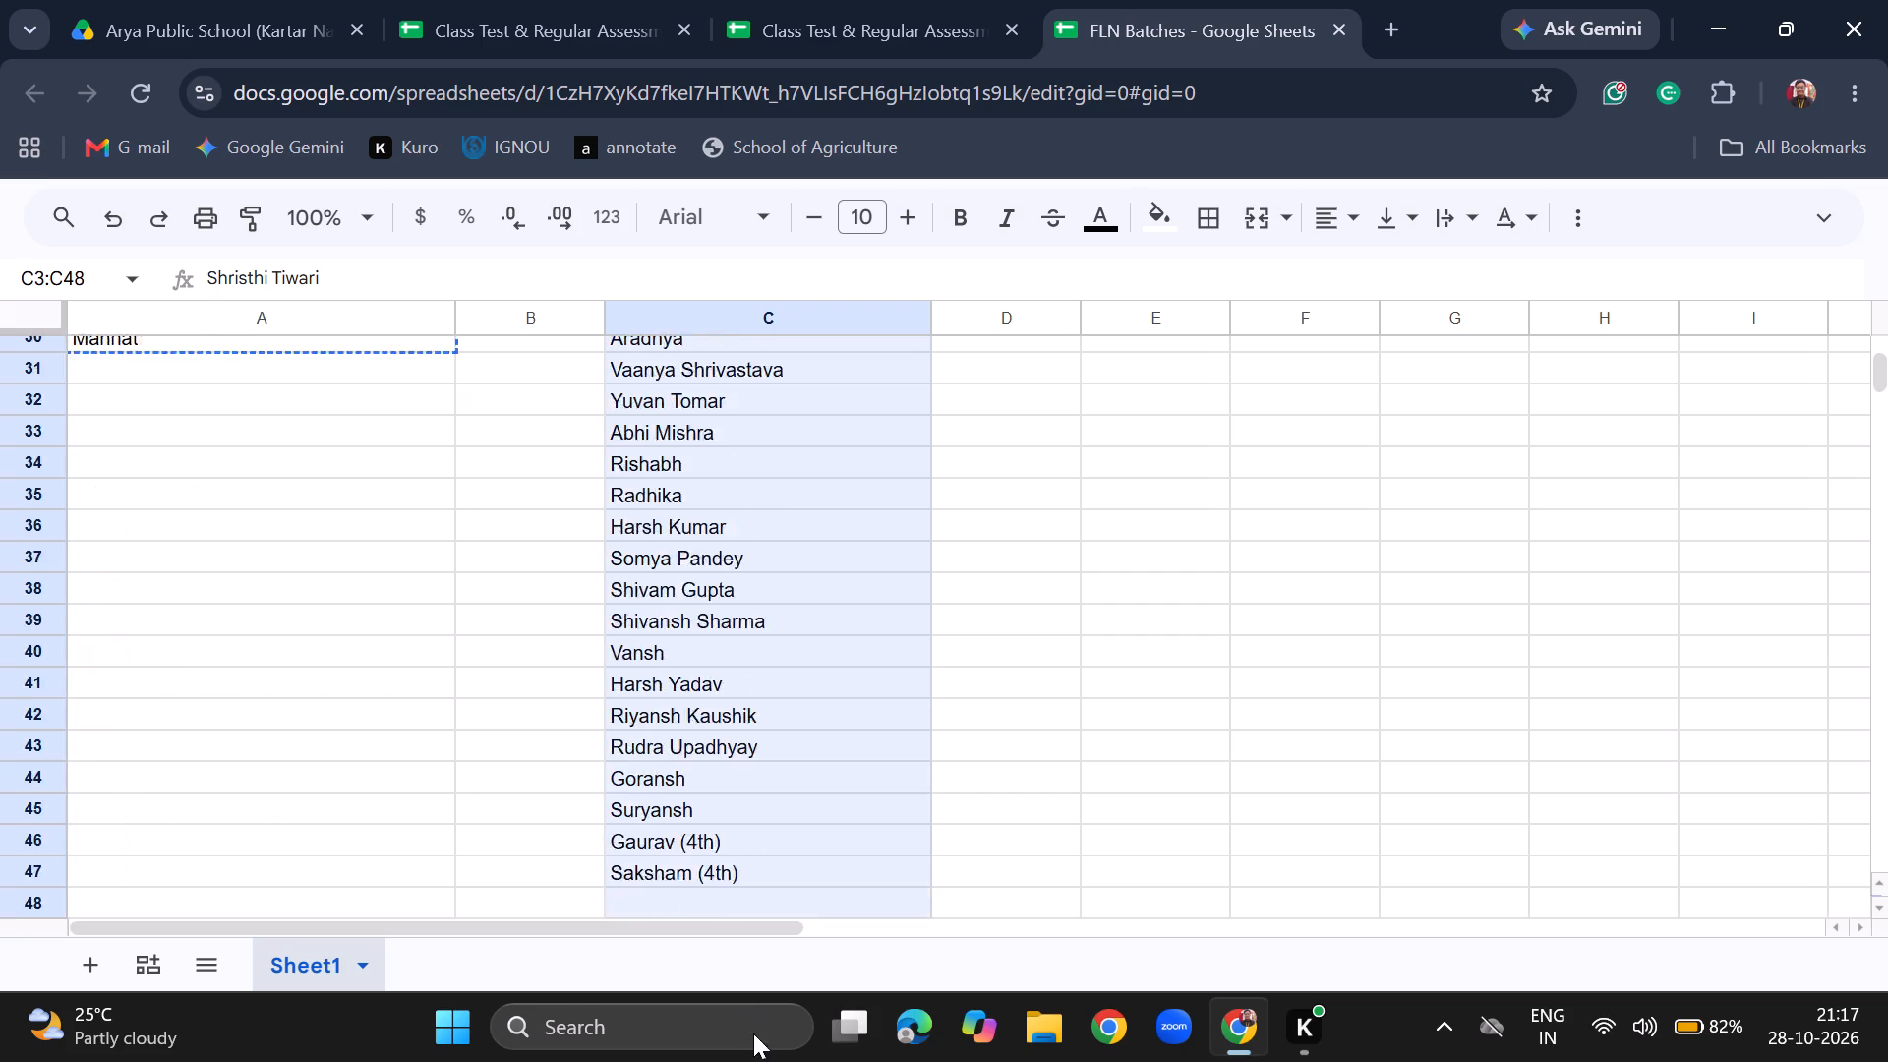
drag(753, 1033, 789, 823)
key(ctrl+c)
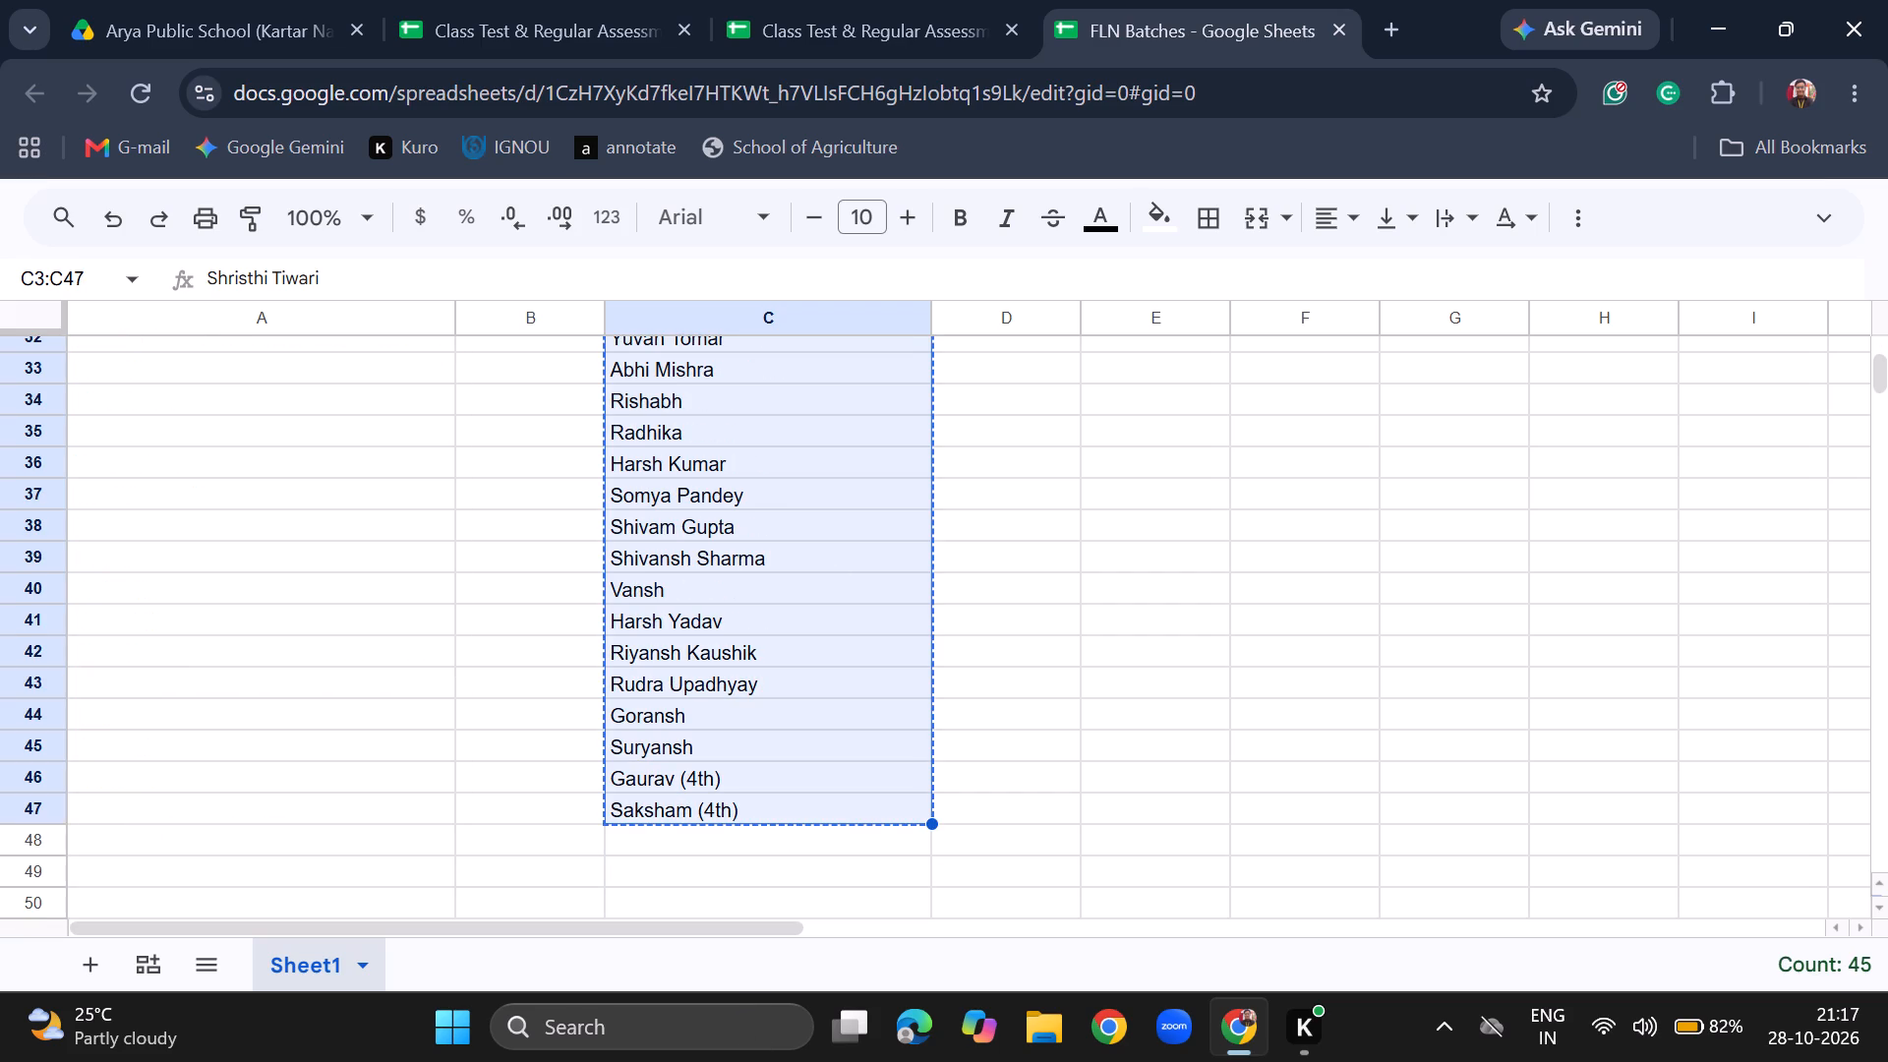
click(855, 17)
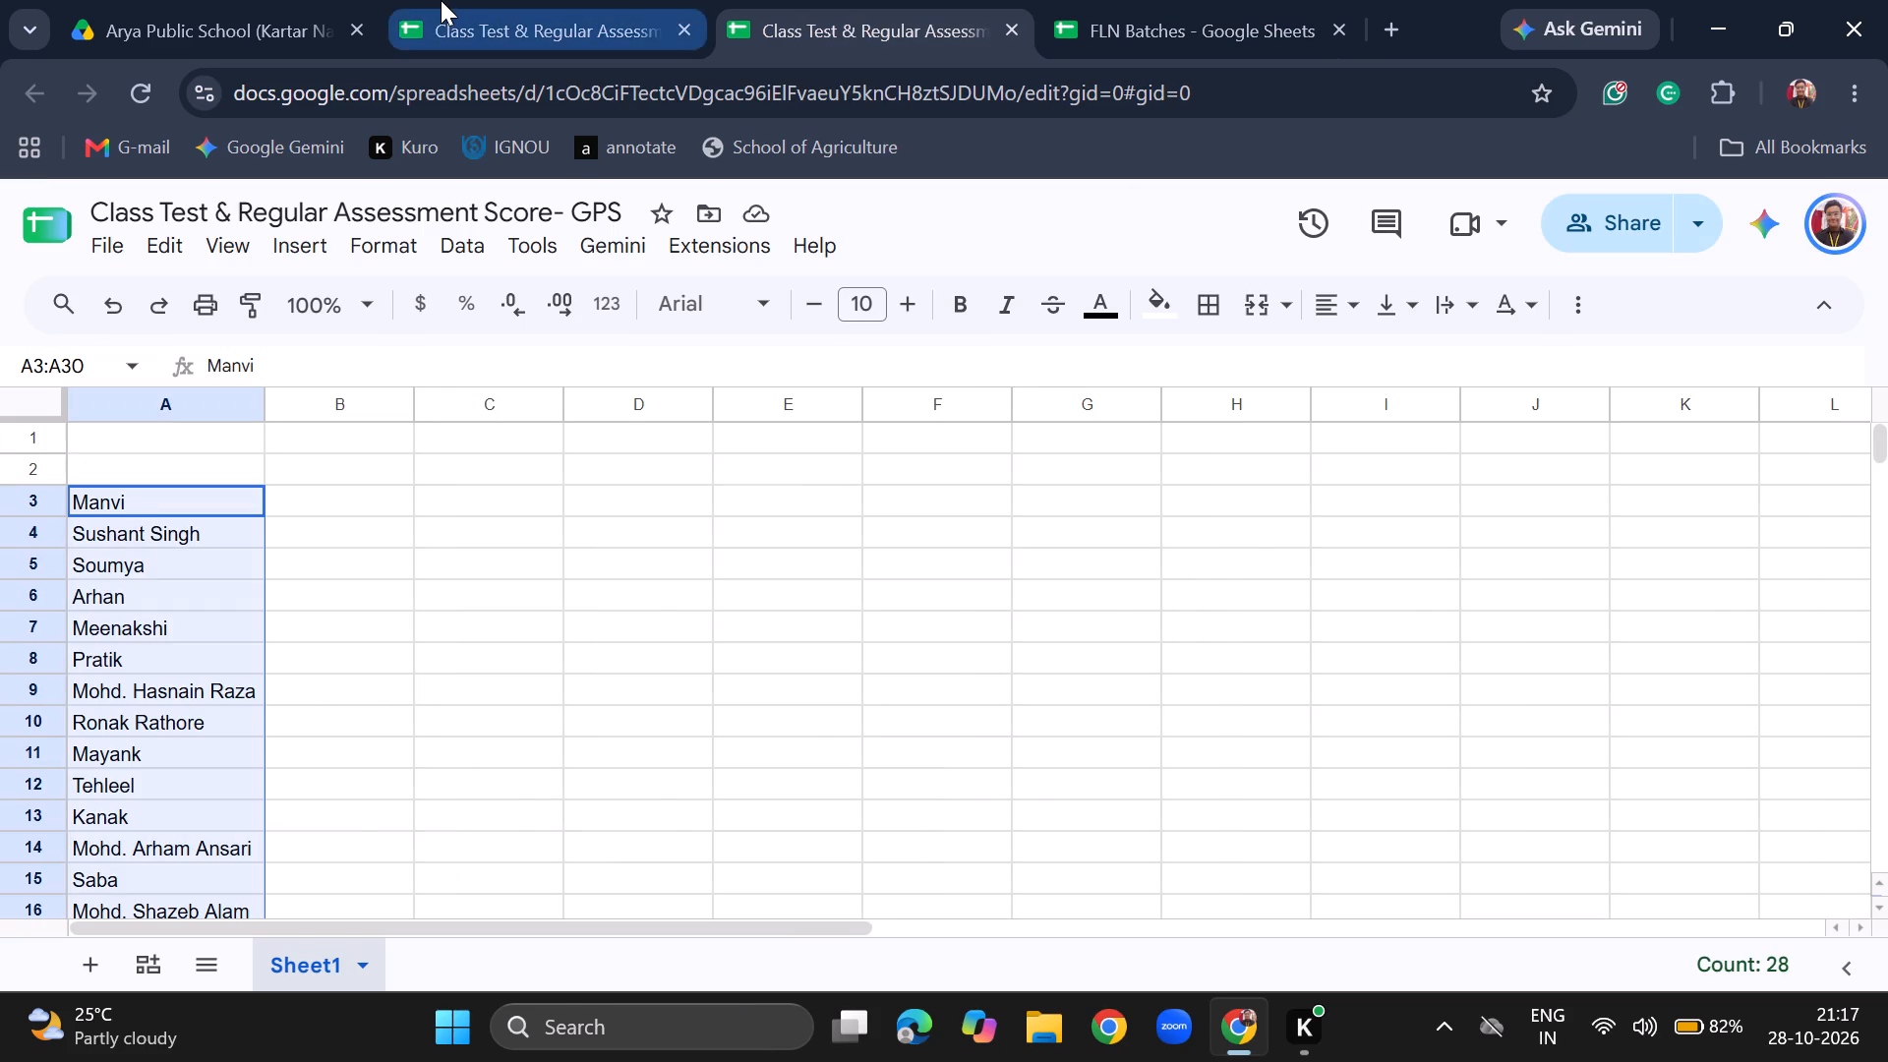
click(441, 0)
click(111, 489)
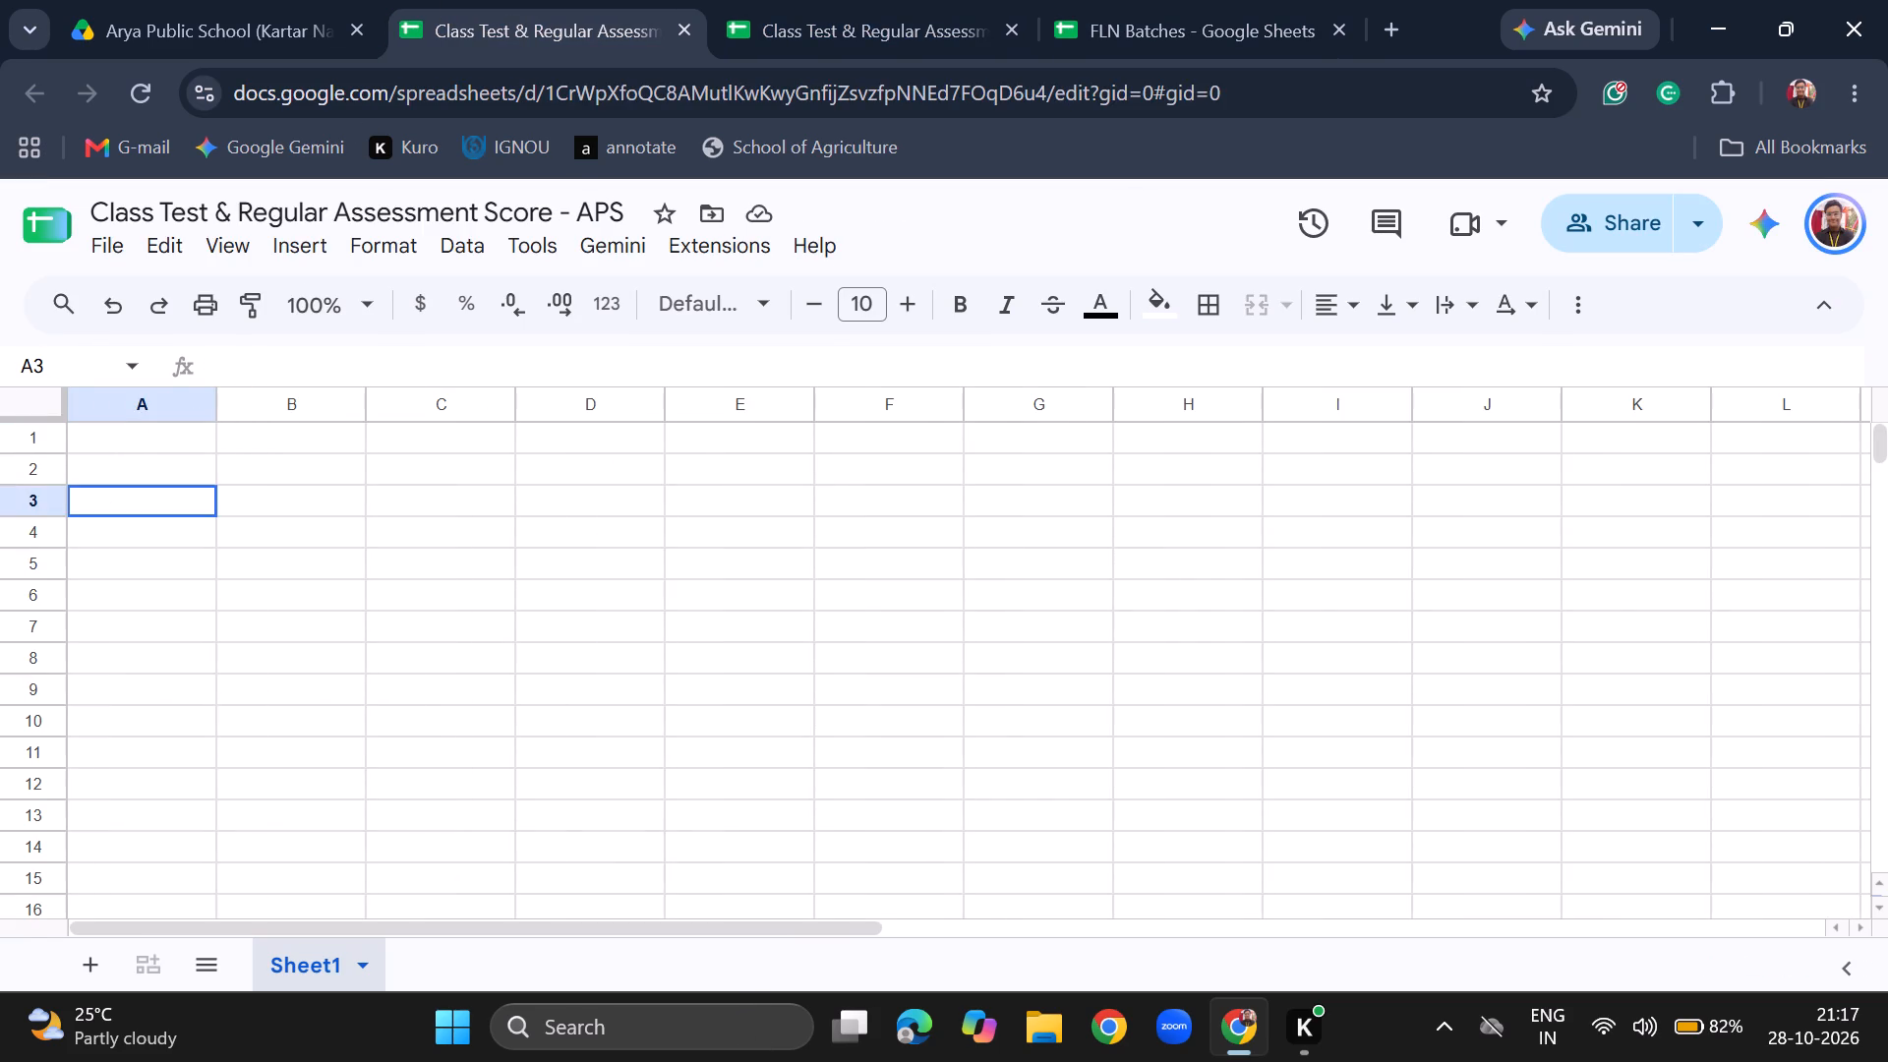
key(ctrl+v)
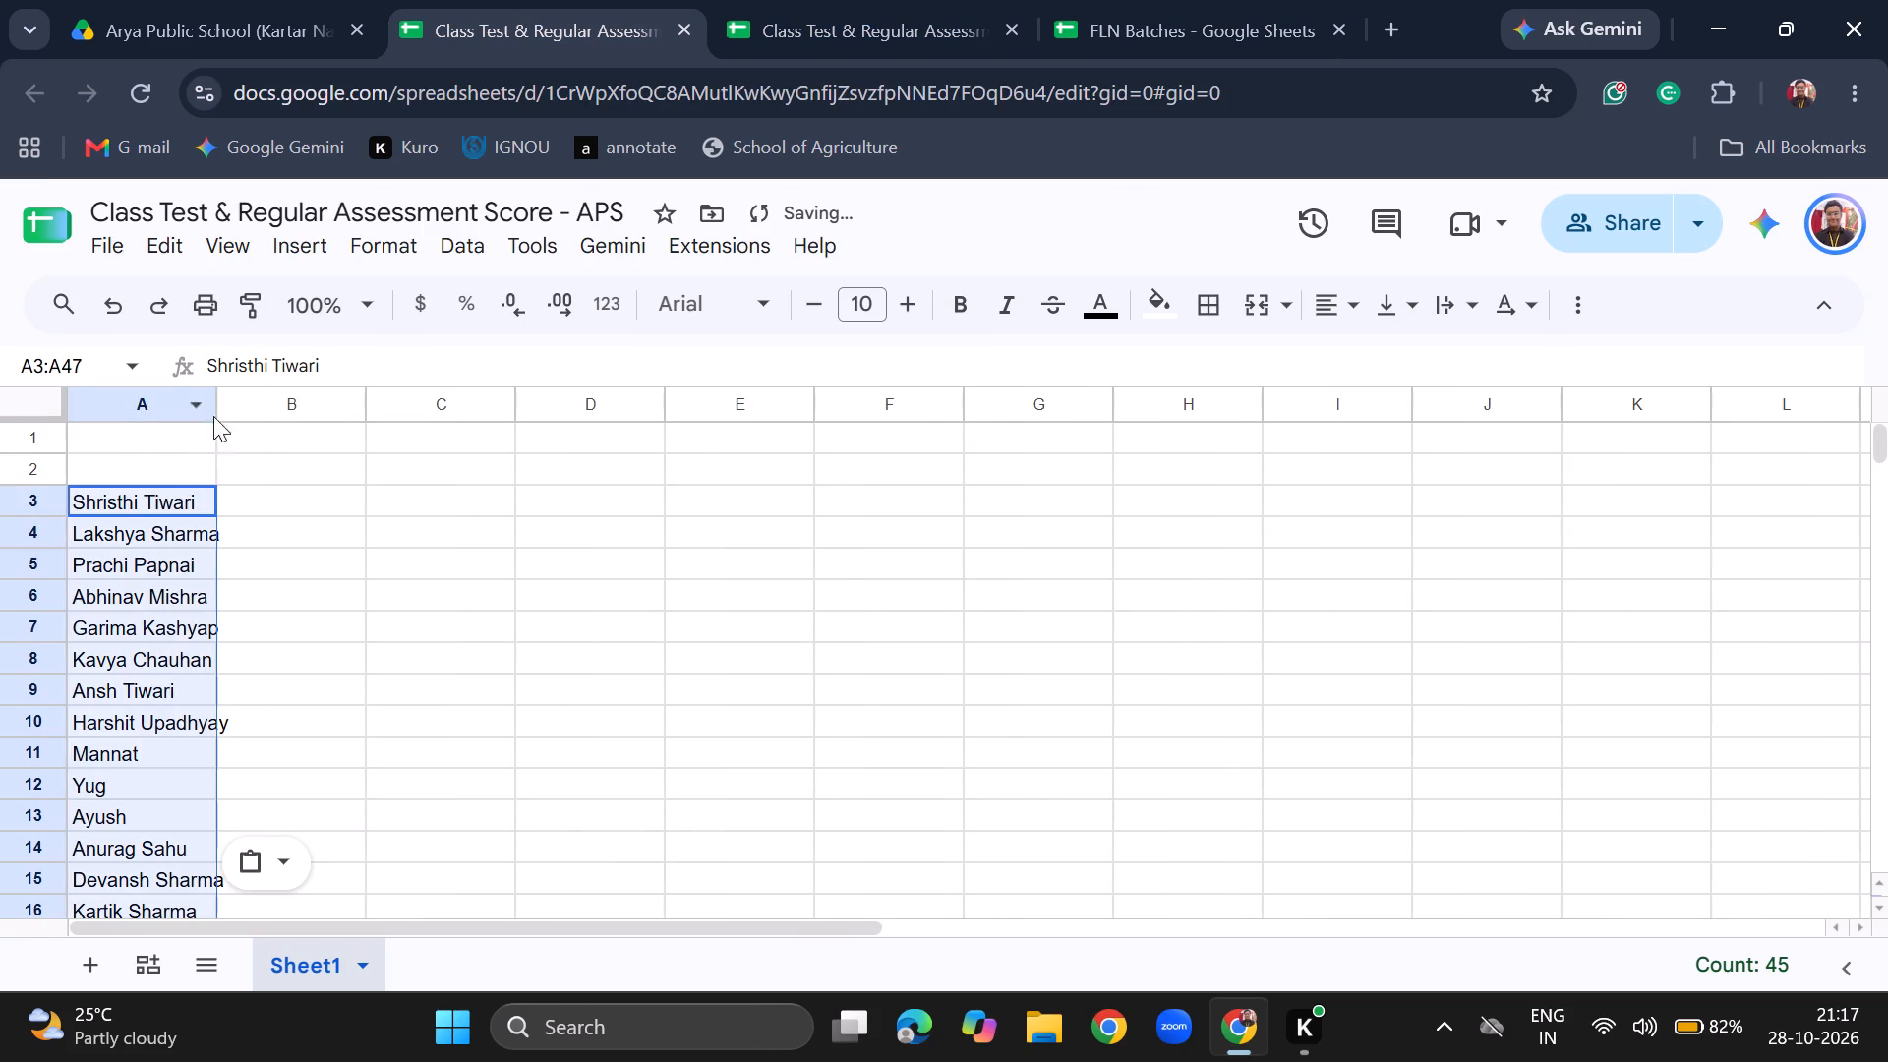
drag(223, 394, 255, 408)
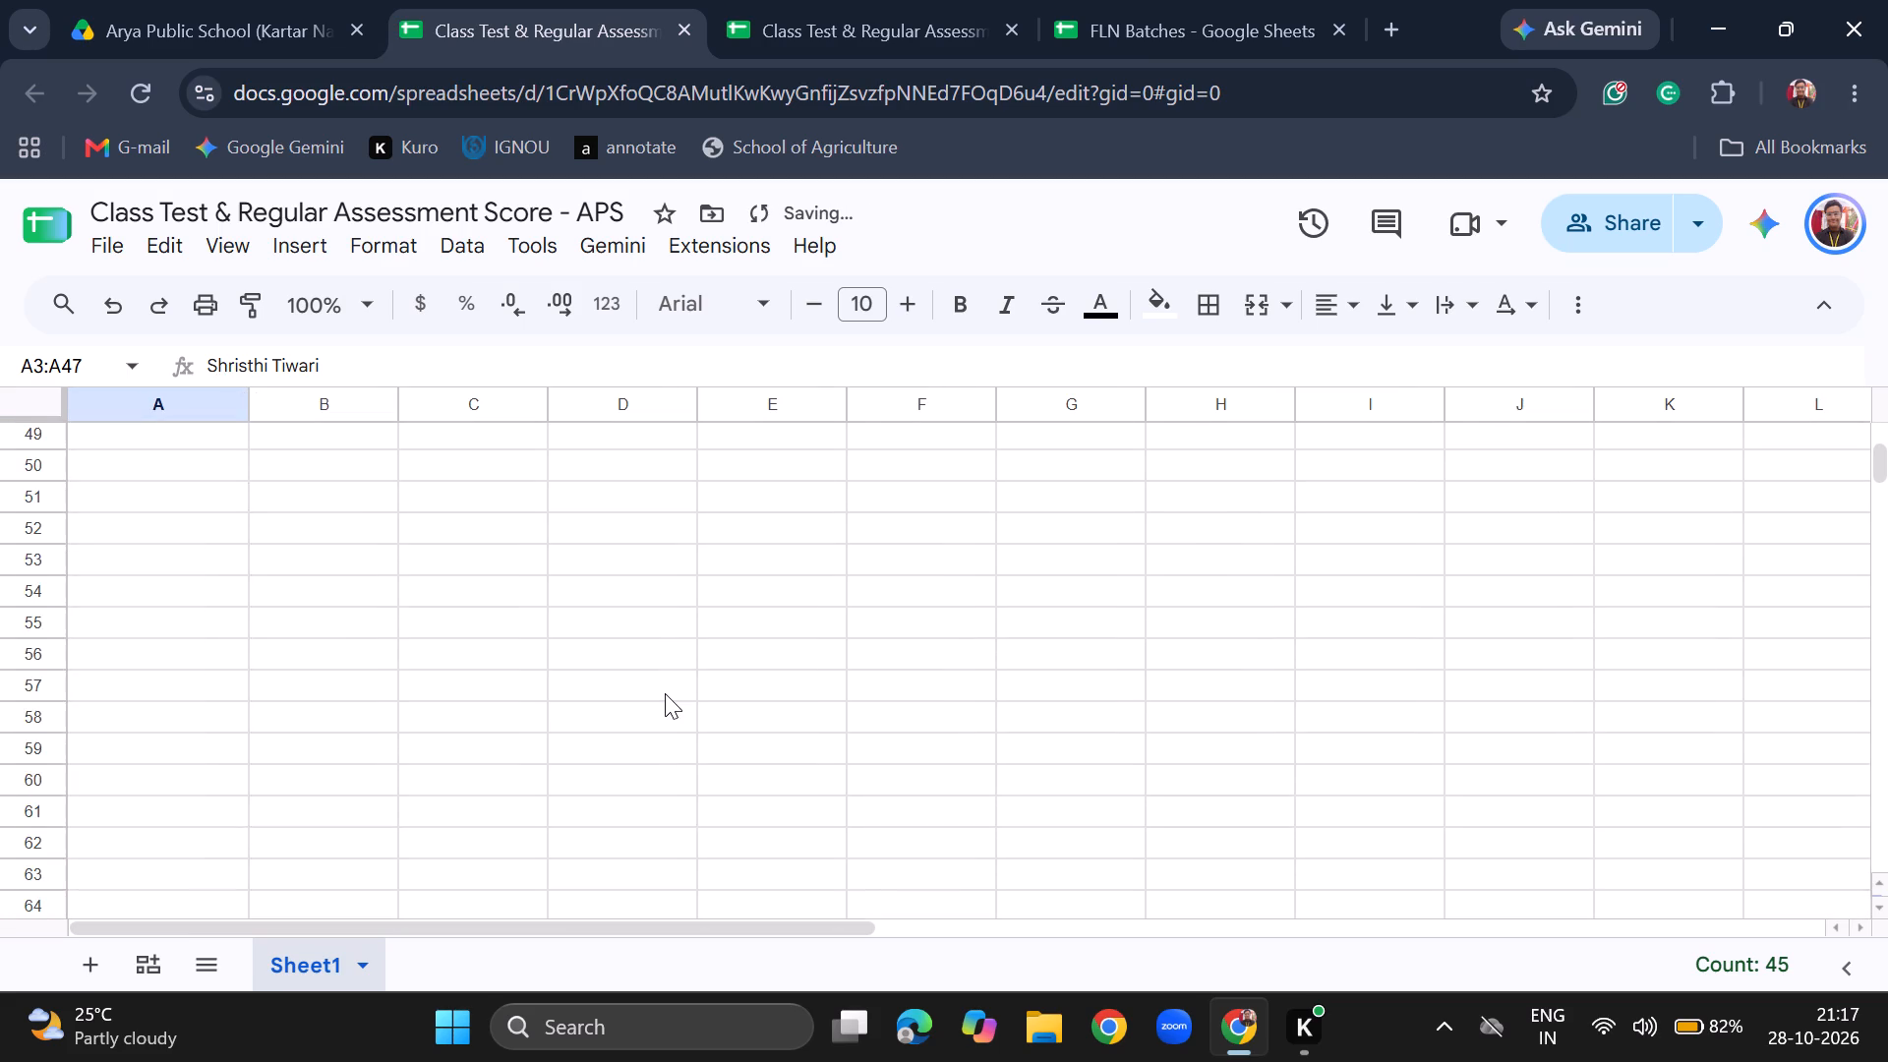
scroll(665, 693, up, 12)
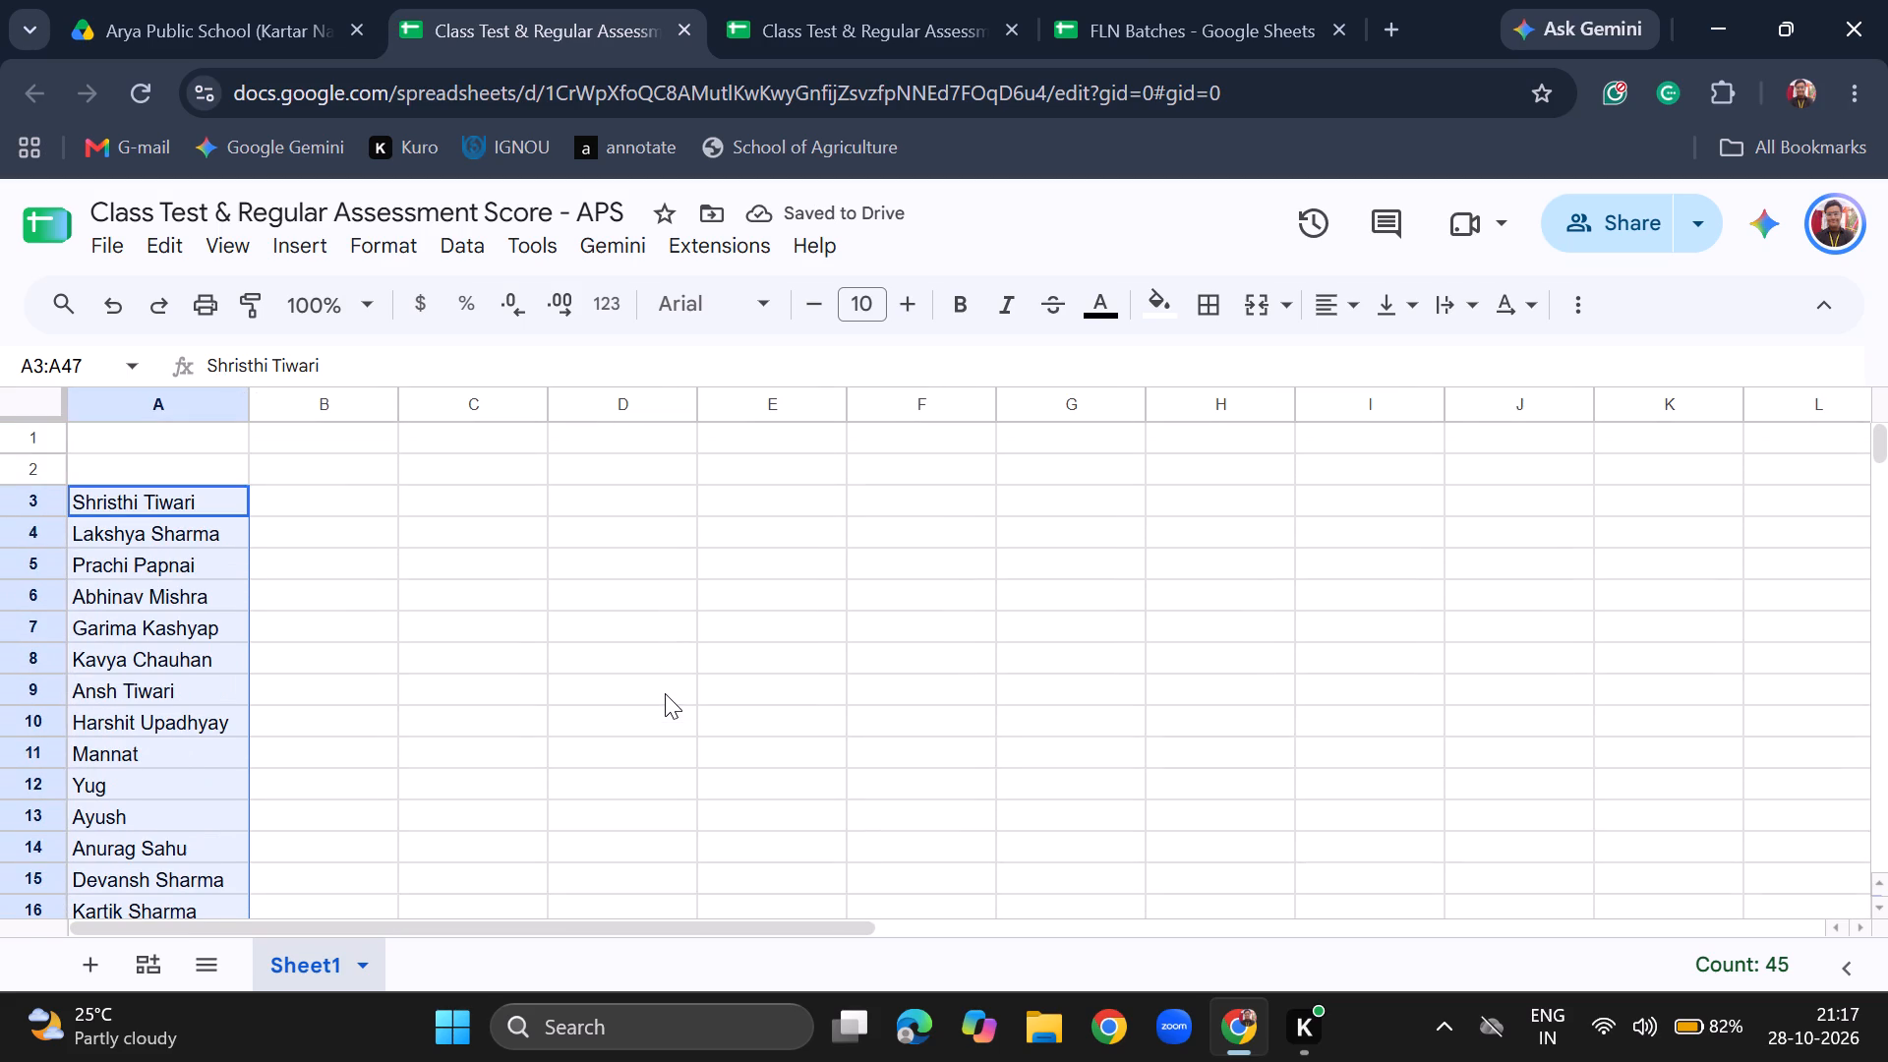
click(686, 616)
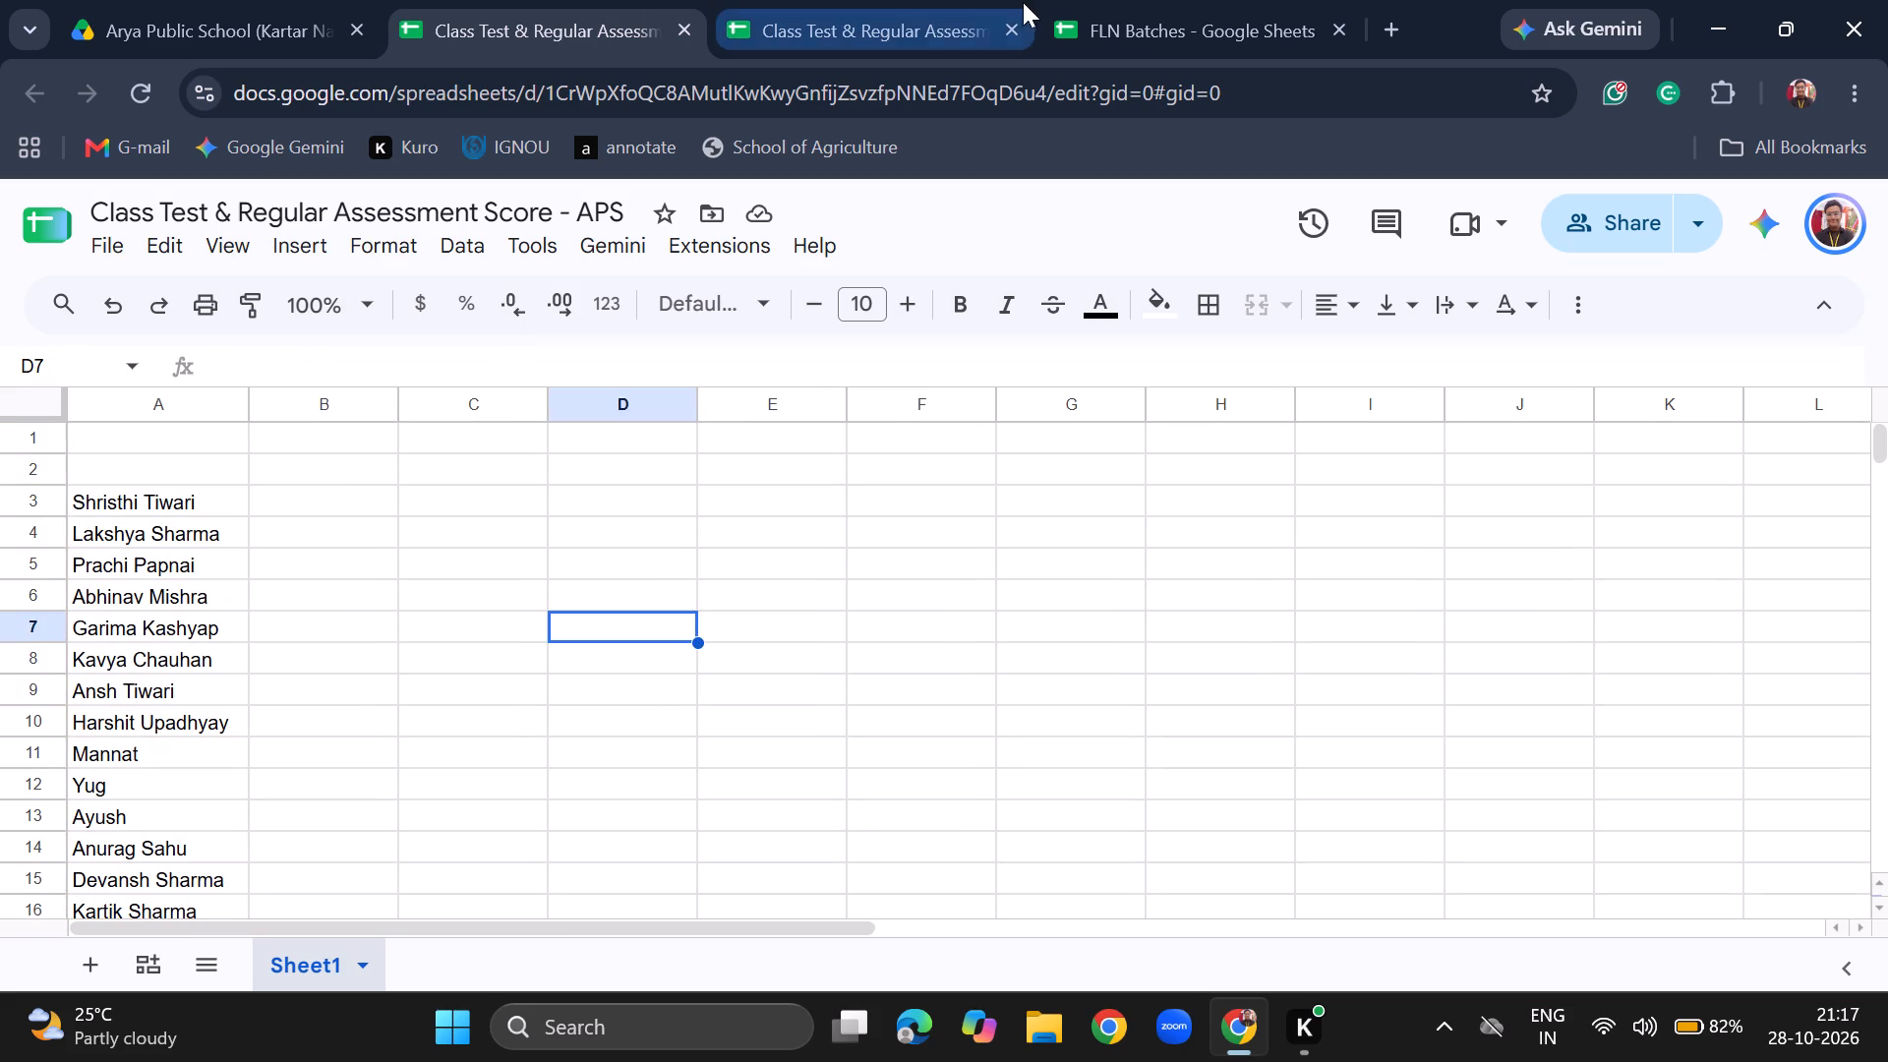
Return to the GPS spreadsheet and close the FLN Batches sheet and the Arya Public School Drive folder.
click(885, 2)
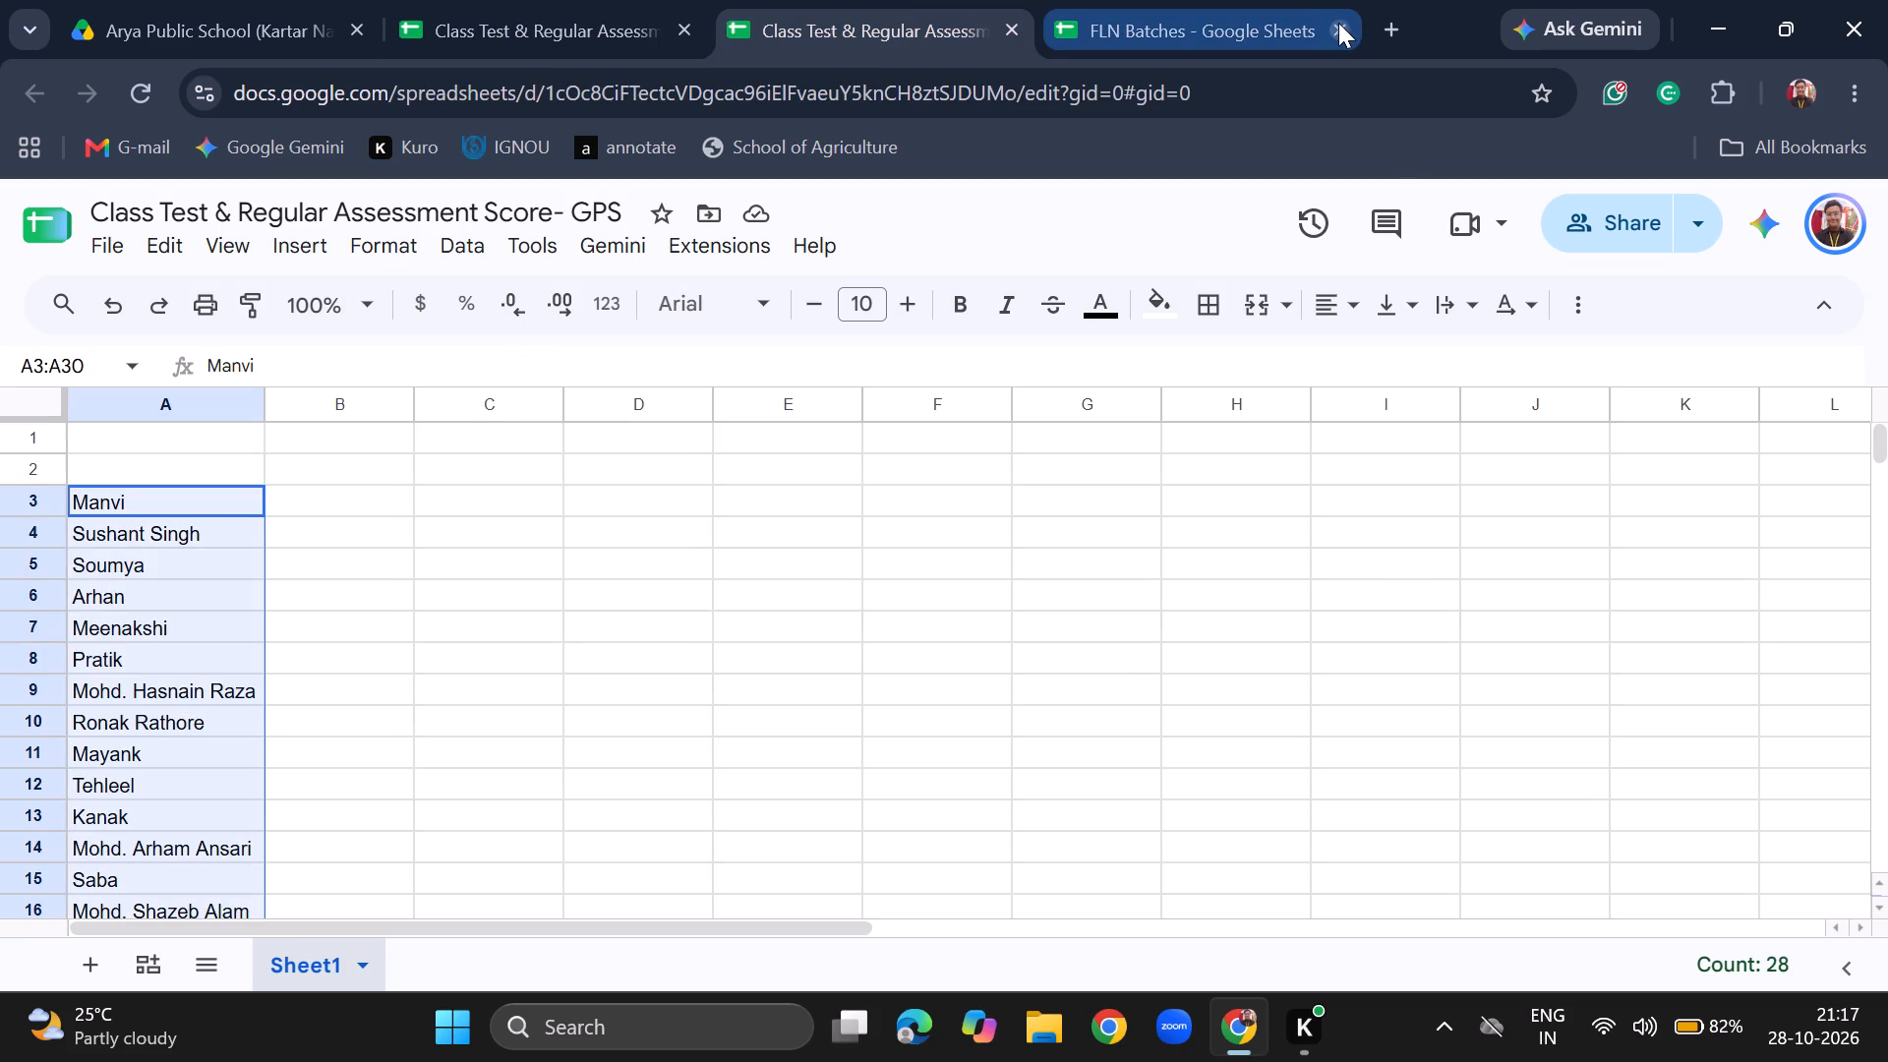
click(1337, 23)
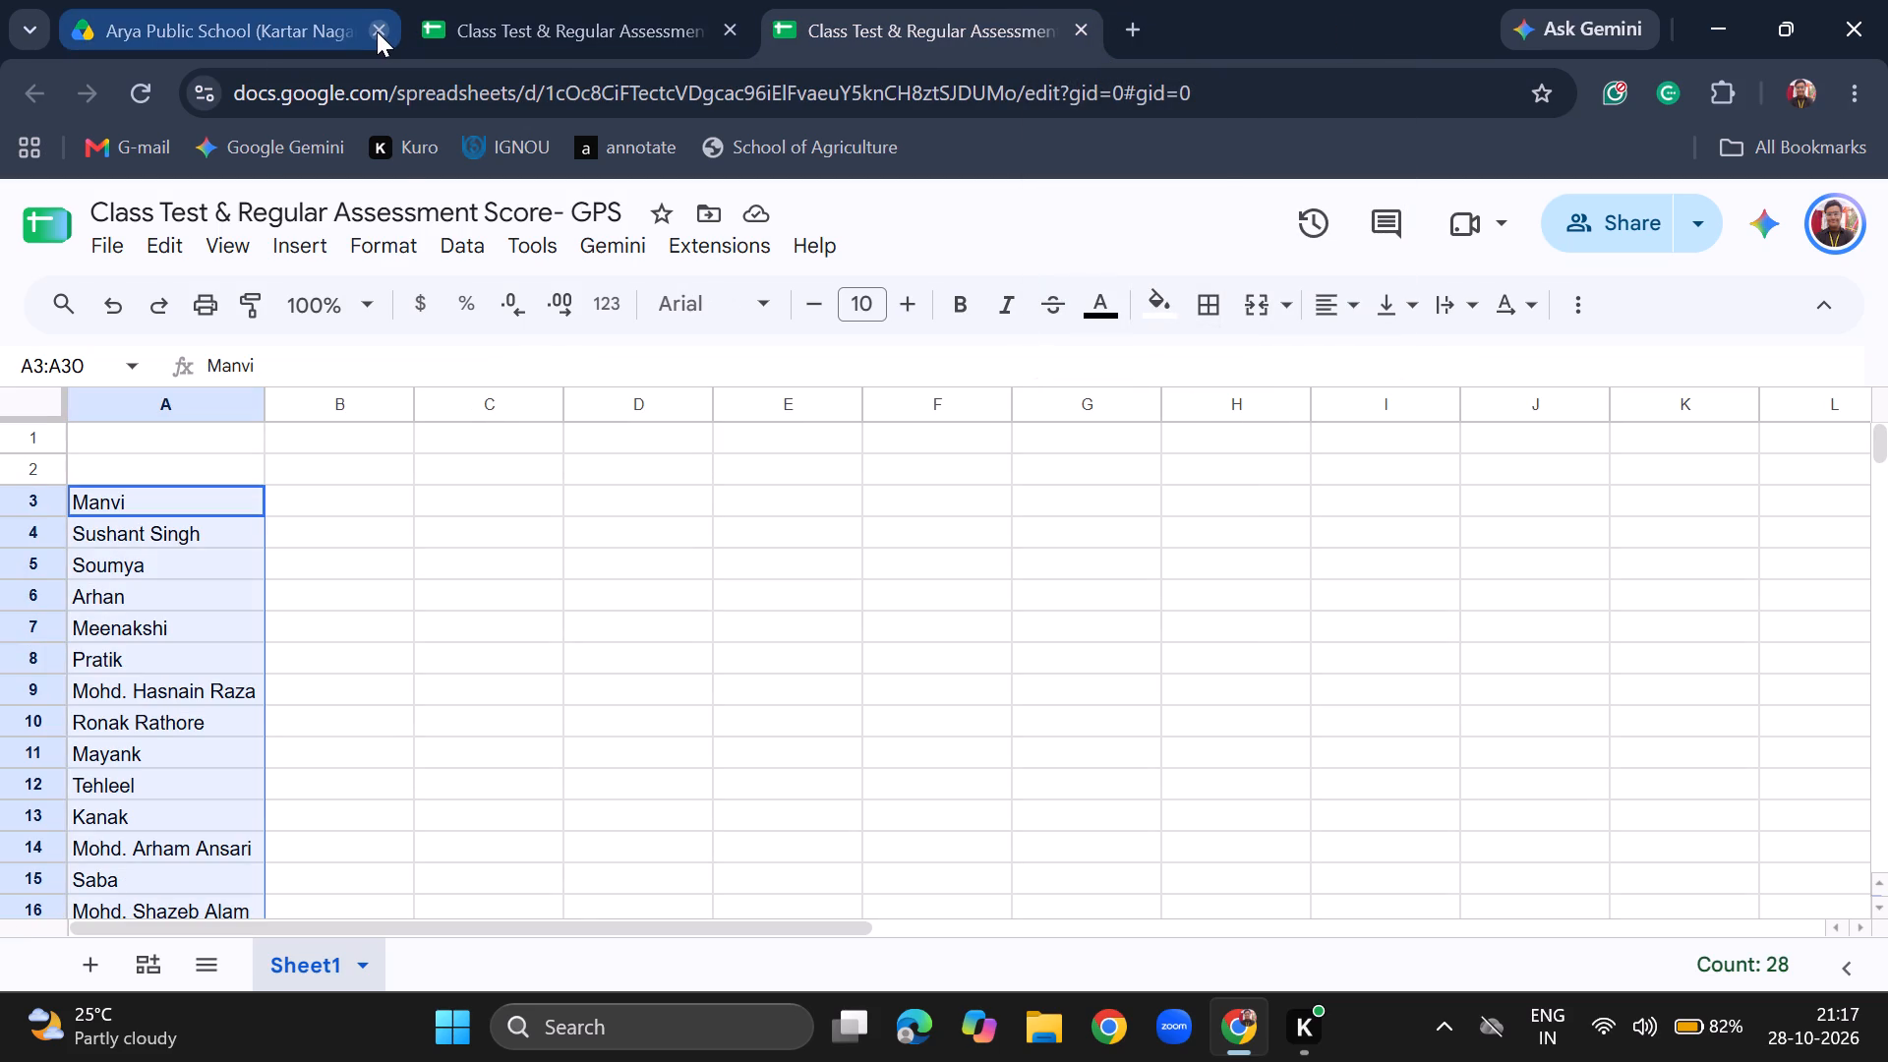
click(378, 32)
click(838, 572)
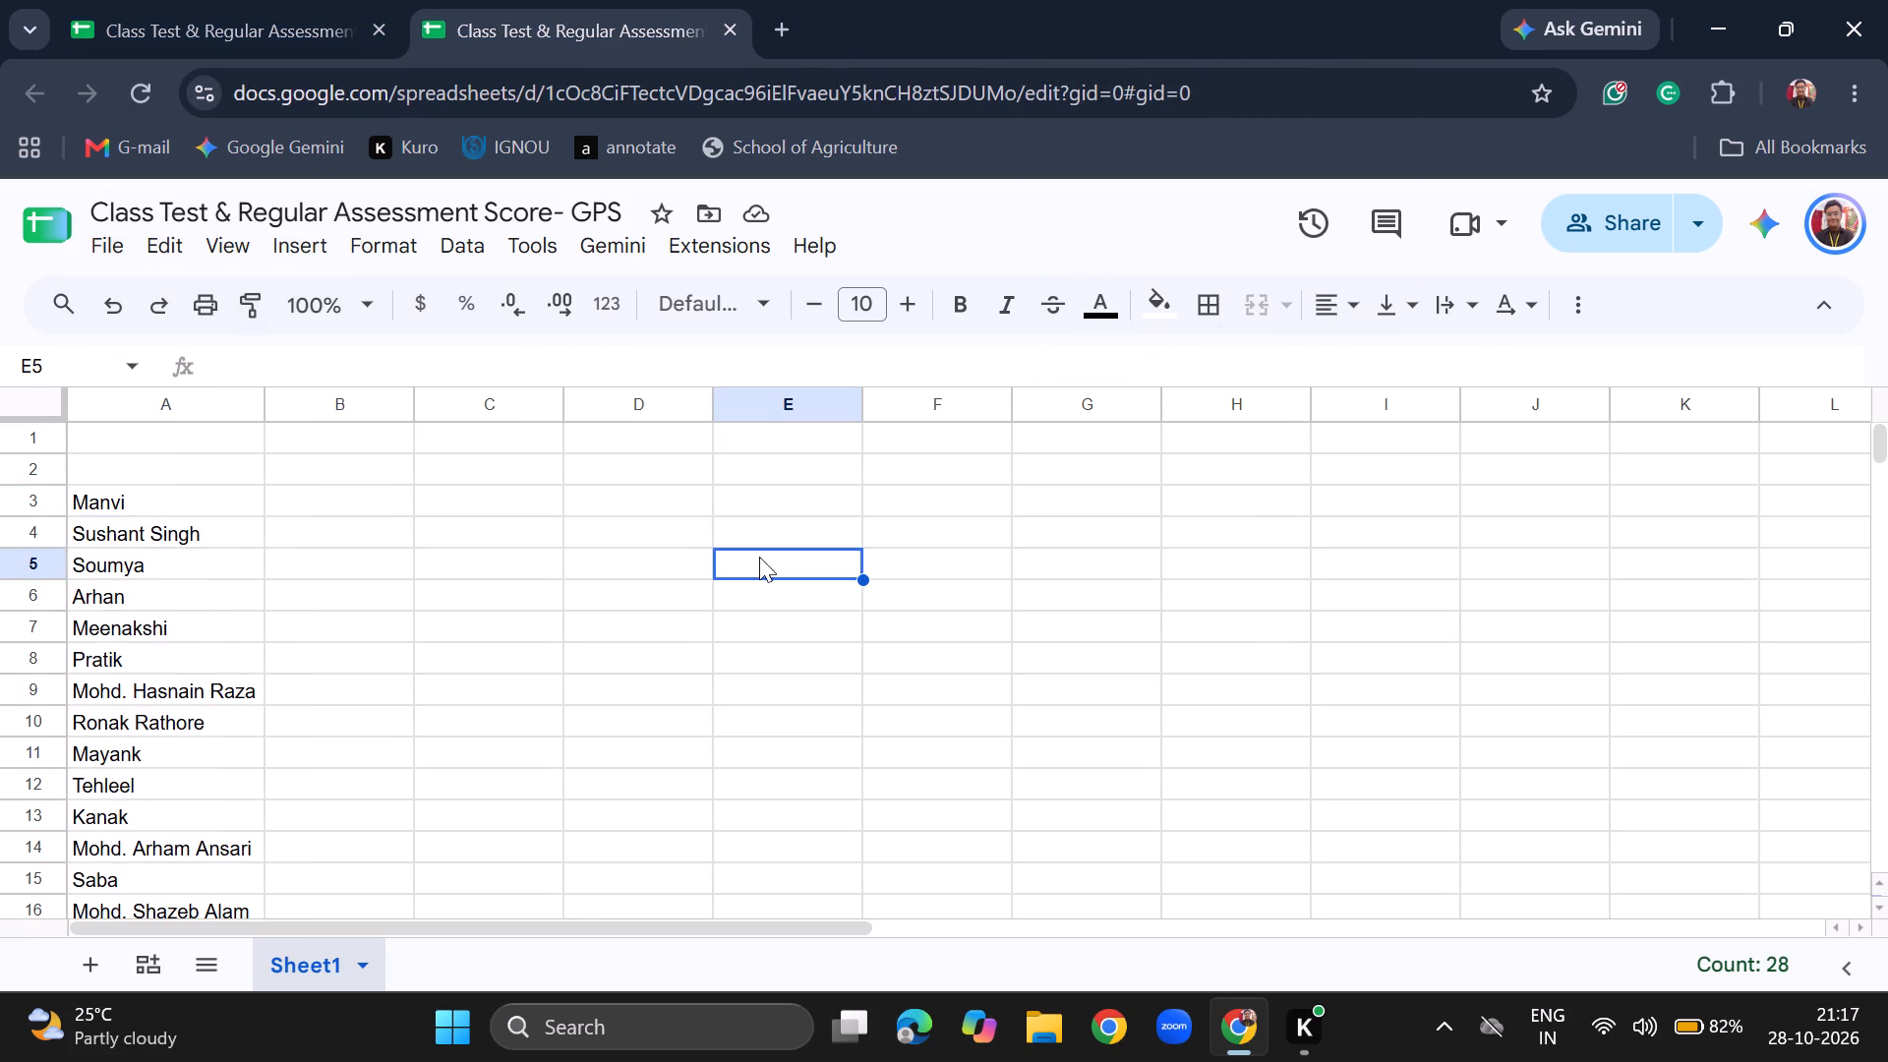
Enter the bold header "NAME" in cell A1 of the GPS spreadsheet.
click(154, 434)
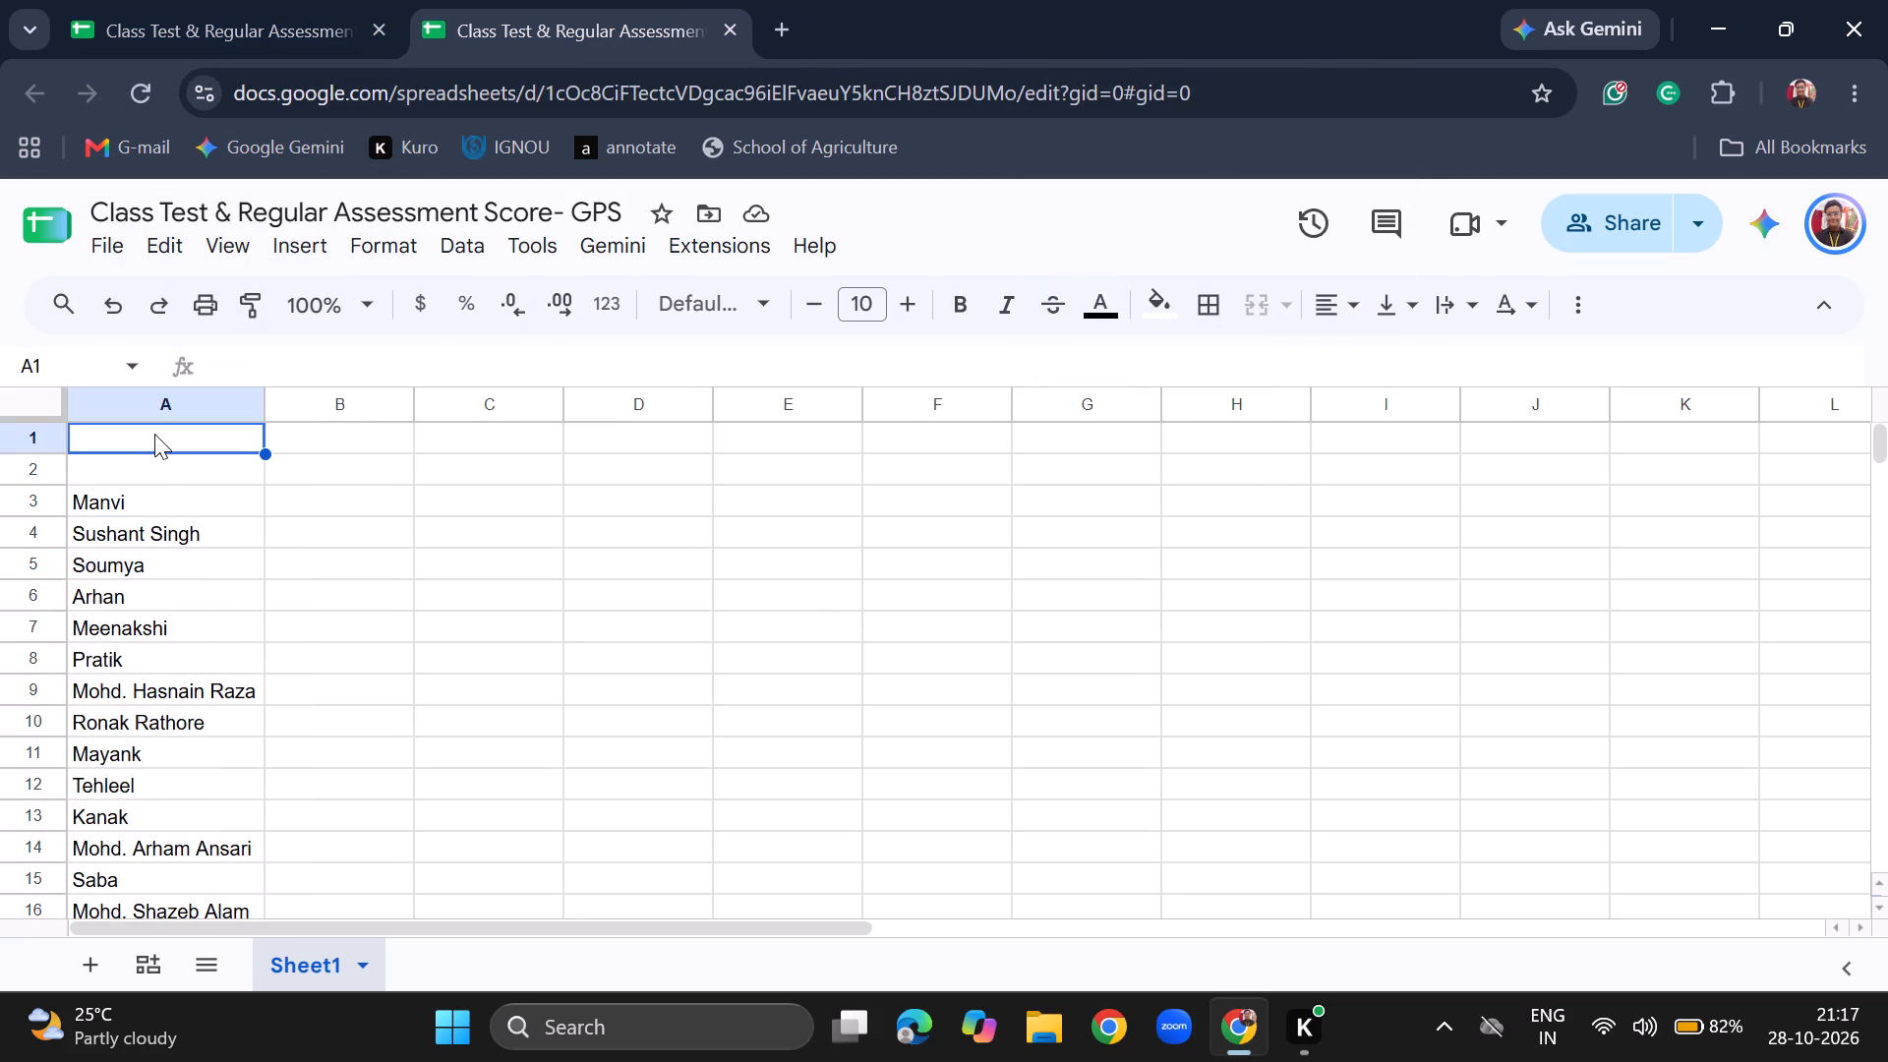
key(ctrl+b)
text(NAME)
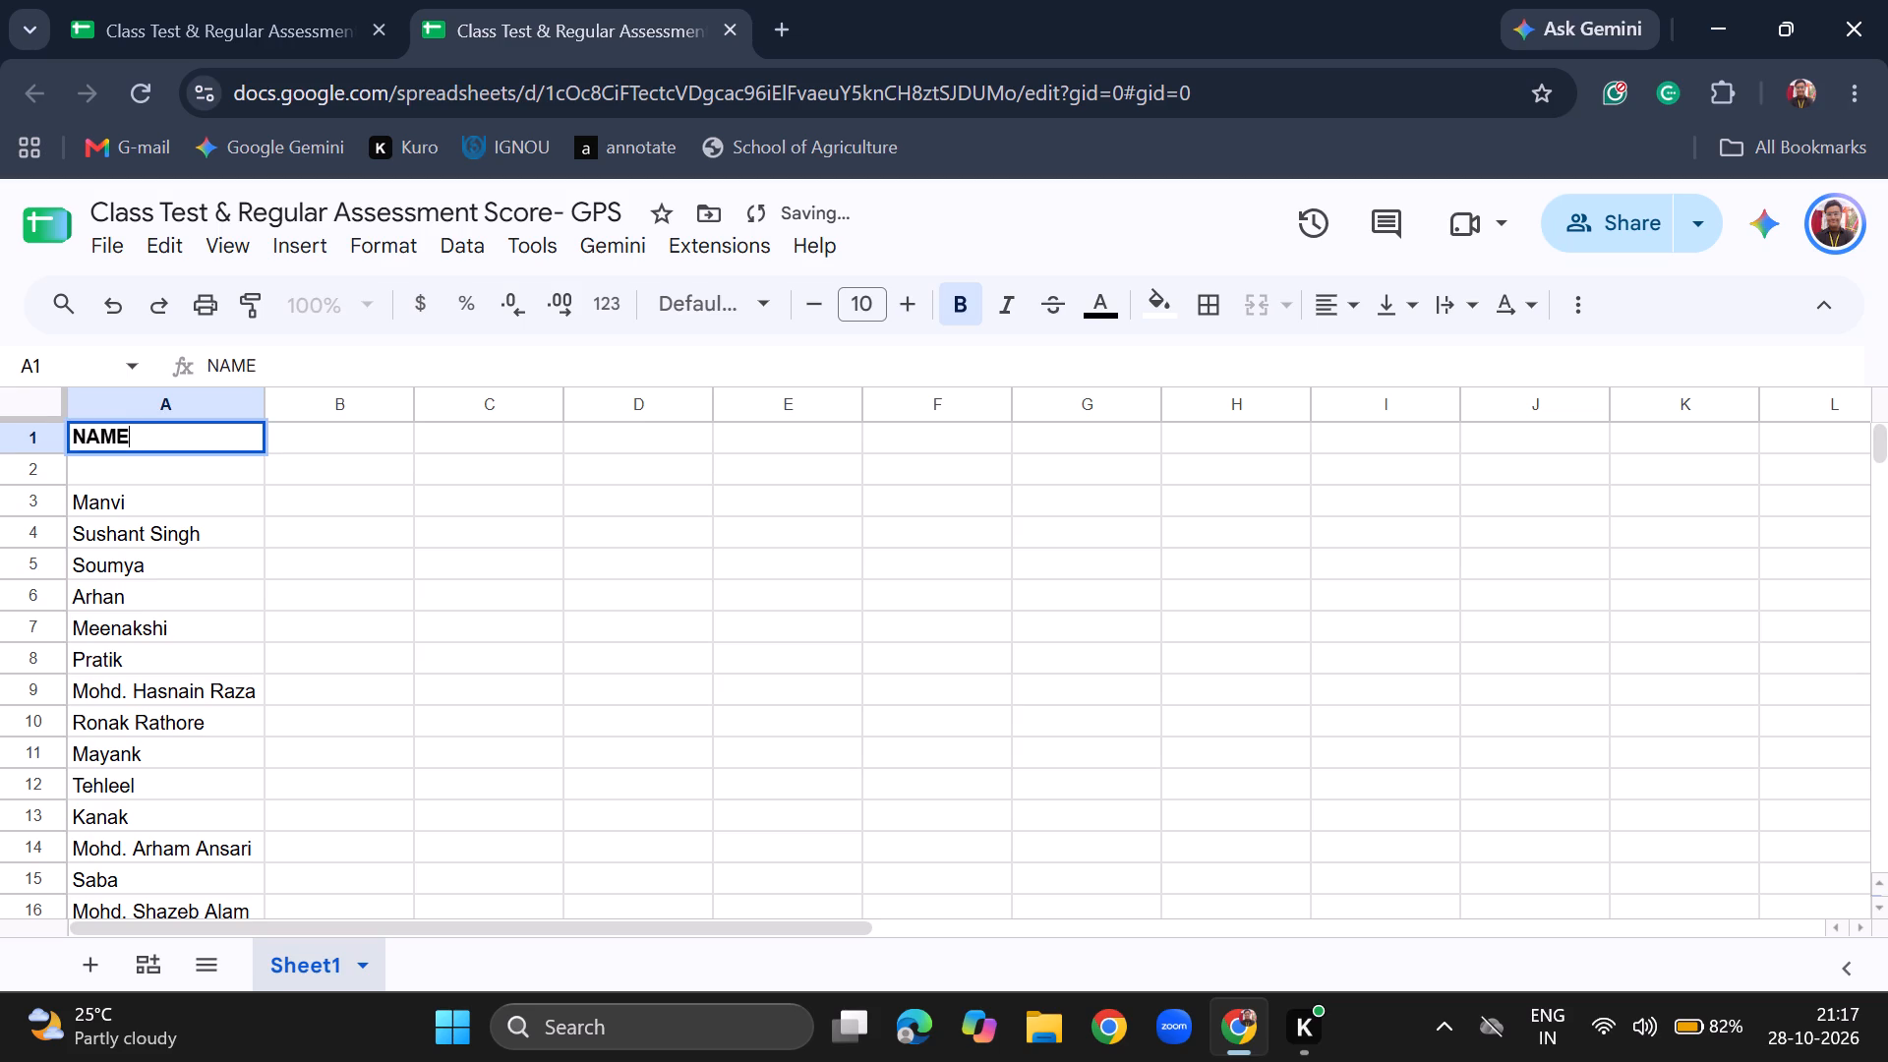
key(Right)
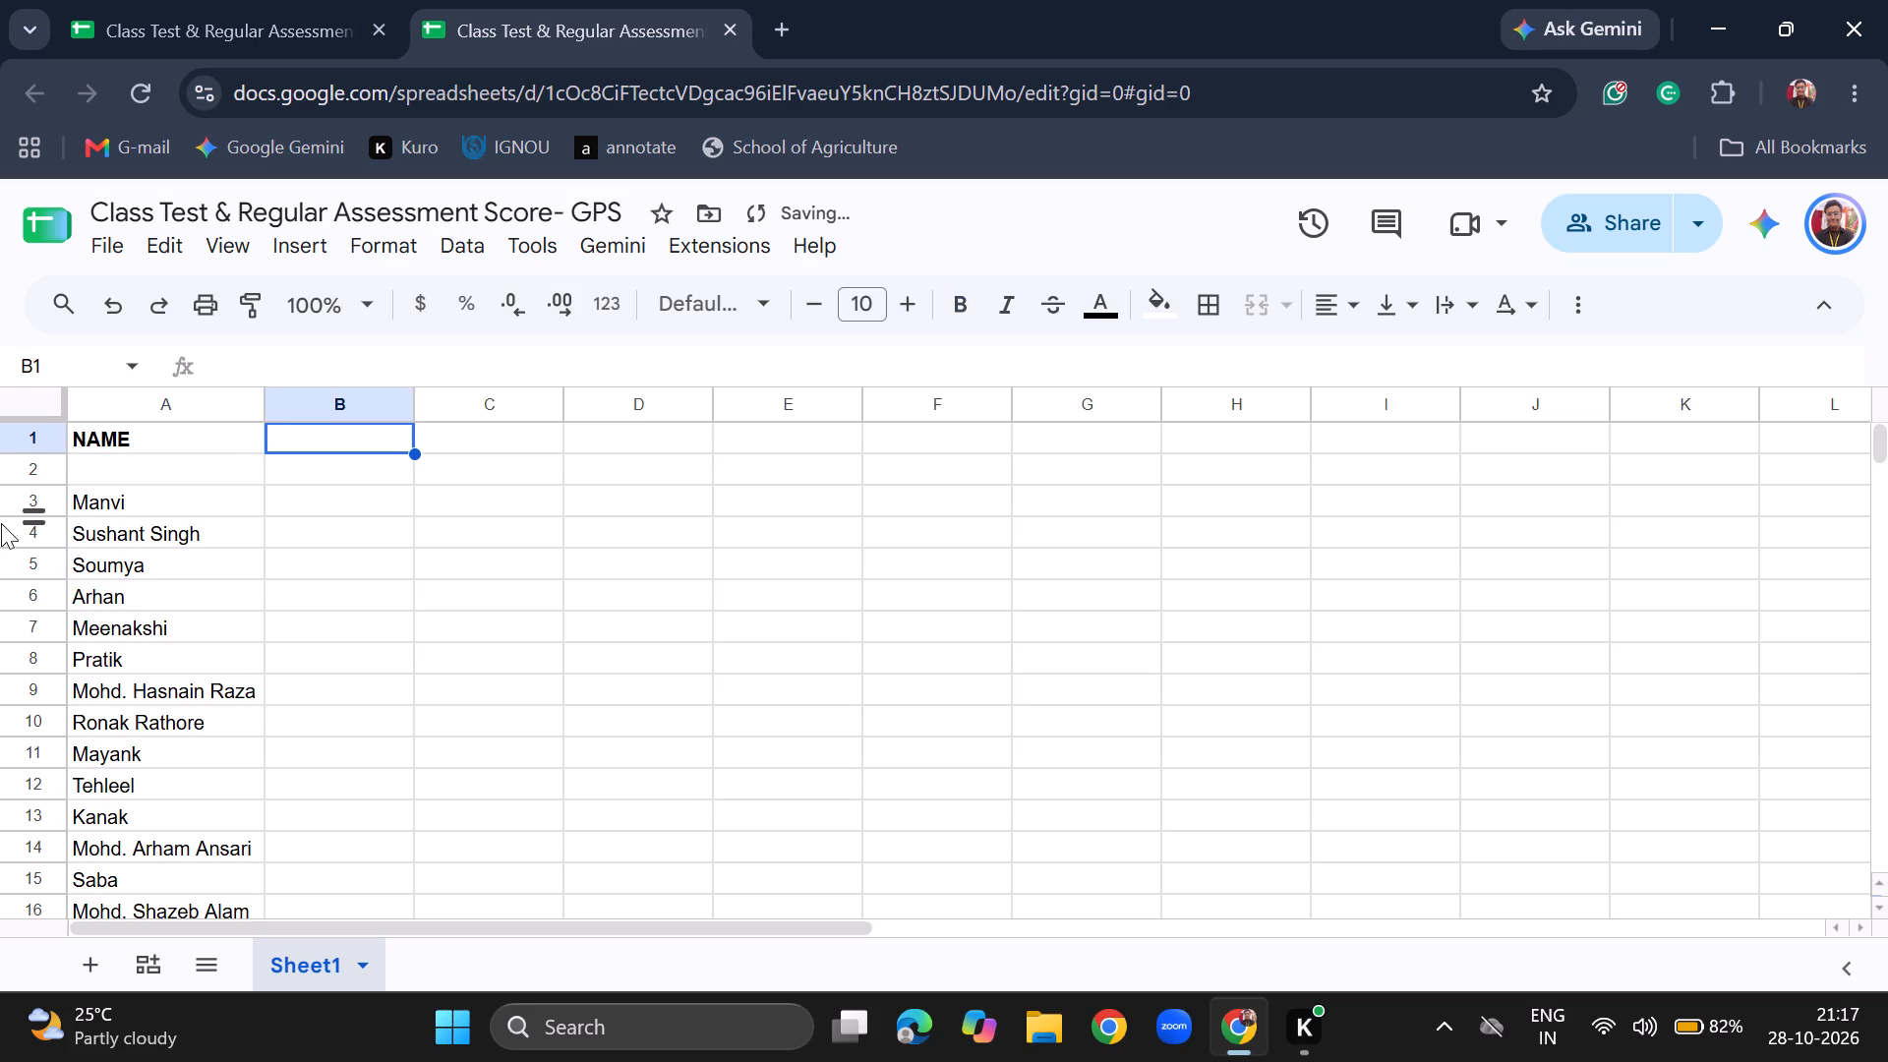
click(156, 435)
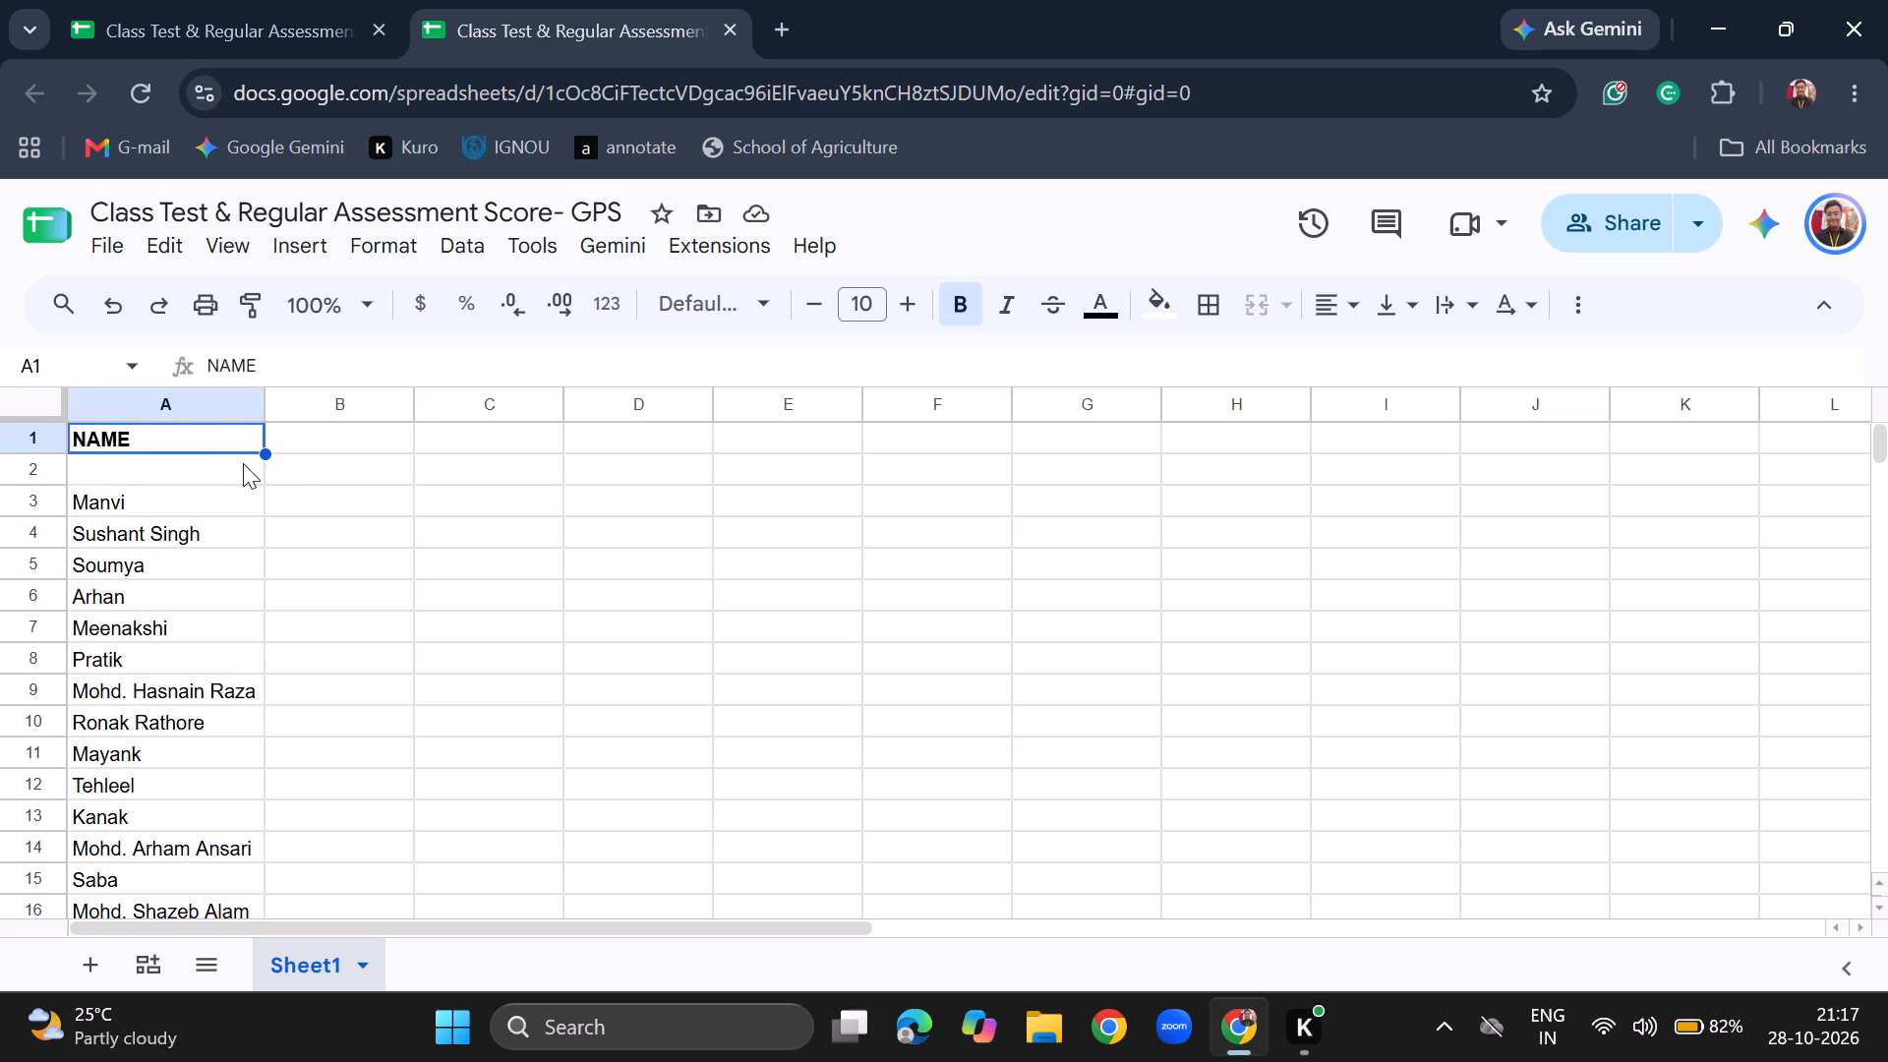
Enter "(Subject Category)" in cell A2 beneath the NAME header.
click(341, 467)
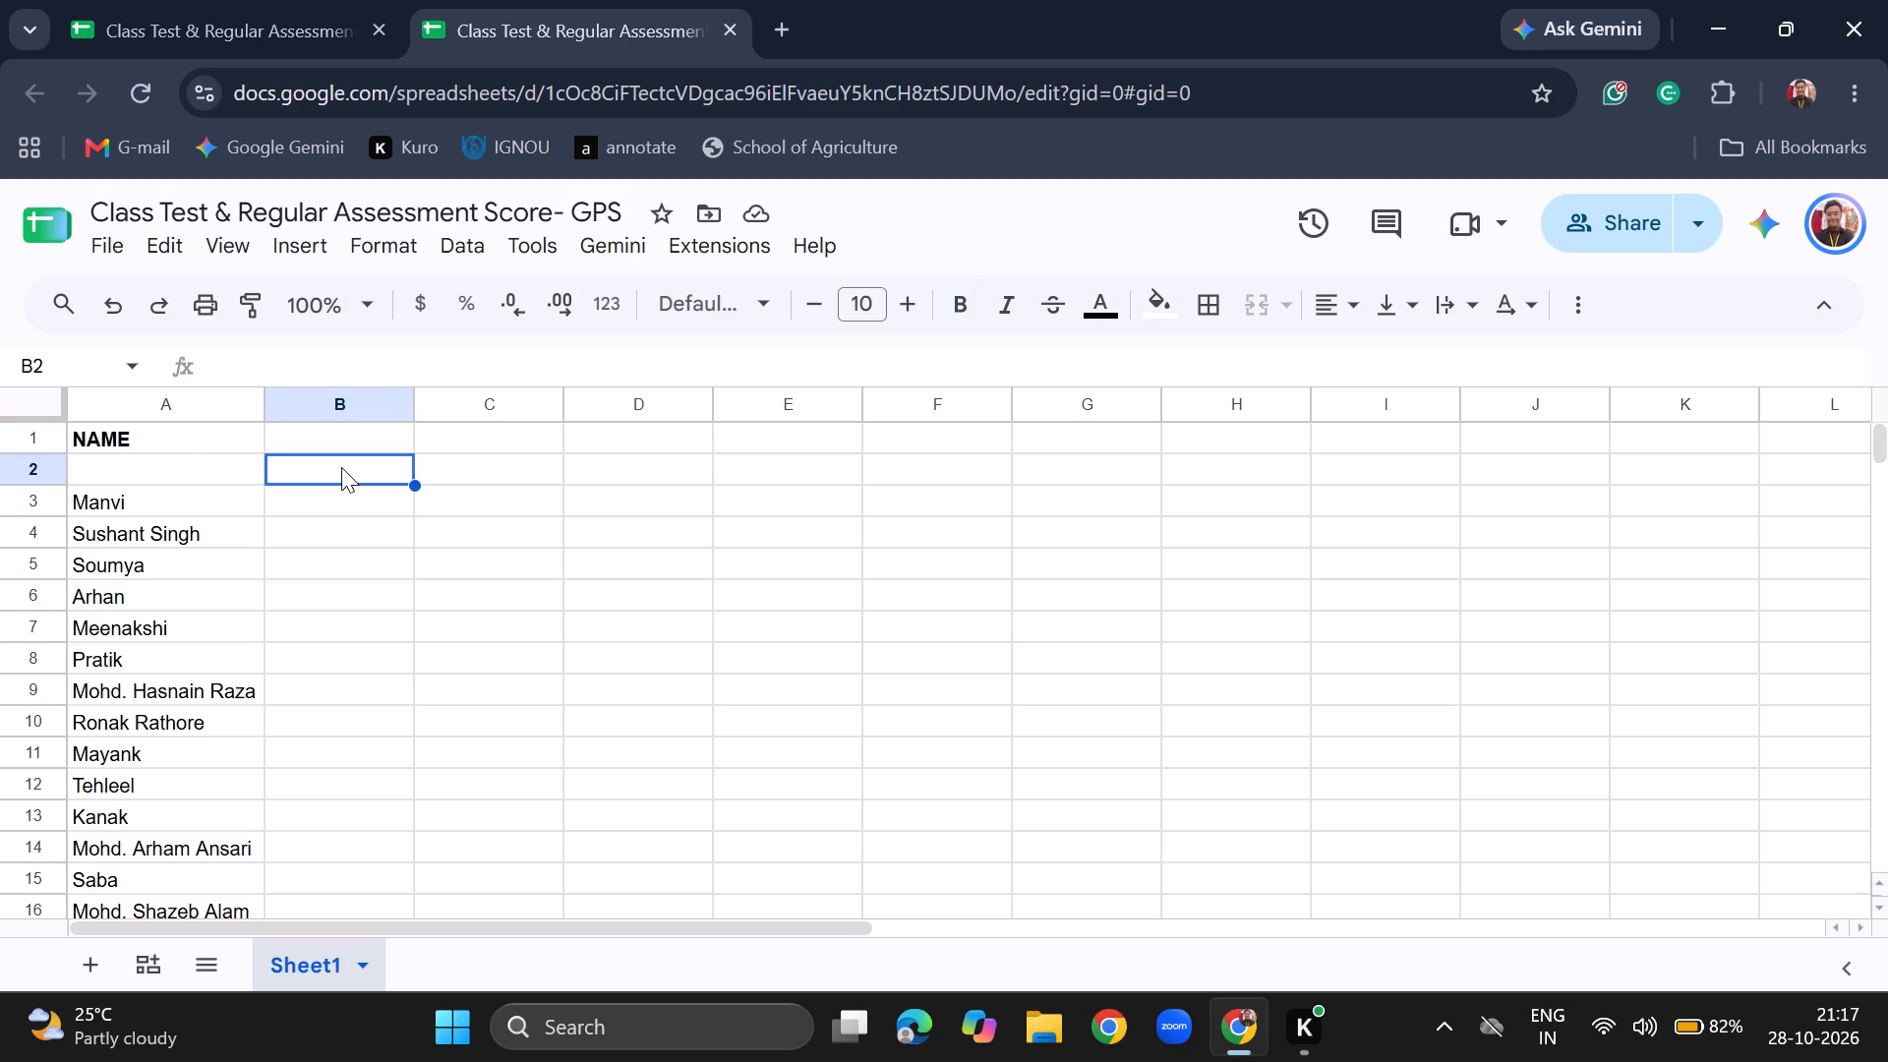
click(144, 468)
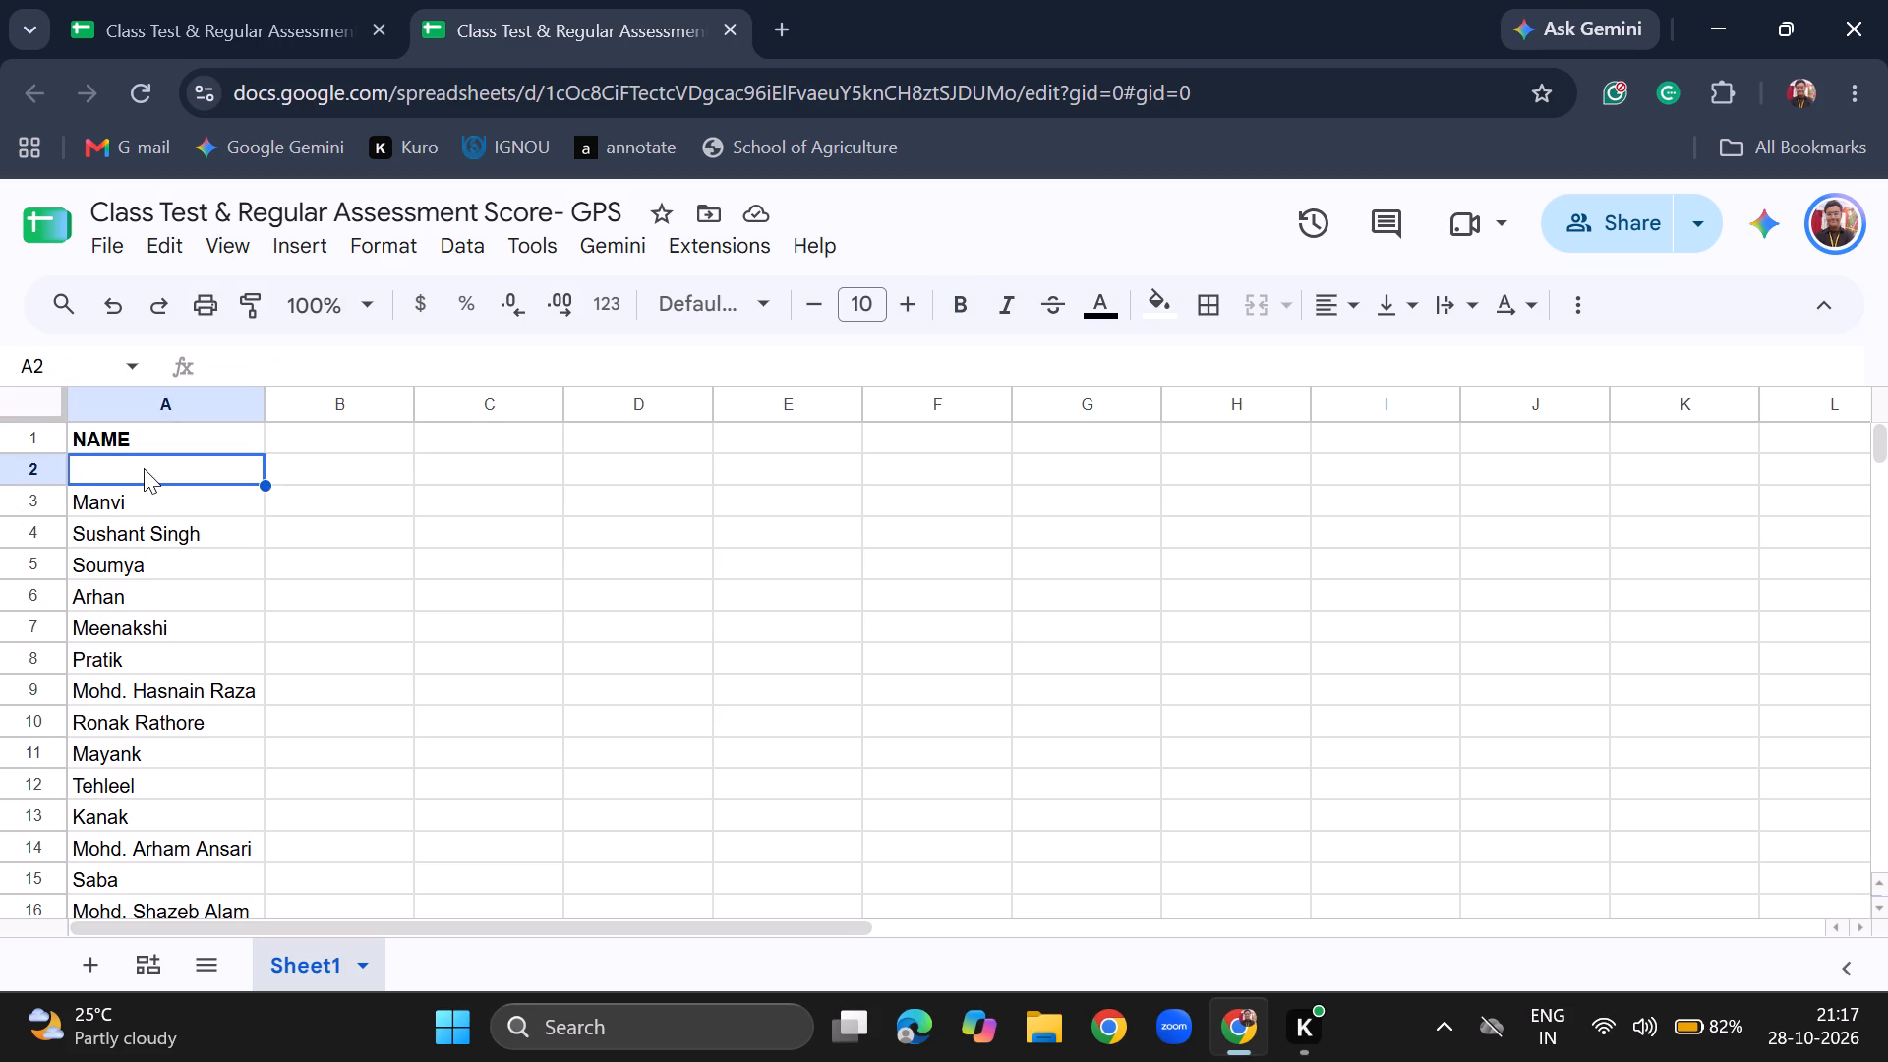
text(ubje)
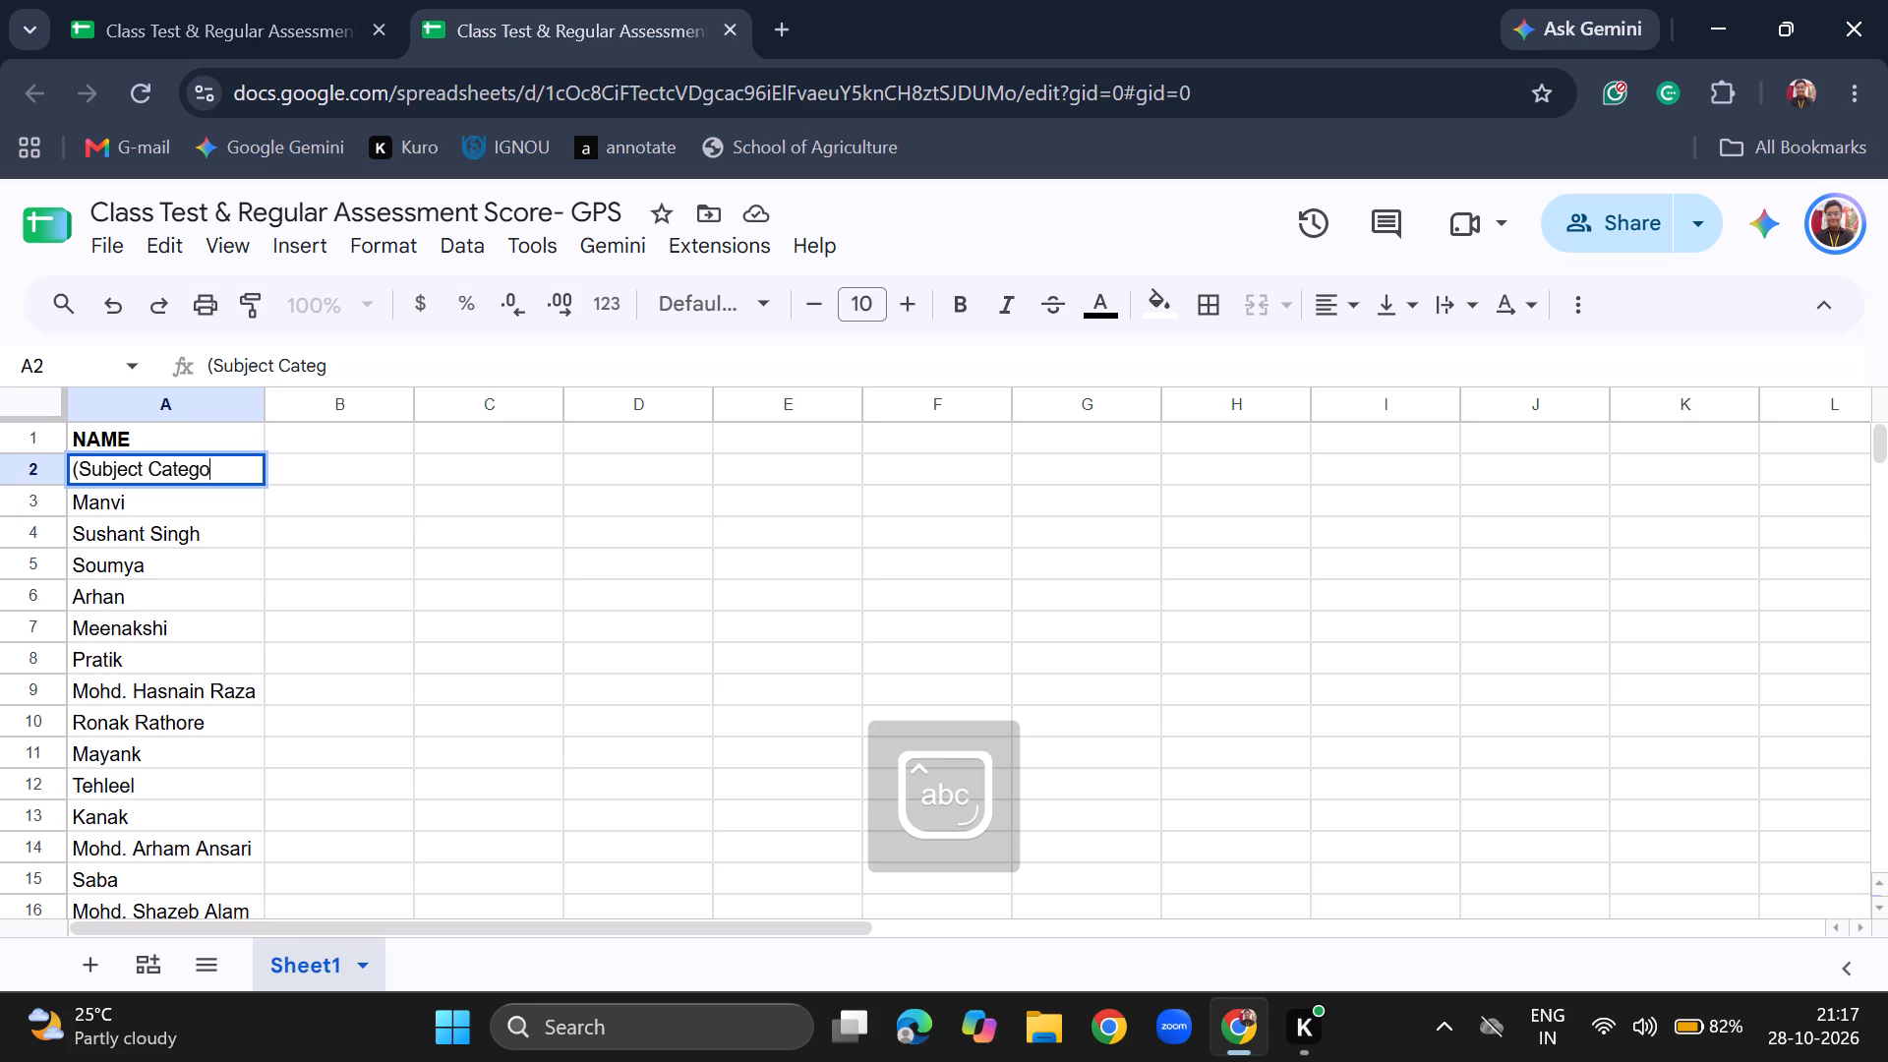
key(shift+parenright)
key(Return)
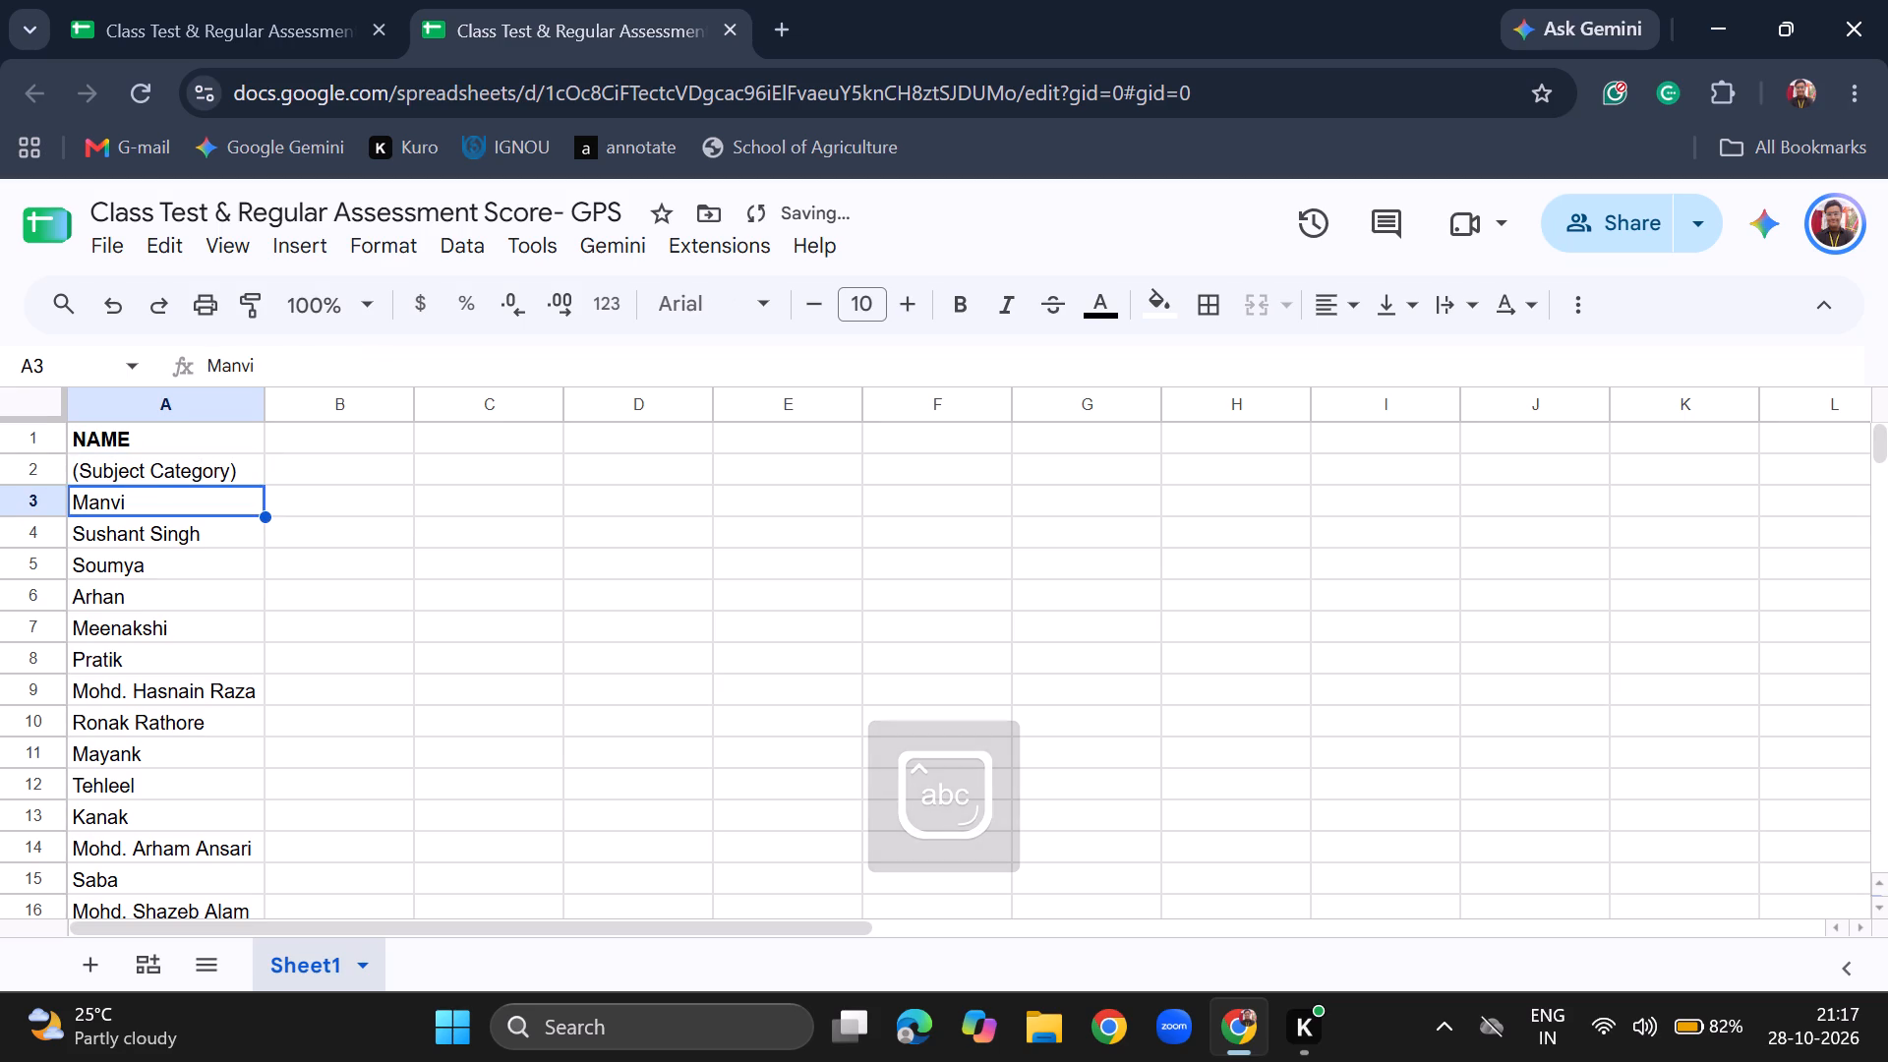
Insert a blank row above row 3 in the GPS spreadsheet, between the subject category header and the first student name.
click(39, 485)
right_click(39, 485)
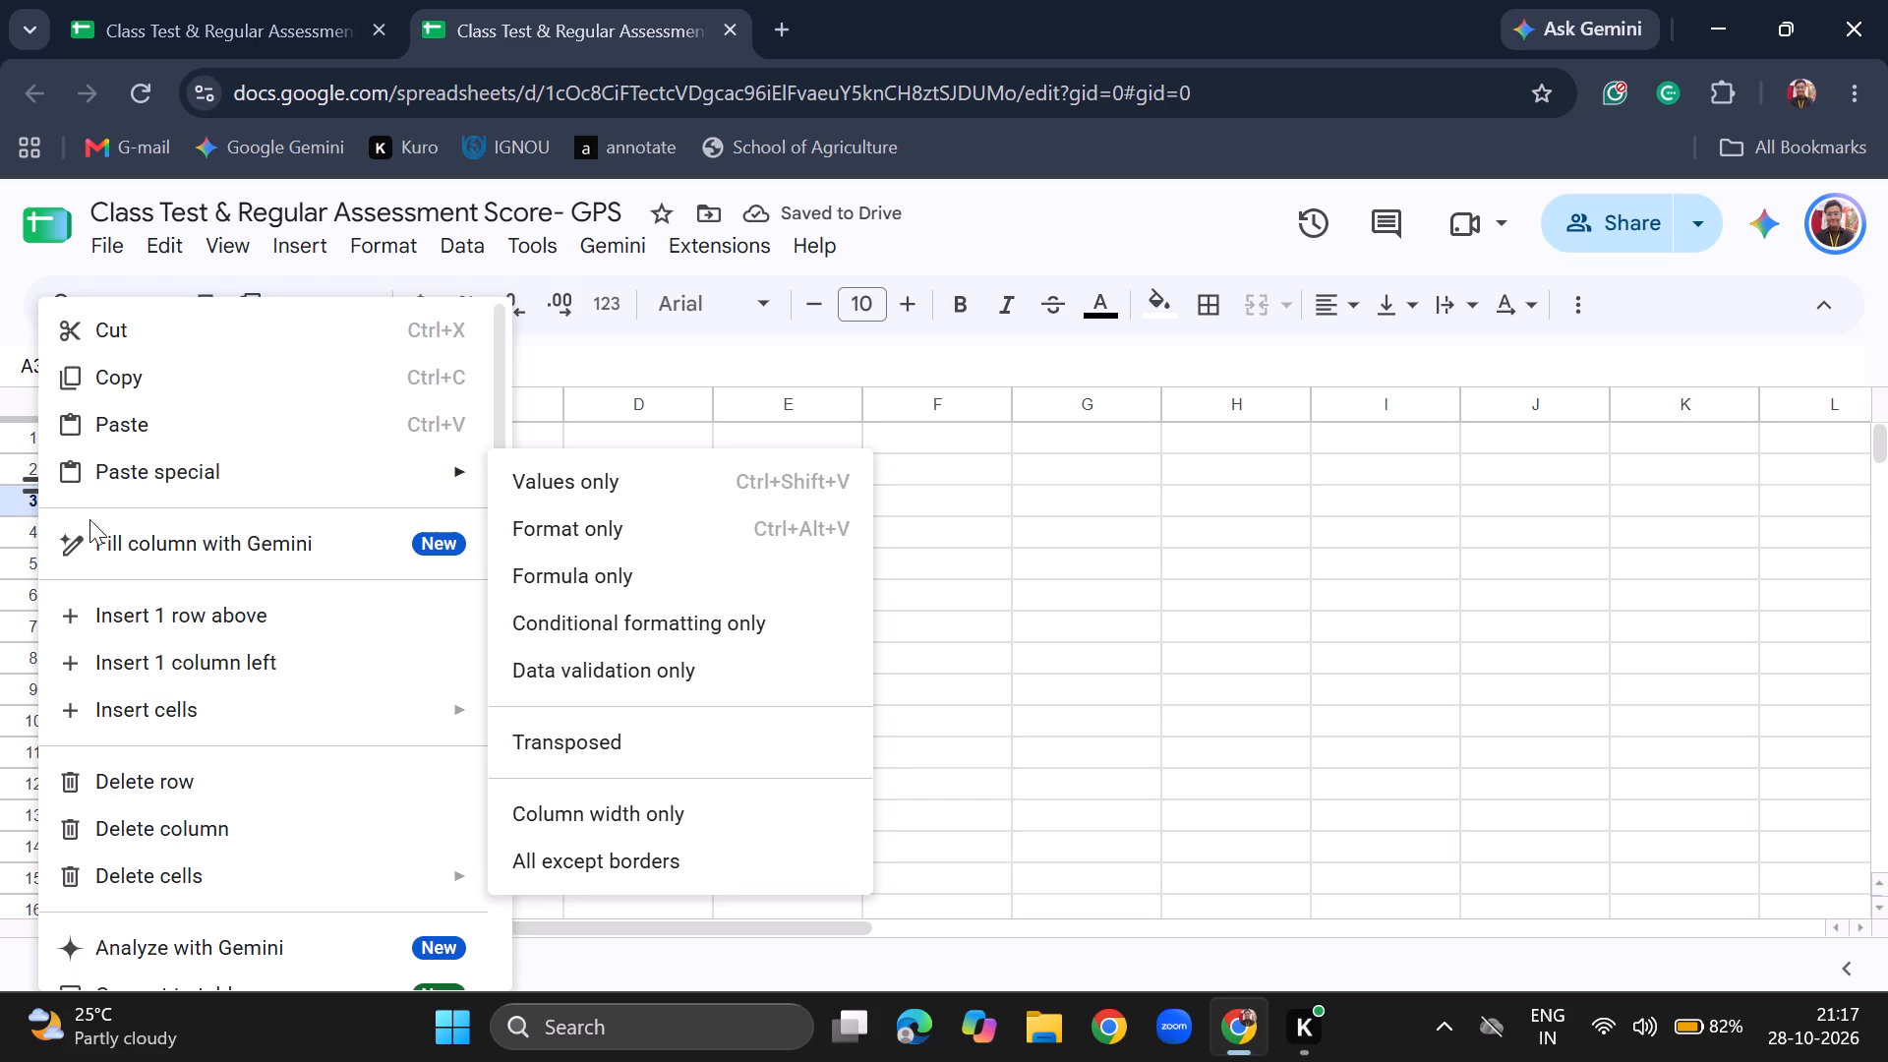
click(162, 610)
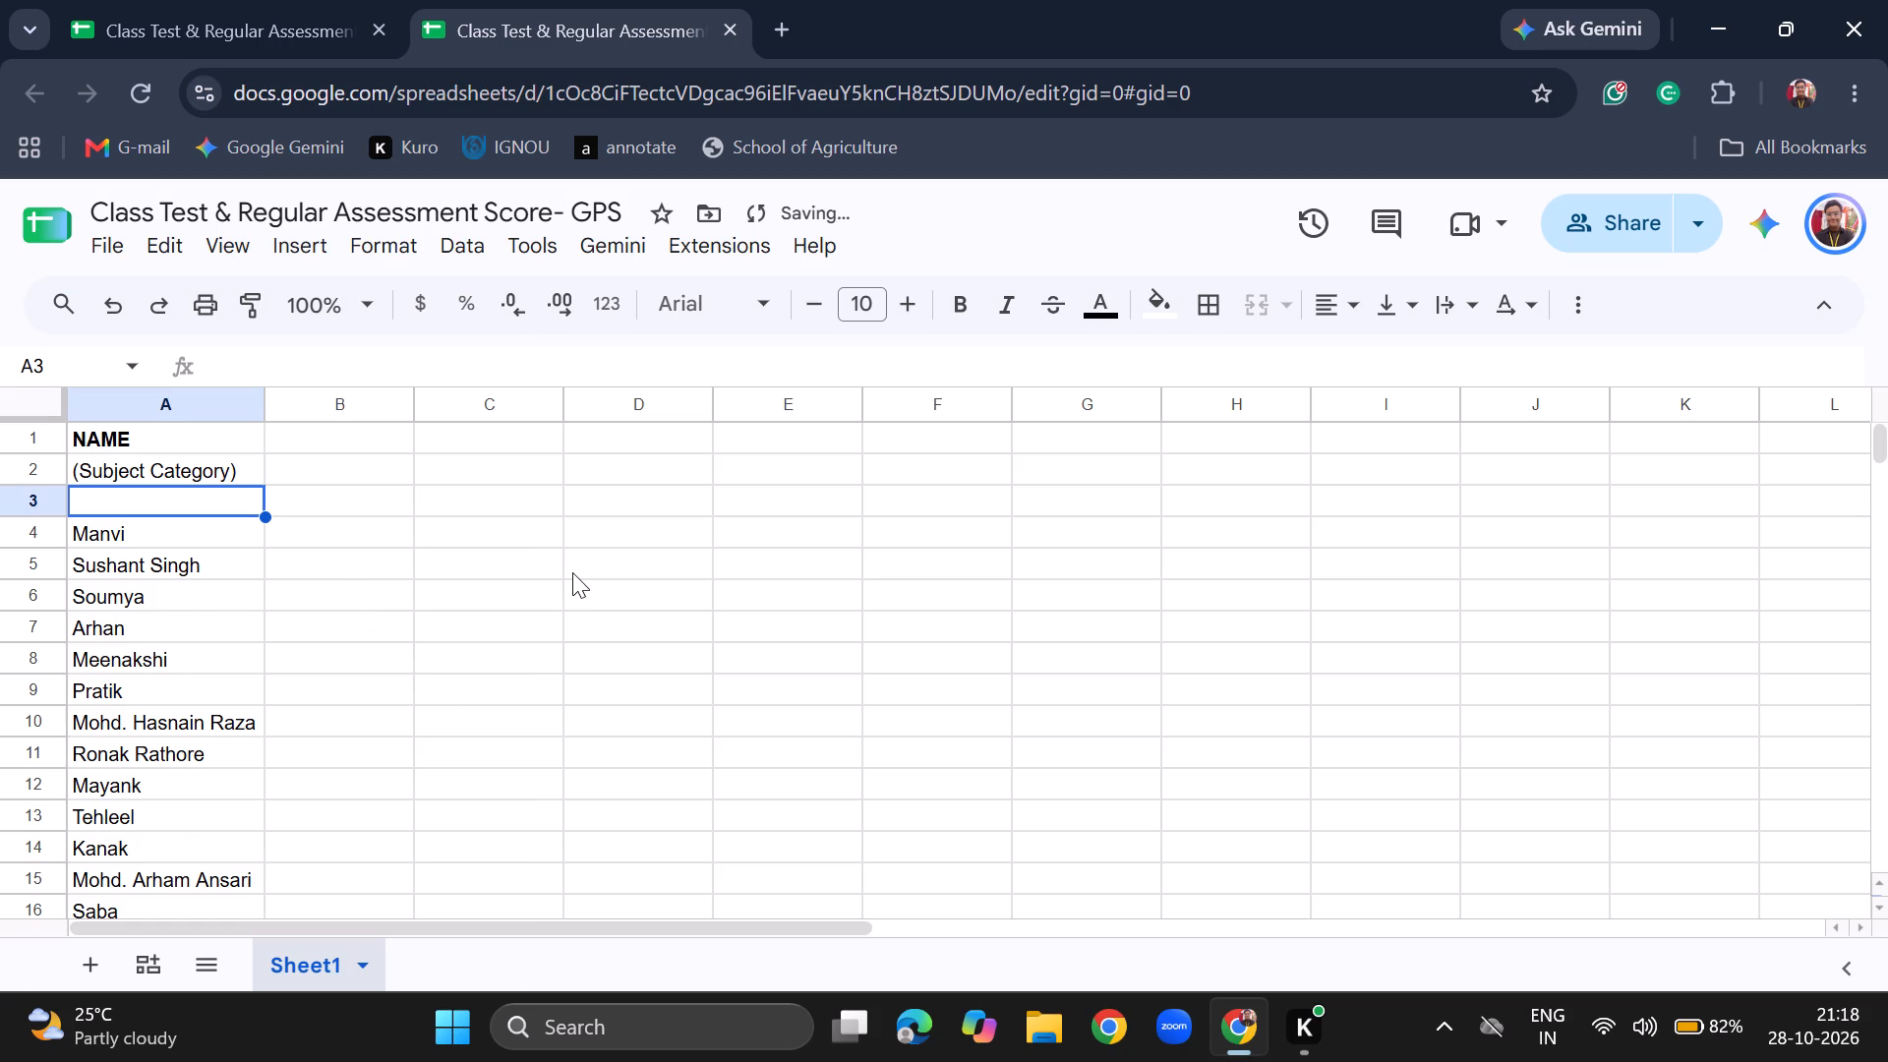
click(572, 572)
click(332, 462)
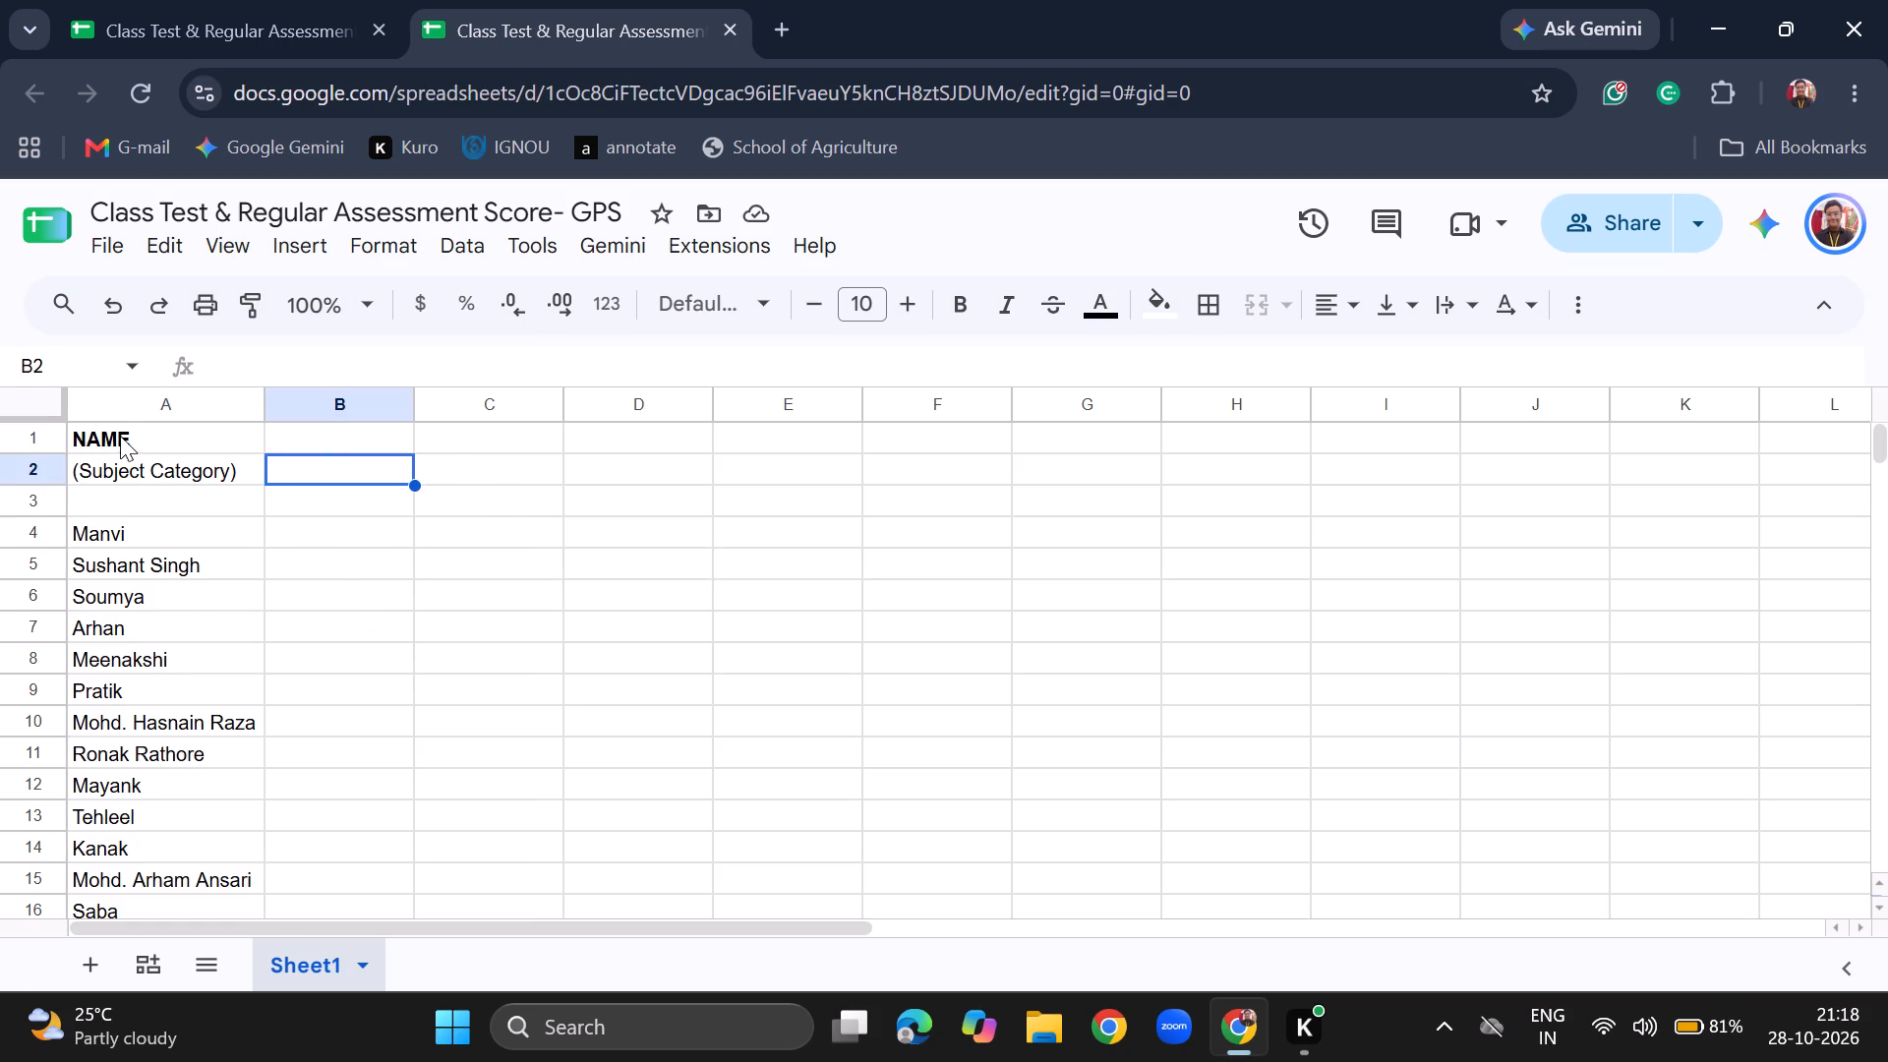
Copy the NAME and (Subject Category) headers from A1:A2 of the GPS spreadsheet into A1 of the APS spreadsheet.
drag(130, 435, 155, 455)
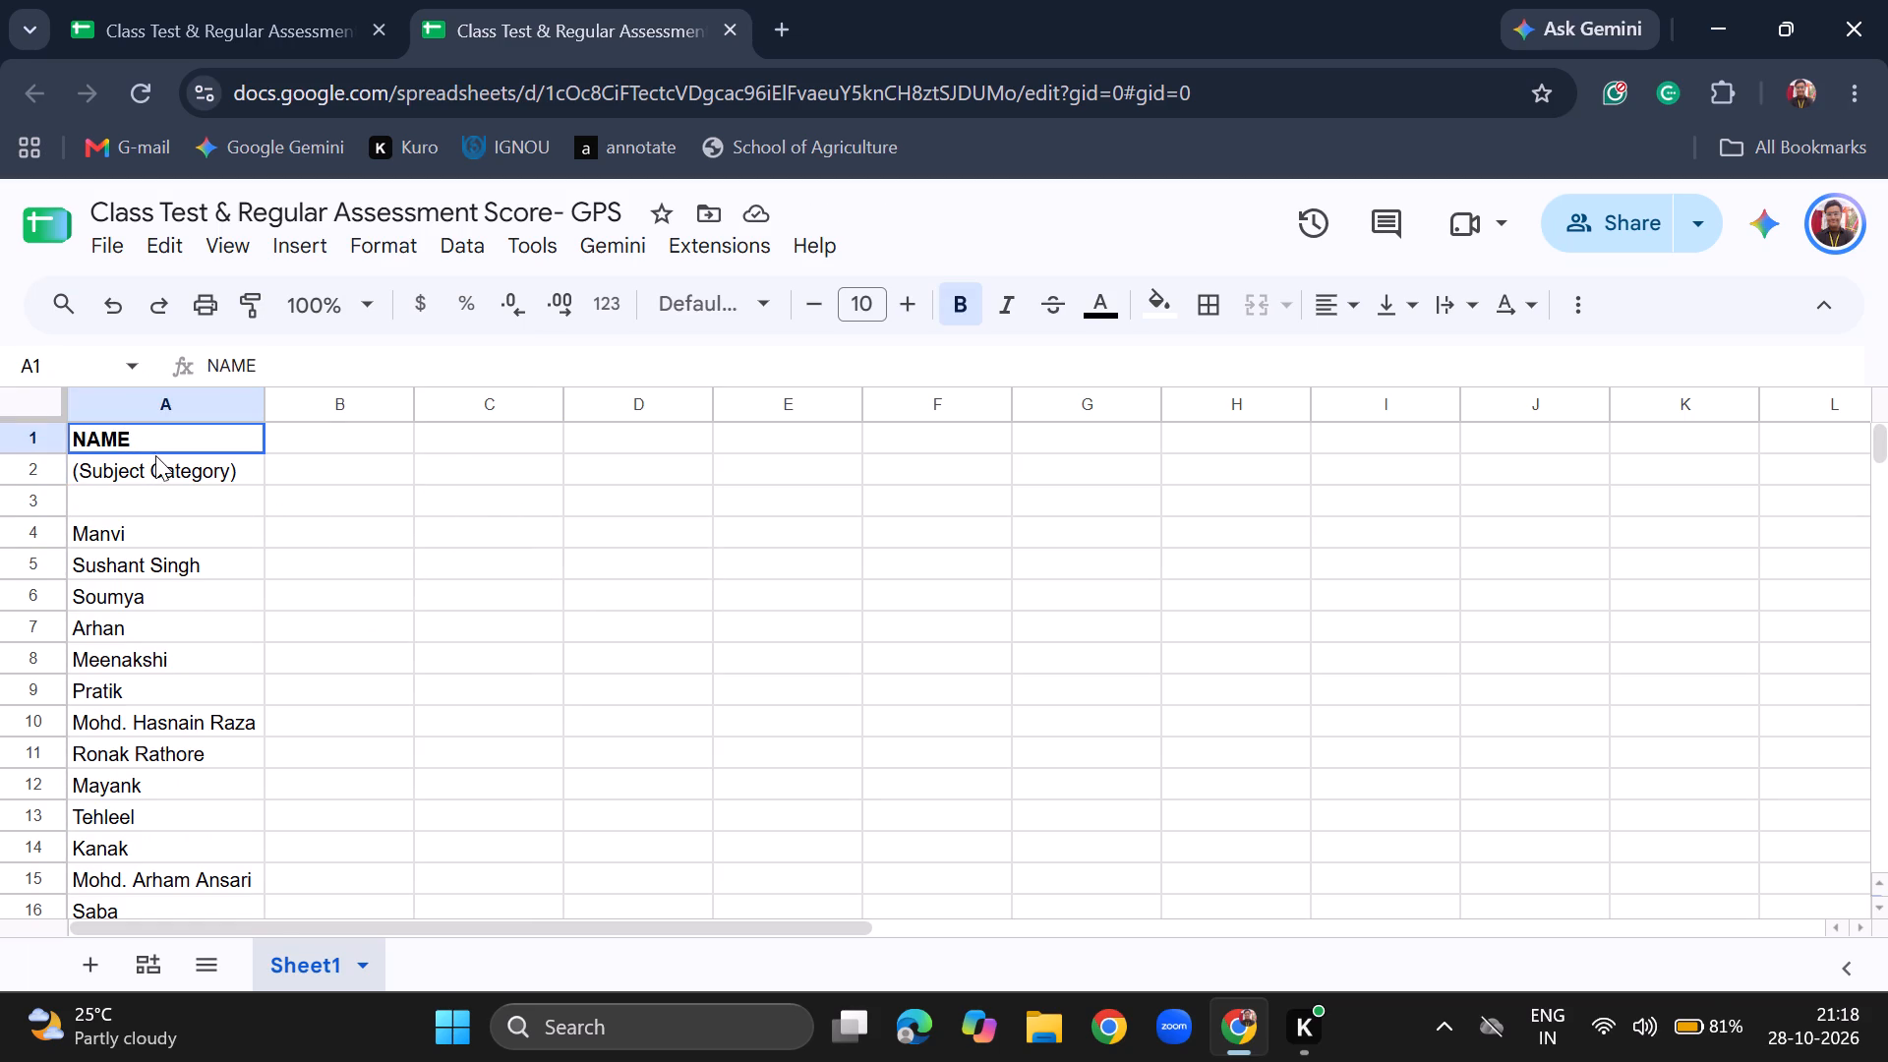
drag(155, 455, 162, 467)
key(ctrl+c)
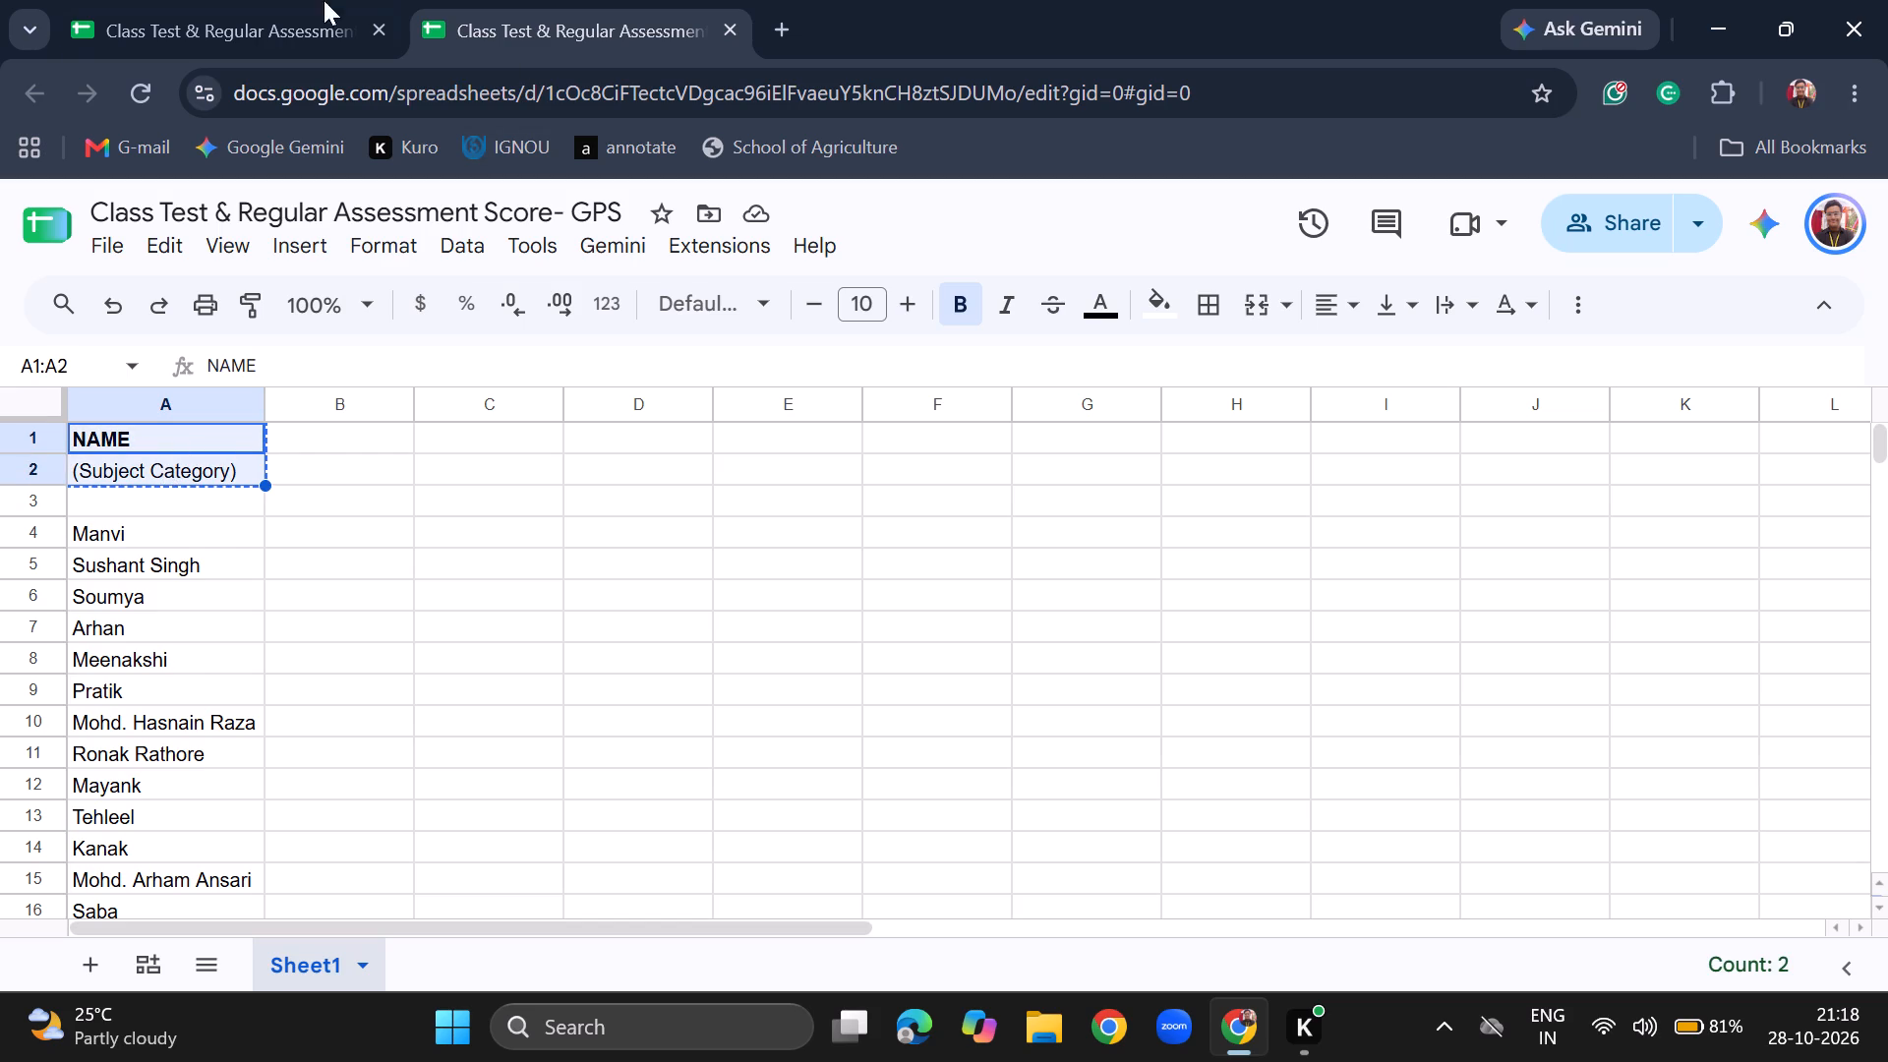
click(169, 4)
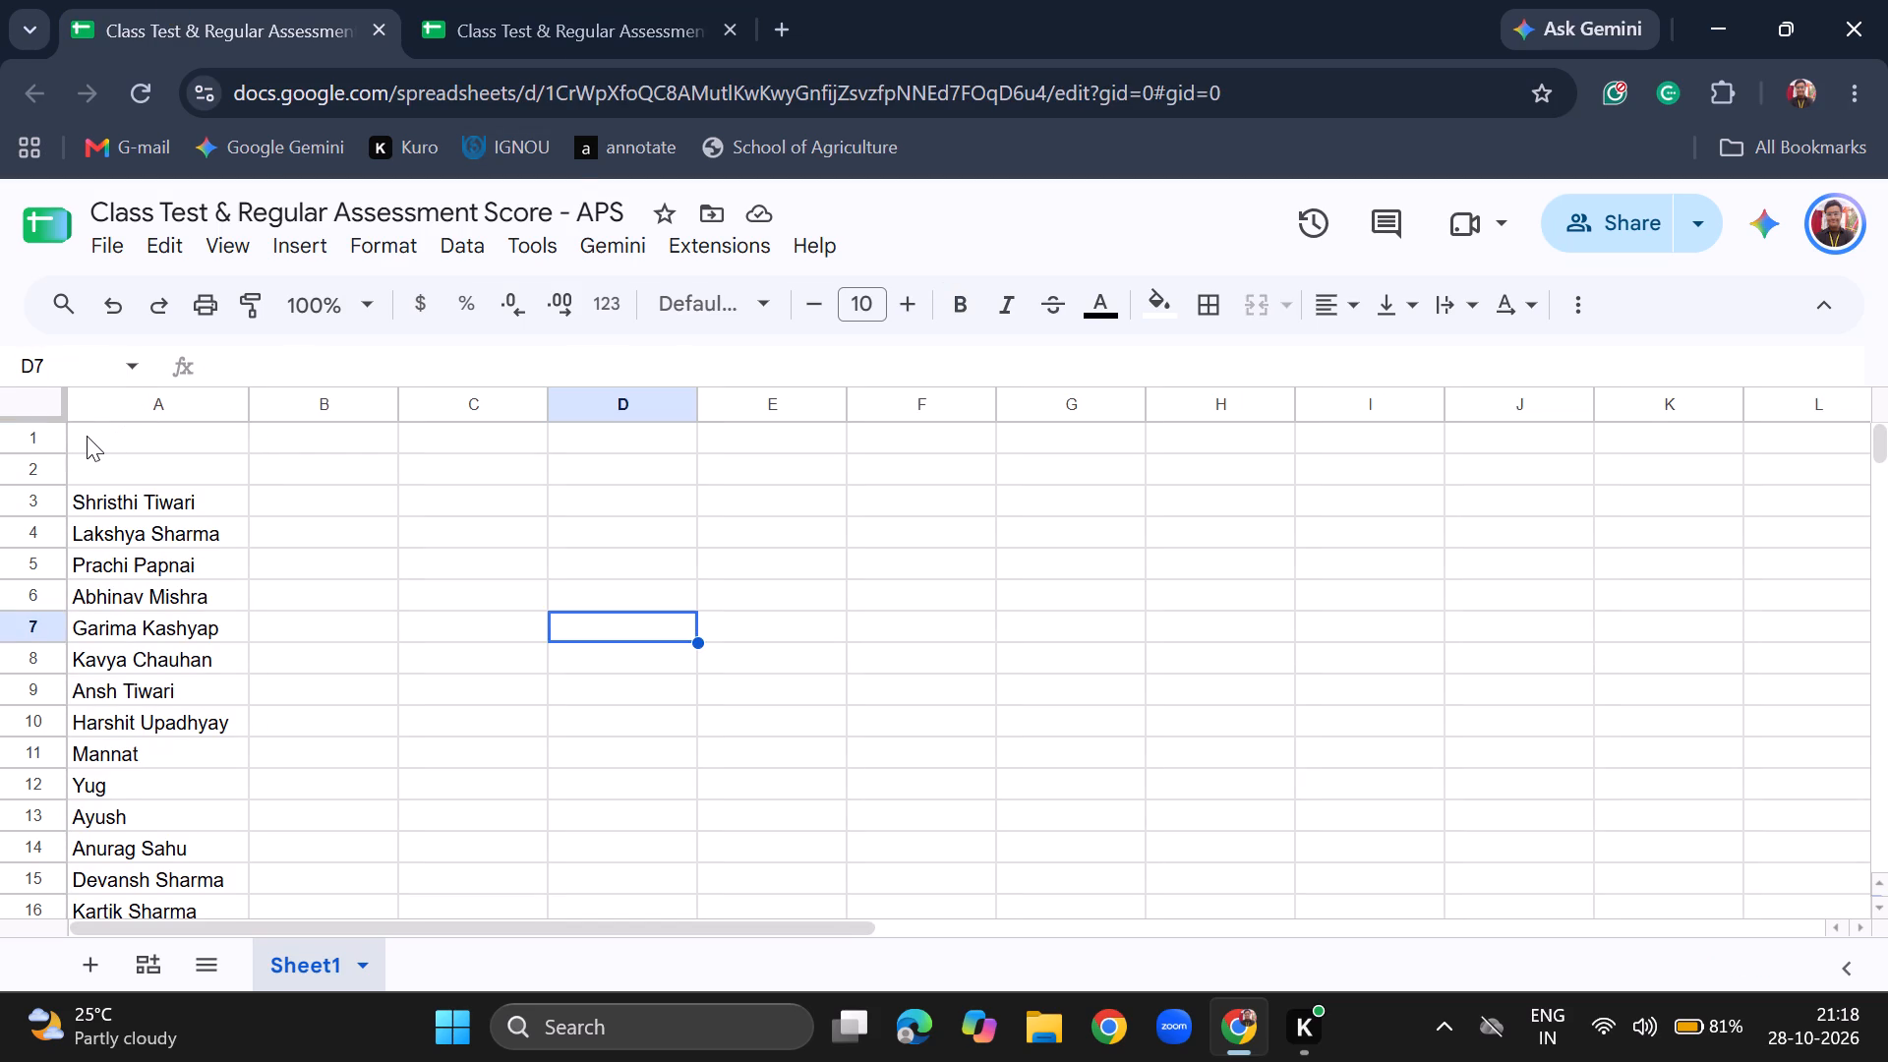
click(87, 436)
key(ctrl+v)
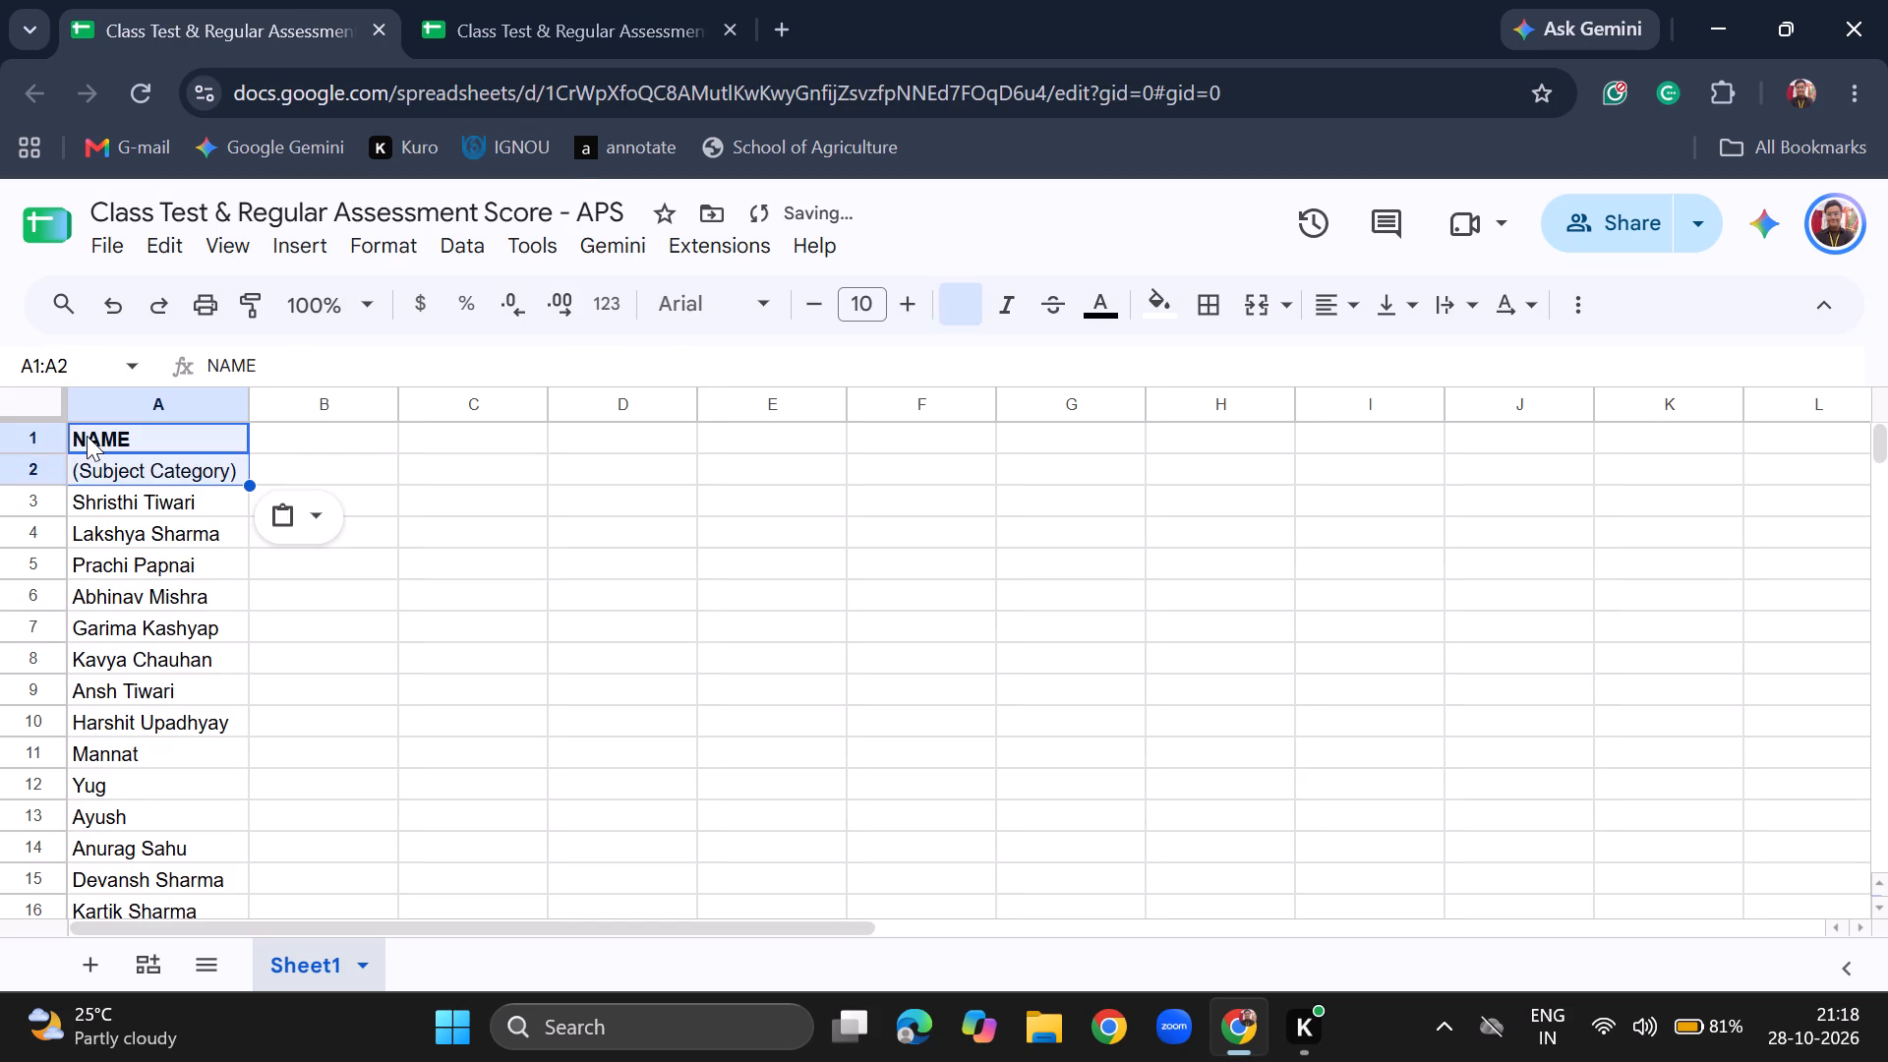
Insert one blank row below row 2 in the APS spreadsheet, above the student names.
click(39, 466)
right_click(39, 466)
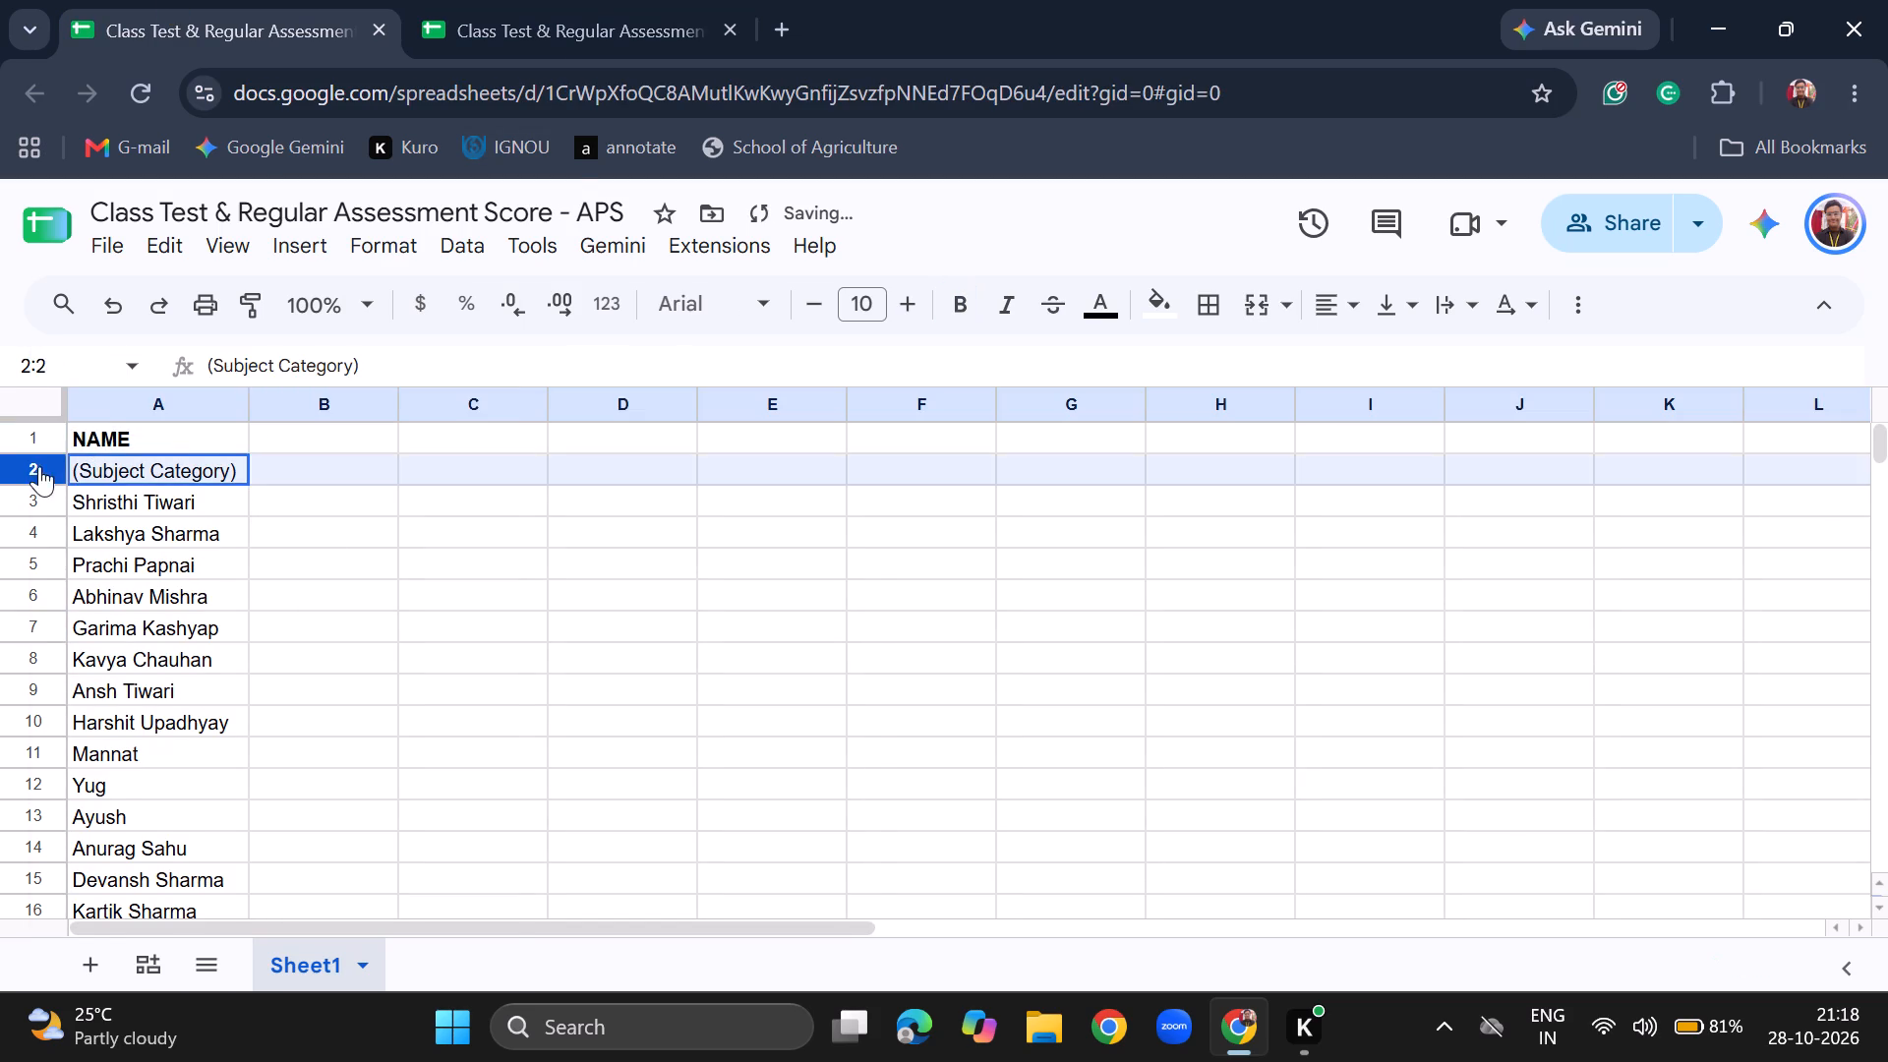
click(118, 585)
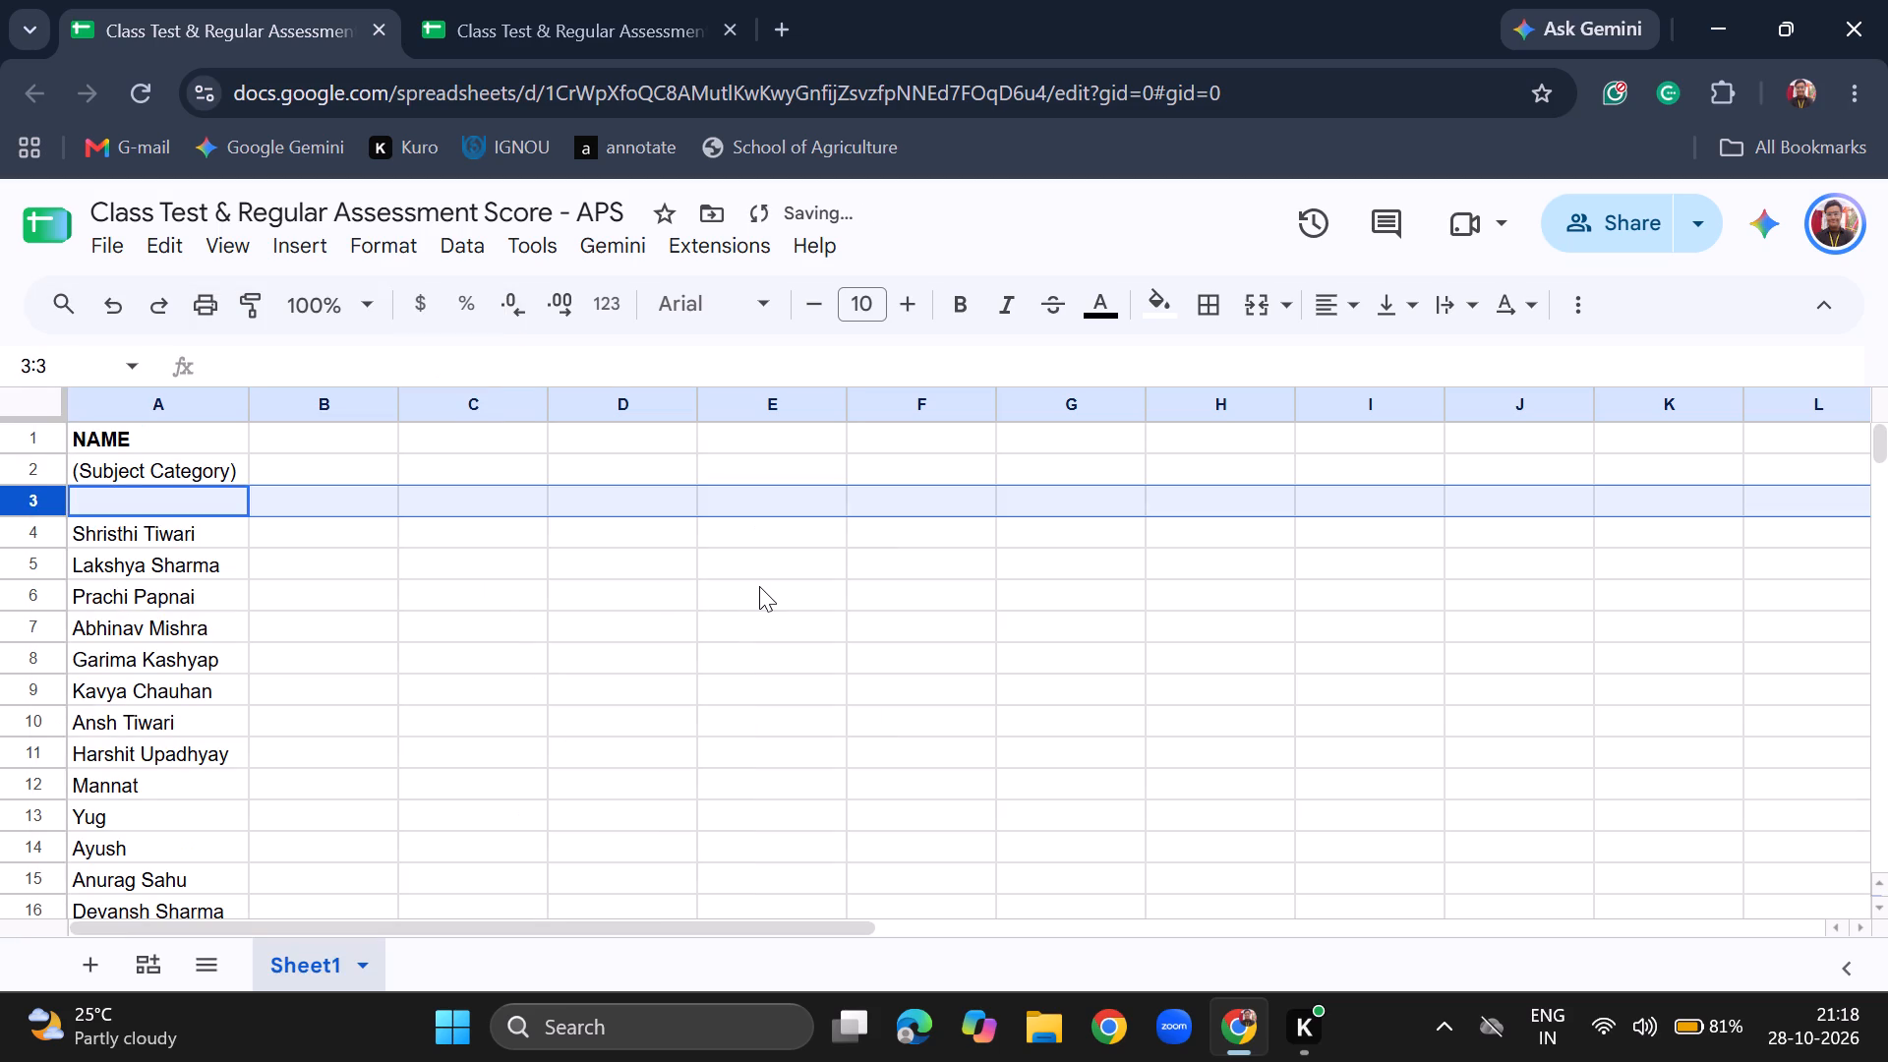
click(759, 586)
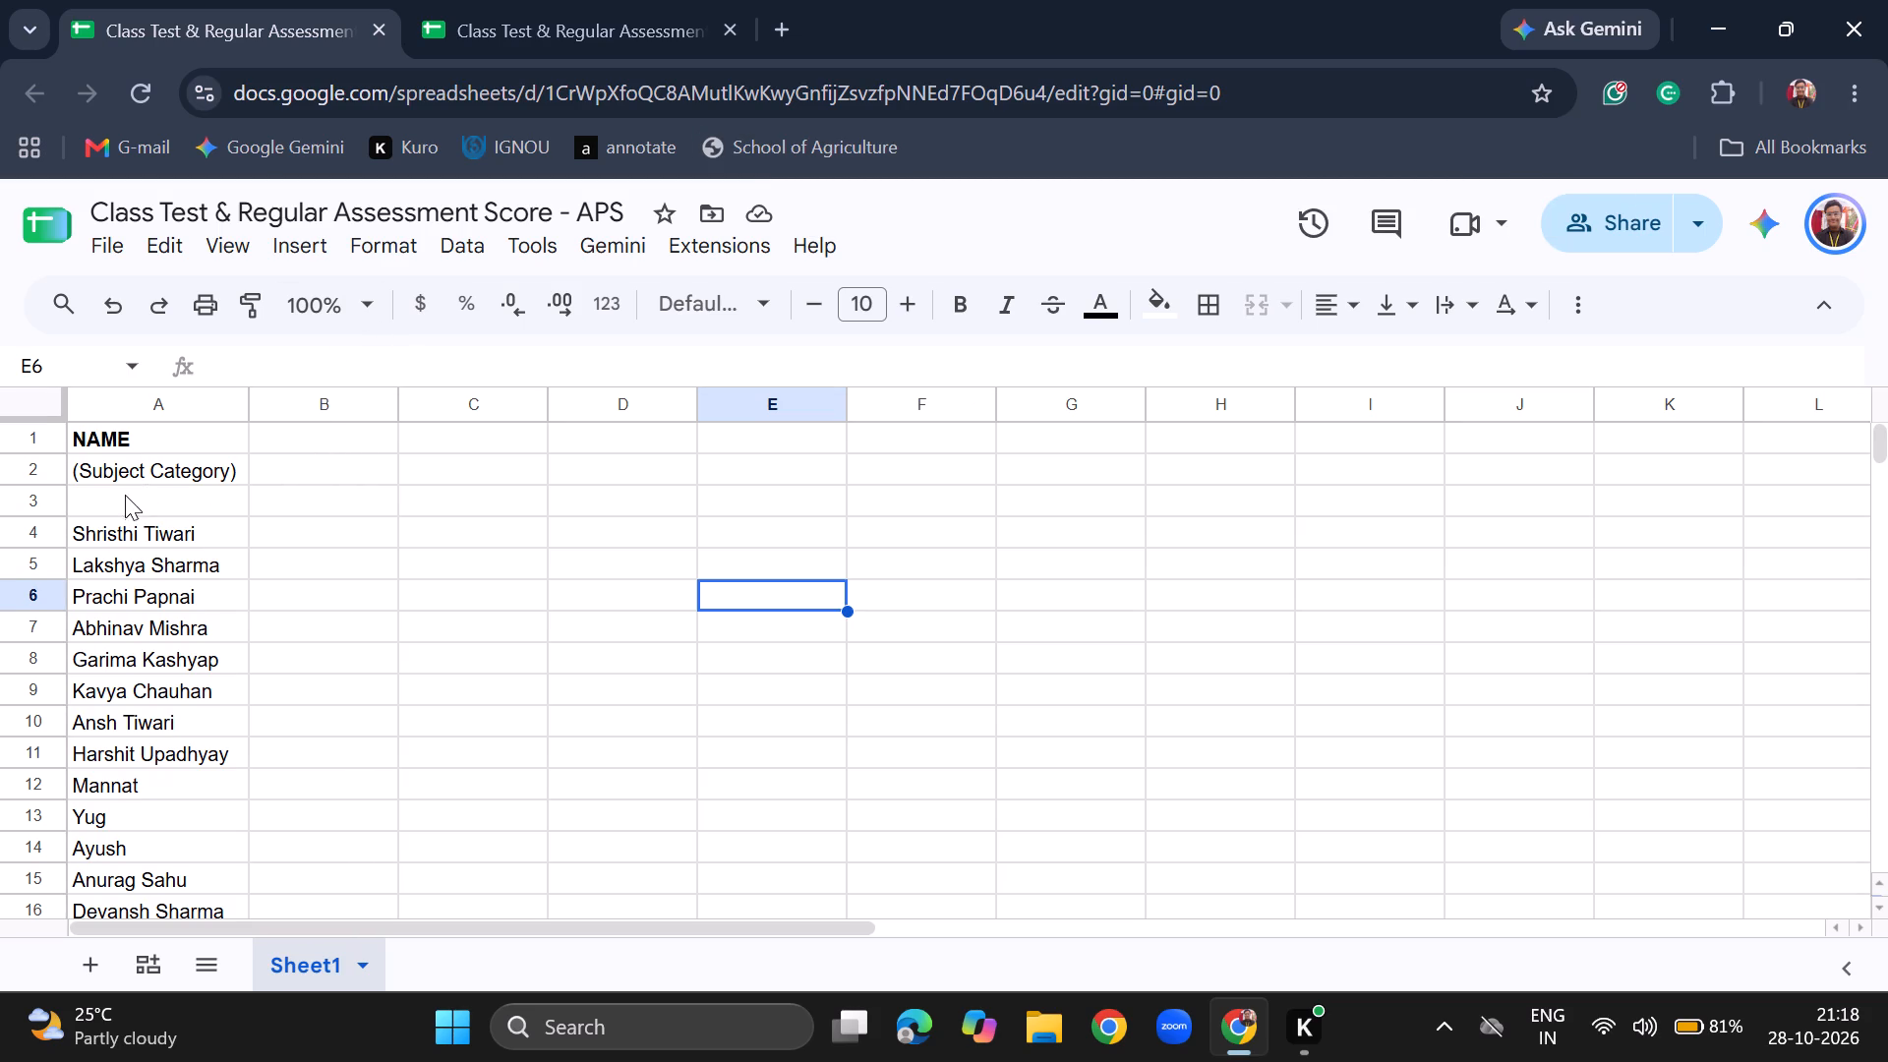
Widen column A of the APS spreadsheet slightly.
click(101, 503)
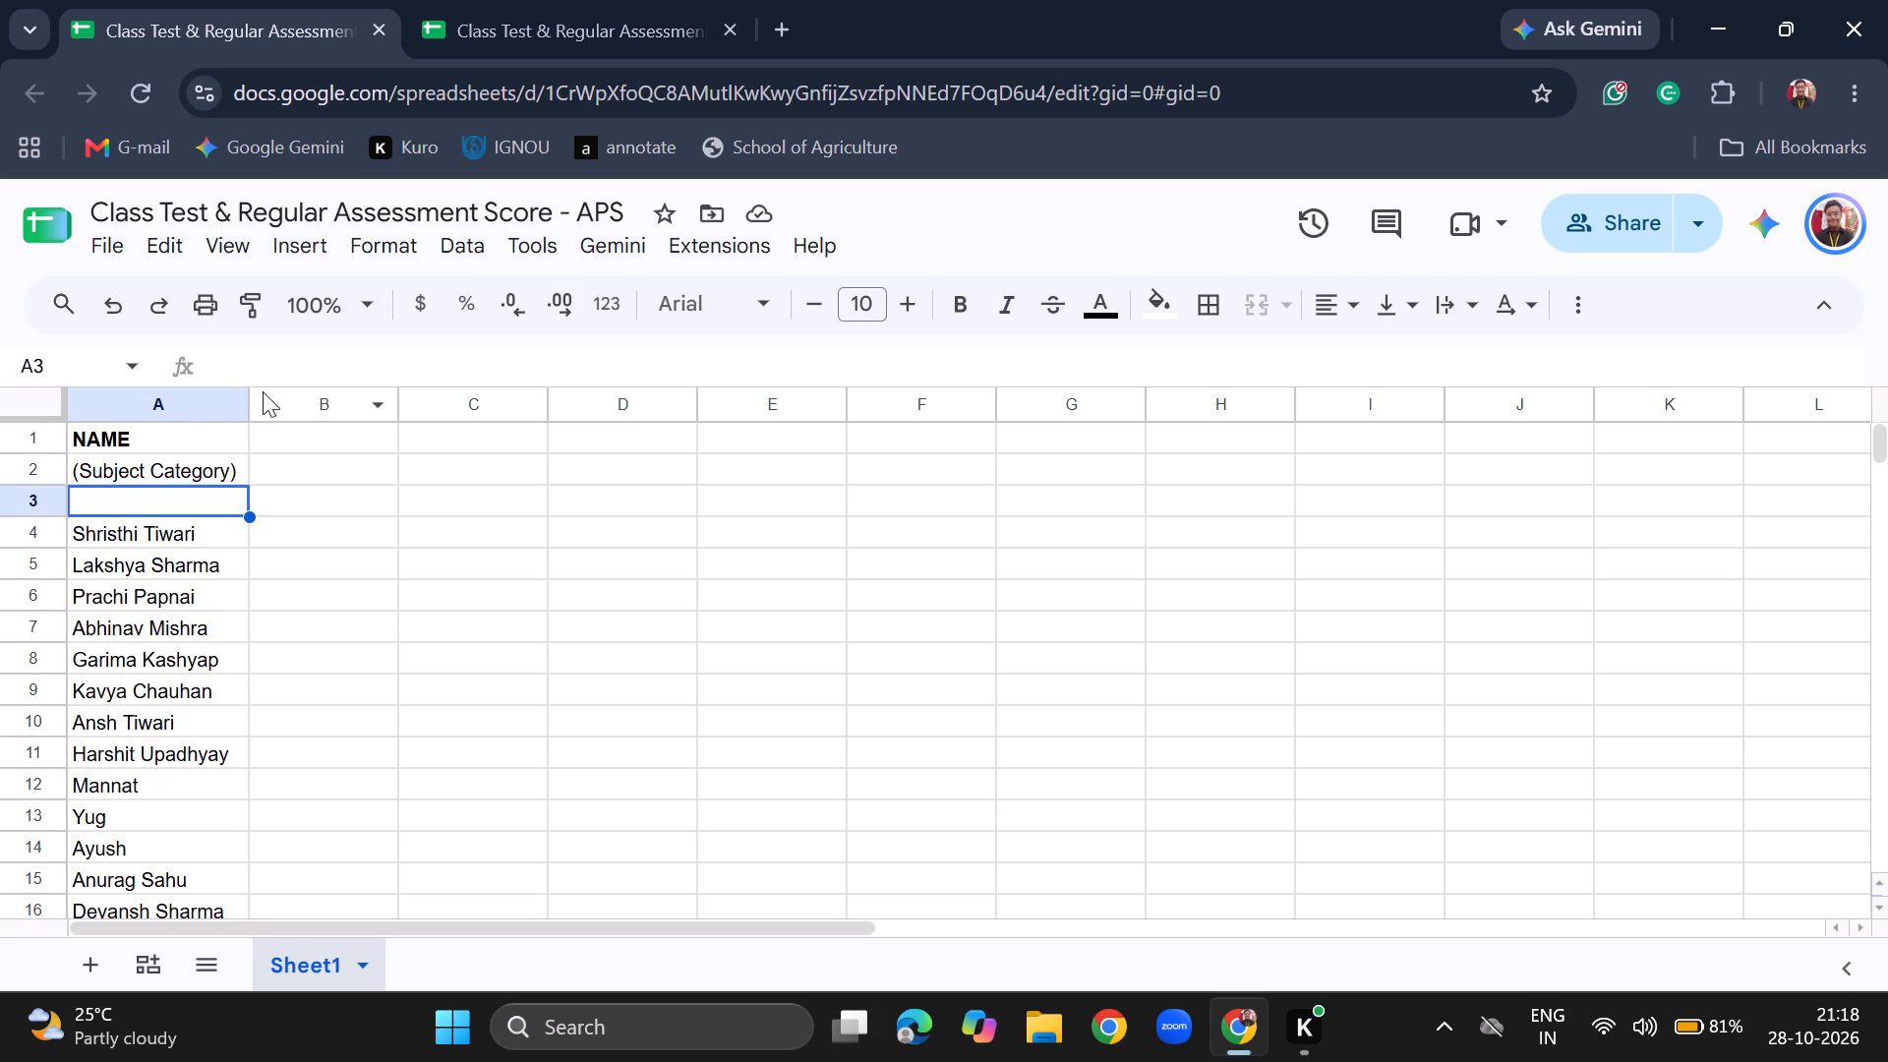
drag(248, 401, 263, 403)
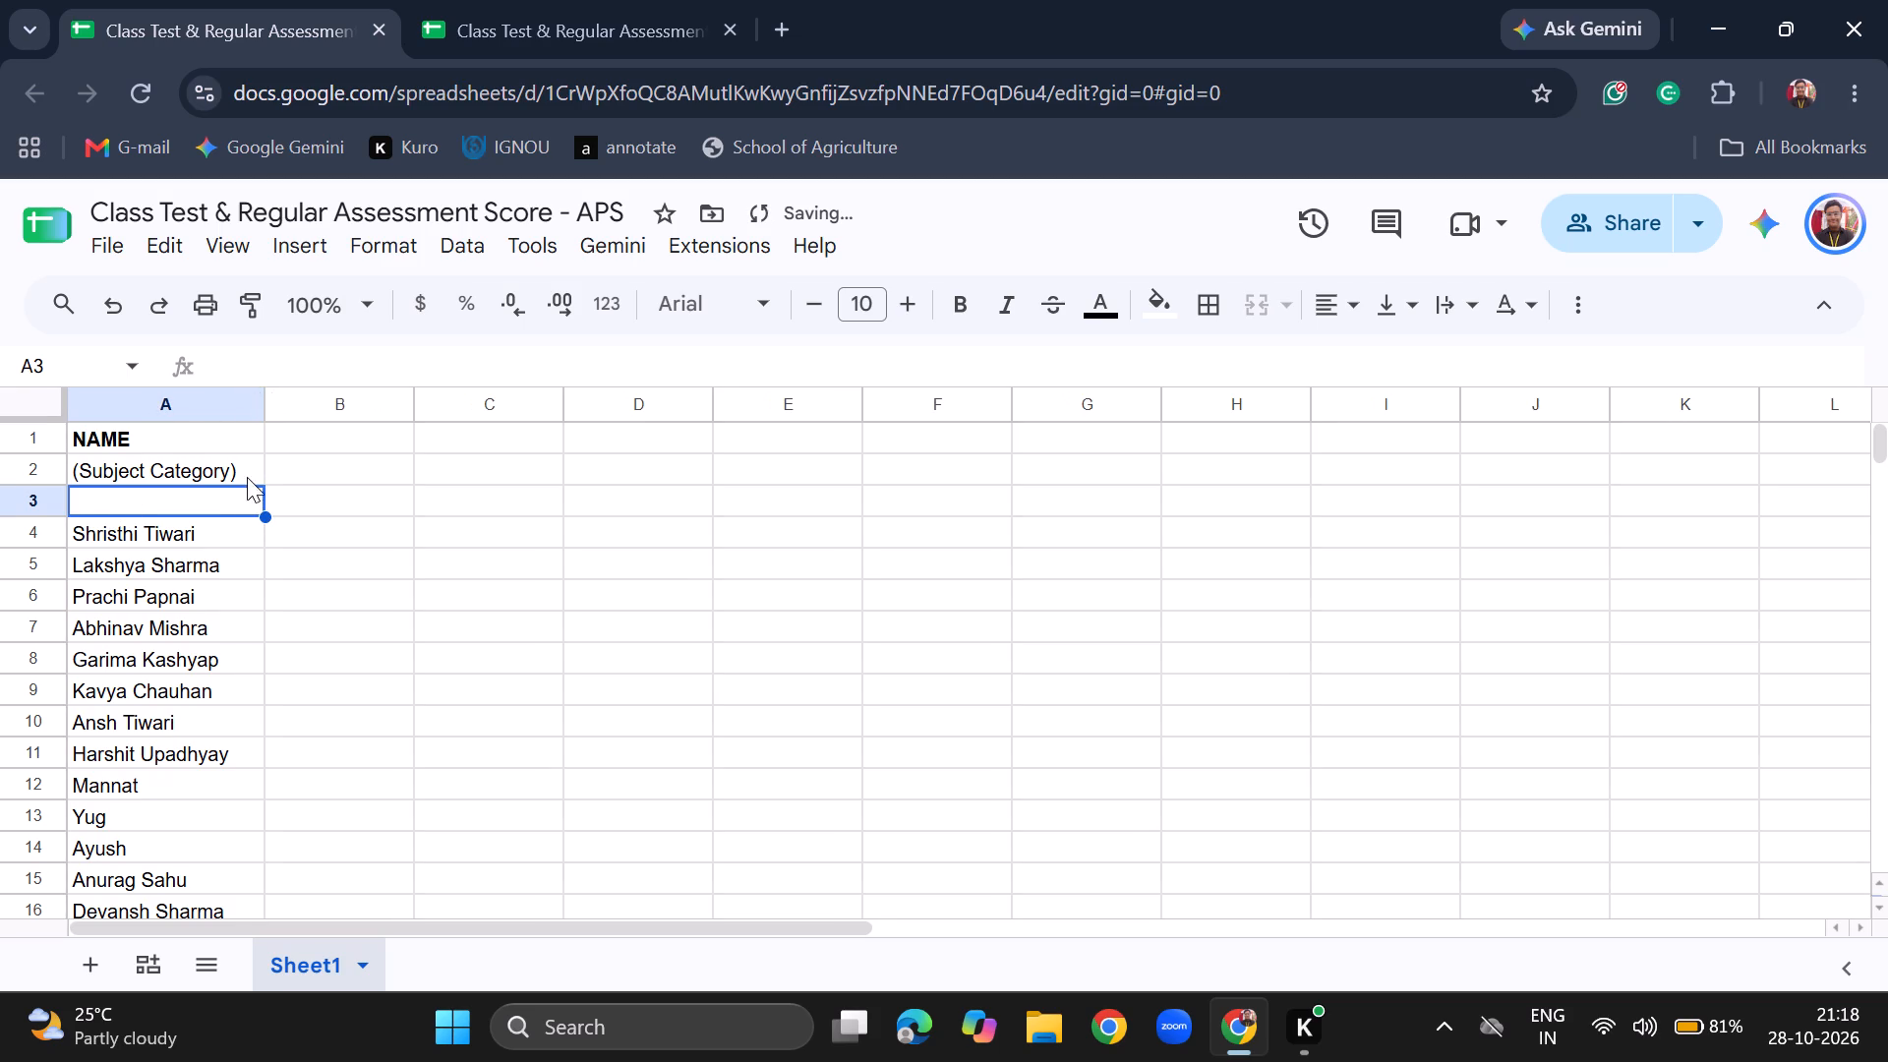
Append an arrow to the header in cell A2 so it reads "(Subject Category) ->".
click(244, 465)
click(244, 465)
double_click(244, 465)
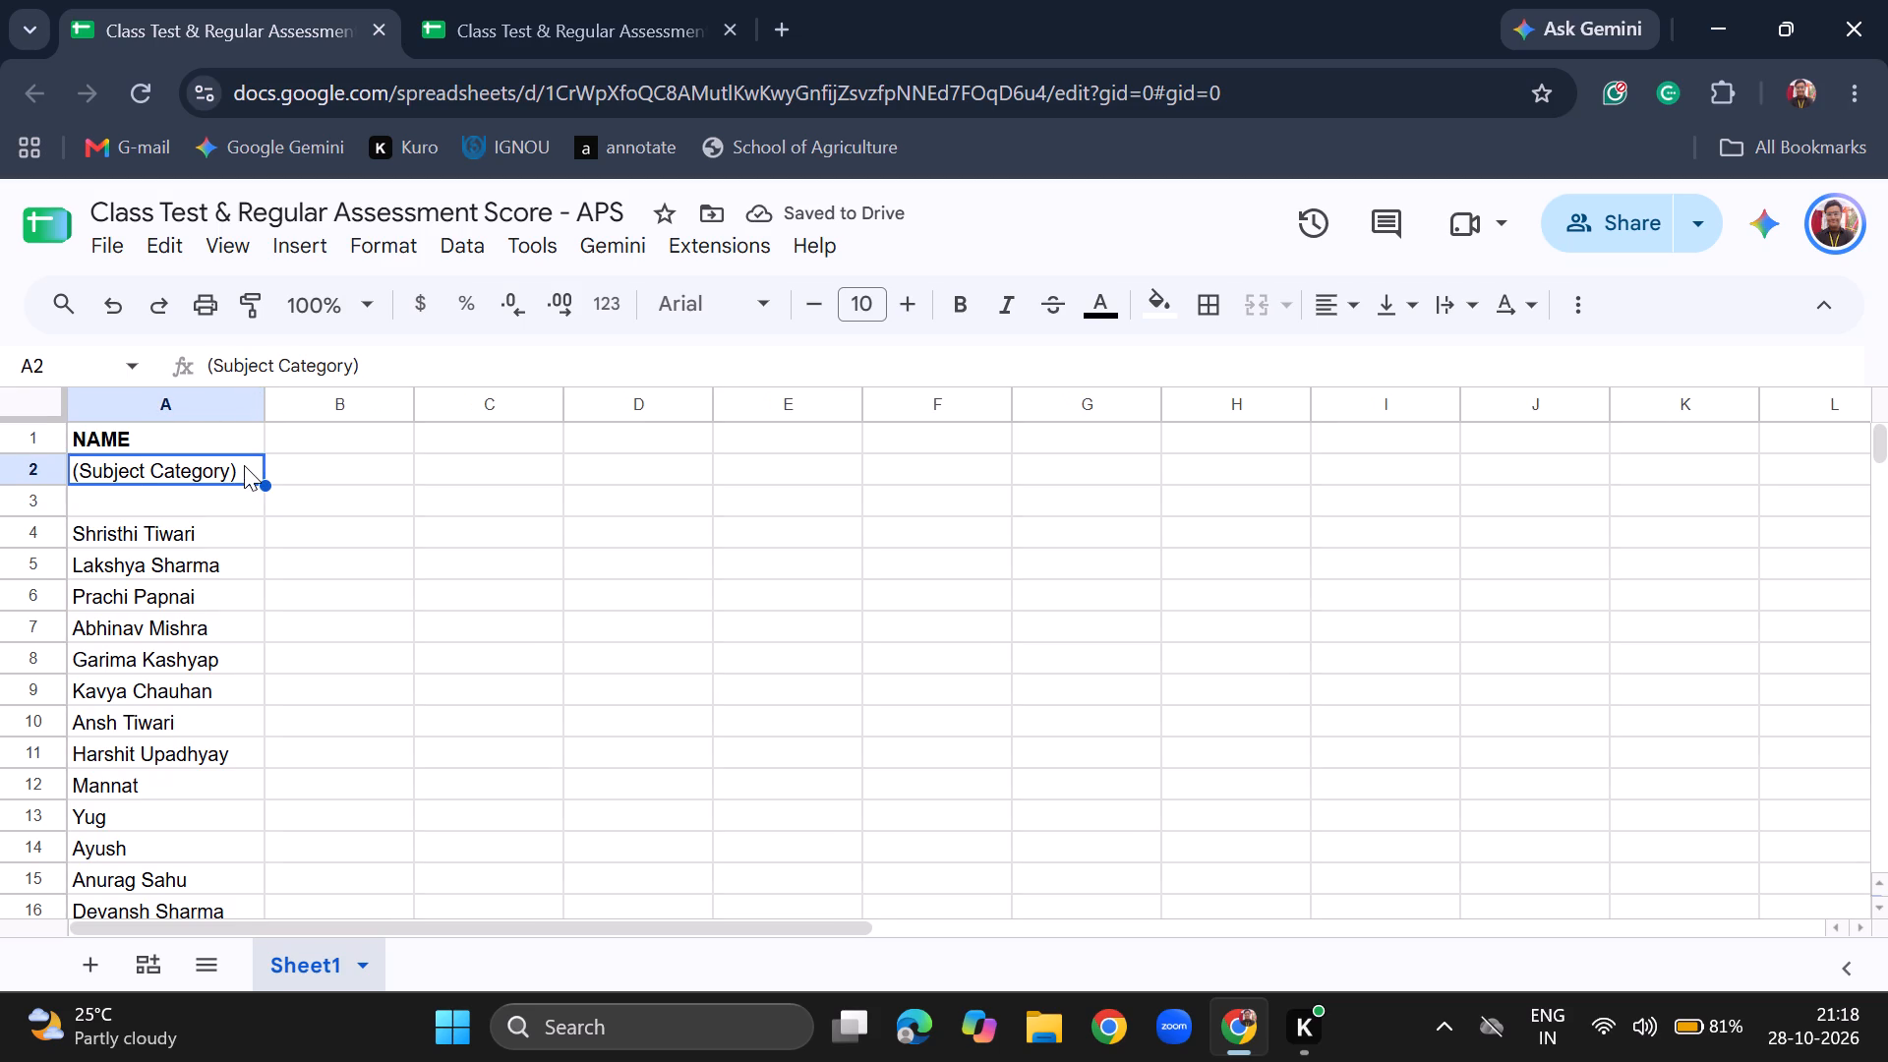
click(244, 465)
key(space)
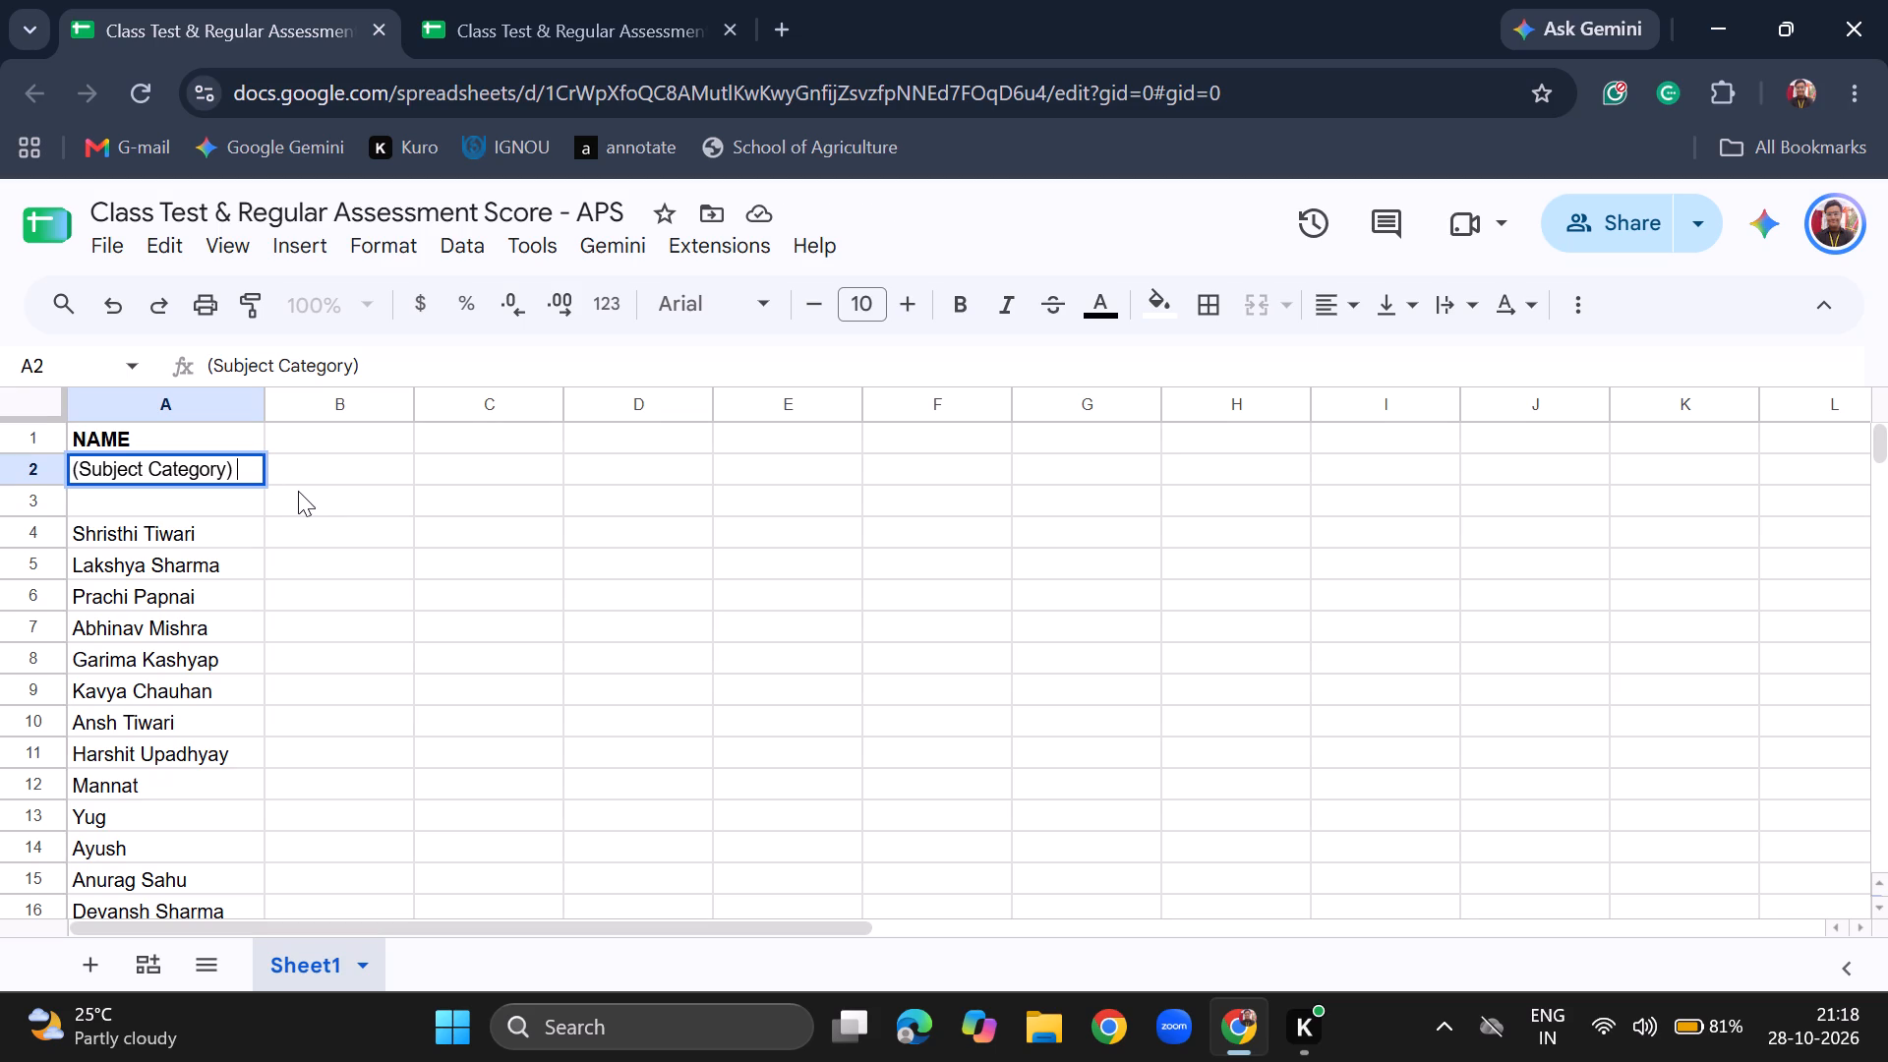
text(-.)
key(BackSpace)
key(shift+greater)
Enter "(Date) ->" in cell A3 beneath the subject category header.
click(160, 496)
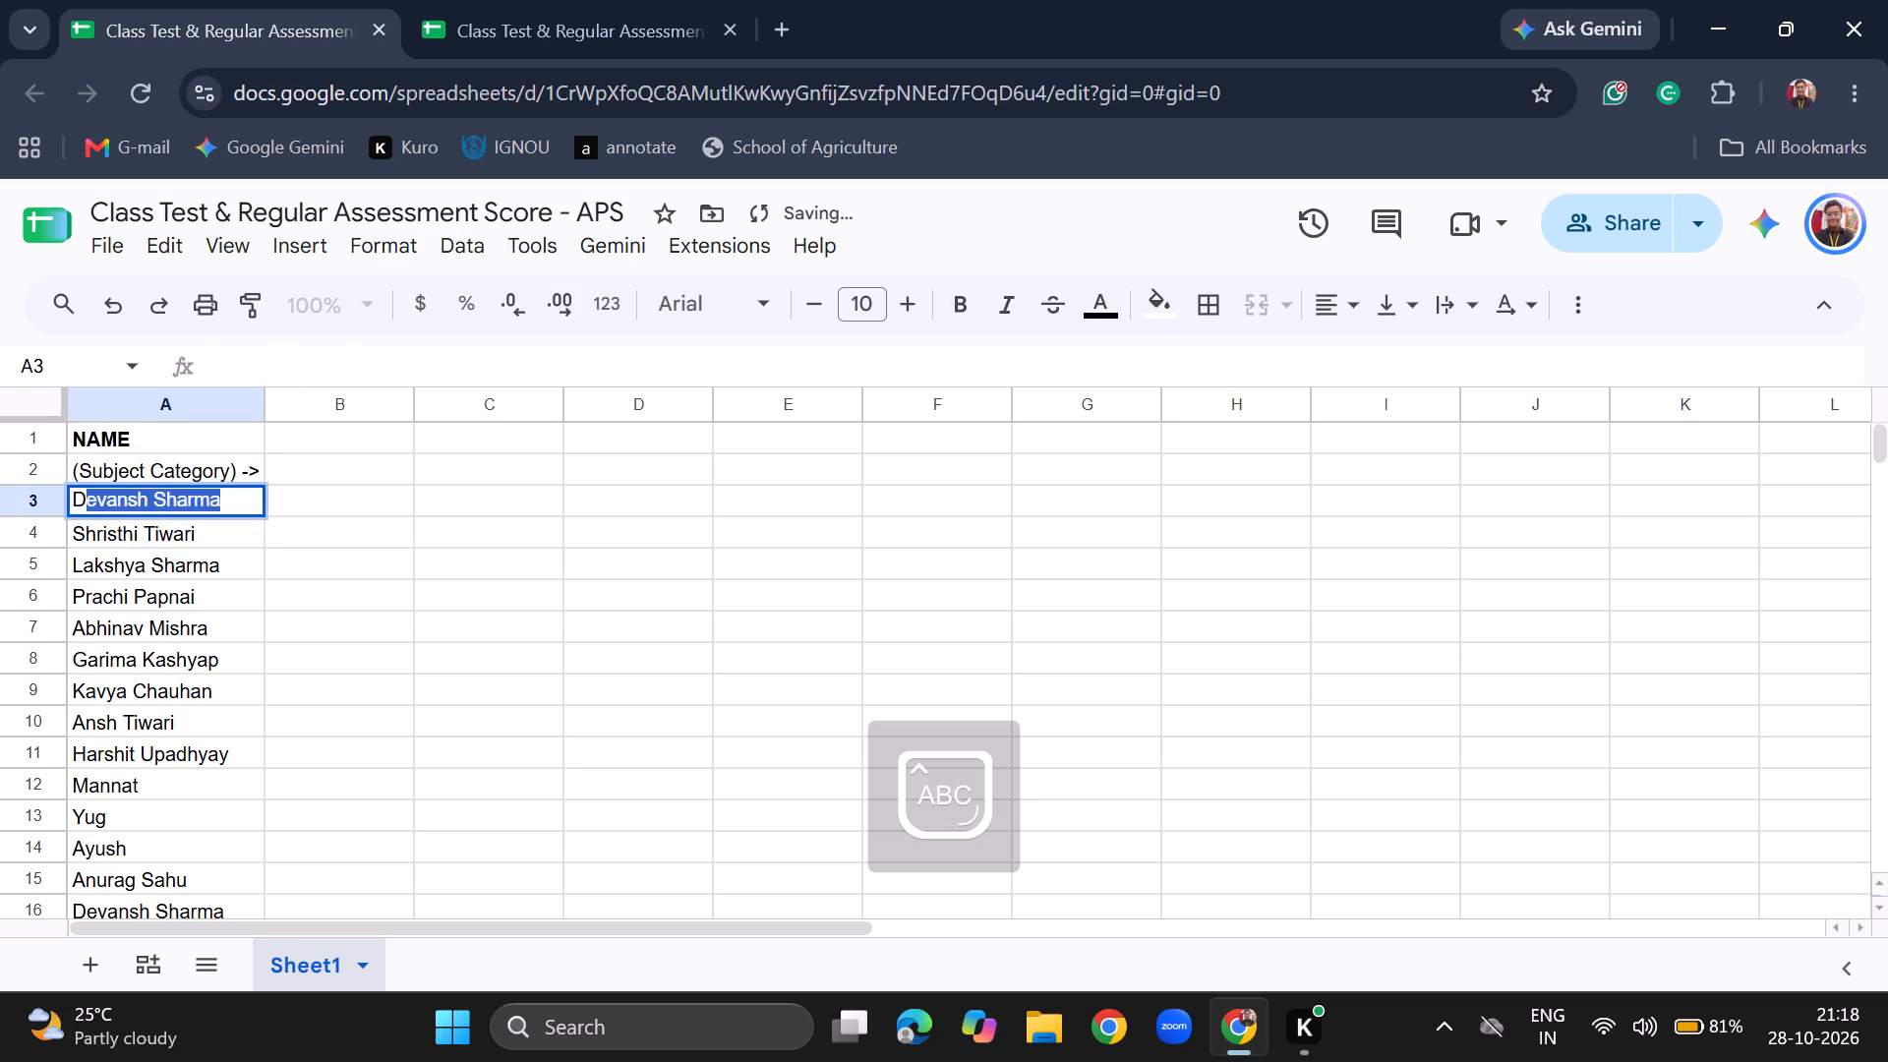
key(BackSpace)
key(BackSpace)
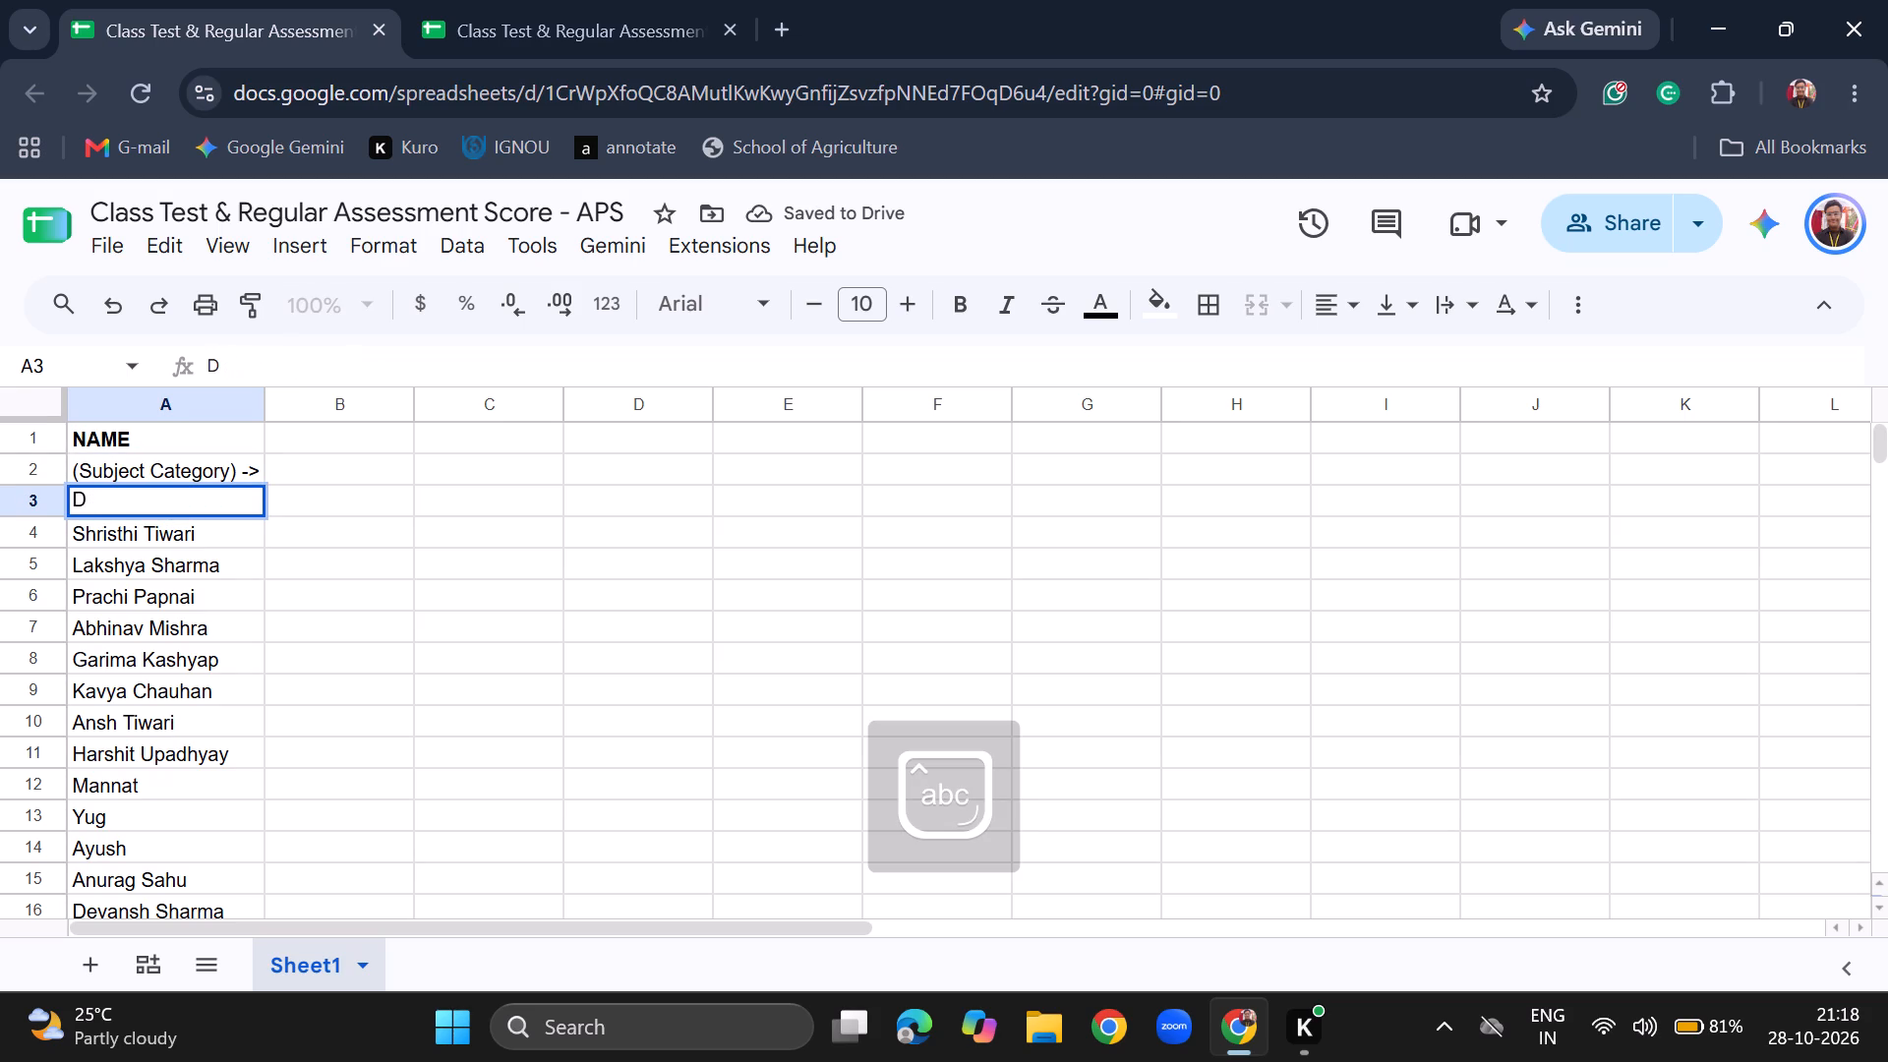
key(BackSpace)
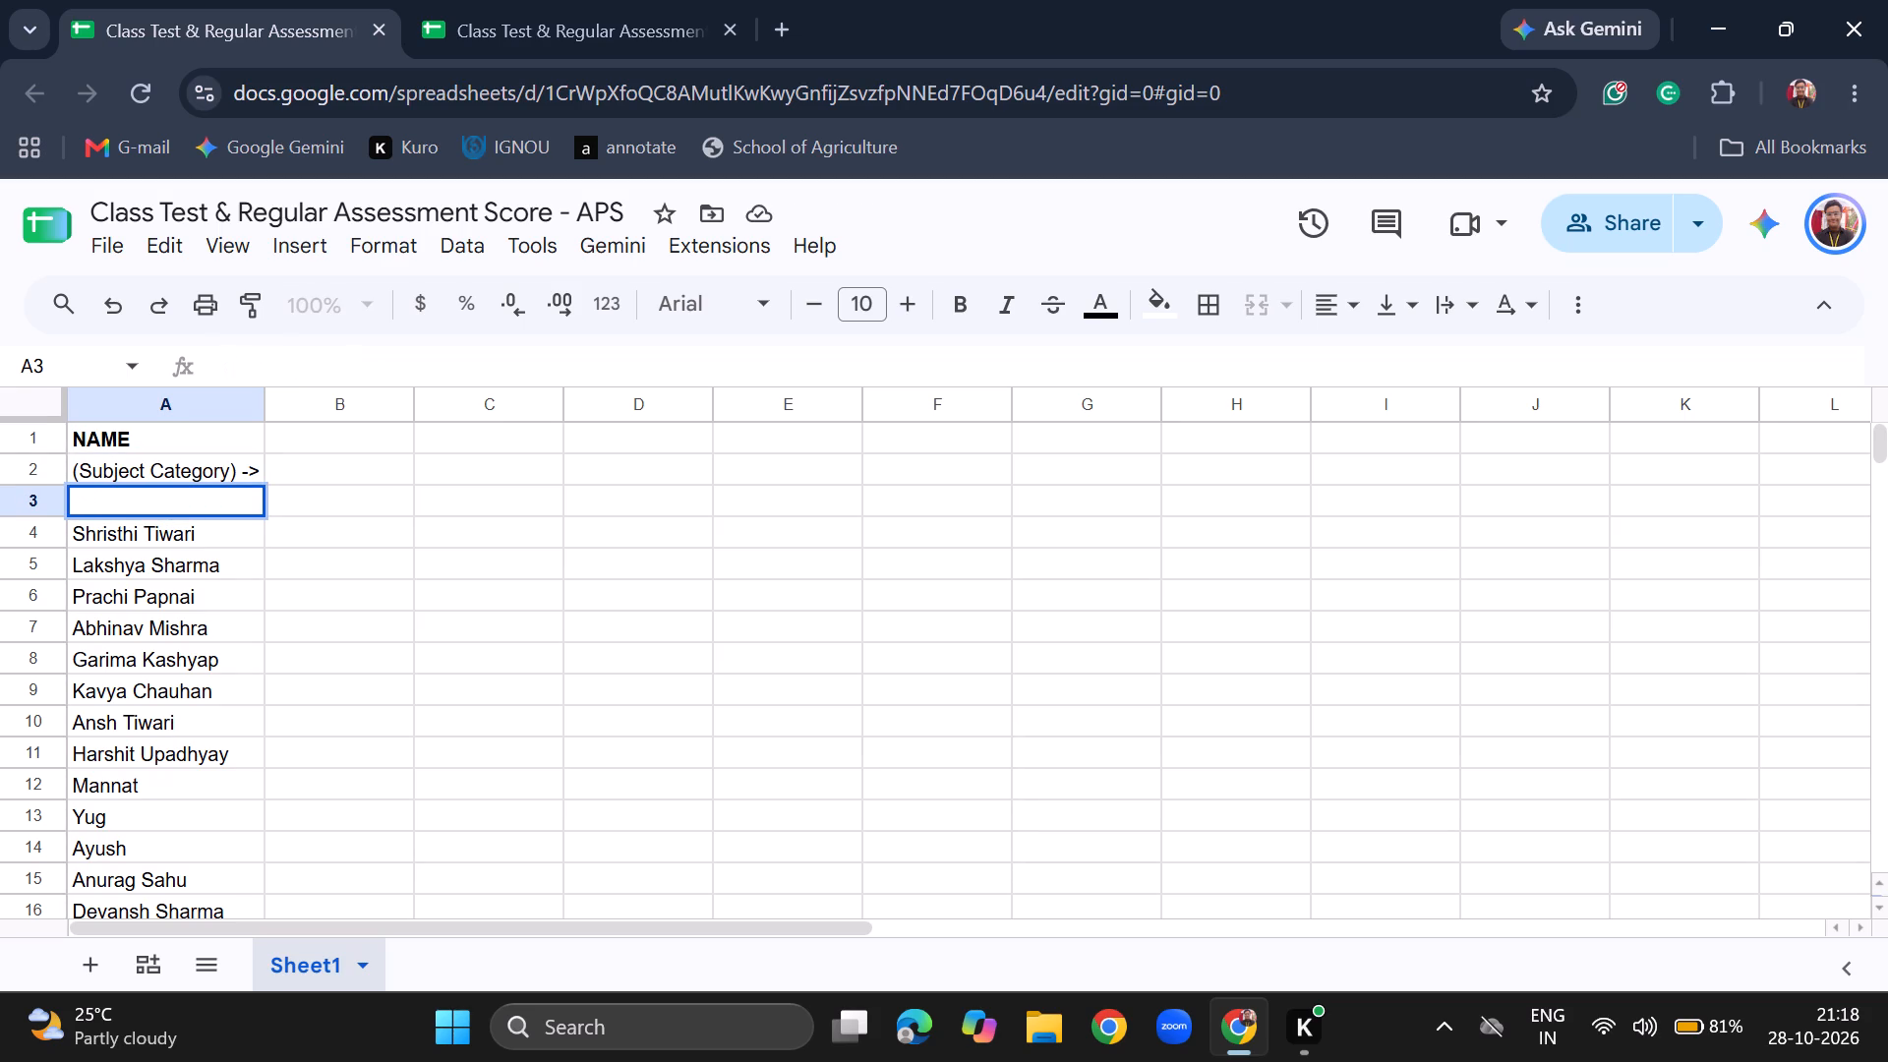
key(shift+parenleft)
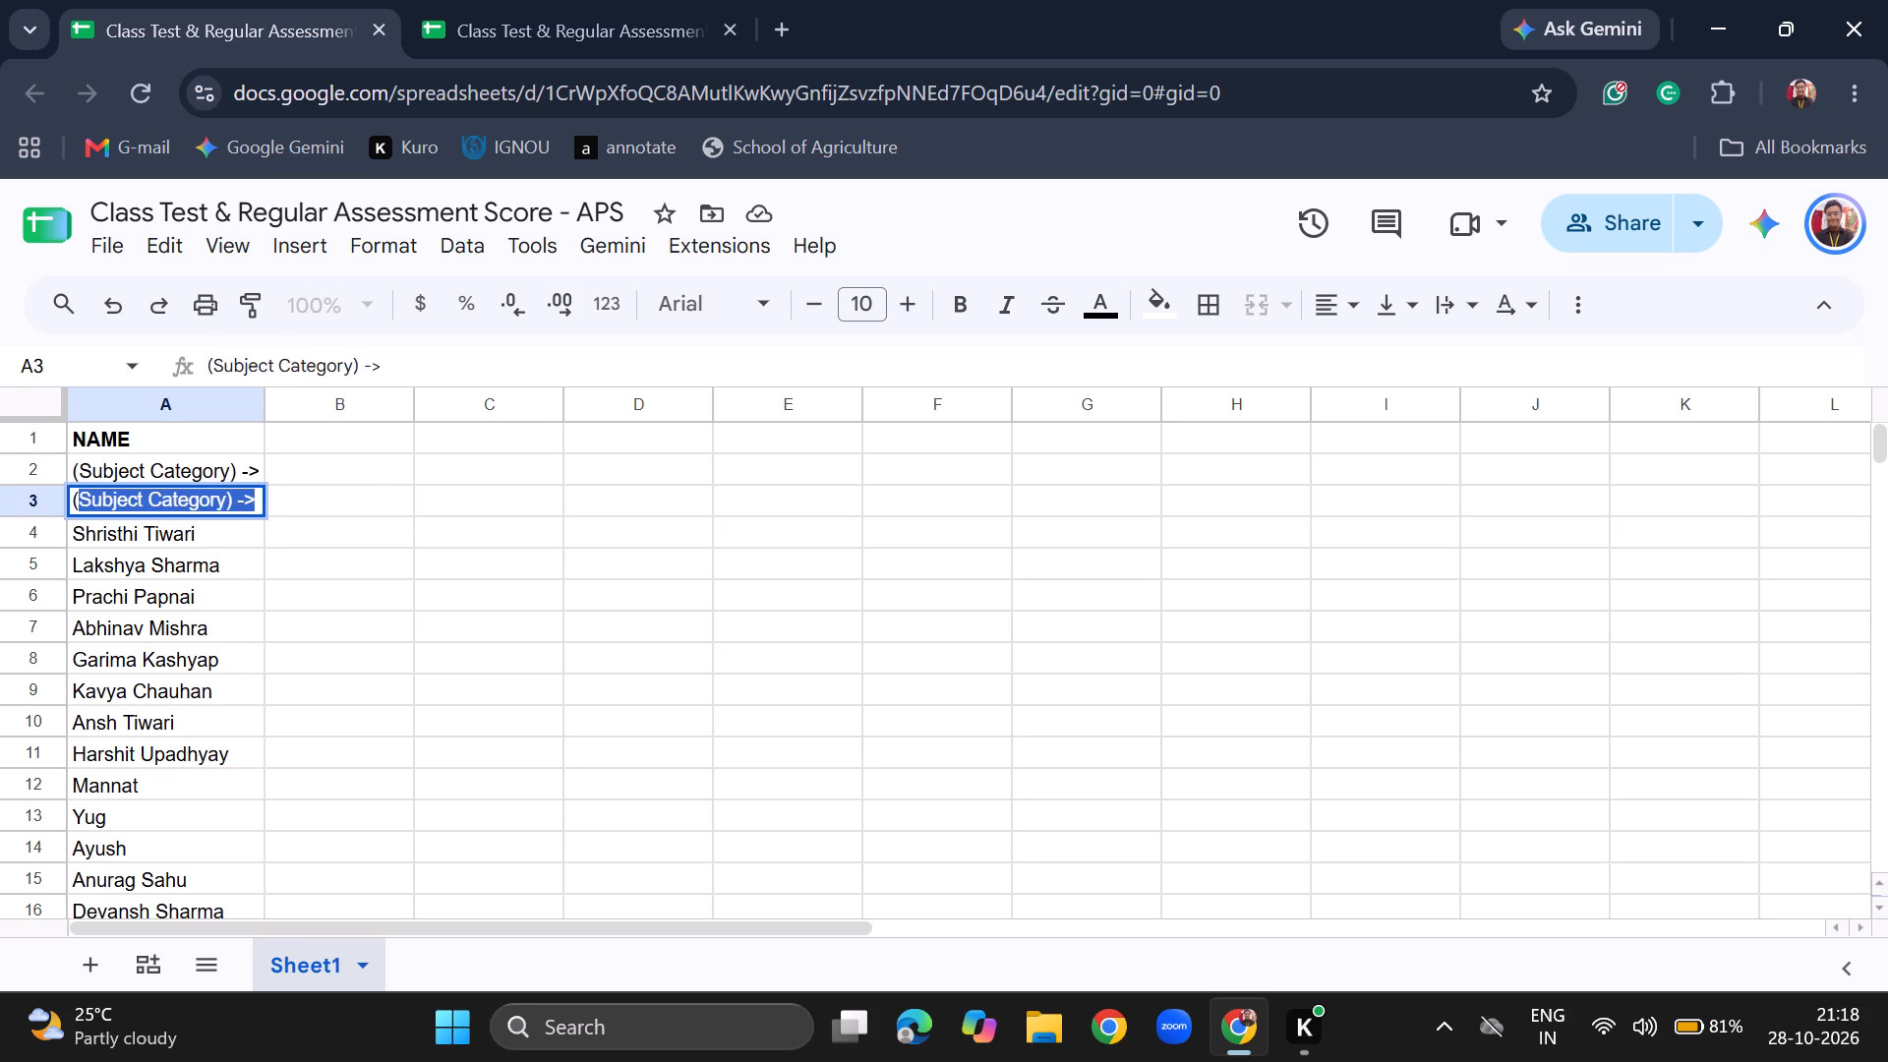
text())
key(space)
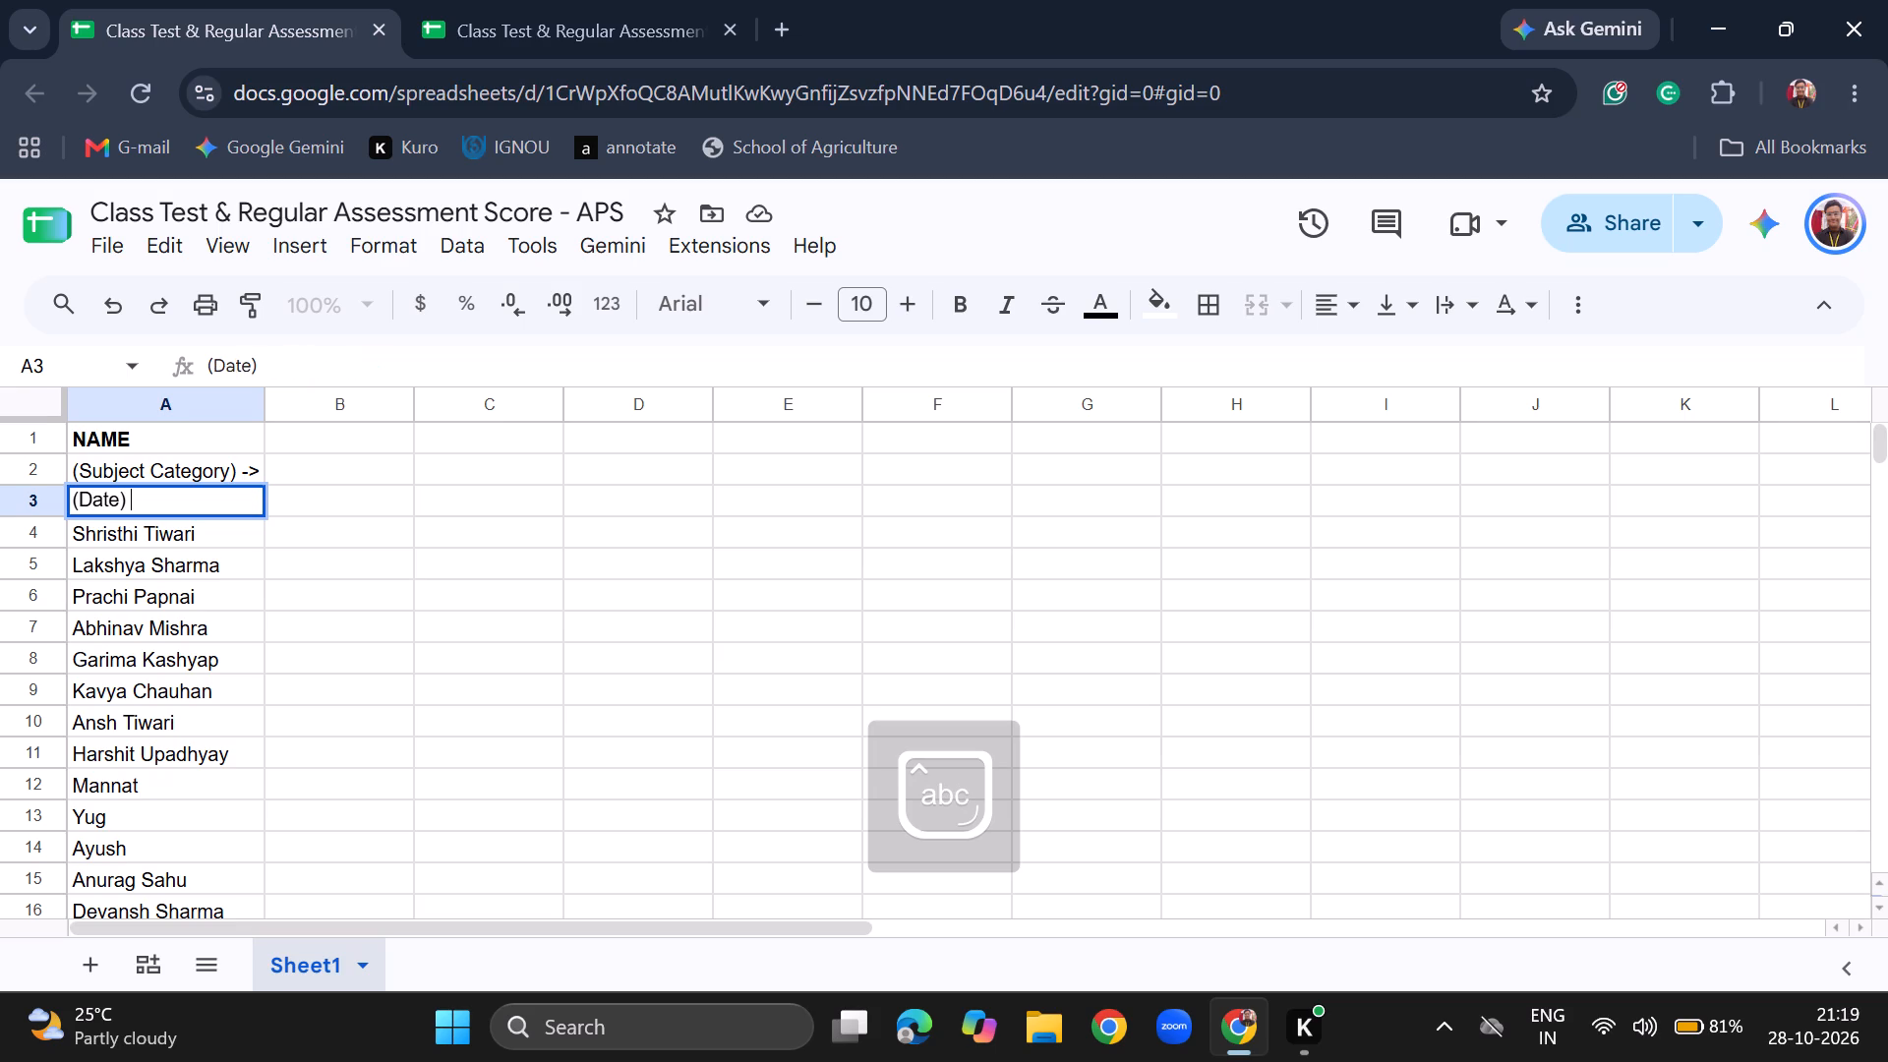
key(minus)
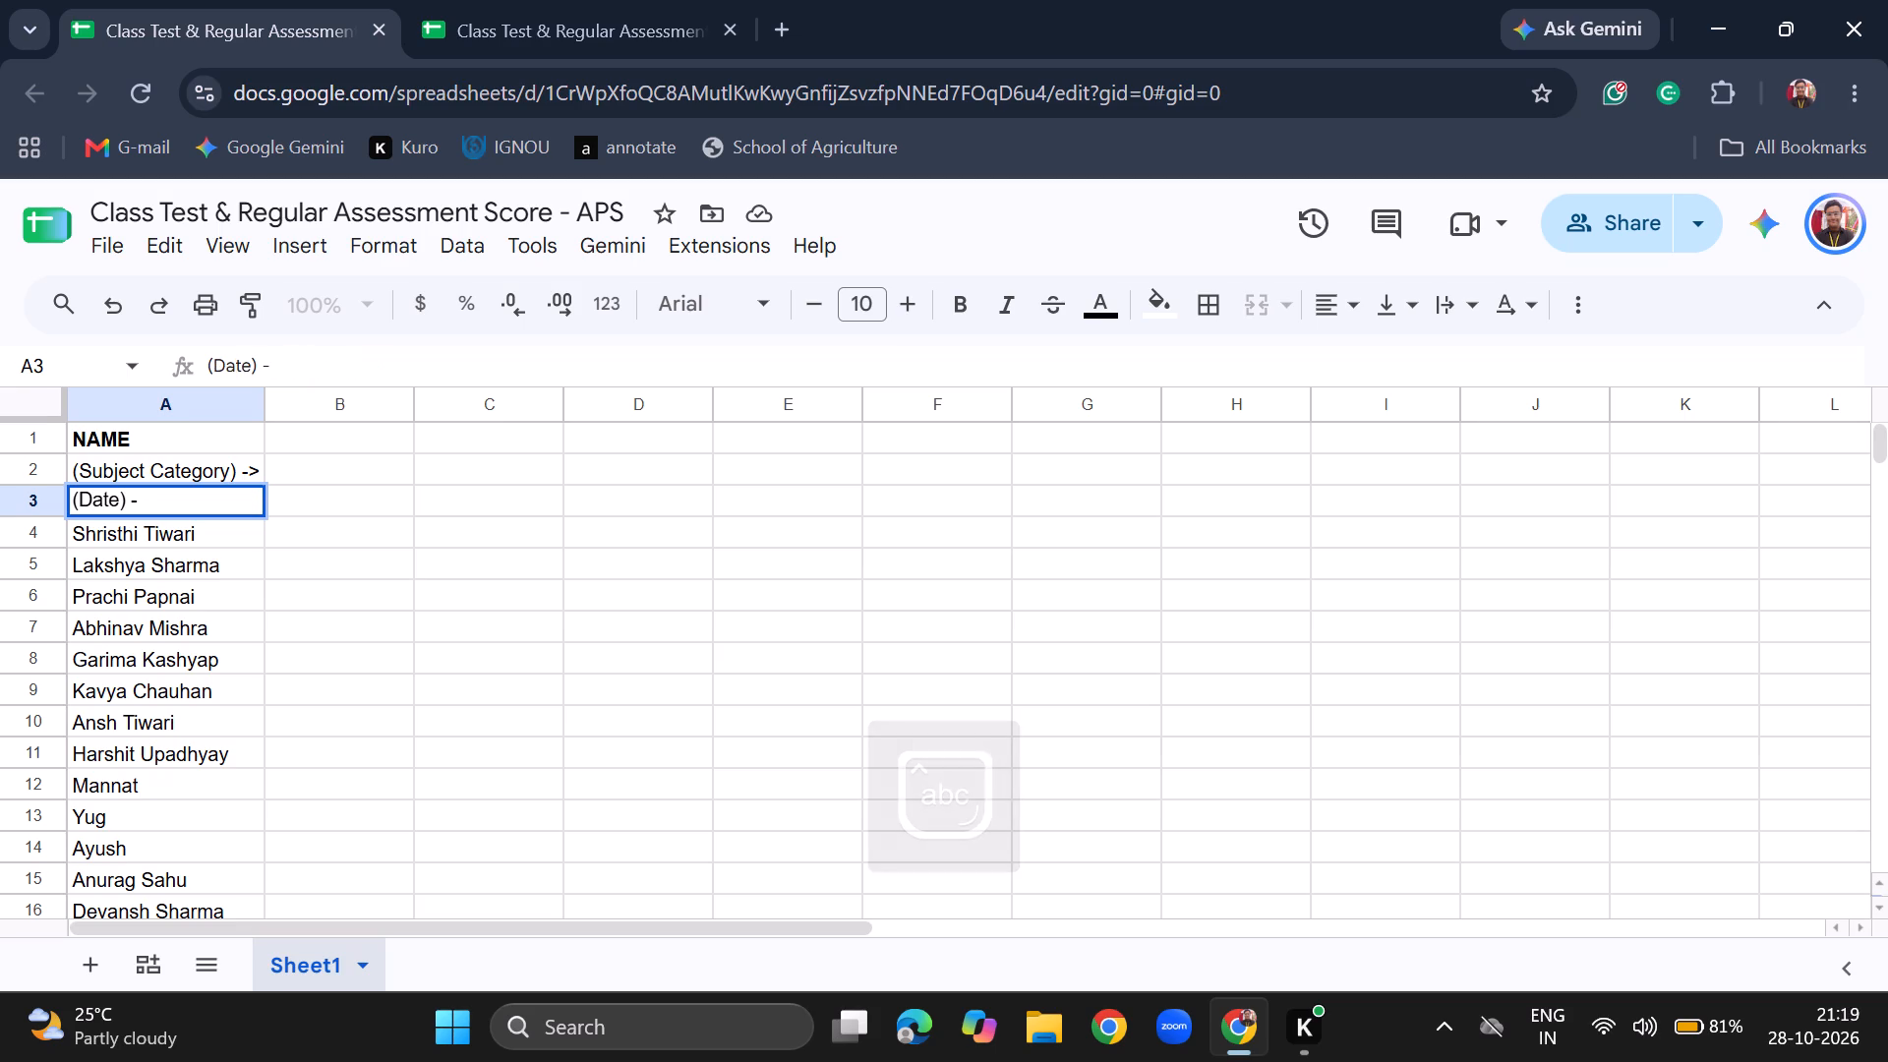
key(shift+greater)
click(428, 489)
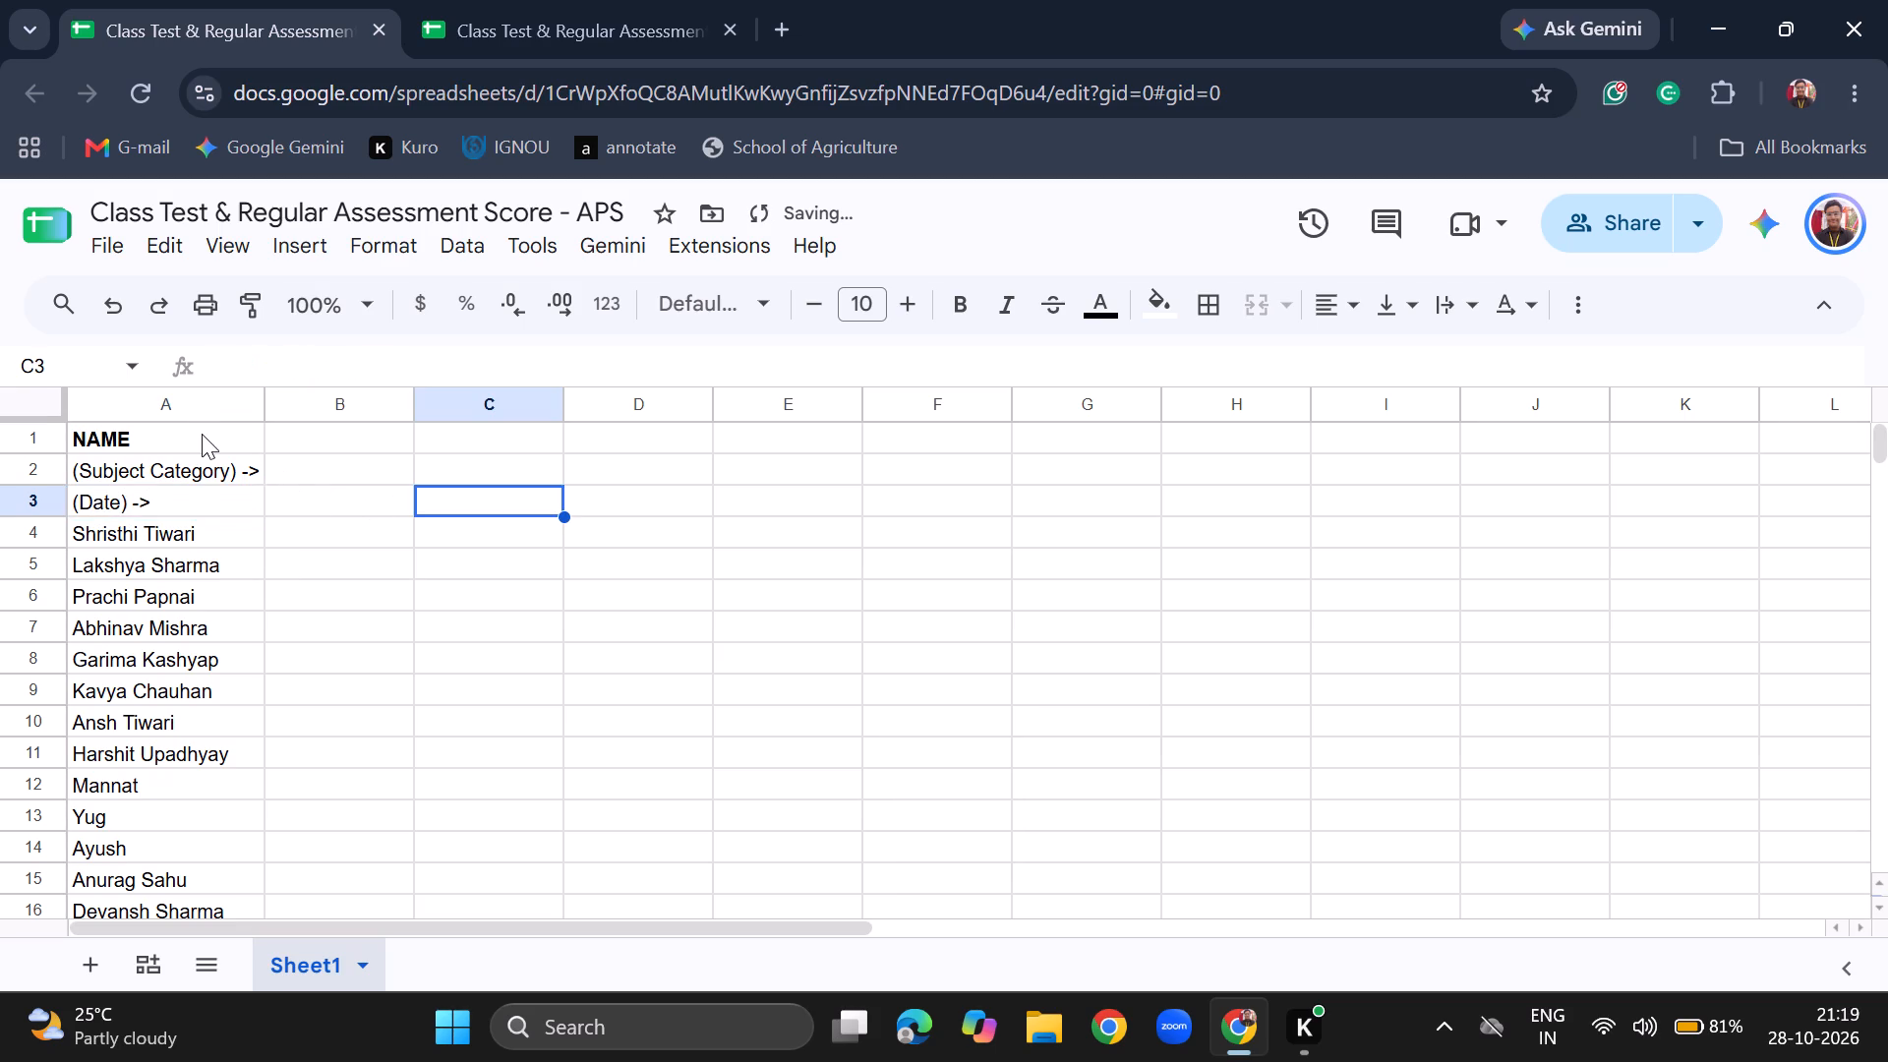
Insert one blank row below the (Date) row in the APS spreadsheet to separate the headers from the student names.
click(202, 434)
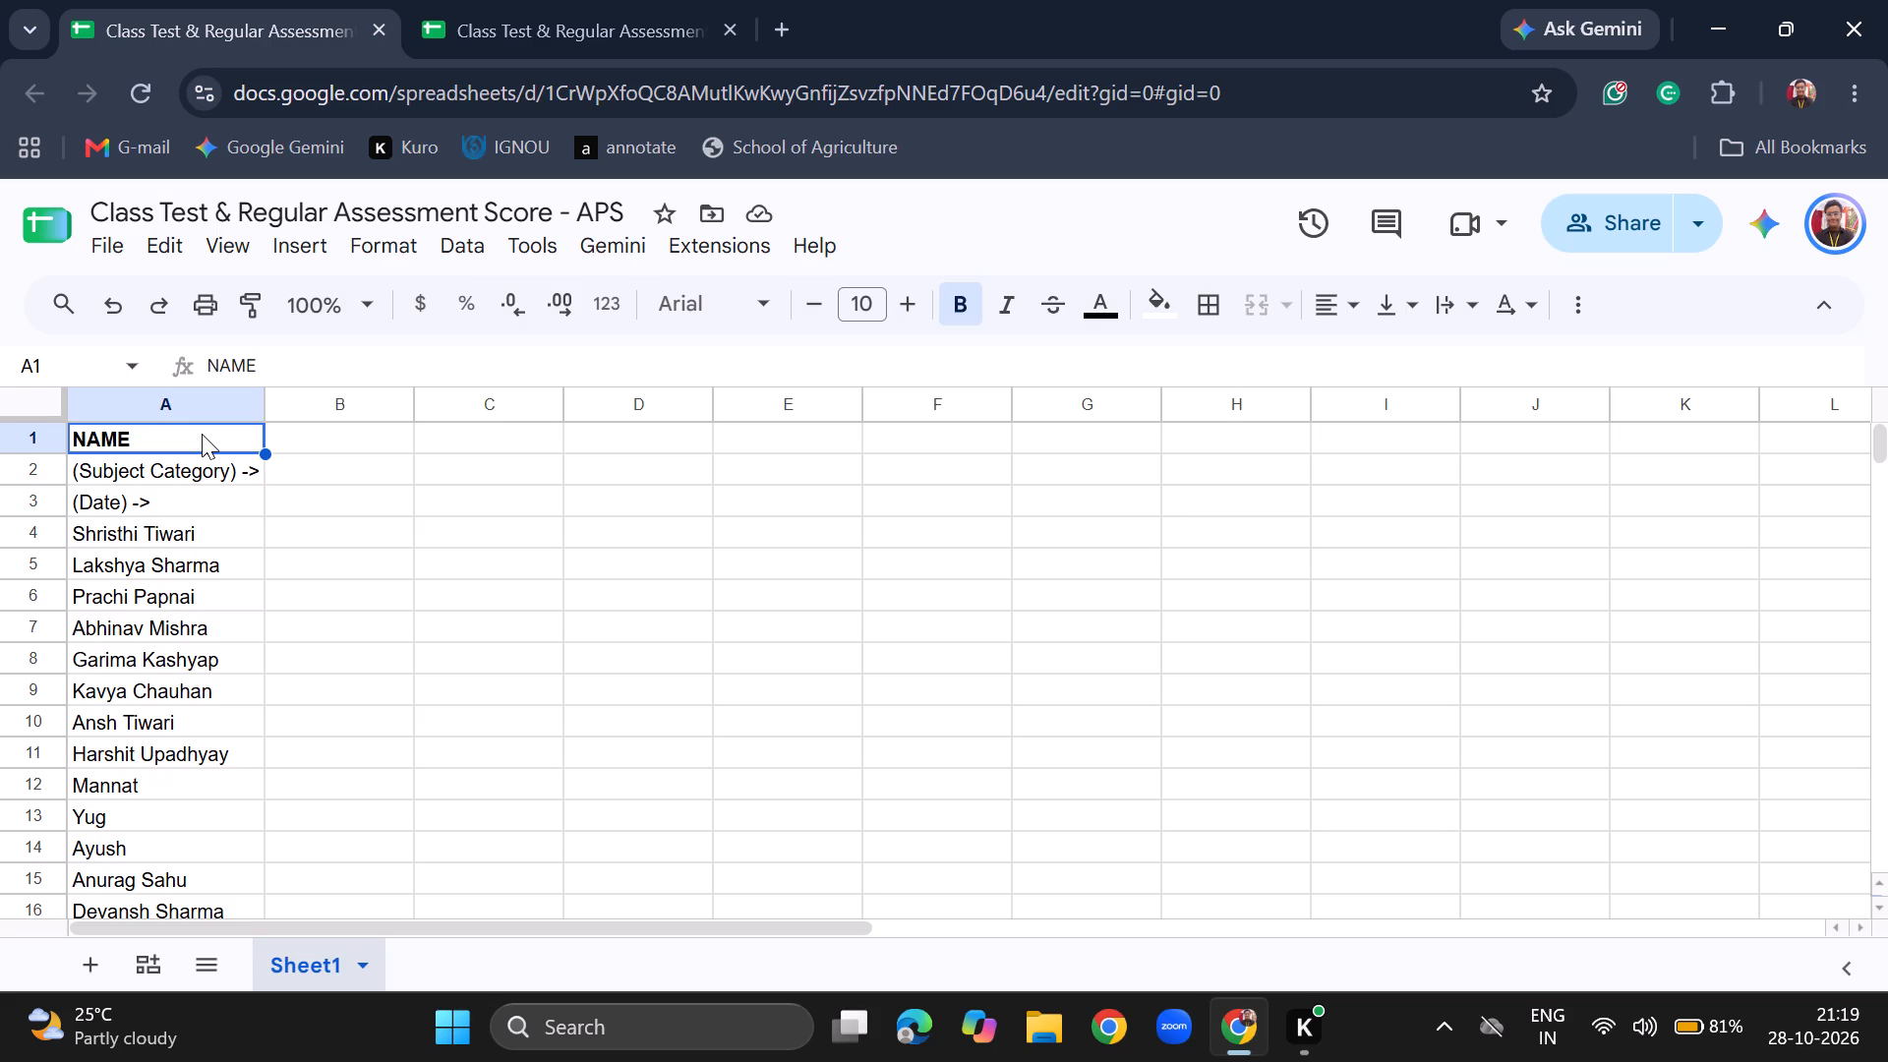
click(618, 536)
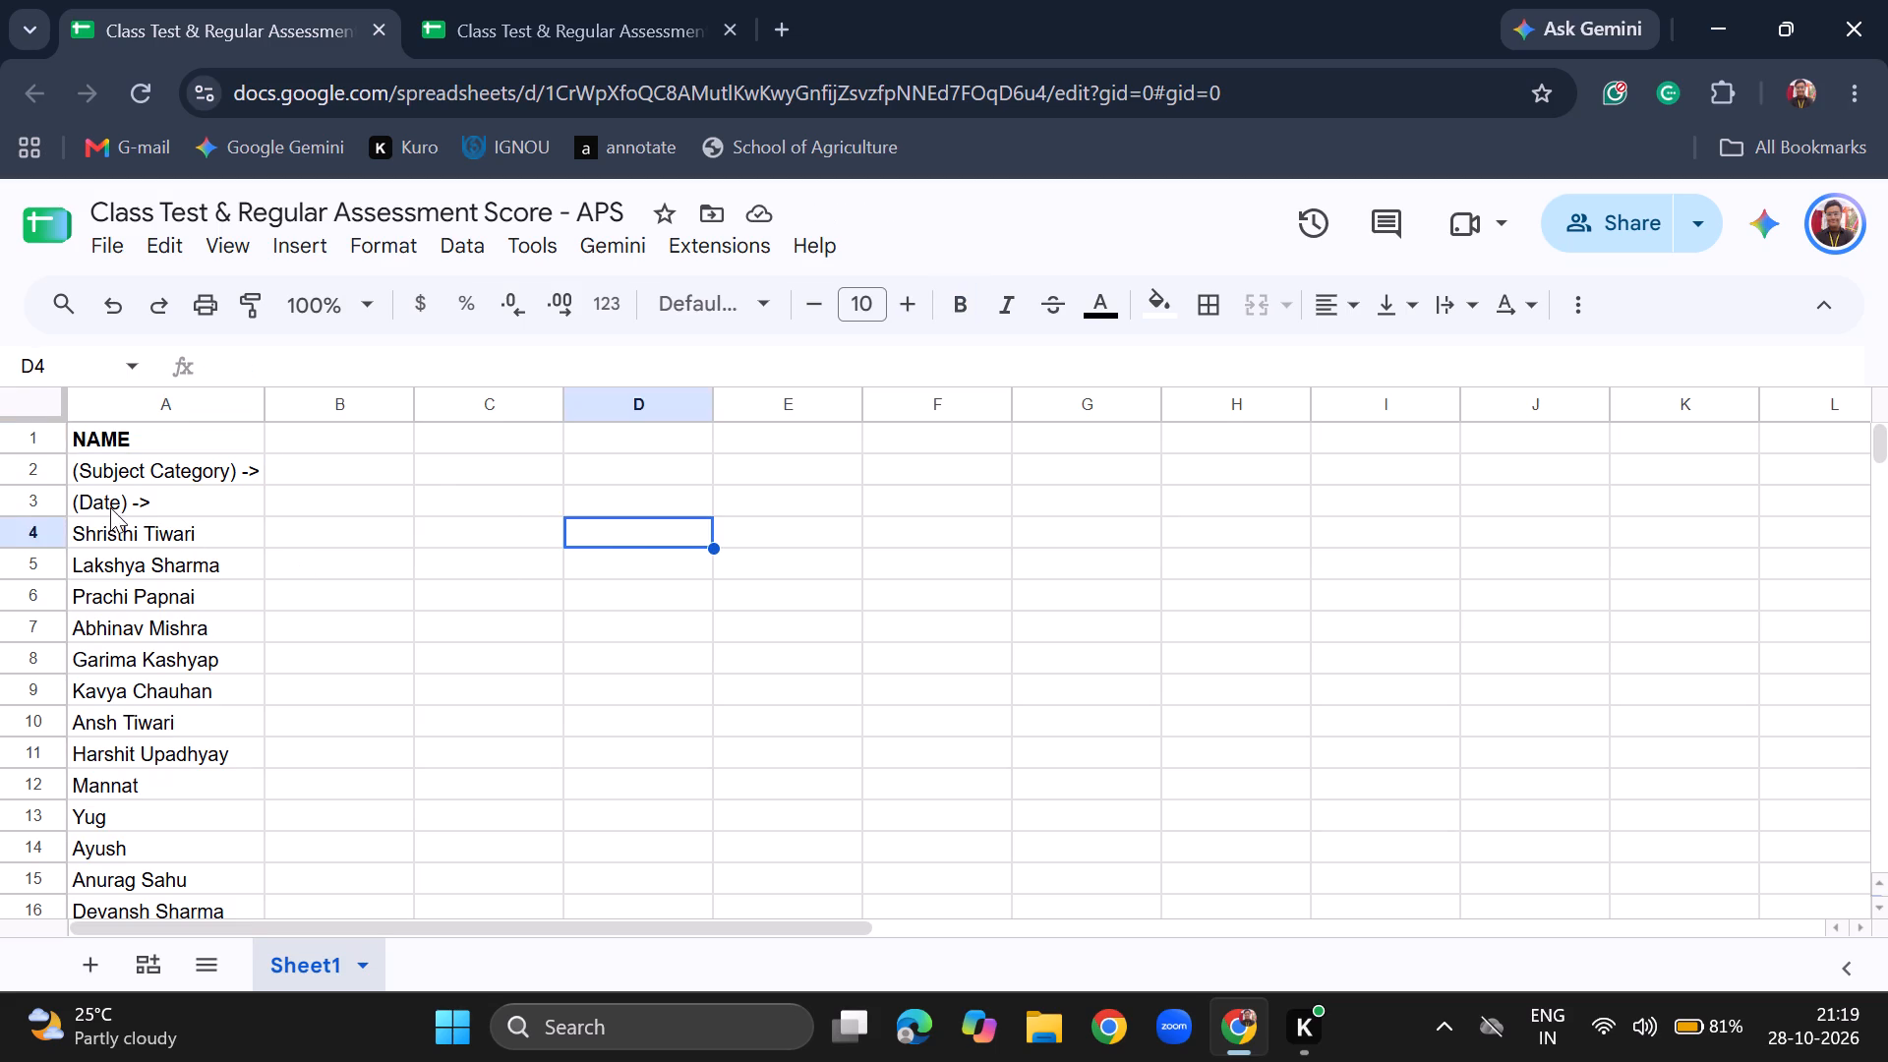
right_click(30, 513)
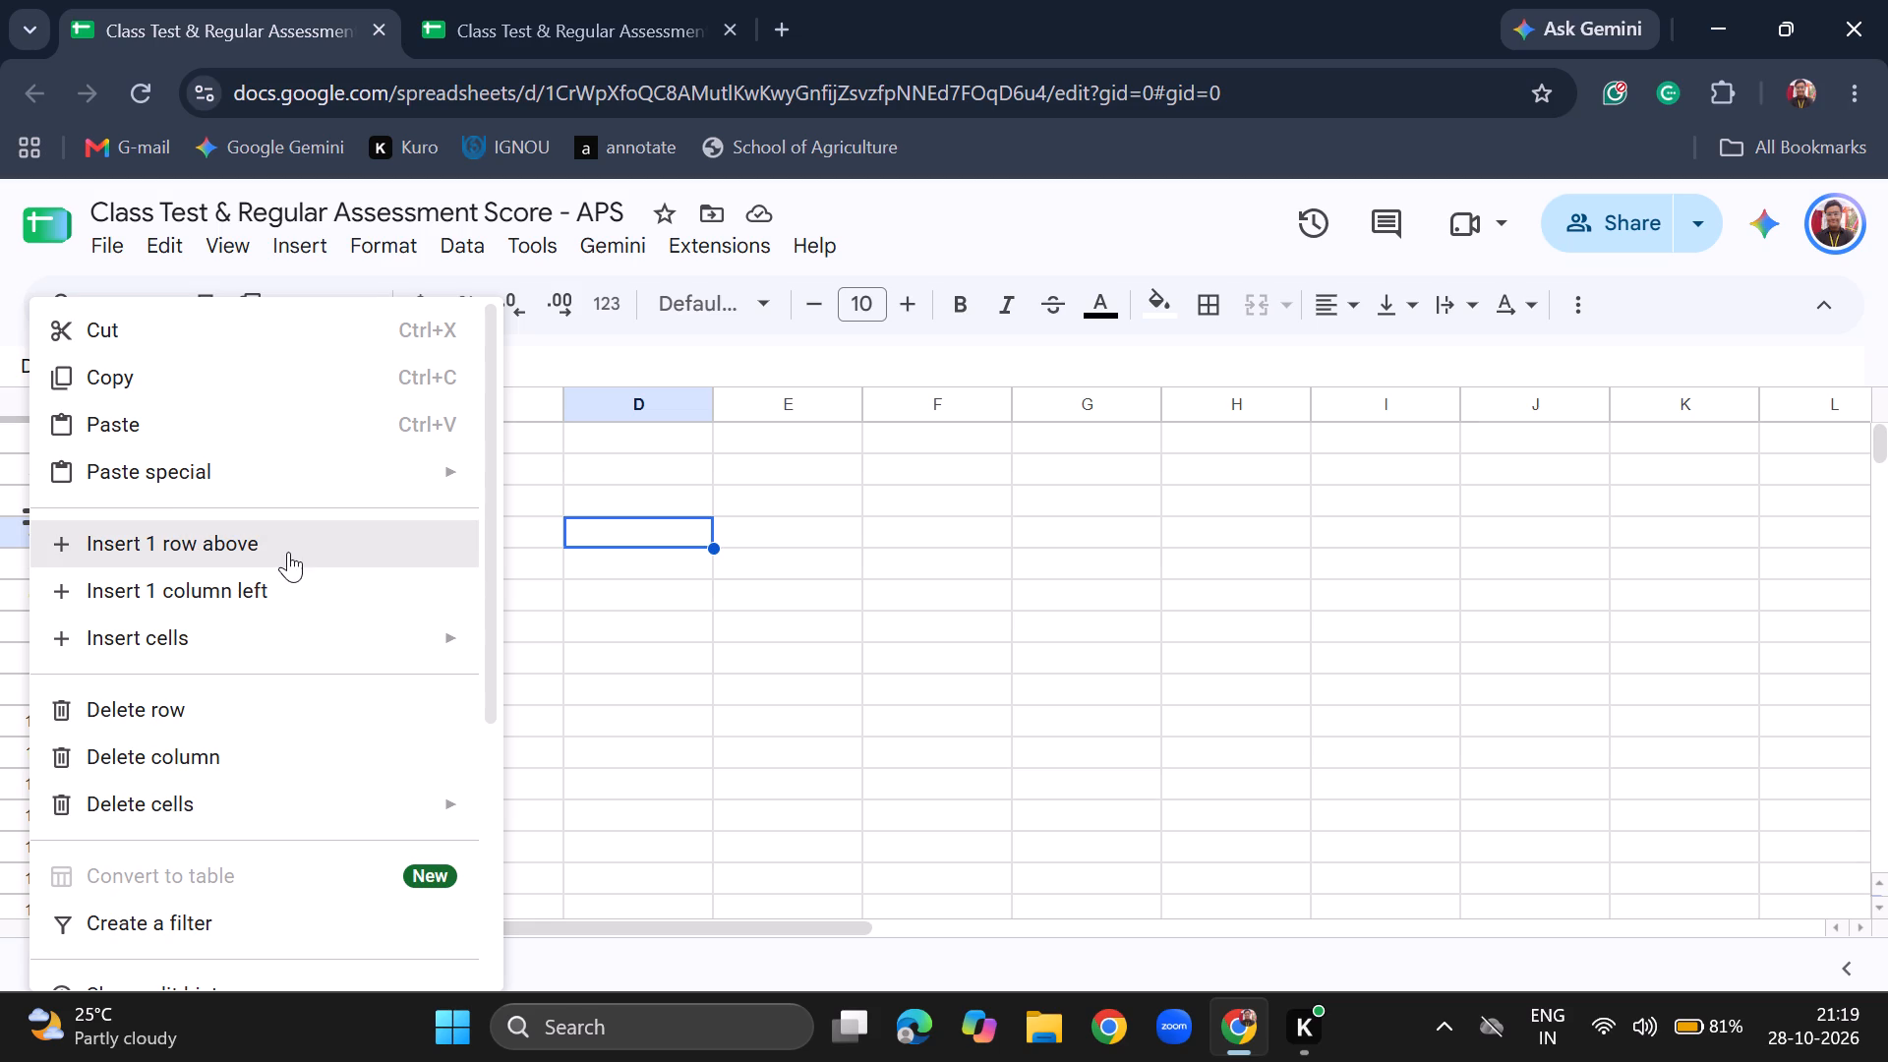
click(780, 639)
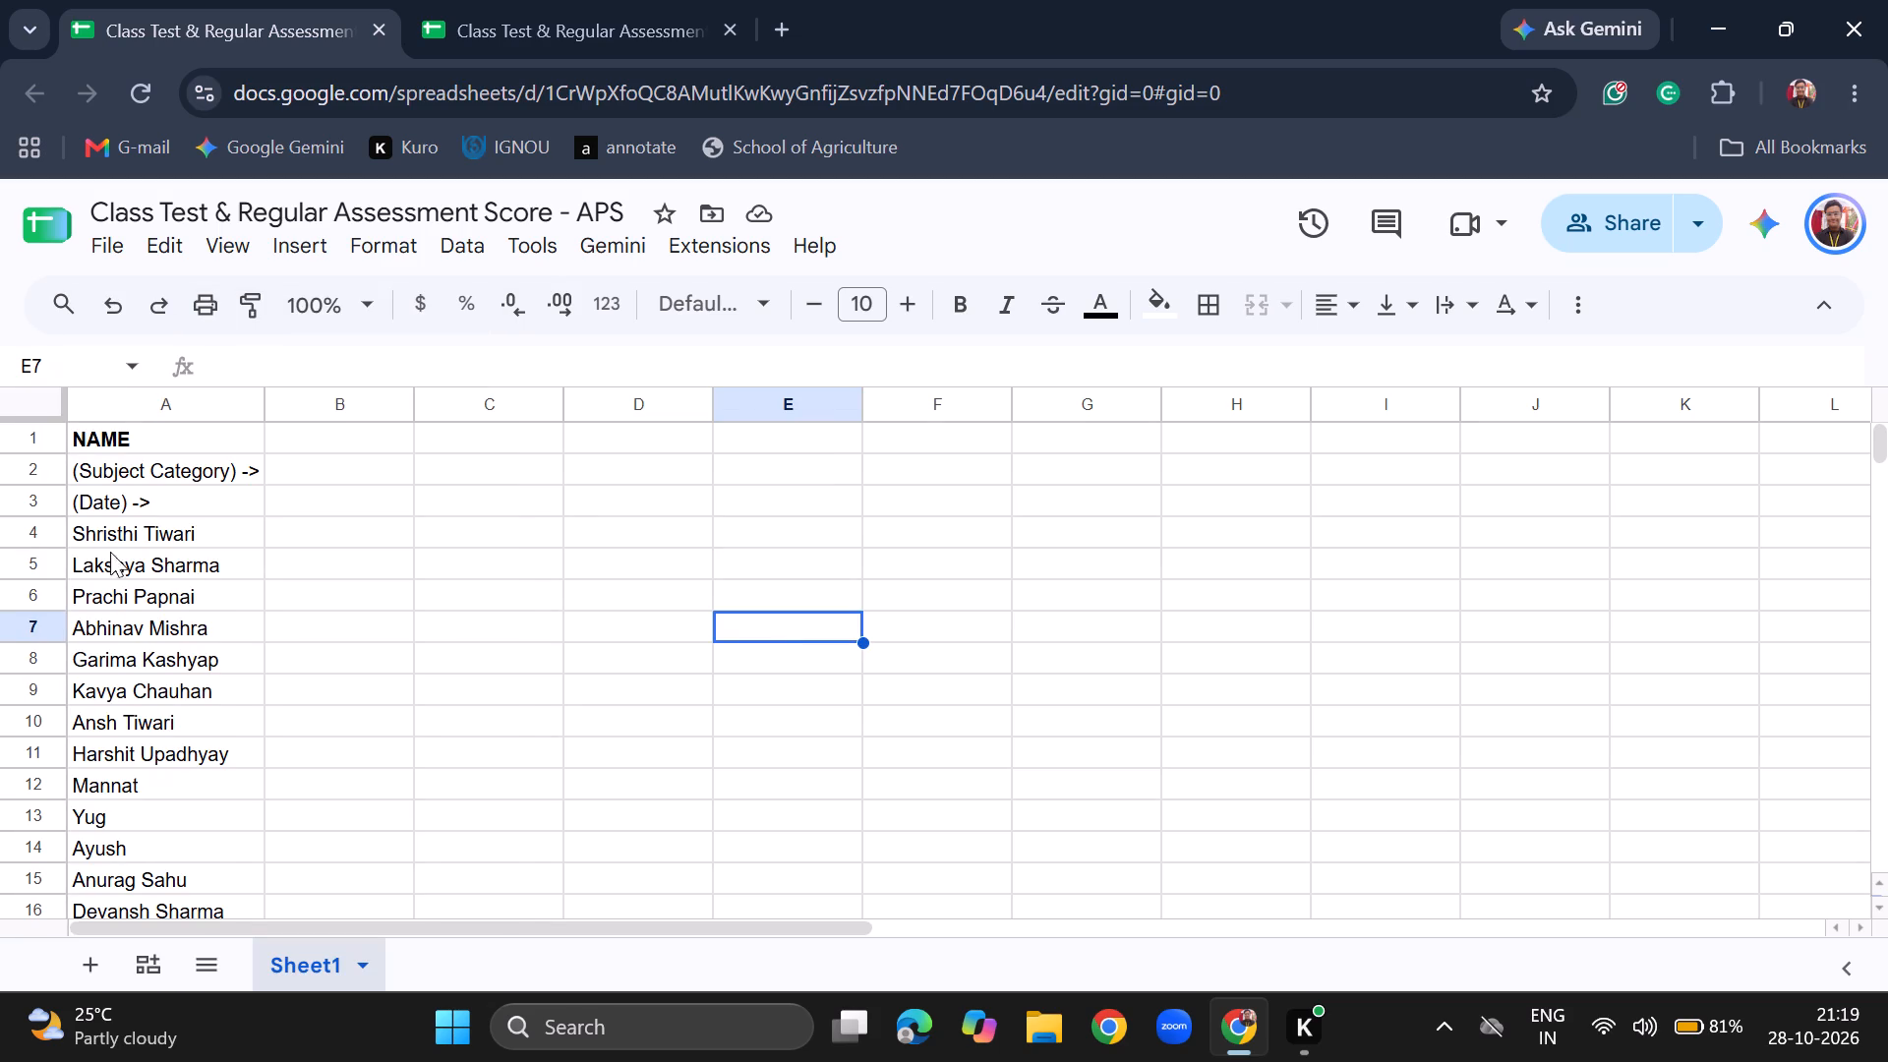
click(16, 496)
right_click(16, 496)
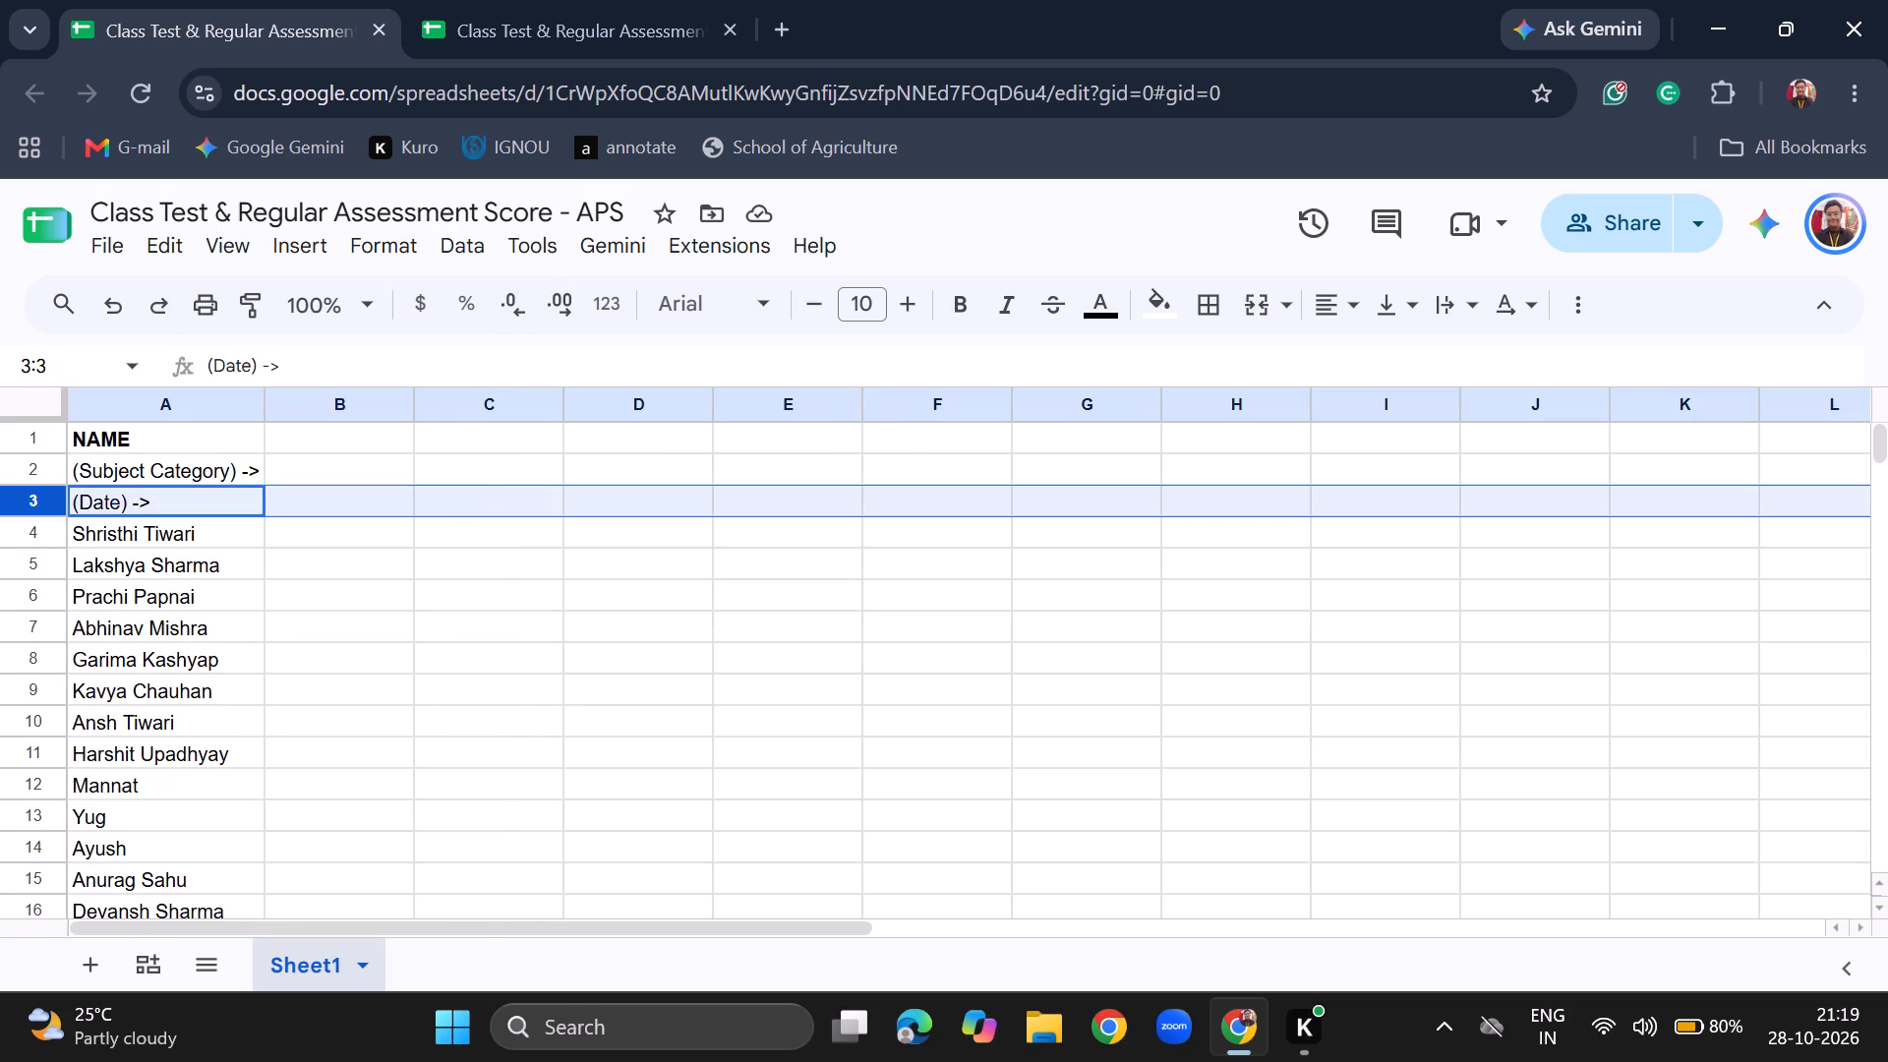
click(291, 569)
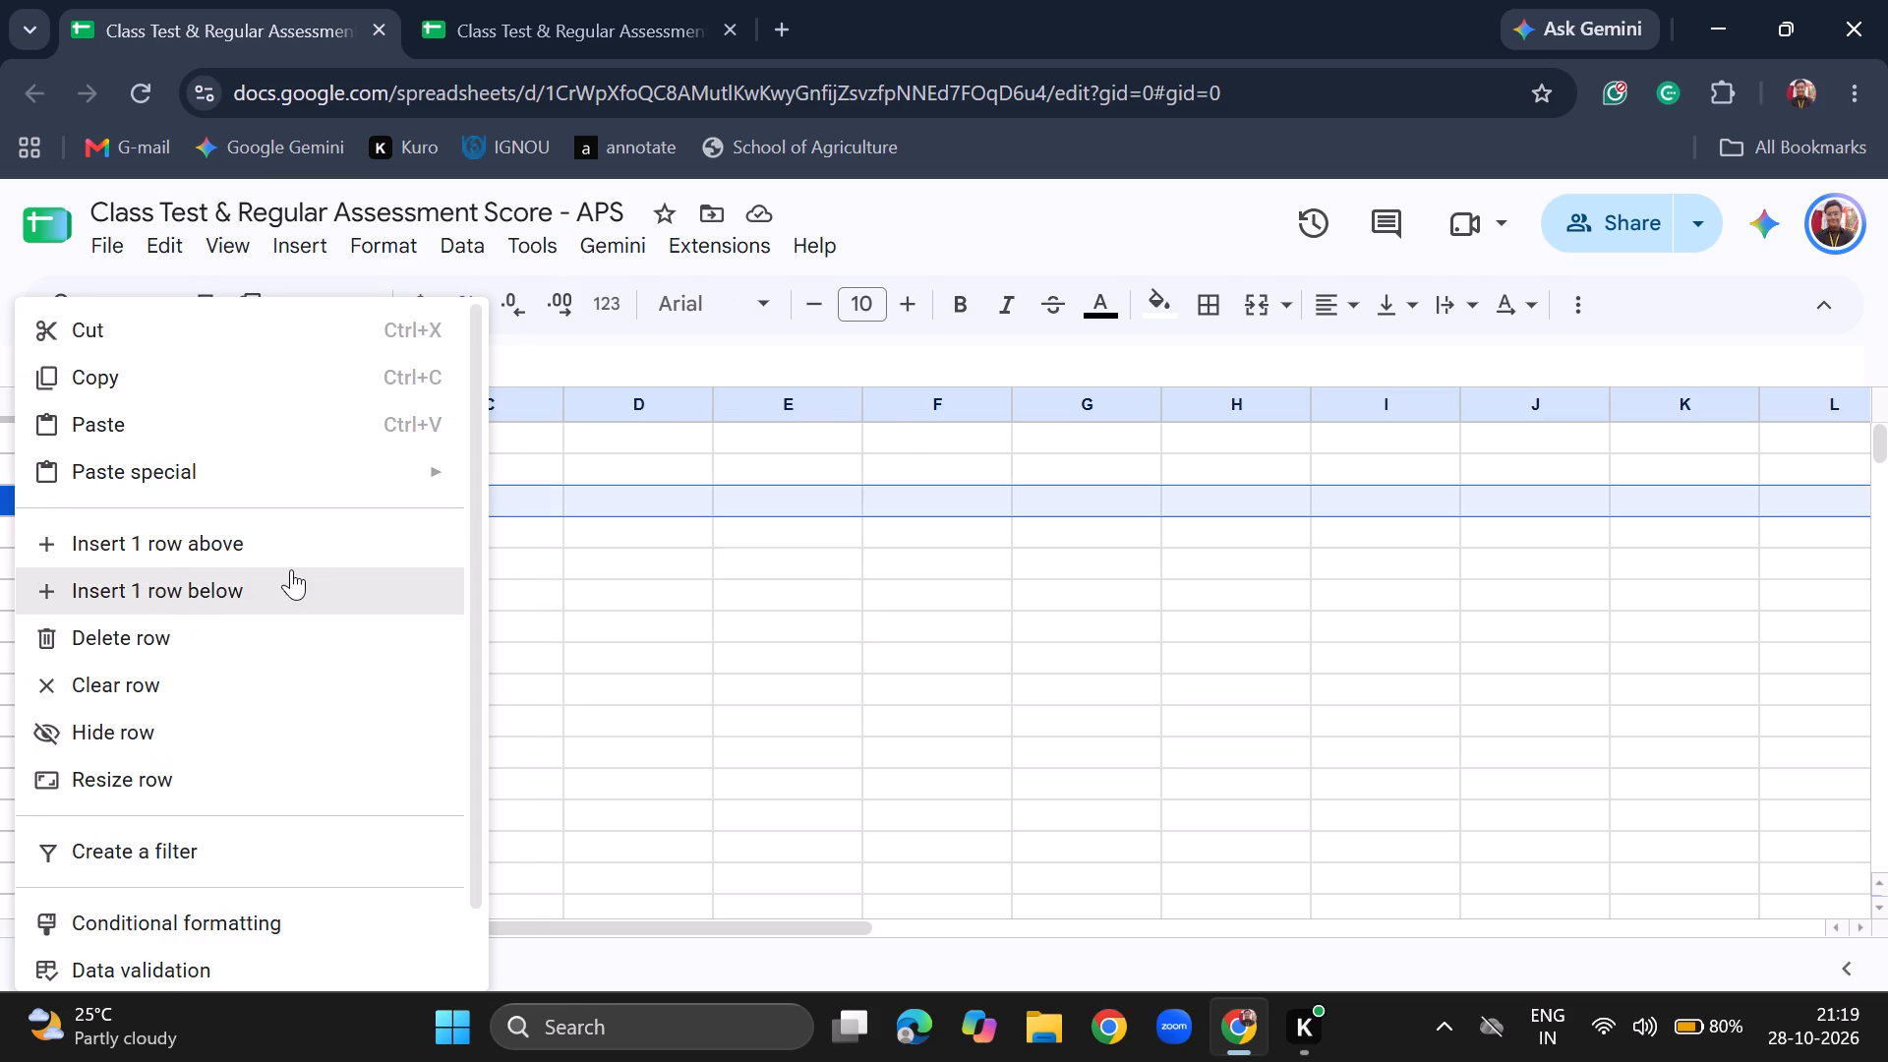
Copy the "(Subject Category) ->" and "(Date) ->" headers from the APS spreadsheet into cells A2:A3 of the GPS spreadsheet.
click(600, 1)
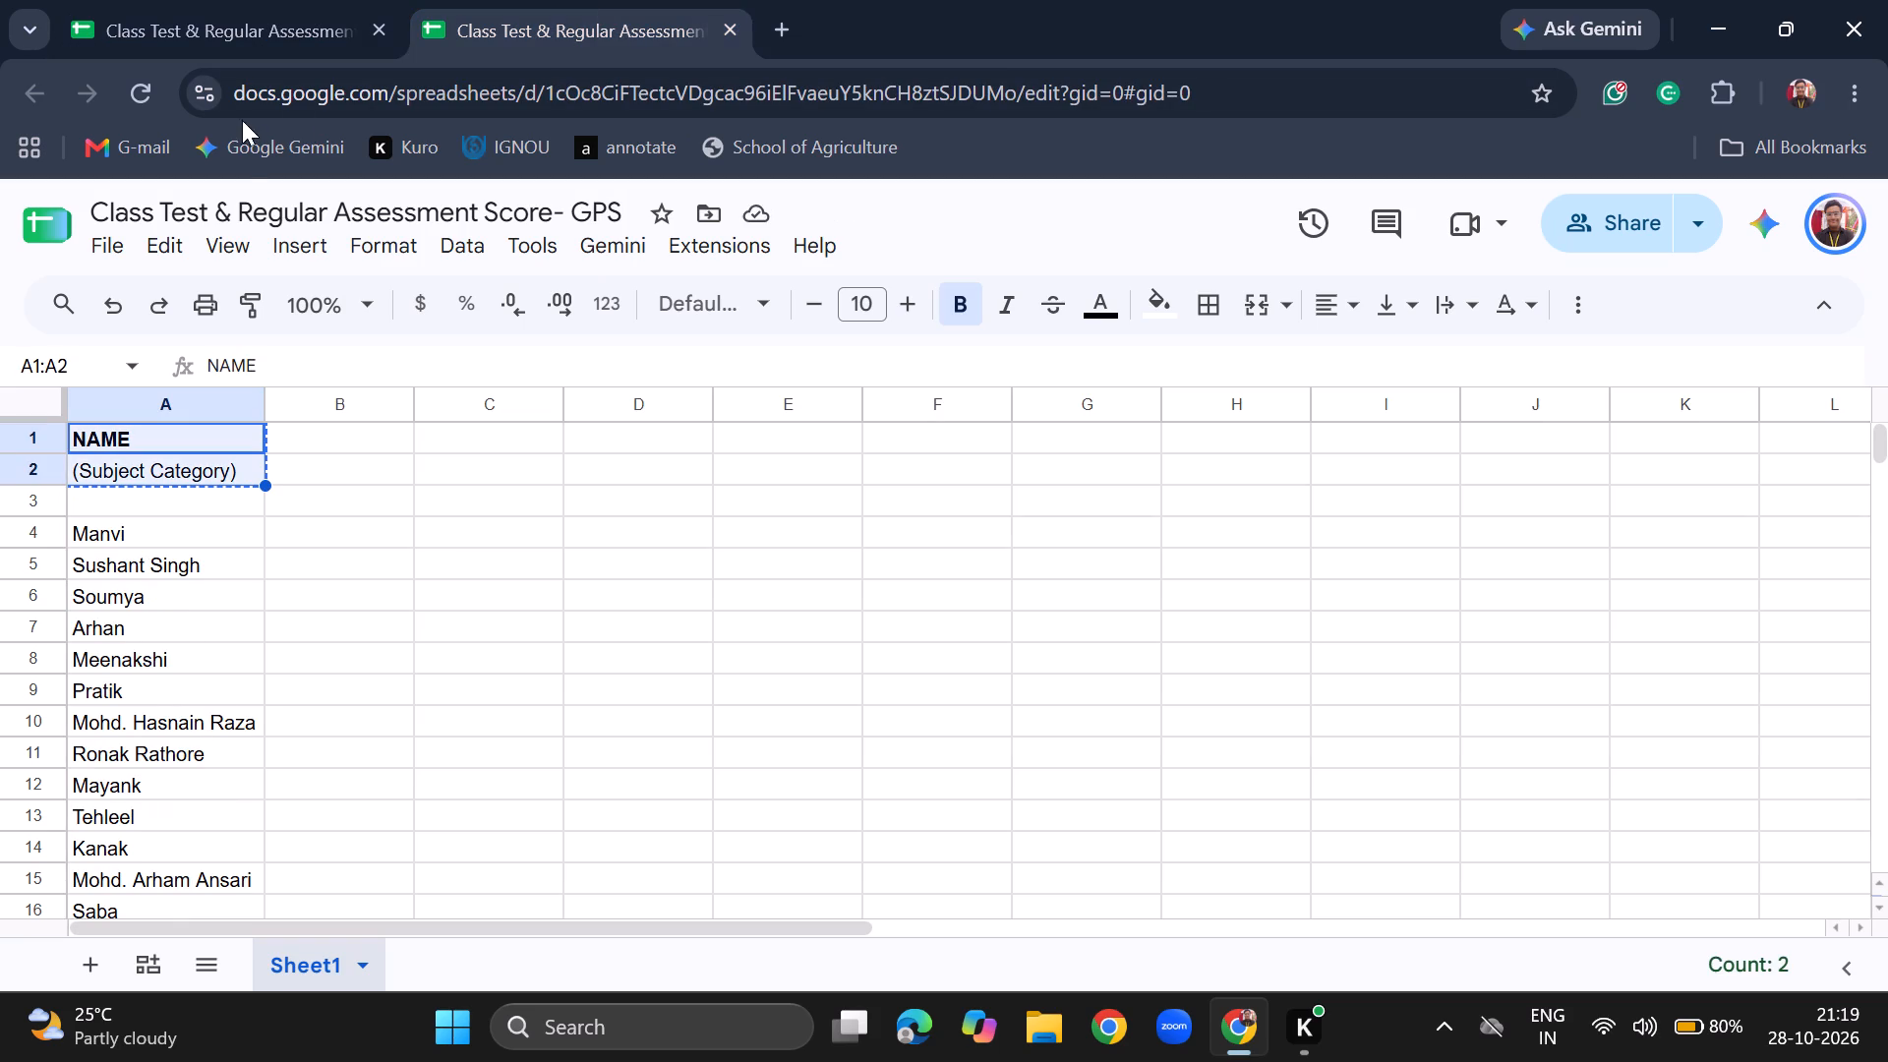
click(274, 5)
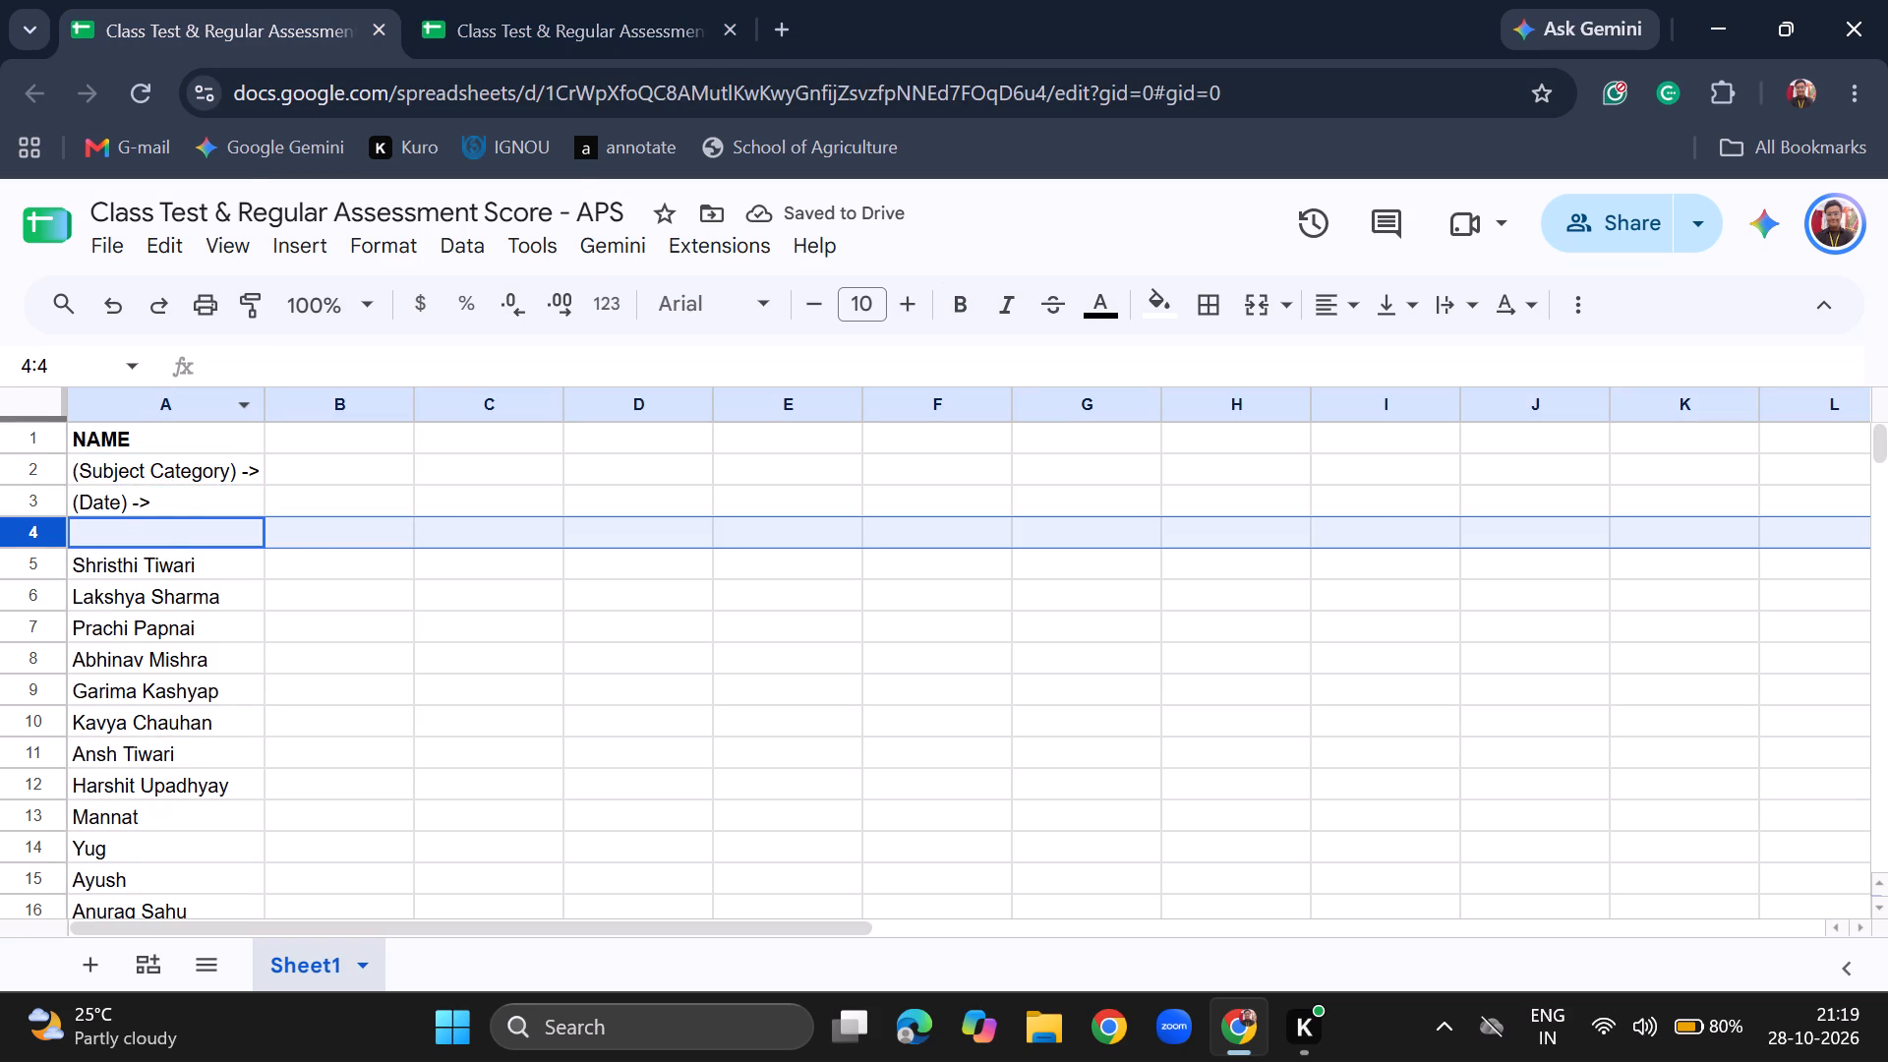
click(166, 504)
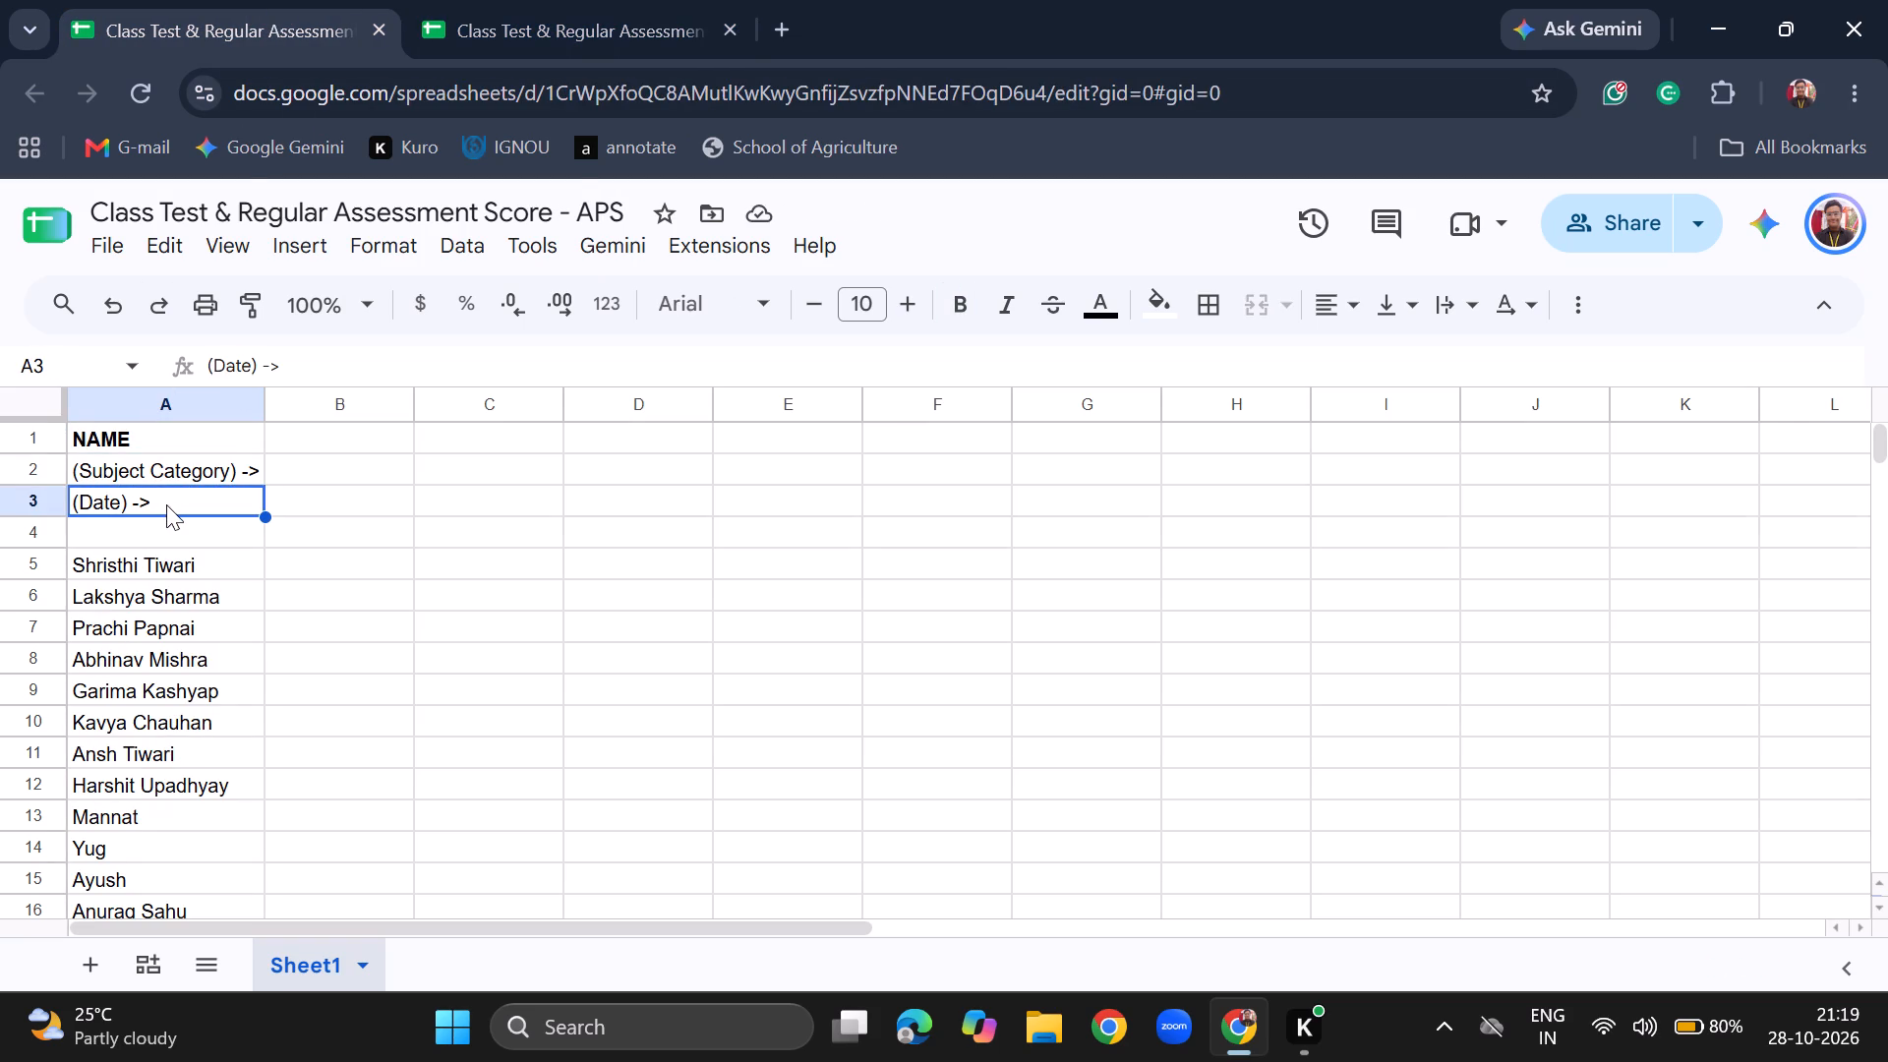
drag(210, 469, 216, 490)
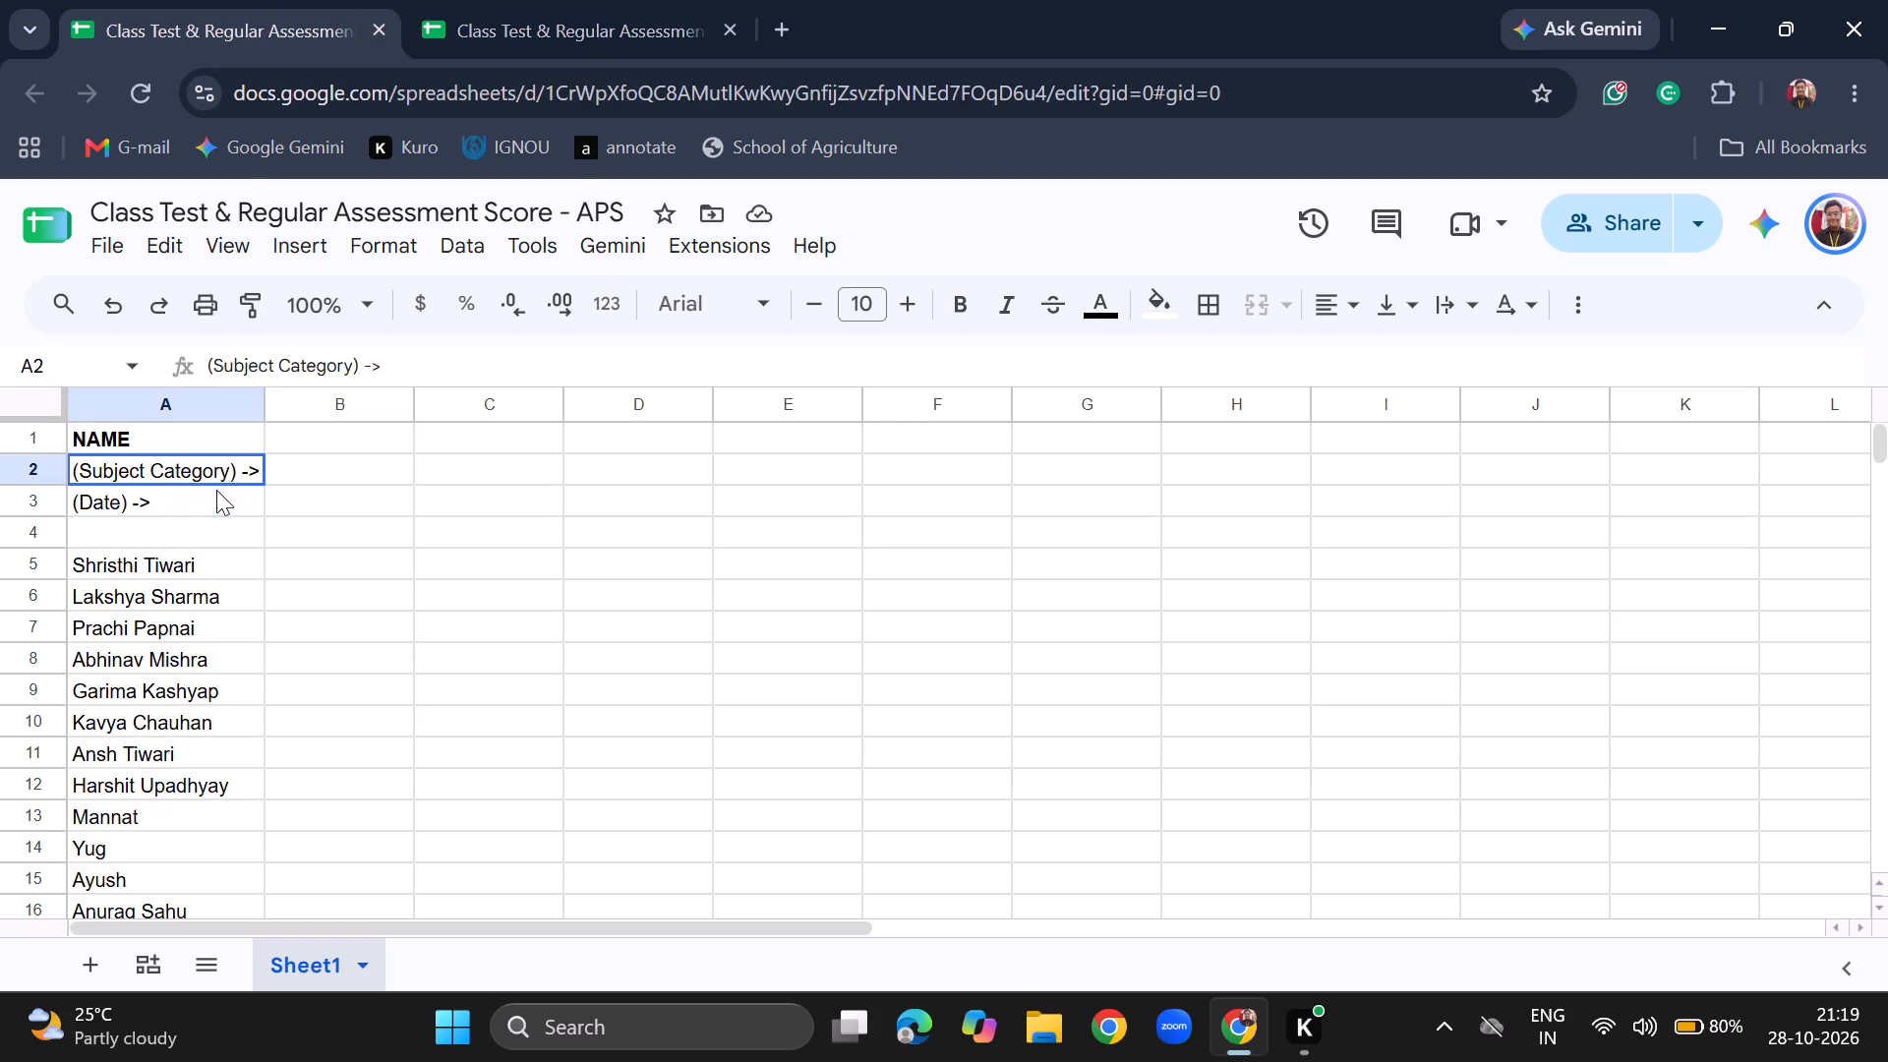
drag(216, 490, 216, 492)
key(ctrl+c)
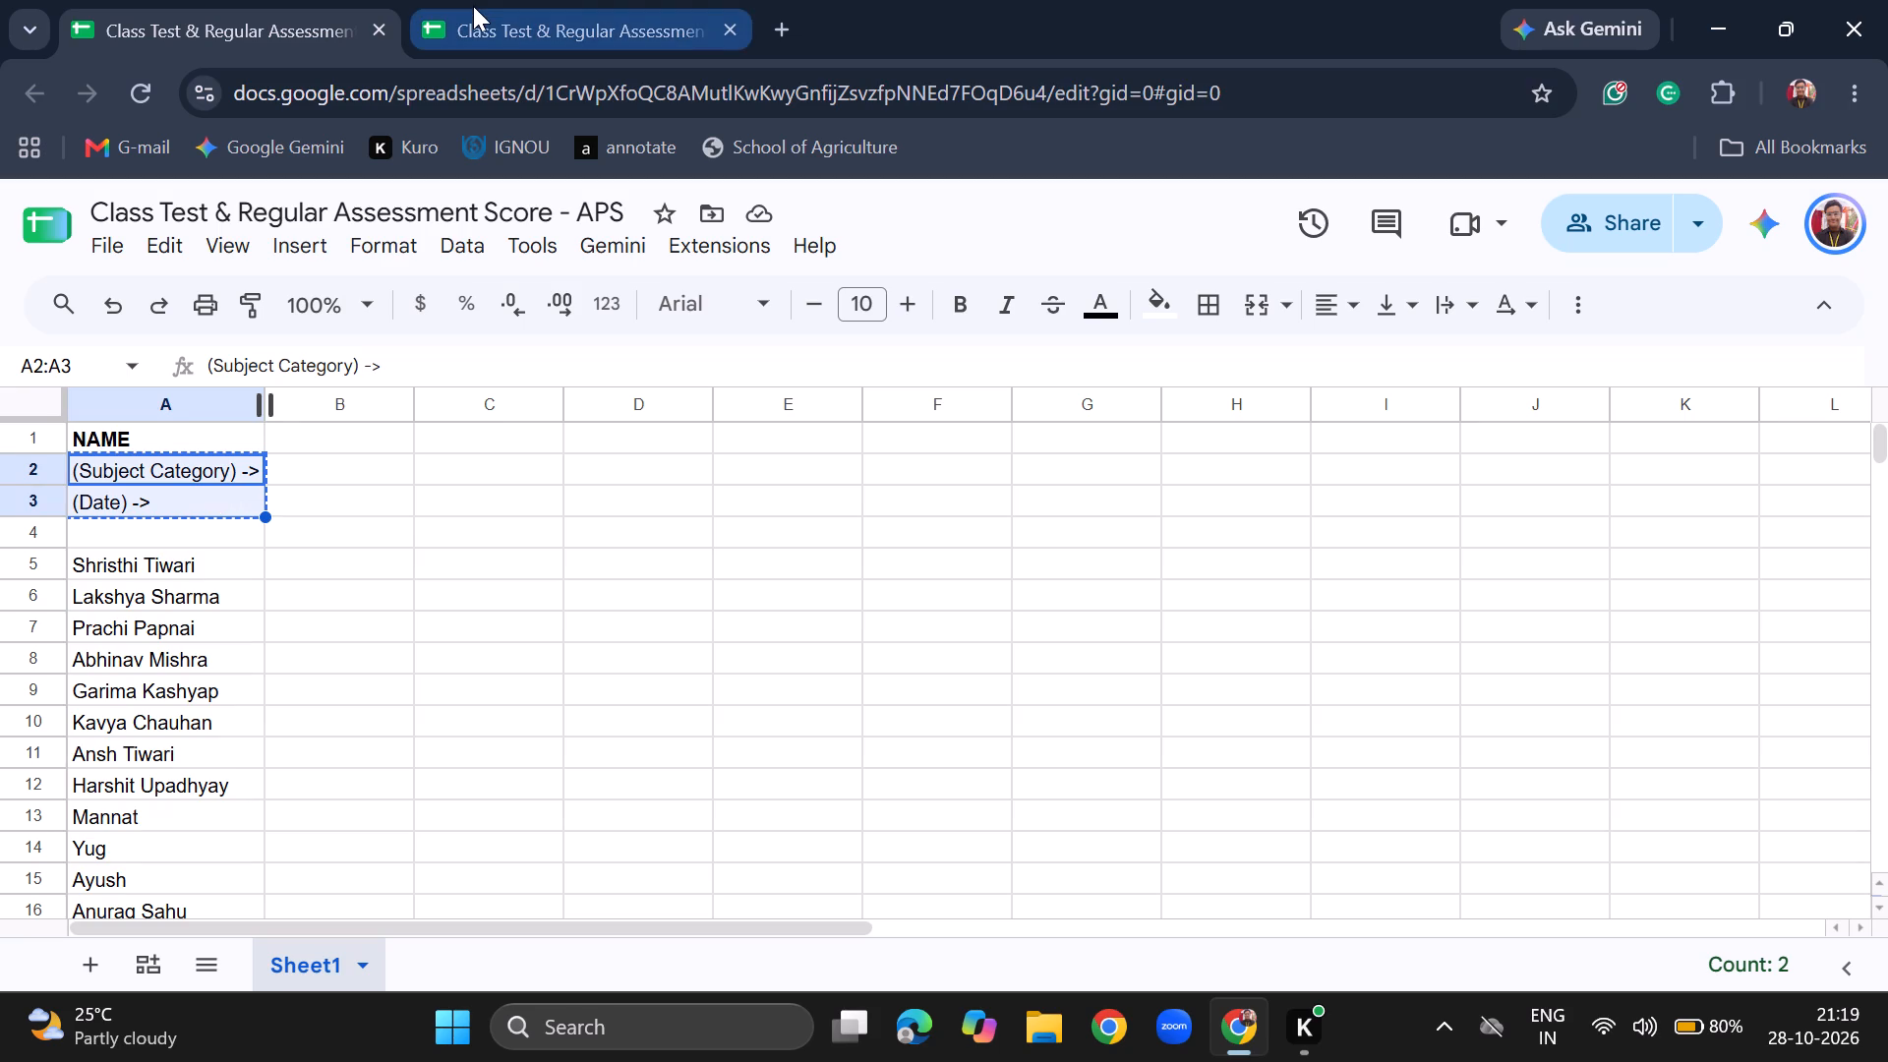
click(473, 6)
click(161, 460)
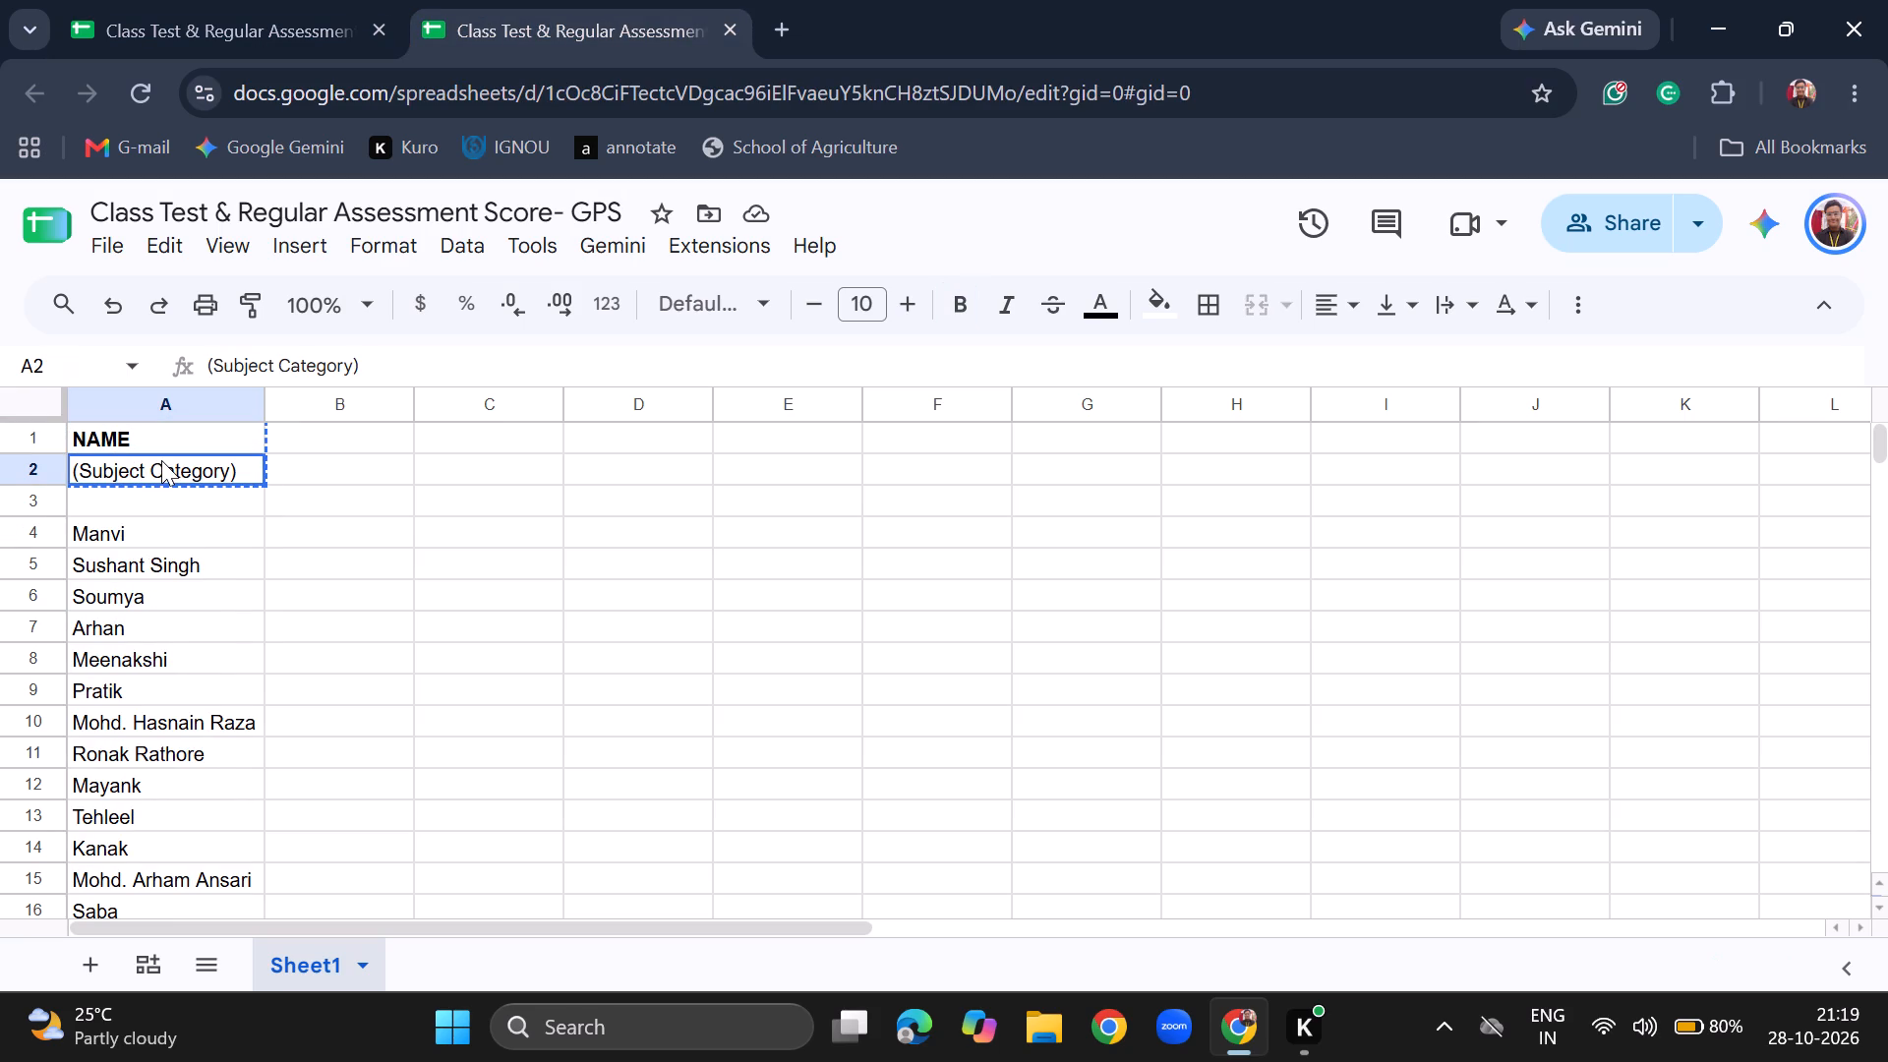
key(ctrl+v)
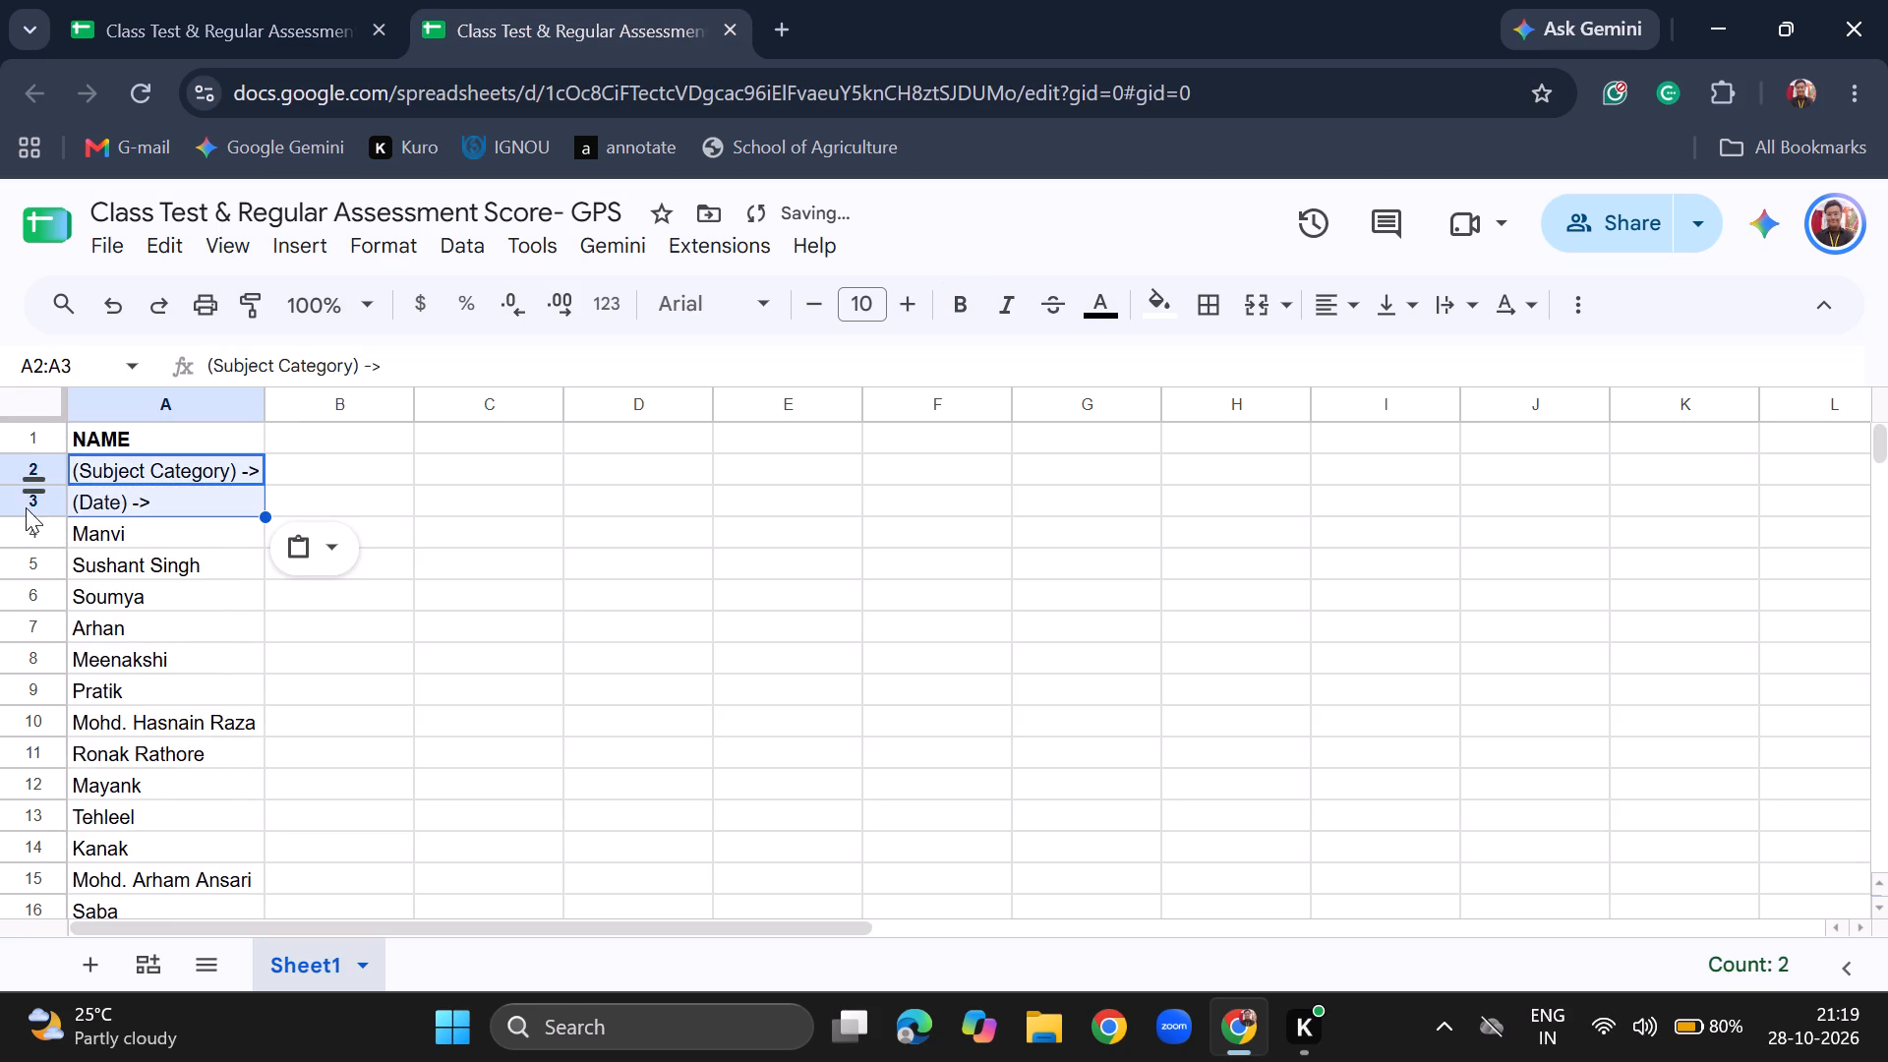
Insert one blank row below the (Date) row in the GPS spreadsheet to separate the headers from the student names.
click(26, 507)
right_click(26, 507)
click(144, 600)
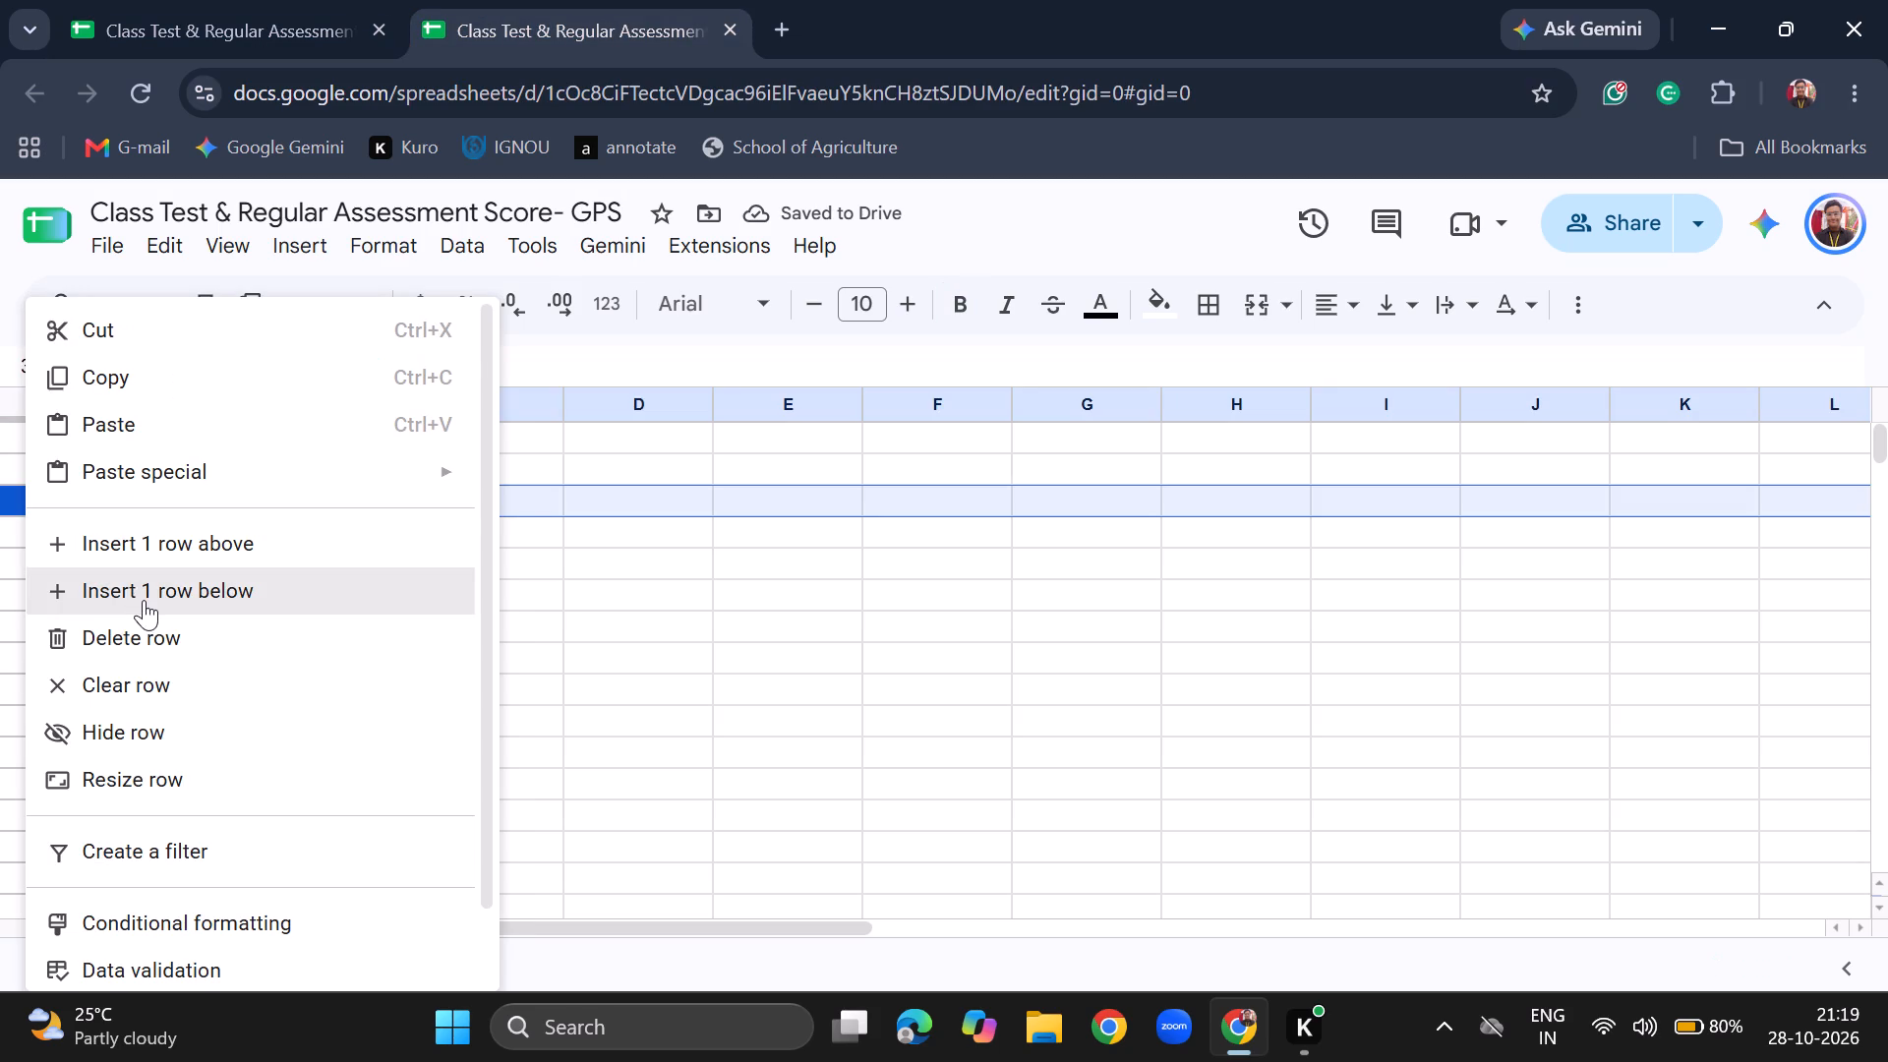
click(665, 593)
scroll(665, 593, down, 1)
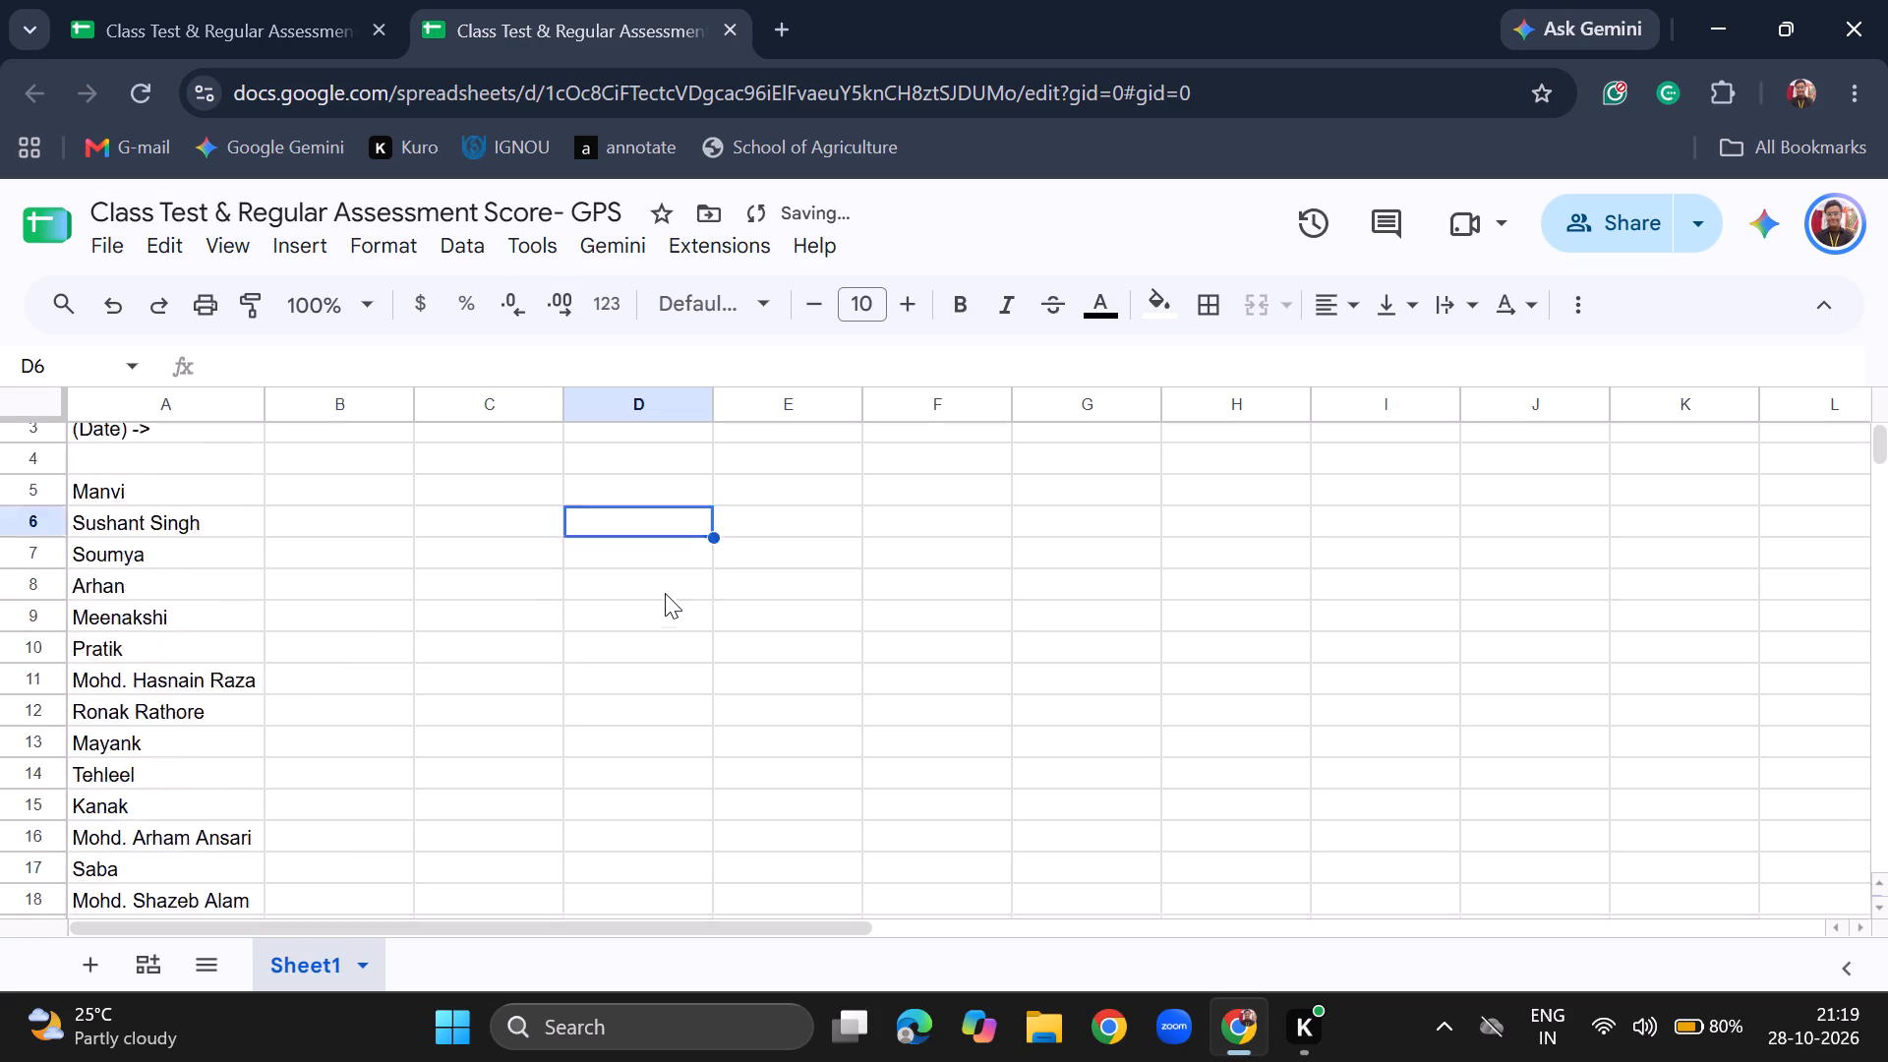
scroll(665, 593, down, 3)
scroll(665, 593, up, 4)
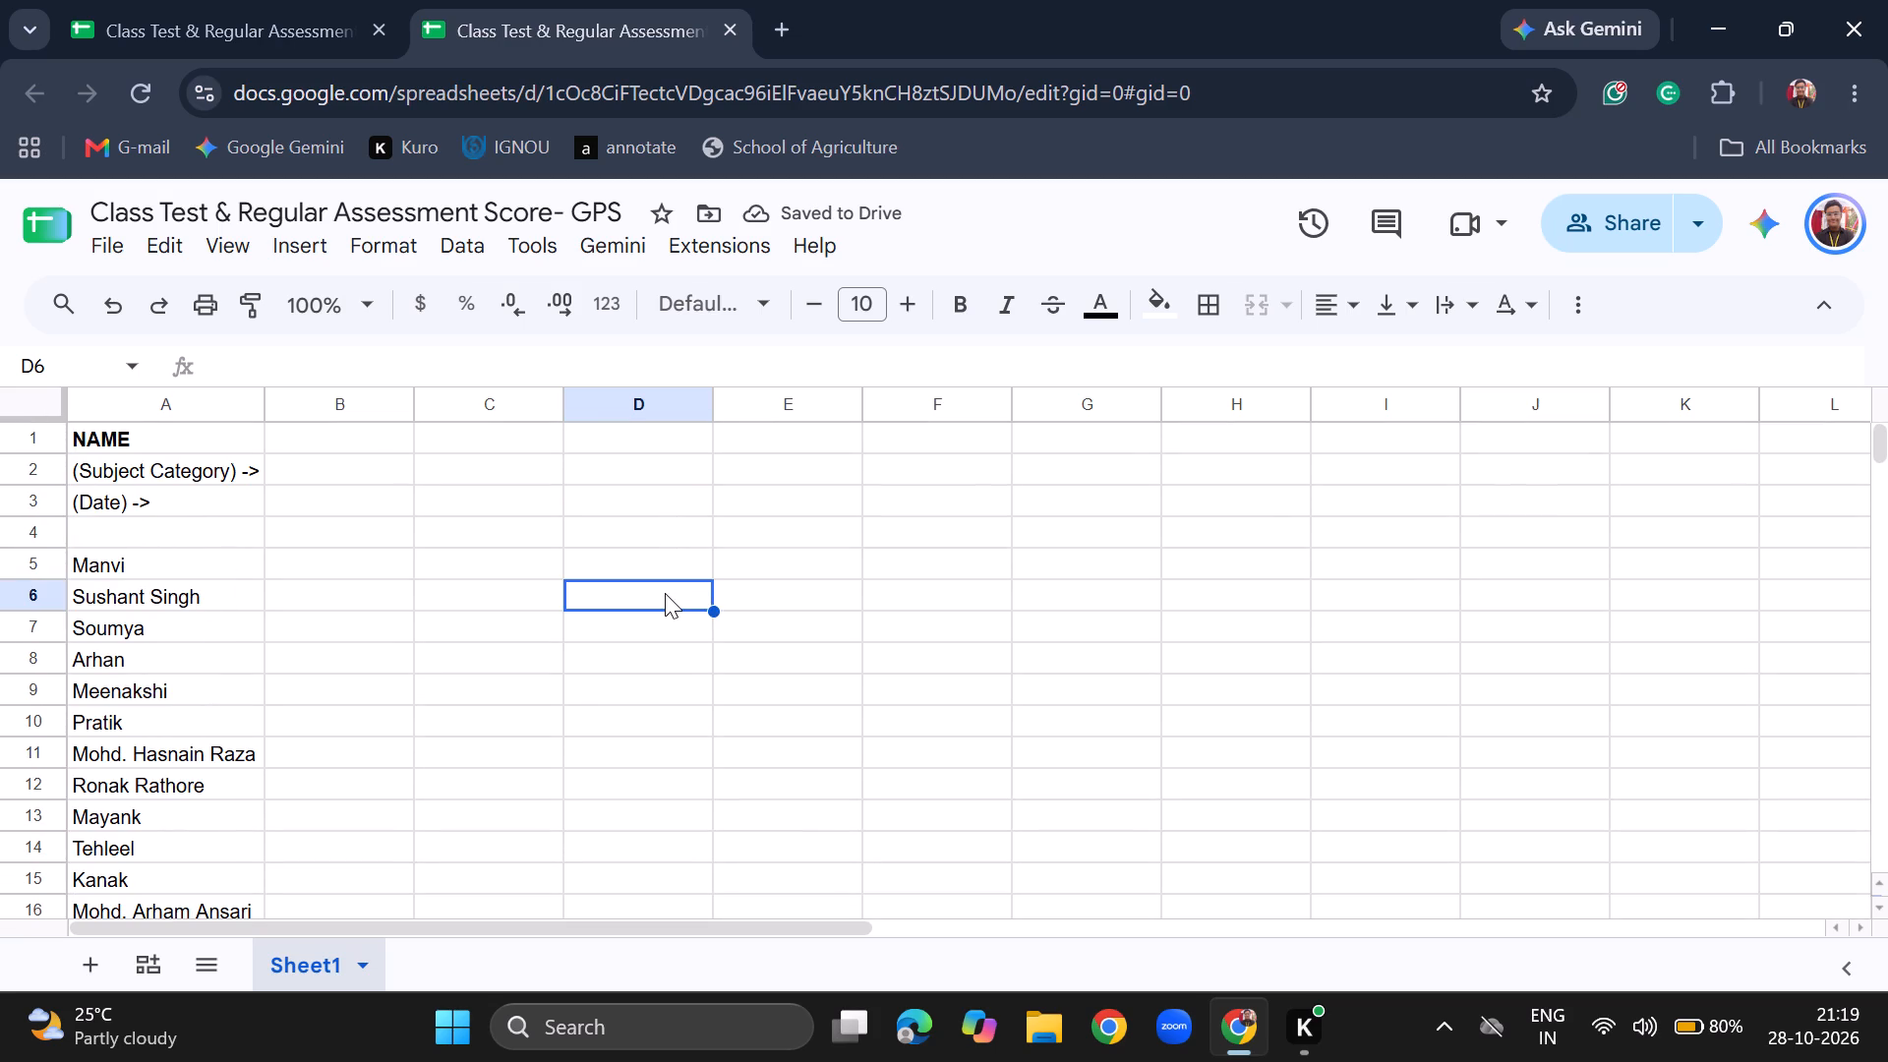
Return to the APS spreadsheet and select cell B2 beside the subject category header.
click(216, 0)
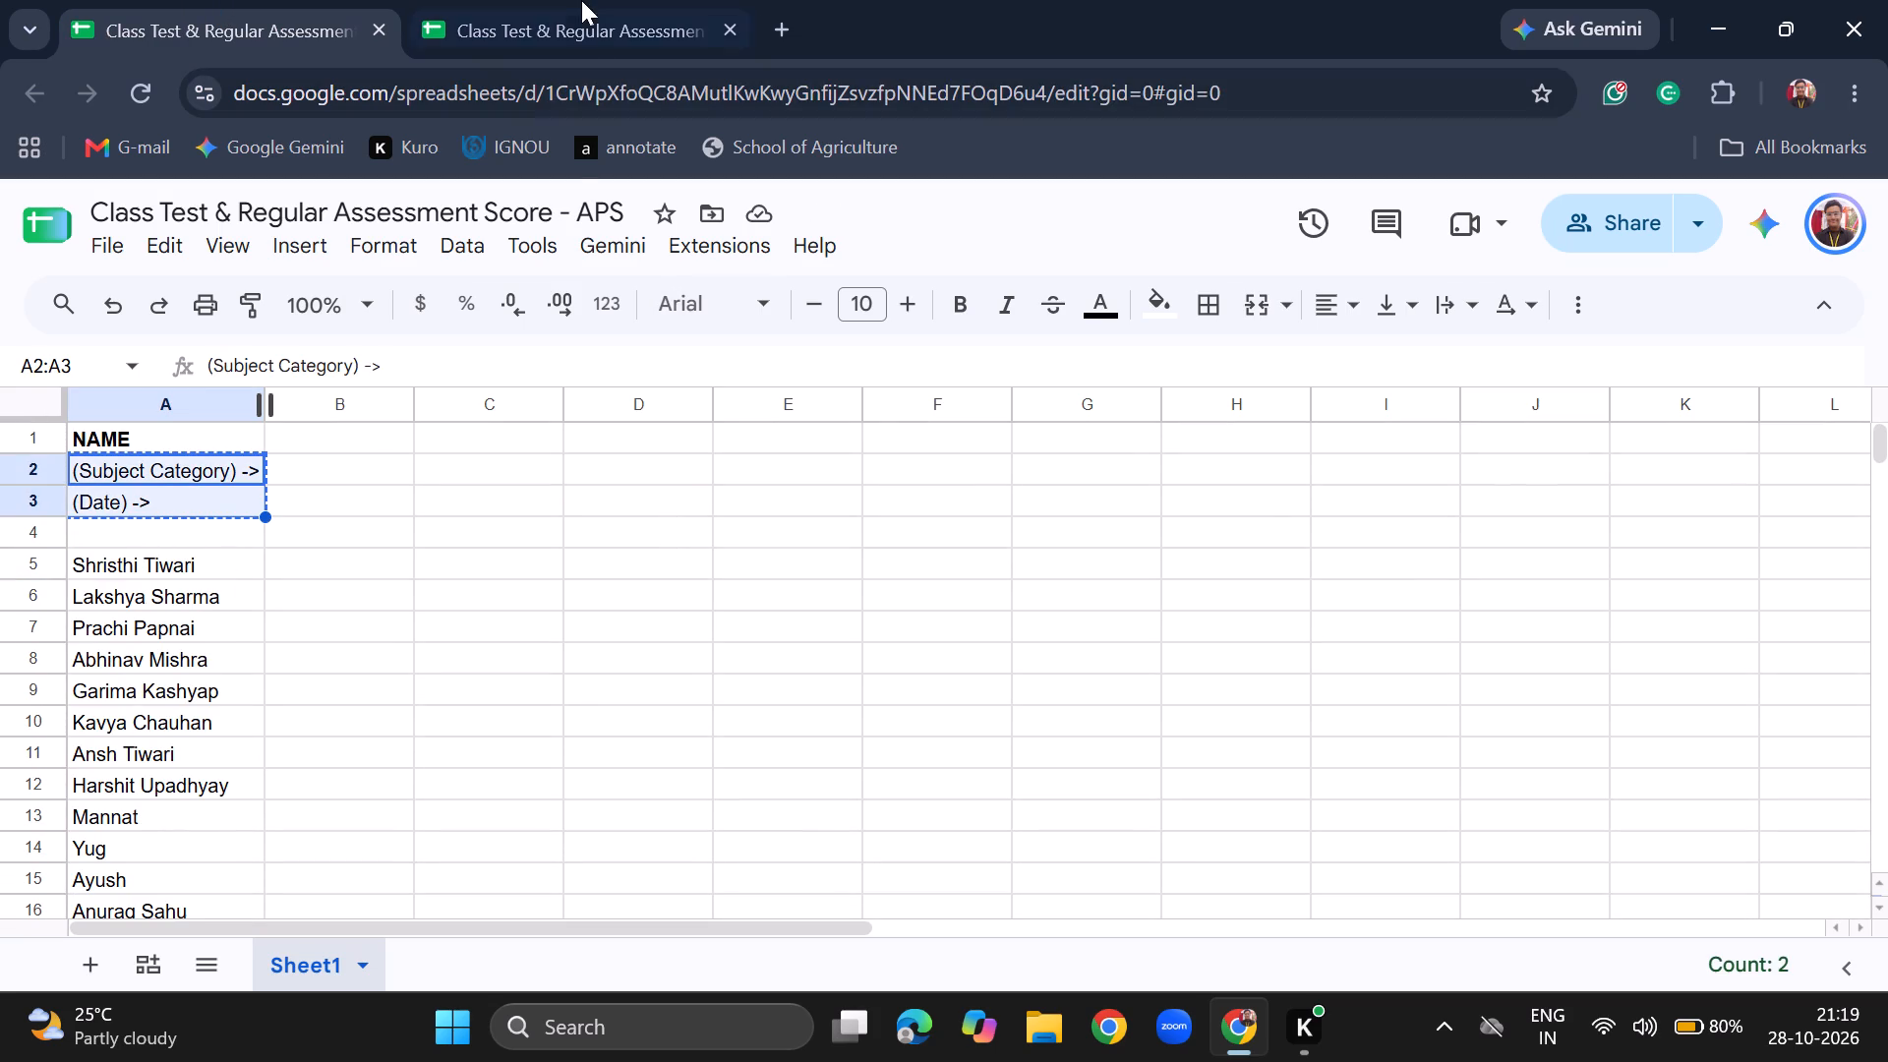
click(579, 7)
click(132, 21)
click(359, 468)
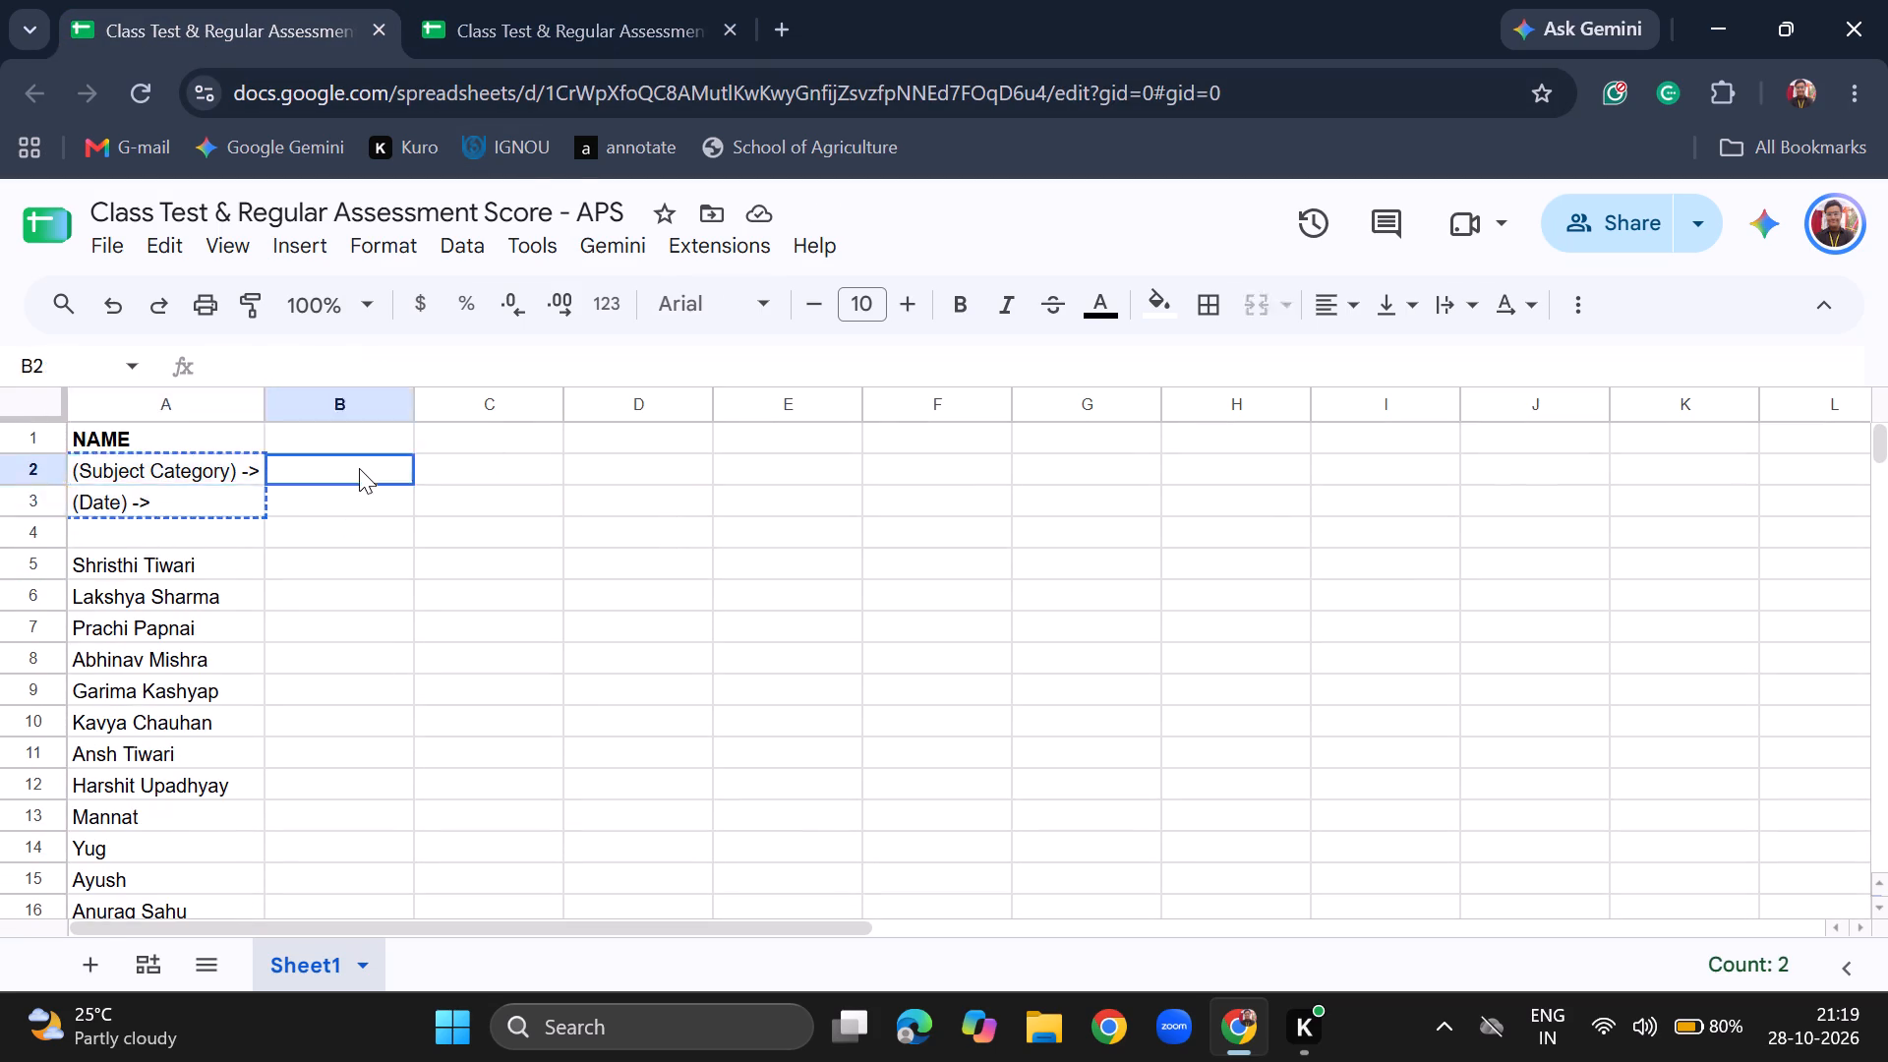
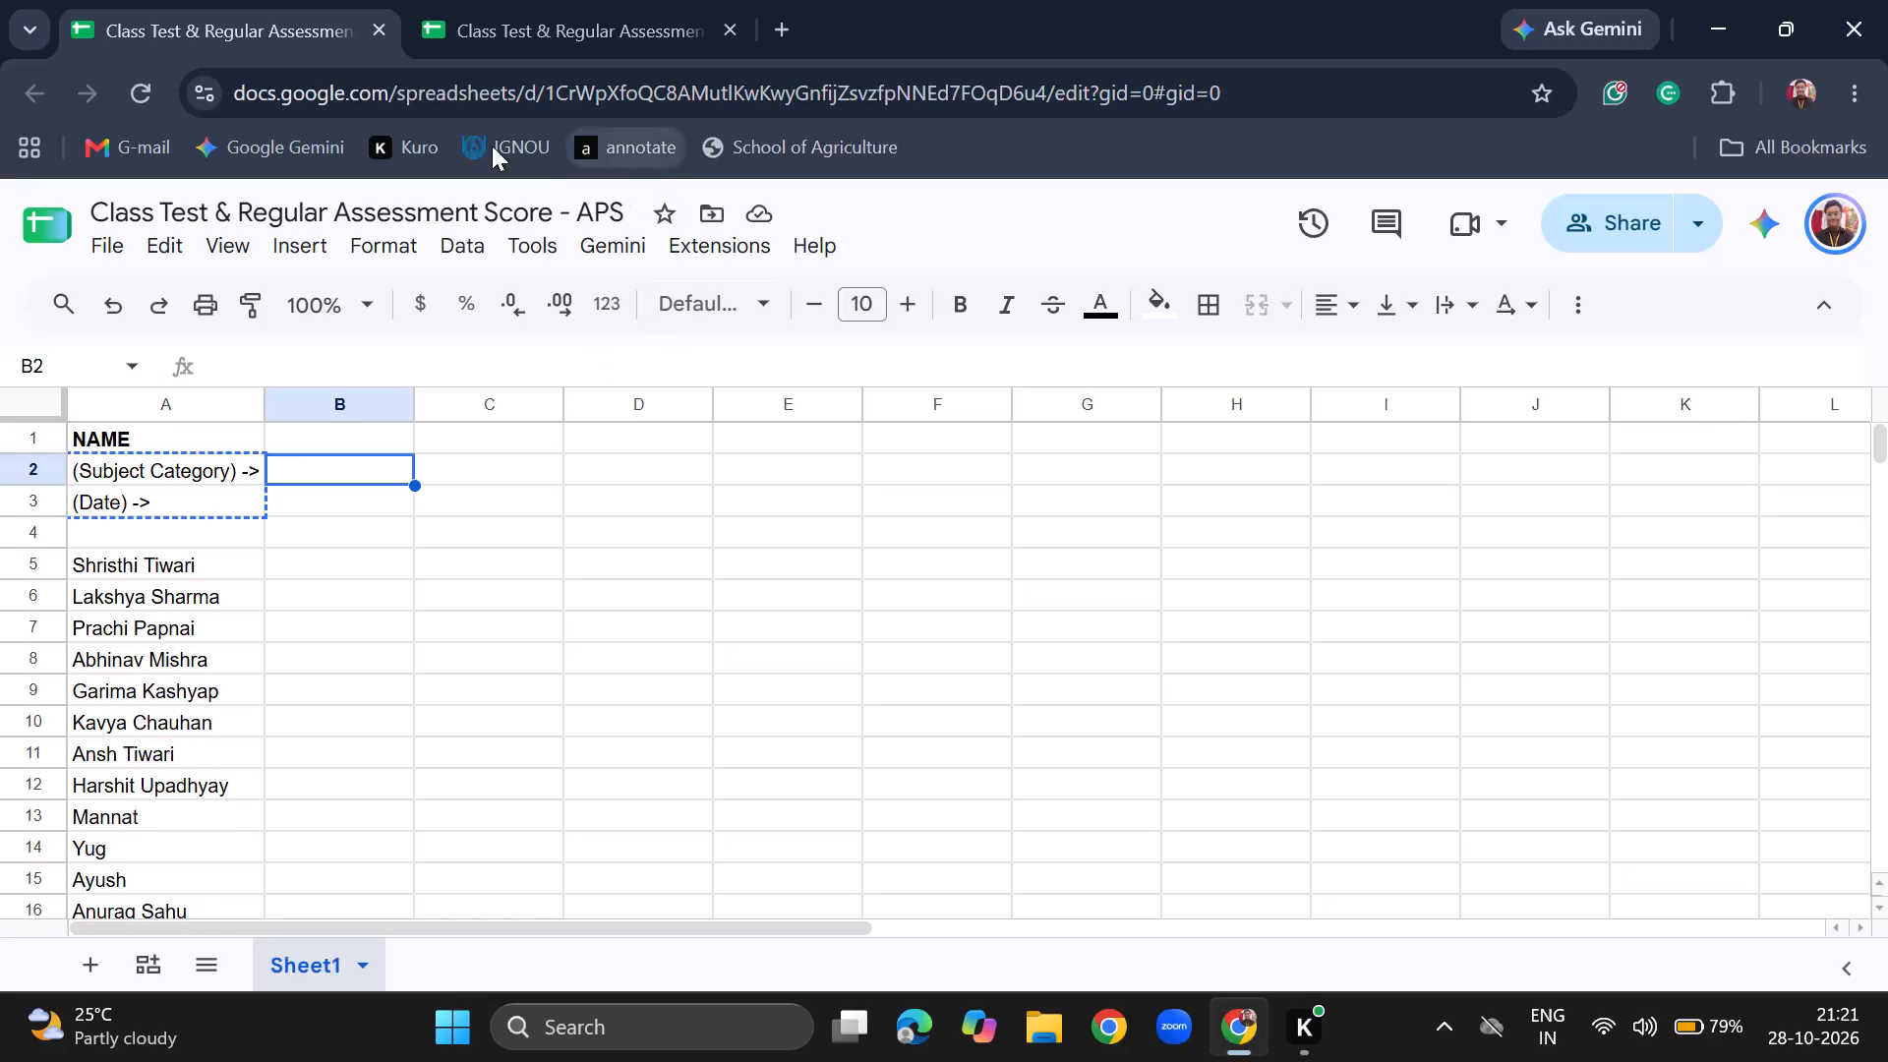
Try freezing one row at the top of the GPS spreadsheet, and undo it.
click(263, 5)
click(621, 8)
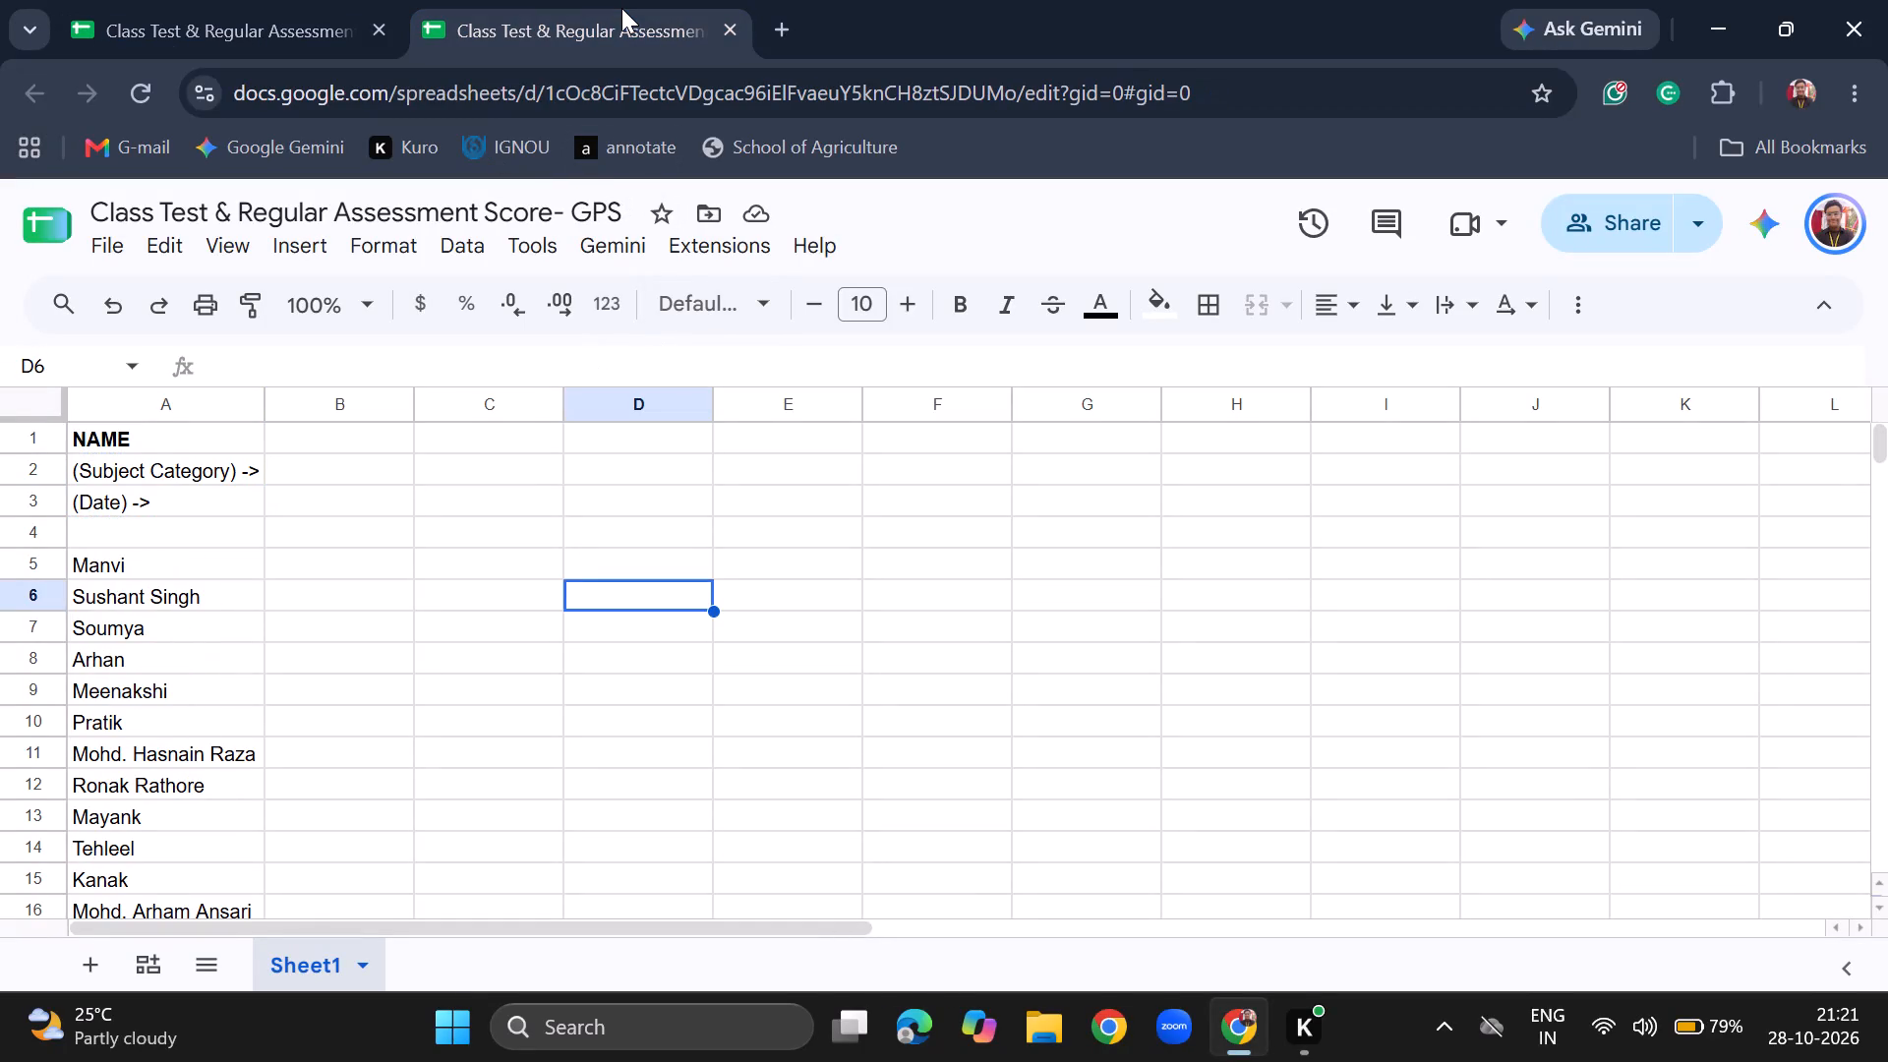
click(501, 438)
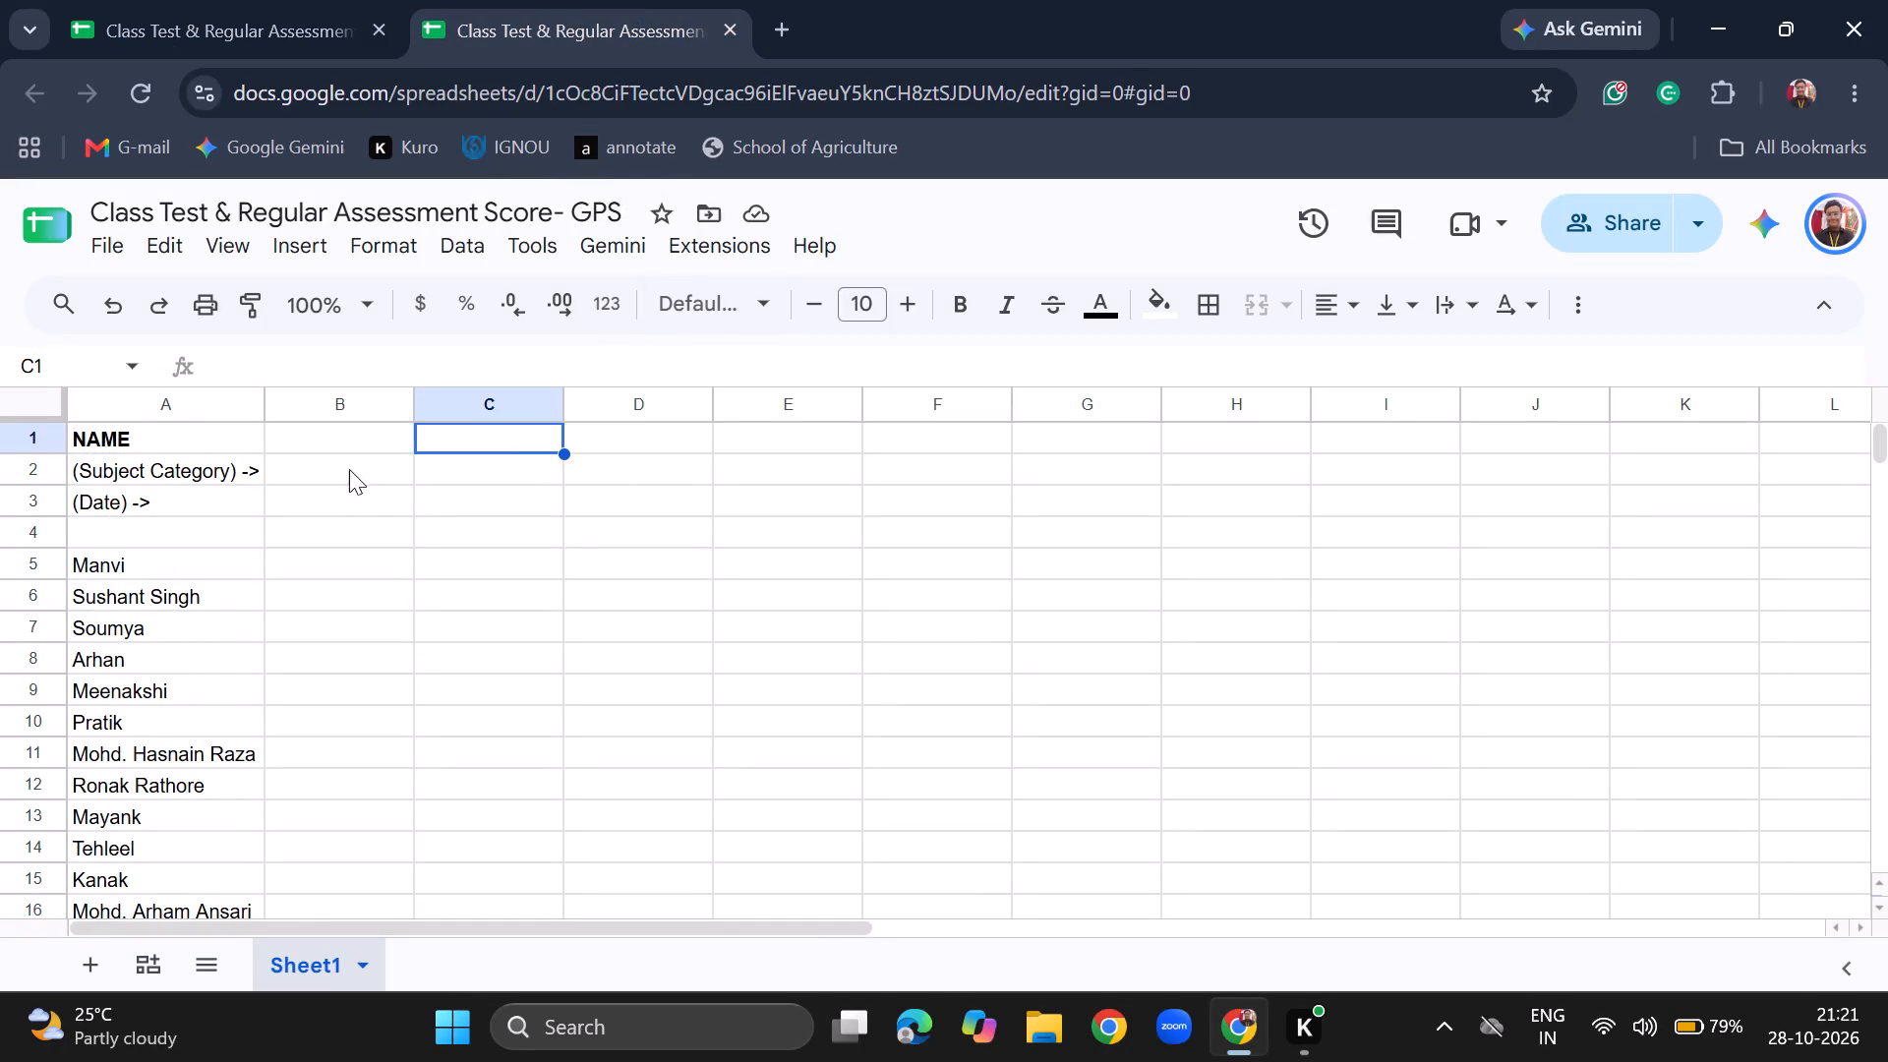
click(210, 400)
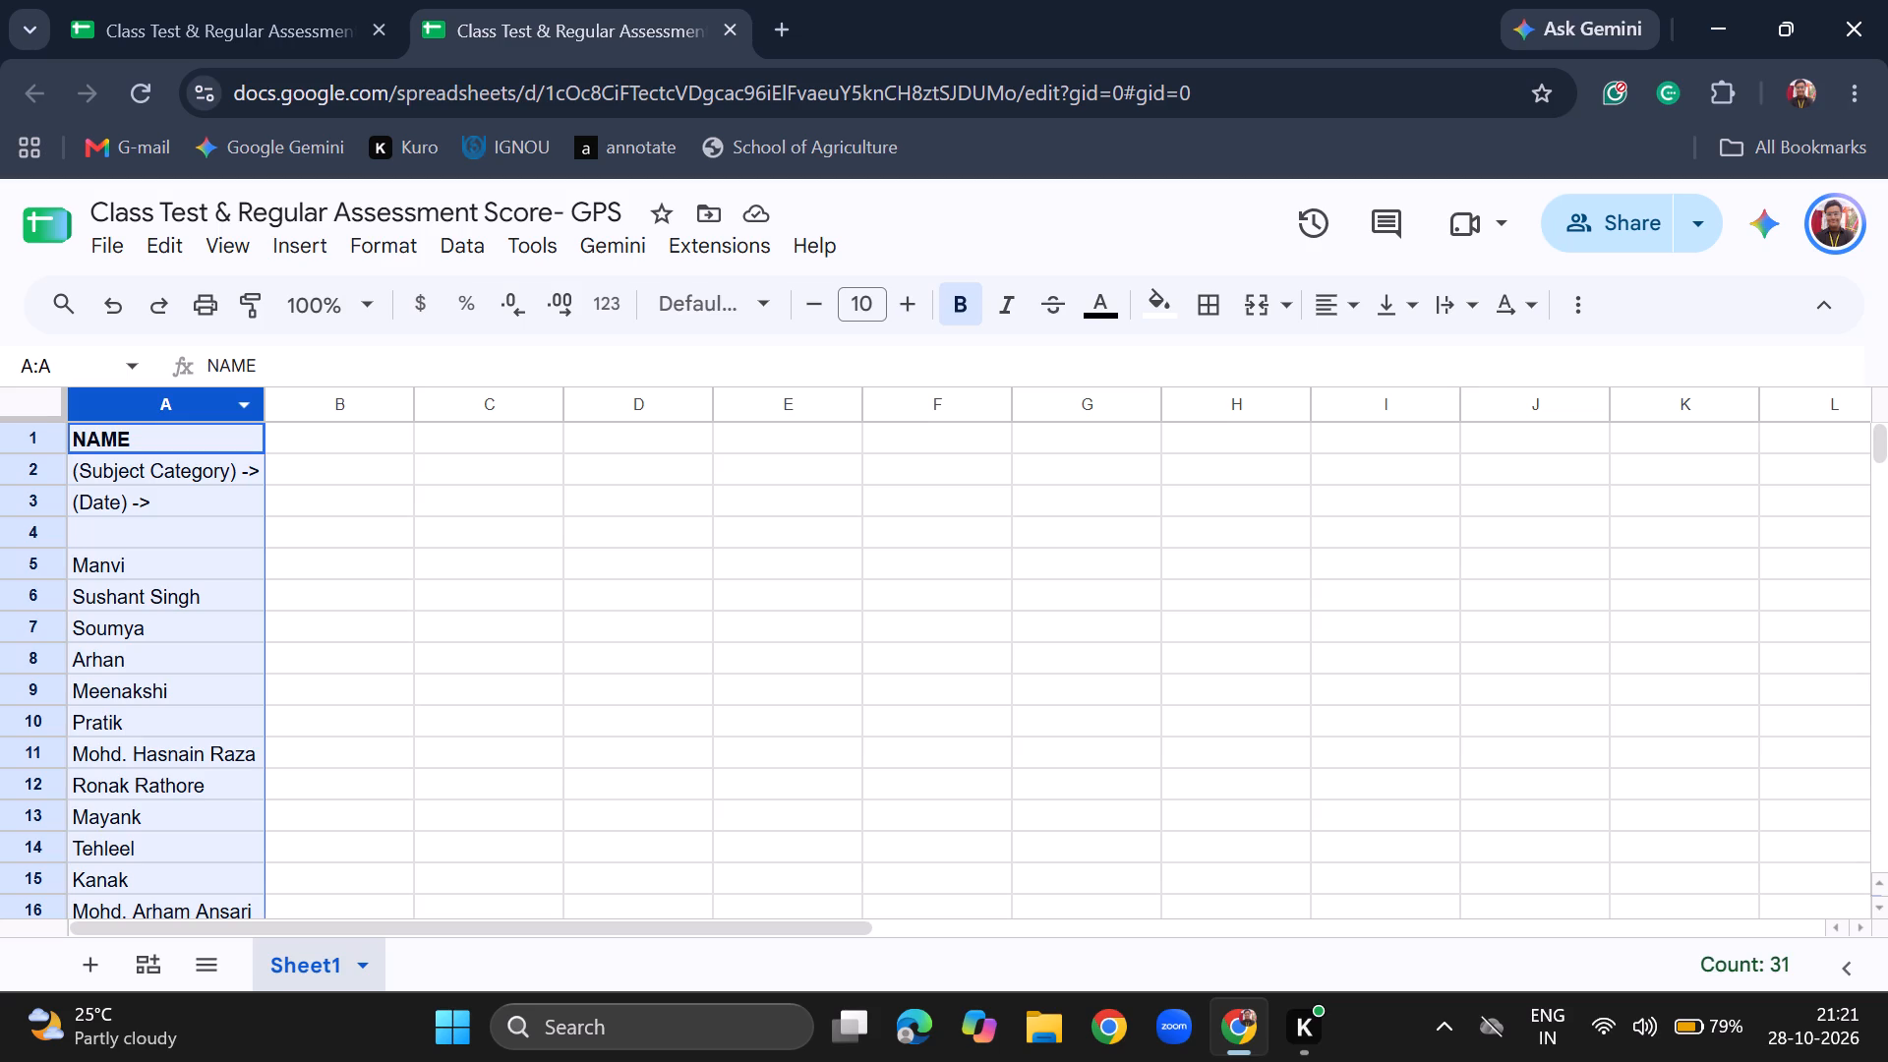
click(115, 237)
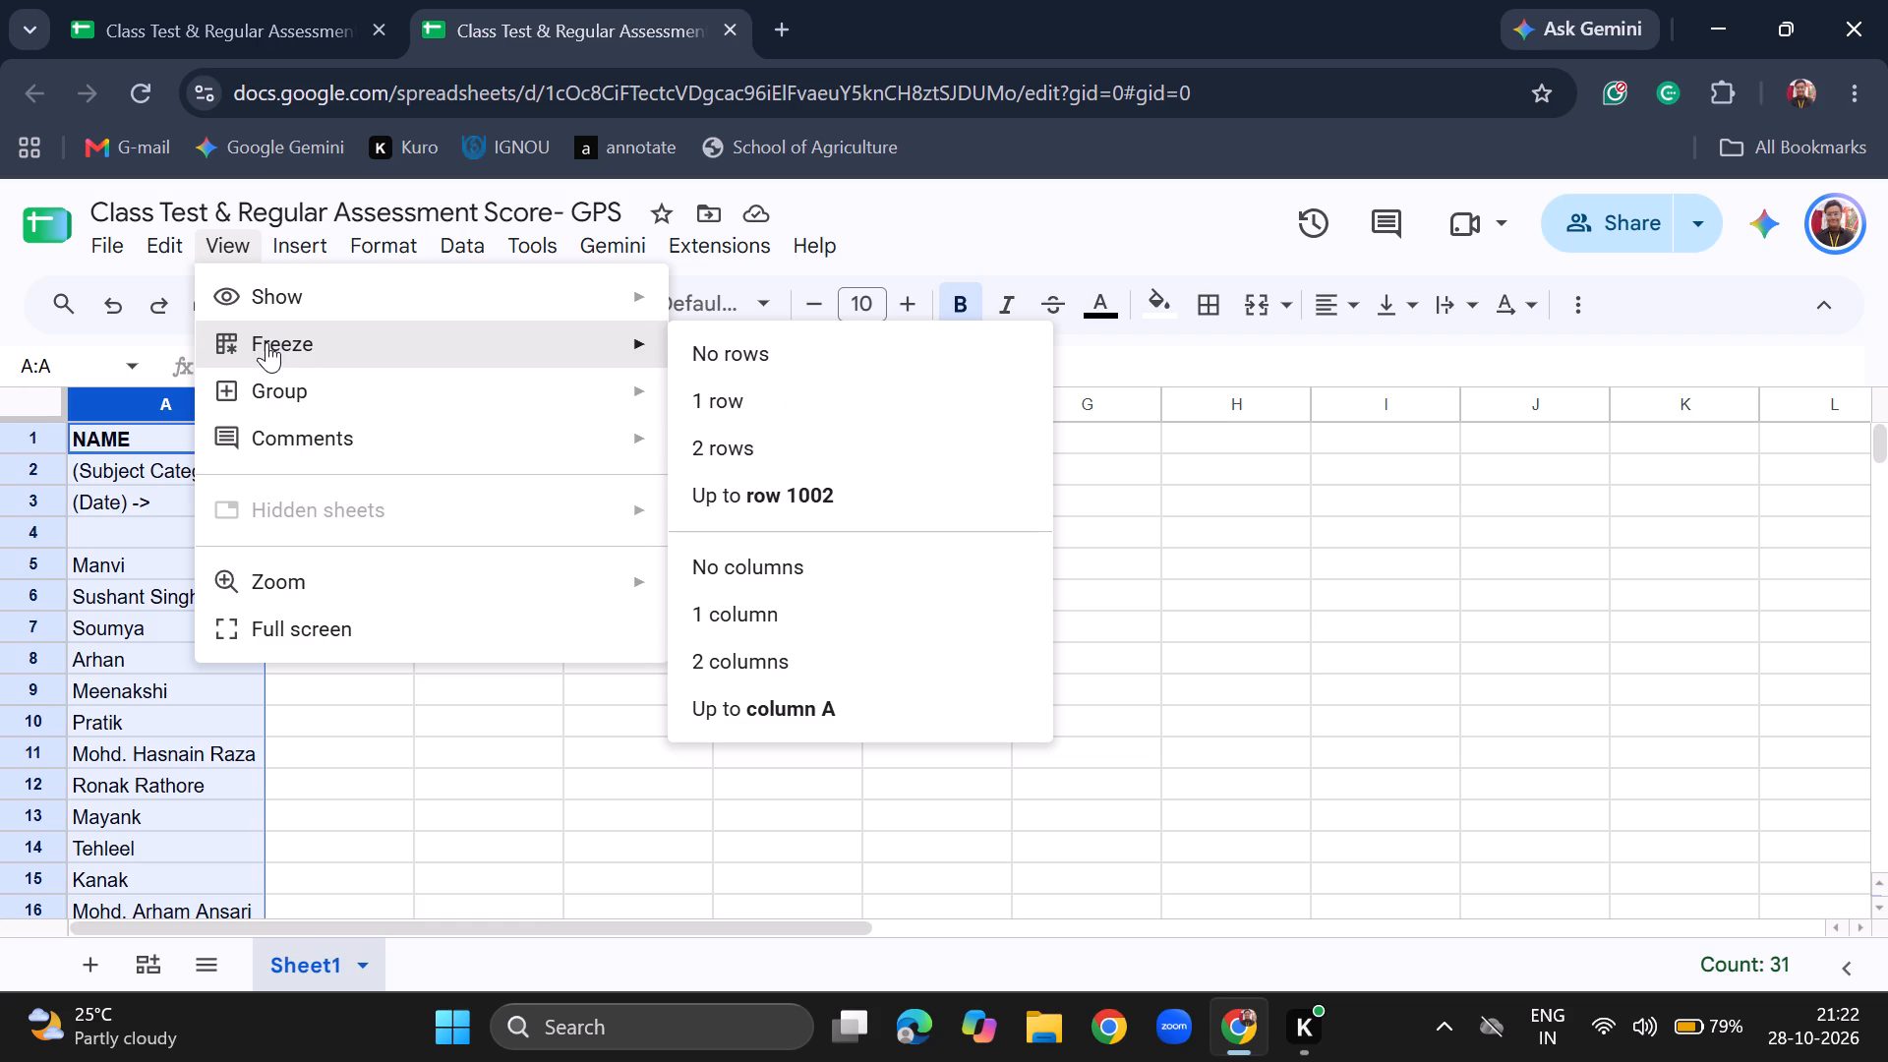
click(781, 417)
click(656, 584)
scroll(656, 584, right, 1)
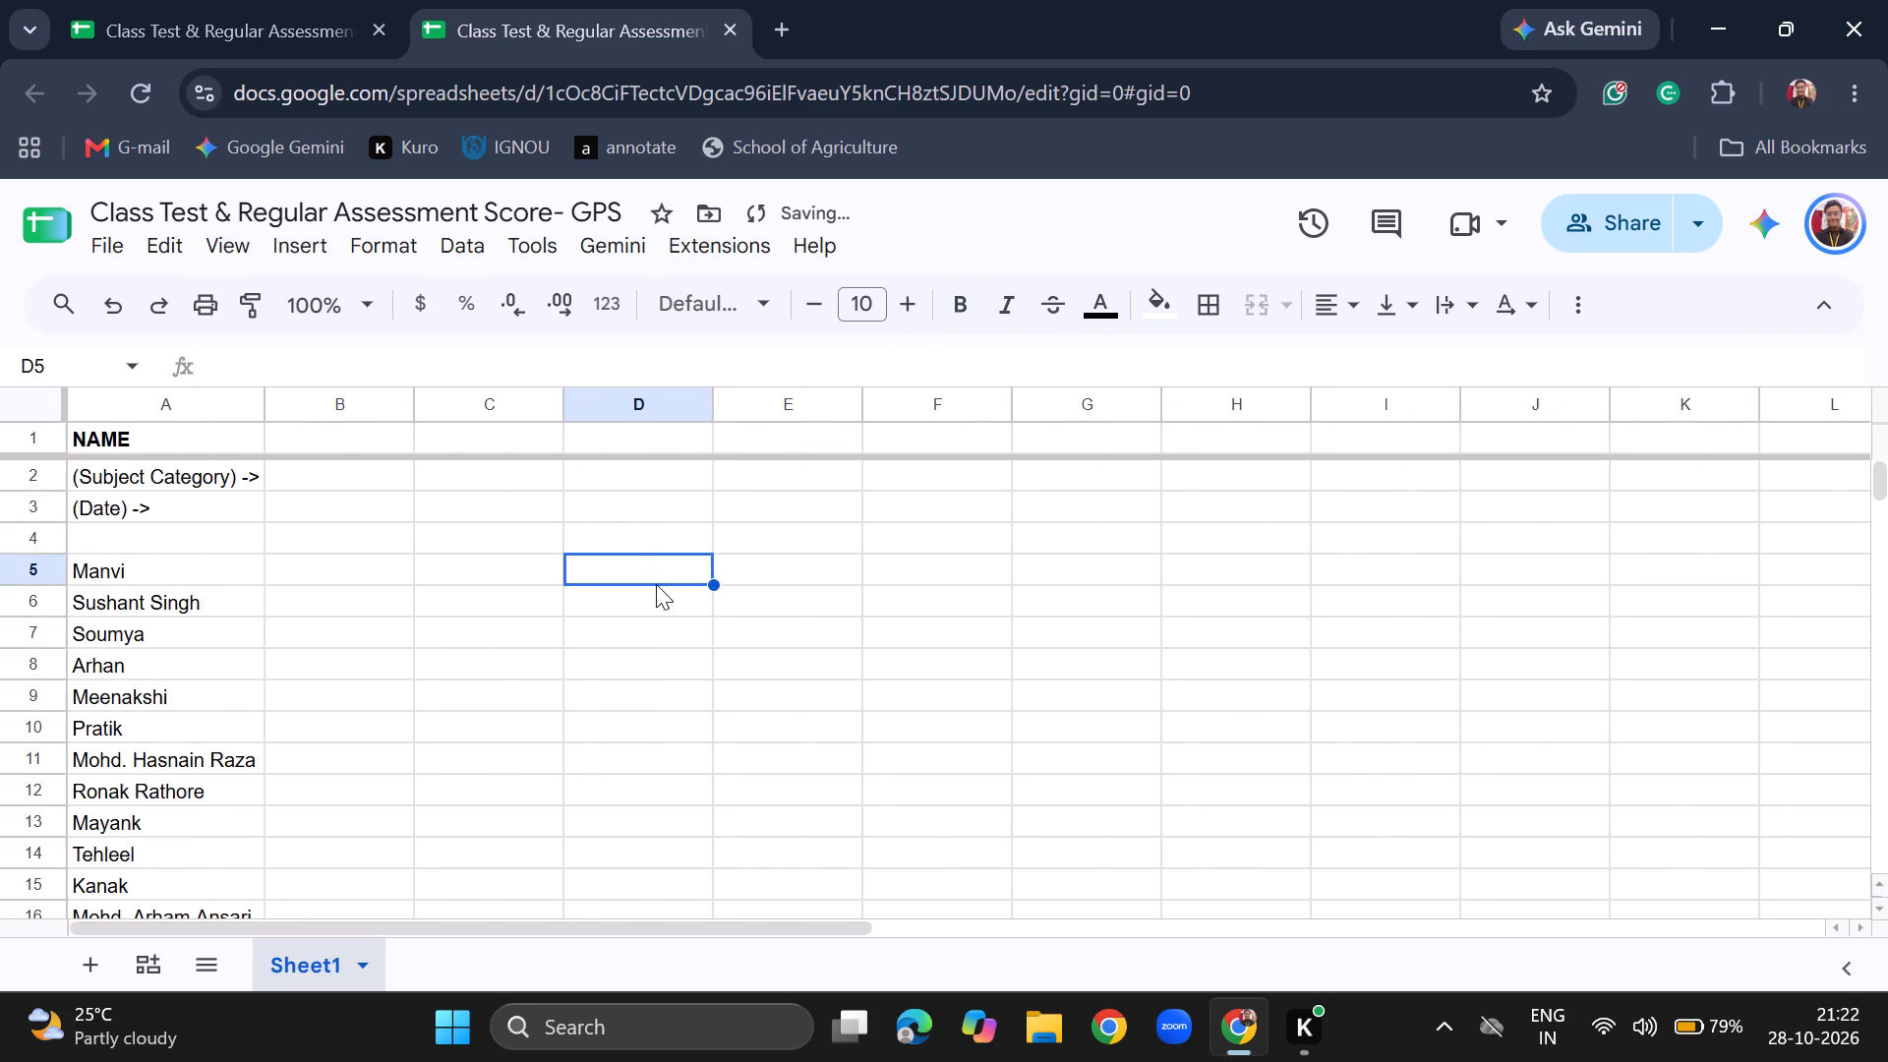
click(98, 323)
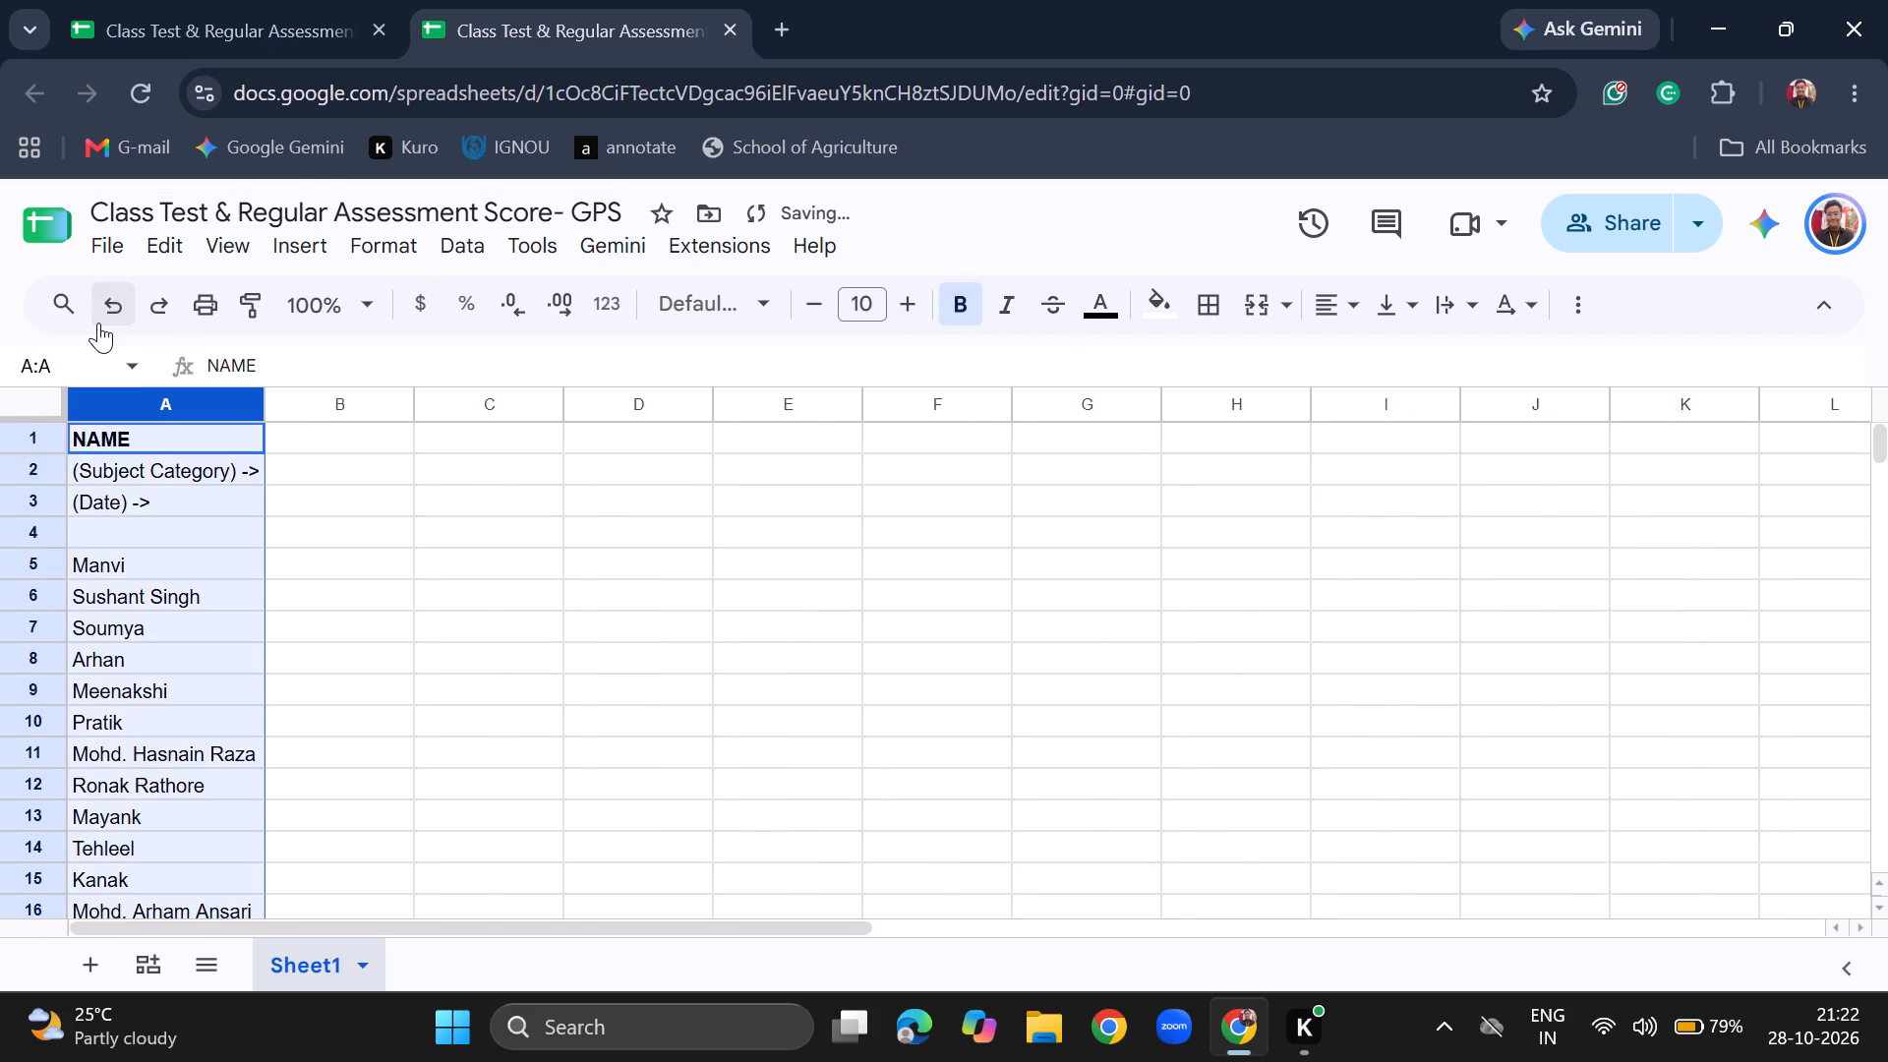
Freeze one column in the GPS spreadsheet so that the student names stay in view.
click(93, 245)
click(216, 249)
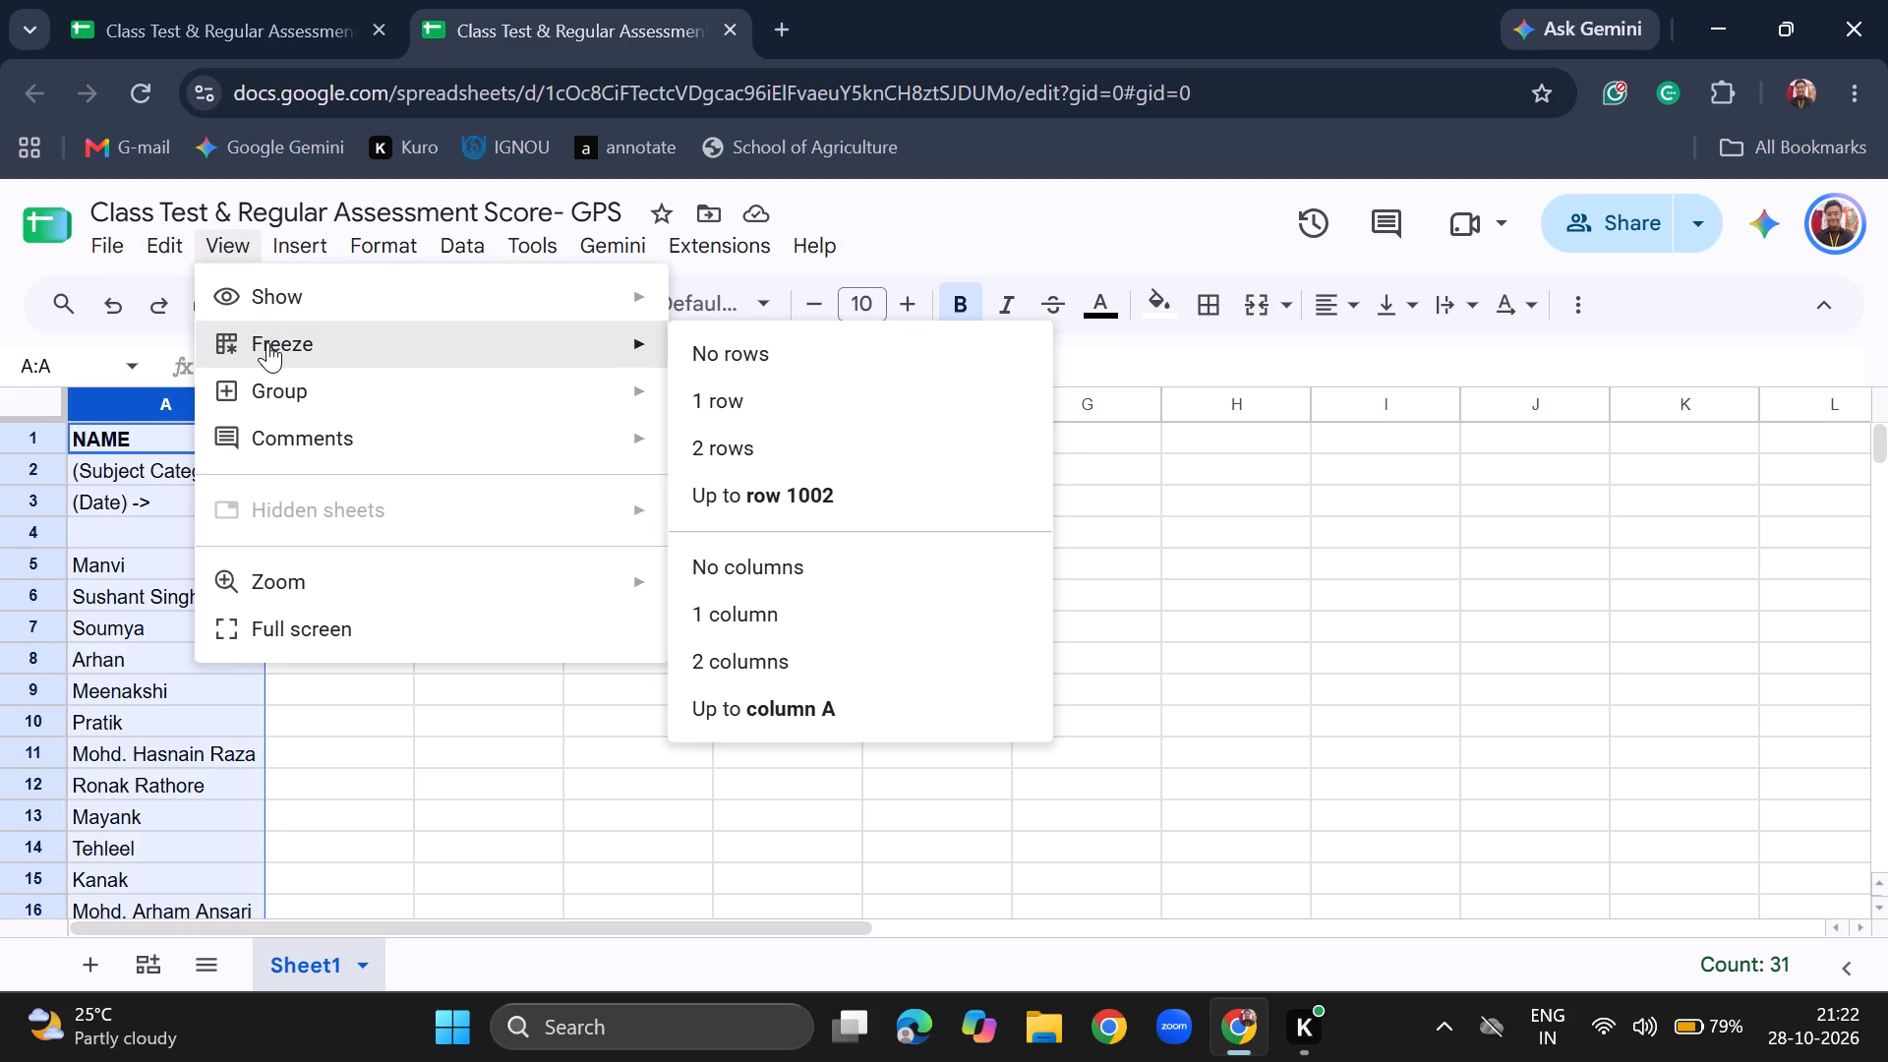
click(940, 612)
click(642, 663)
scroll(642, 663, left, 2)
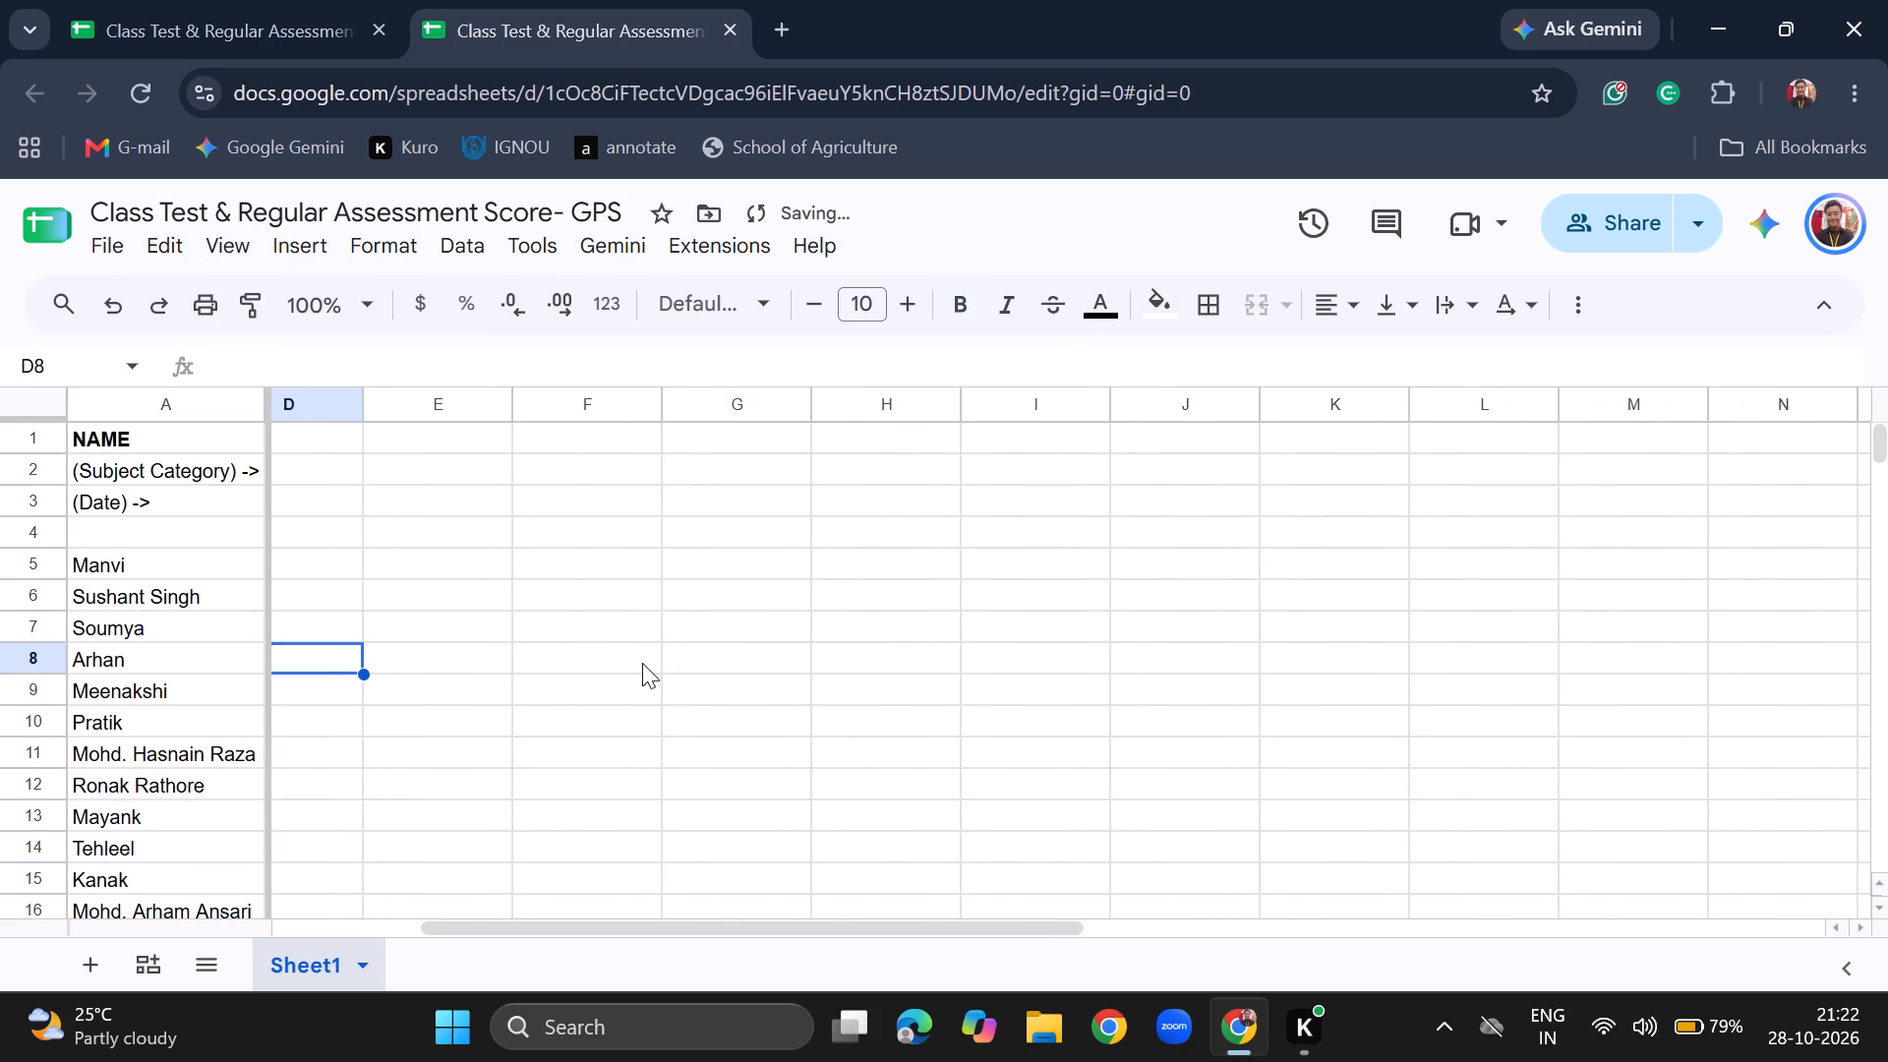
Freeze one column in the APS spreadsheet so that its student names stay in view.
click(219, 0)
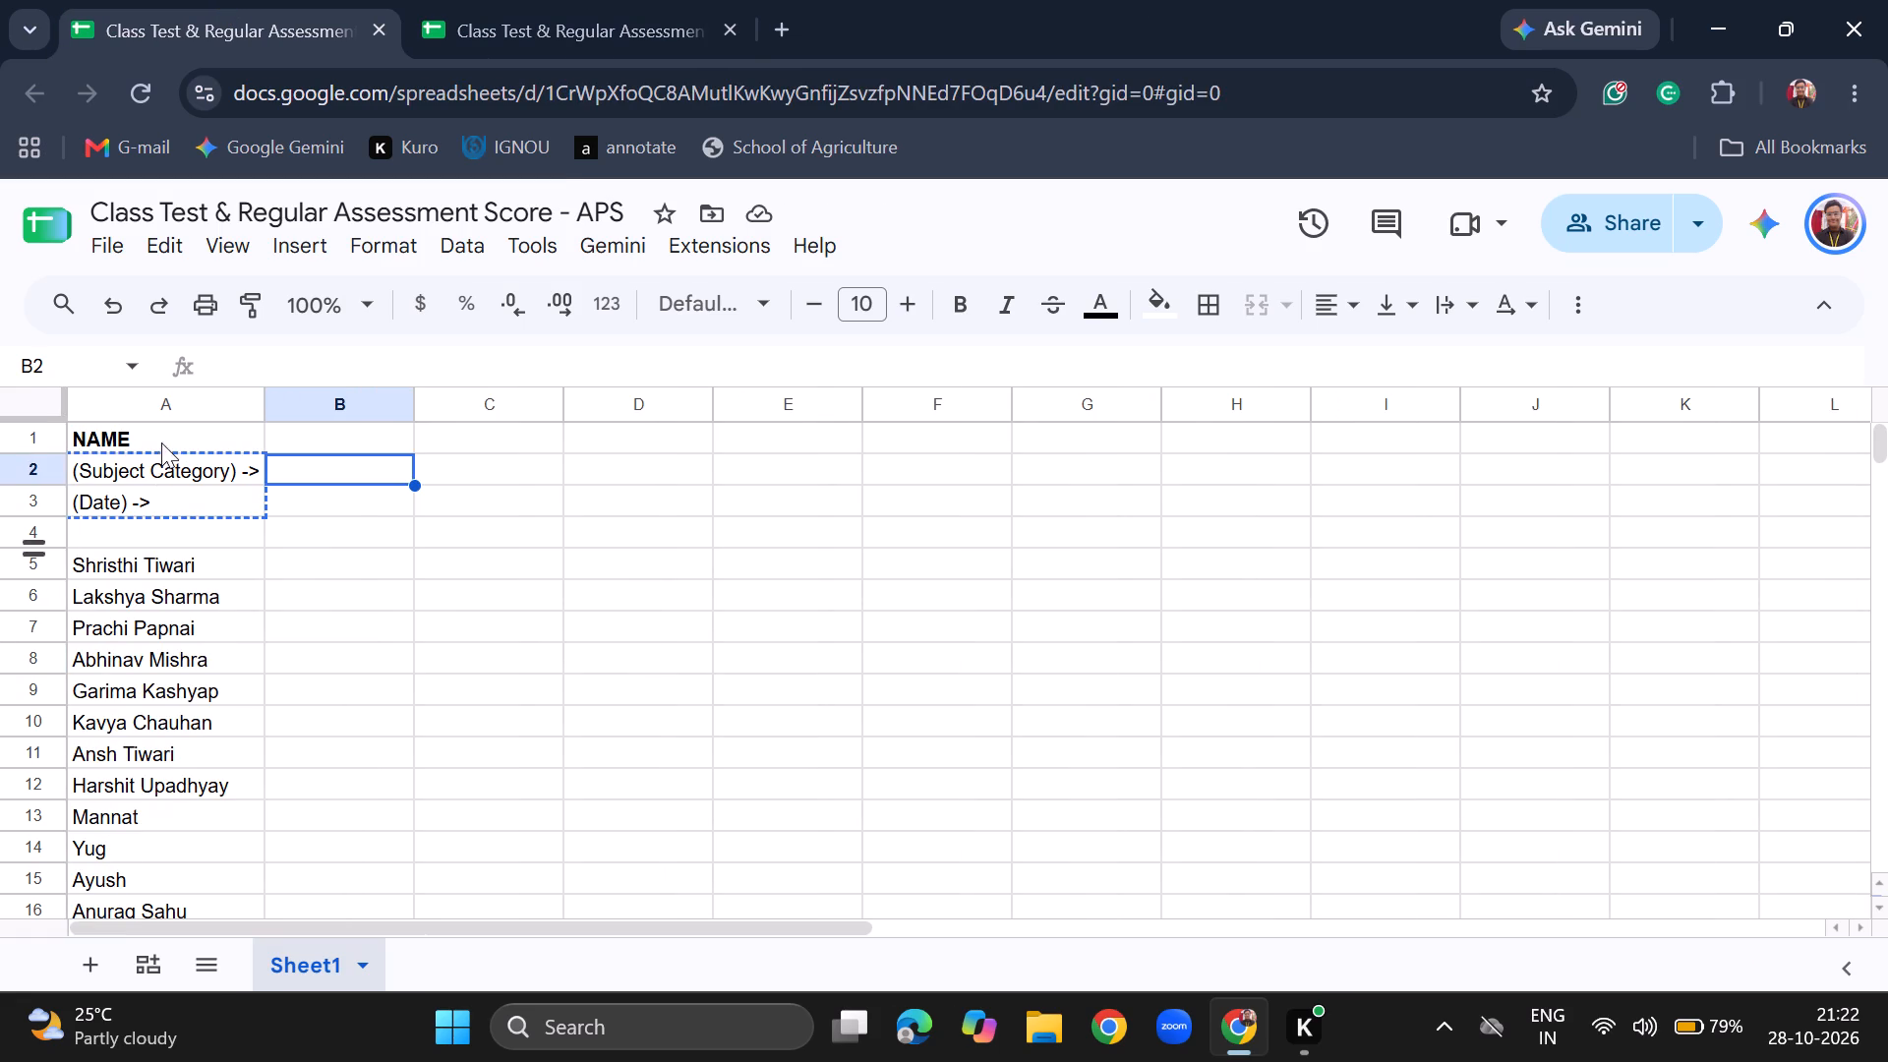
click(119, 393)
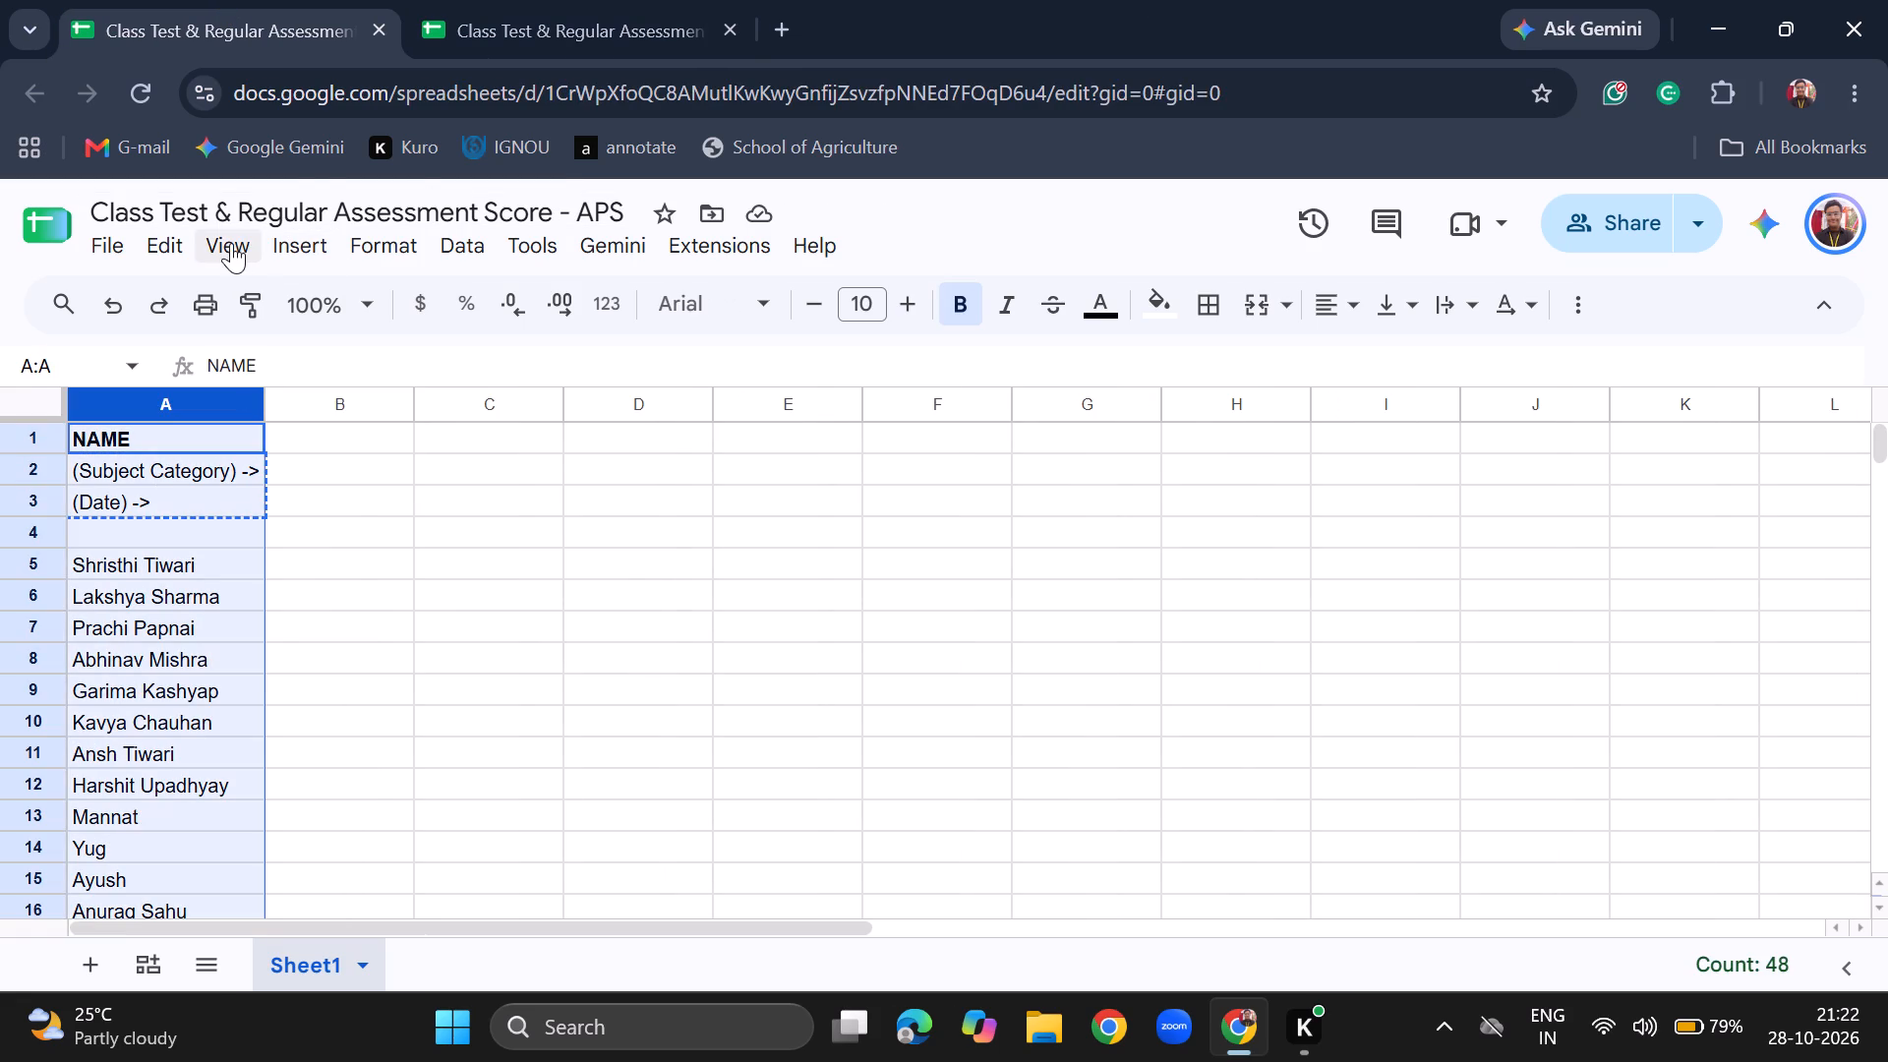
click(232, 243)
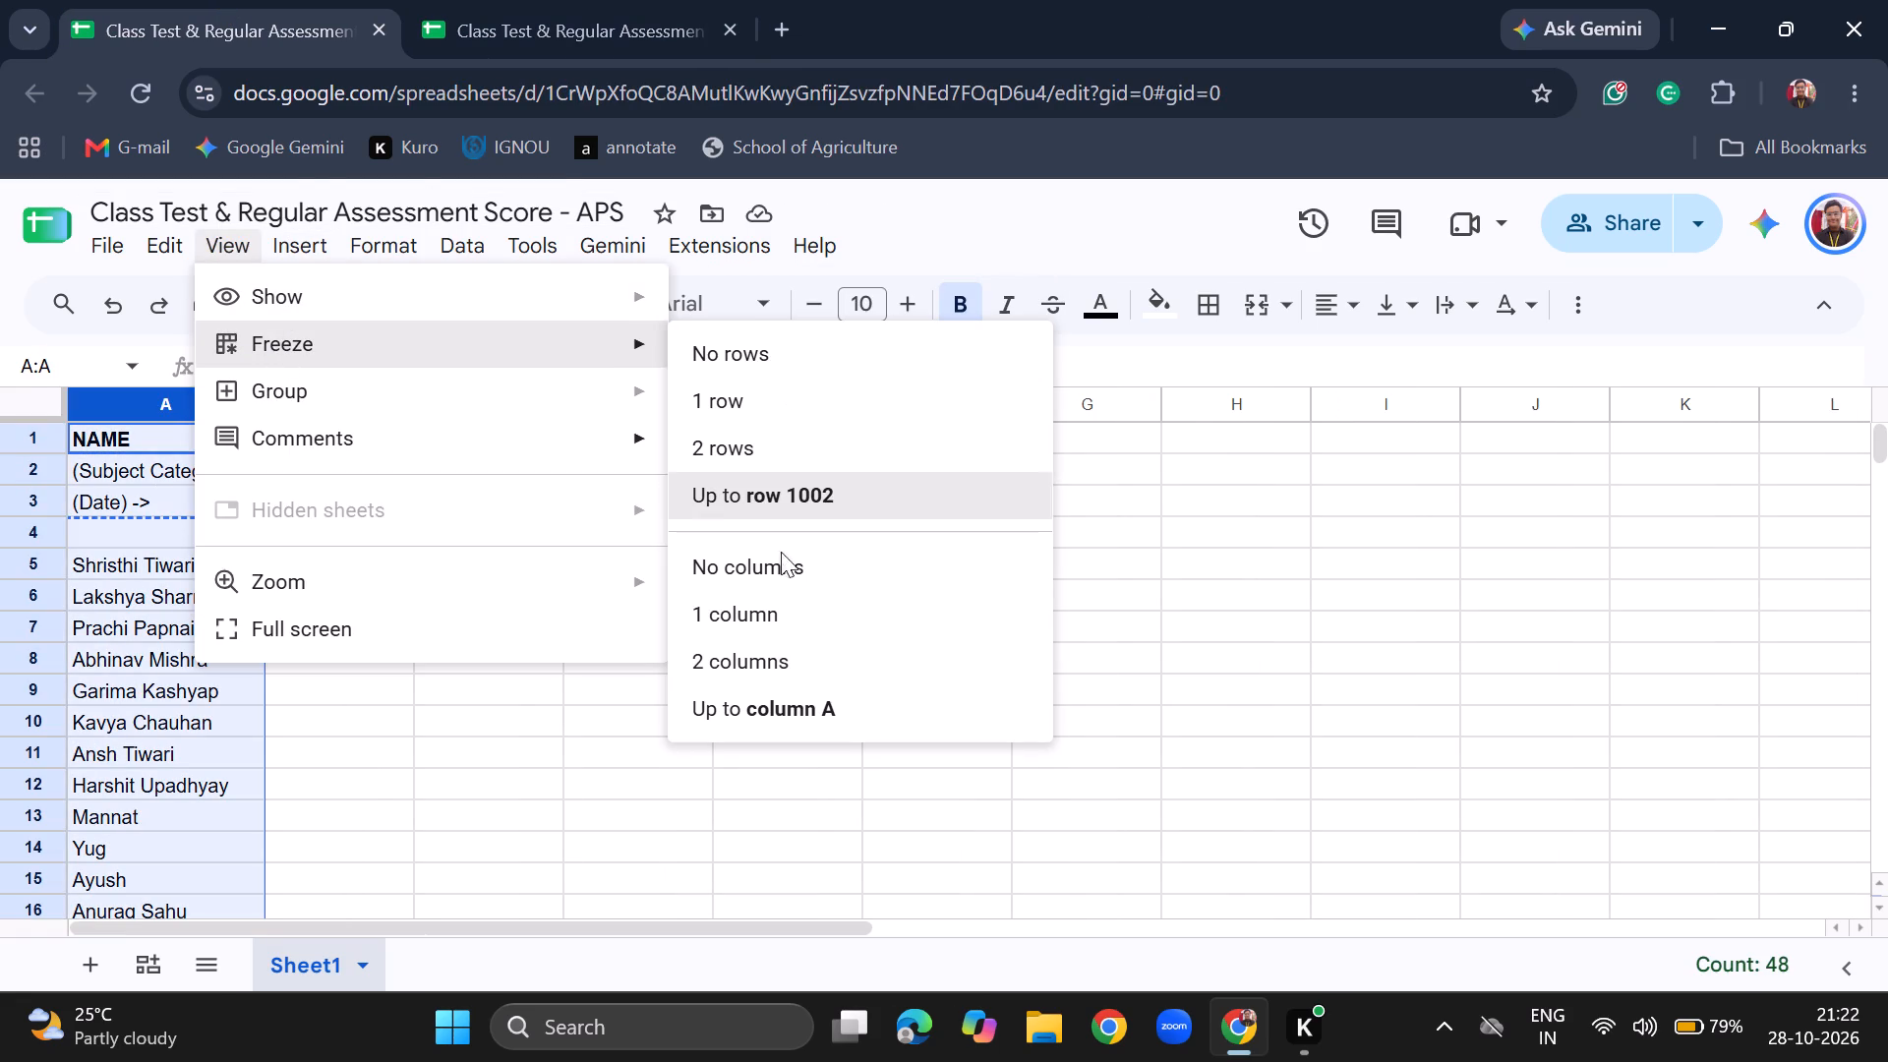
click(771, 601)
click(771, 601)
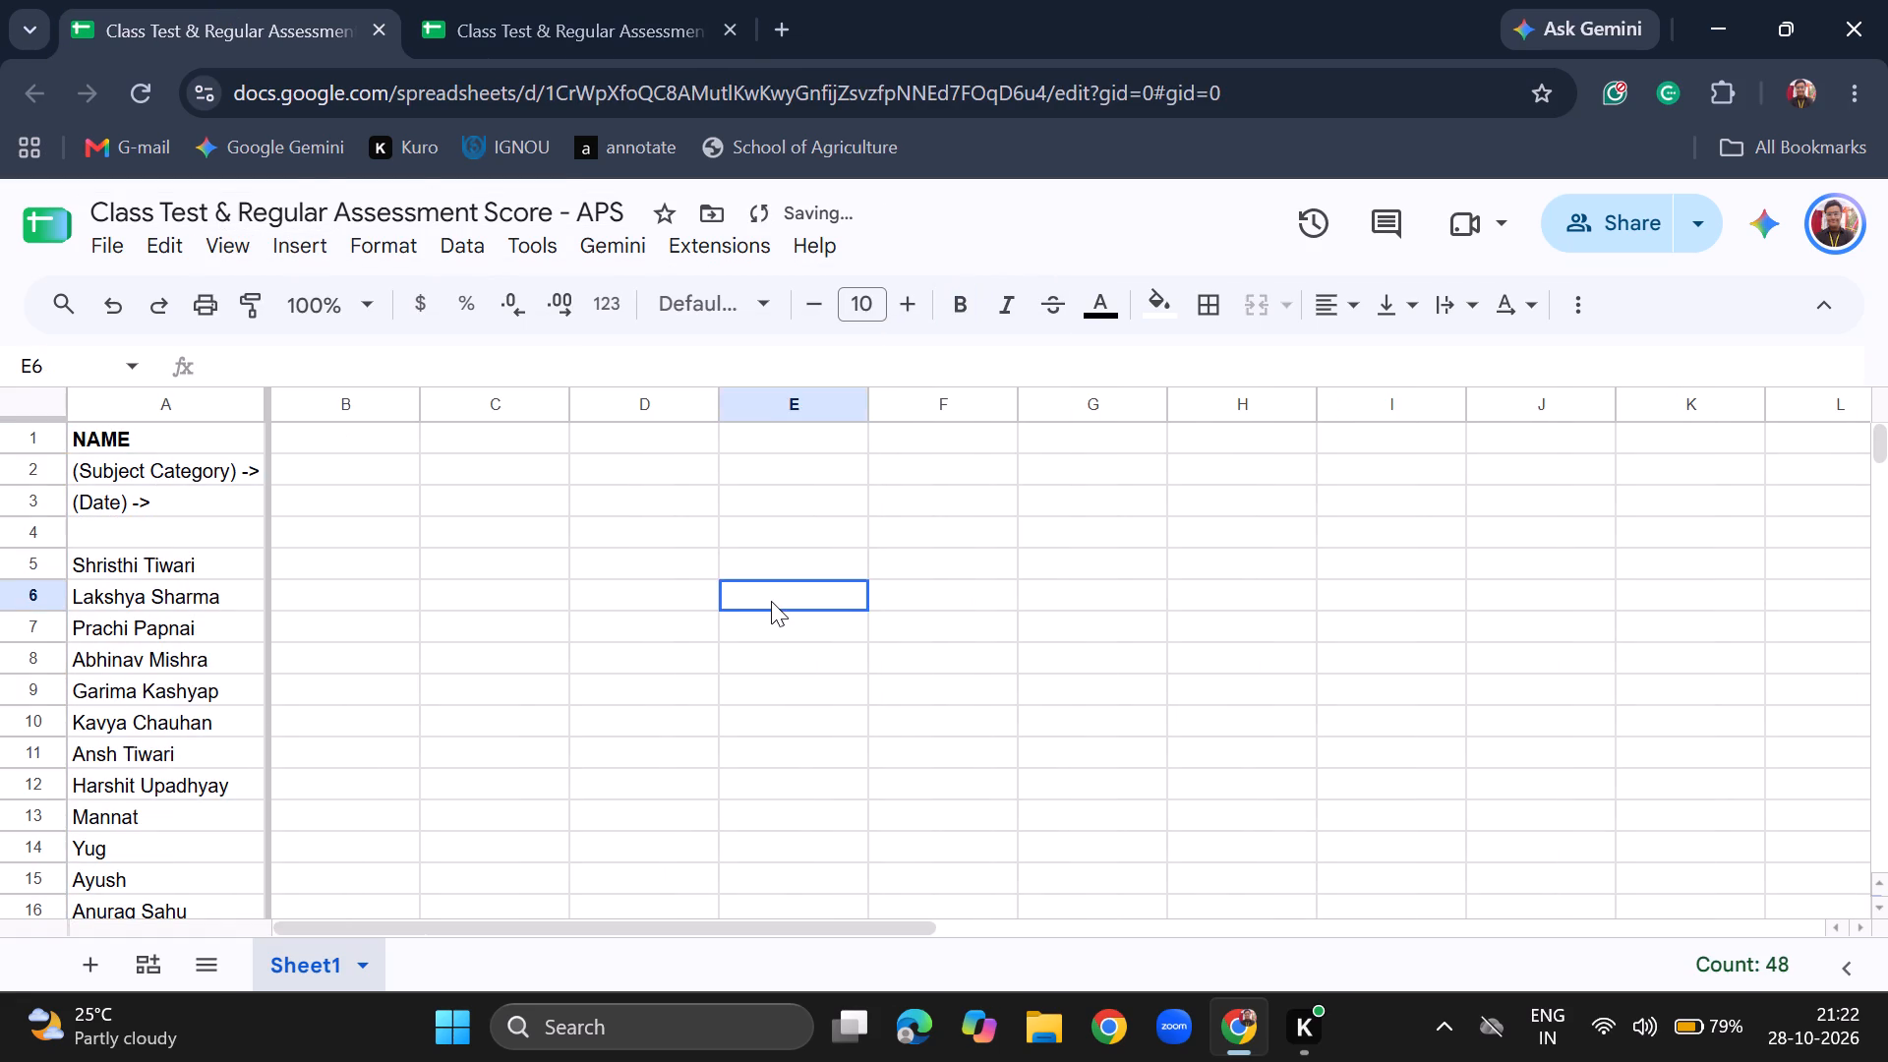
scroll(771, 601, left, 4)
scroll(771, 601, right, 3)
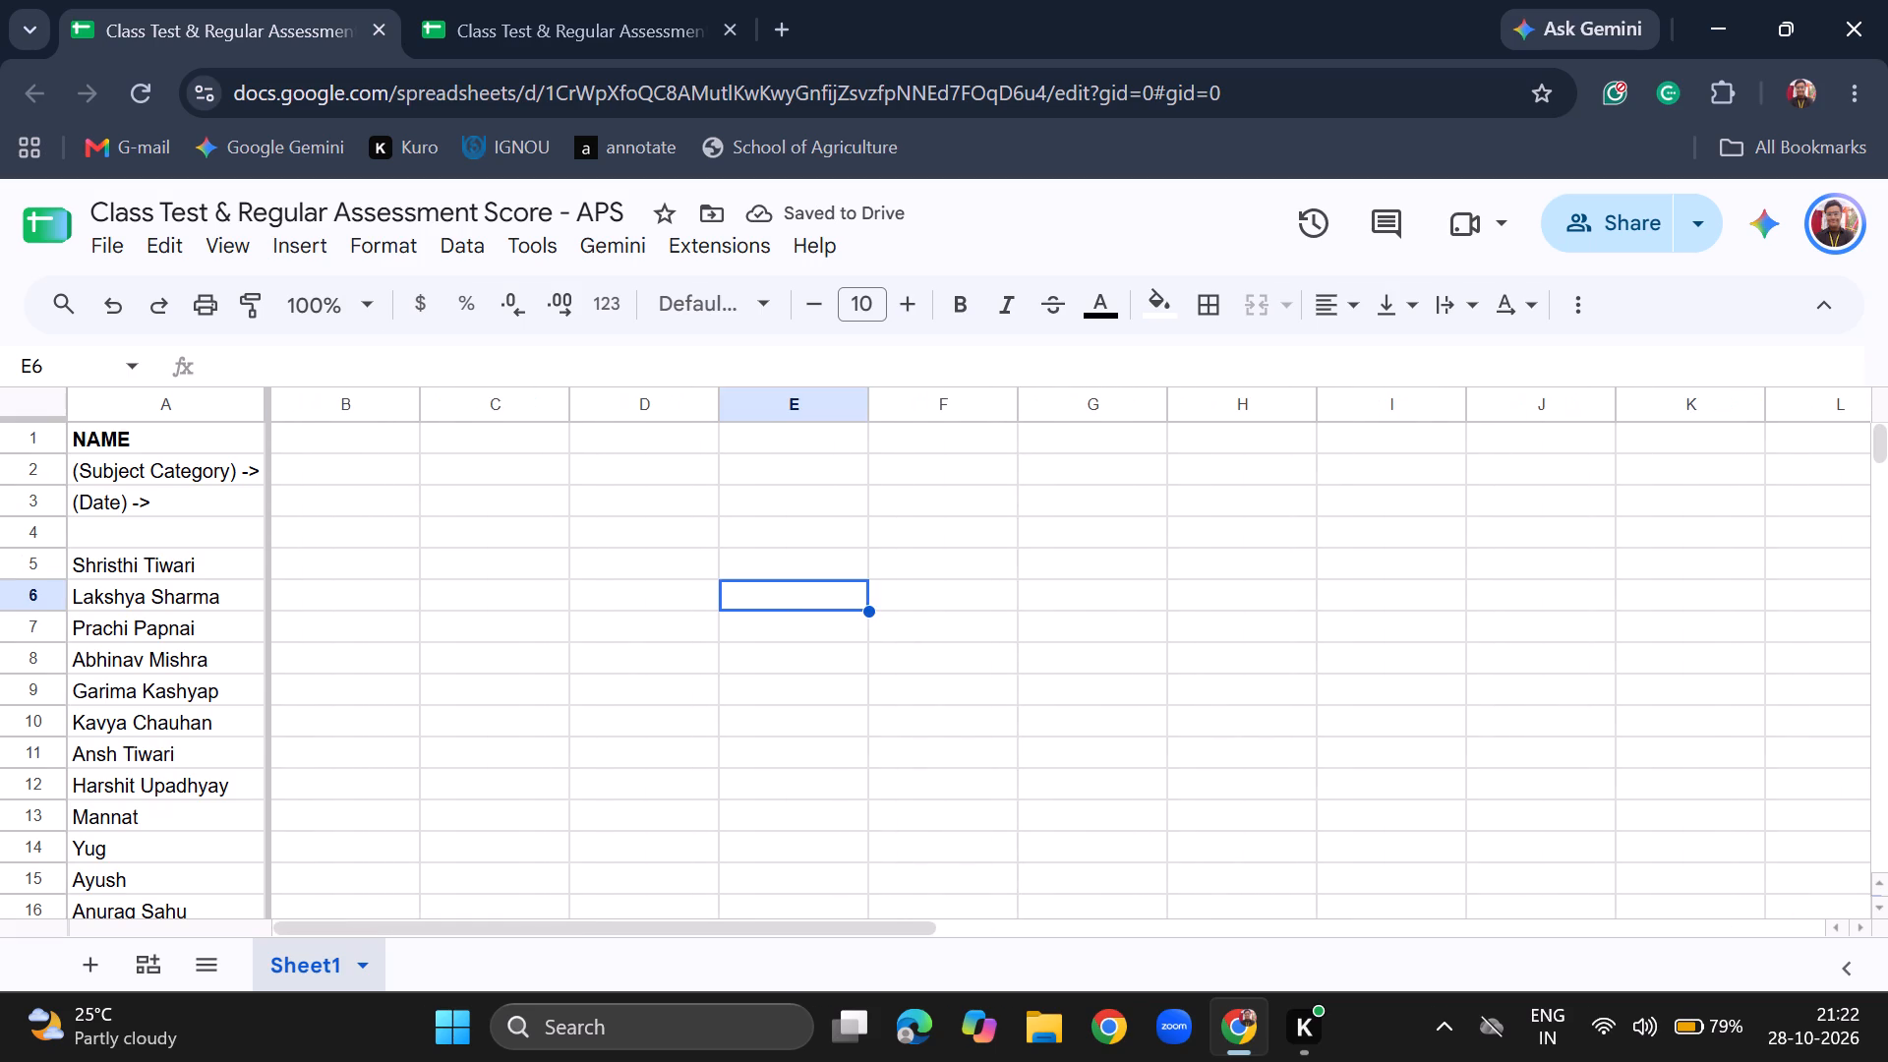
In the GPS spreadsheet, enter the subject category English in cell B2 and the date 27 October 2026 in cell B3.
click(247, 1)
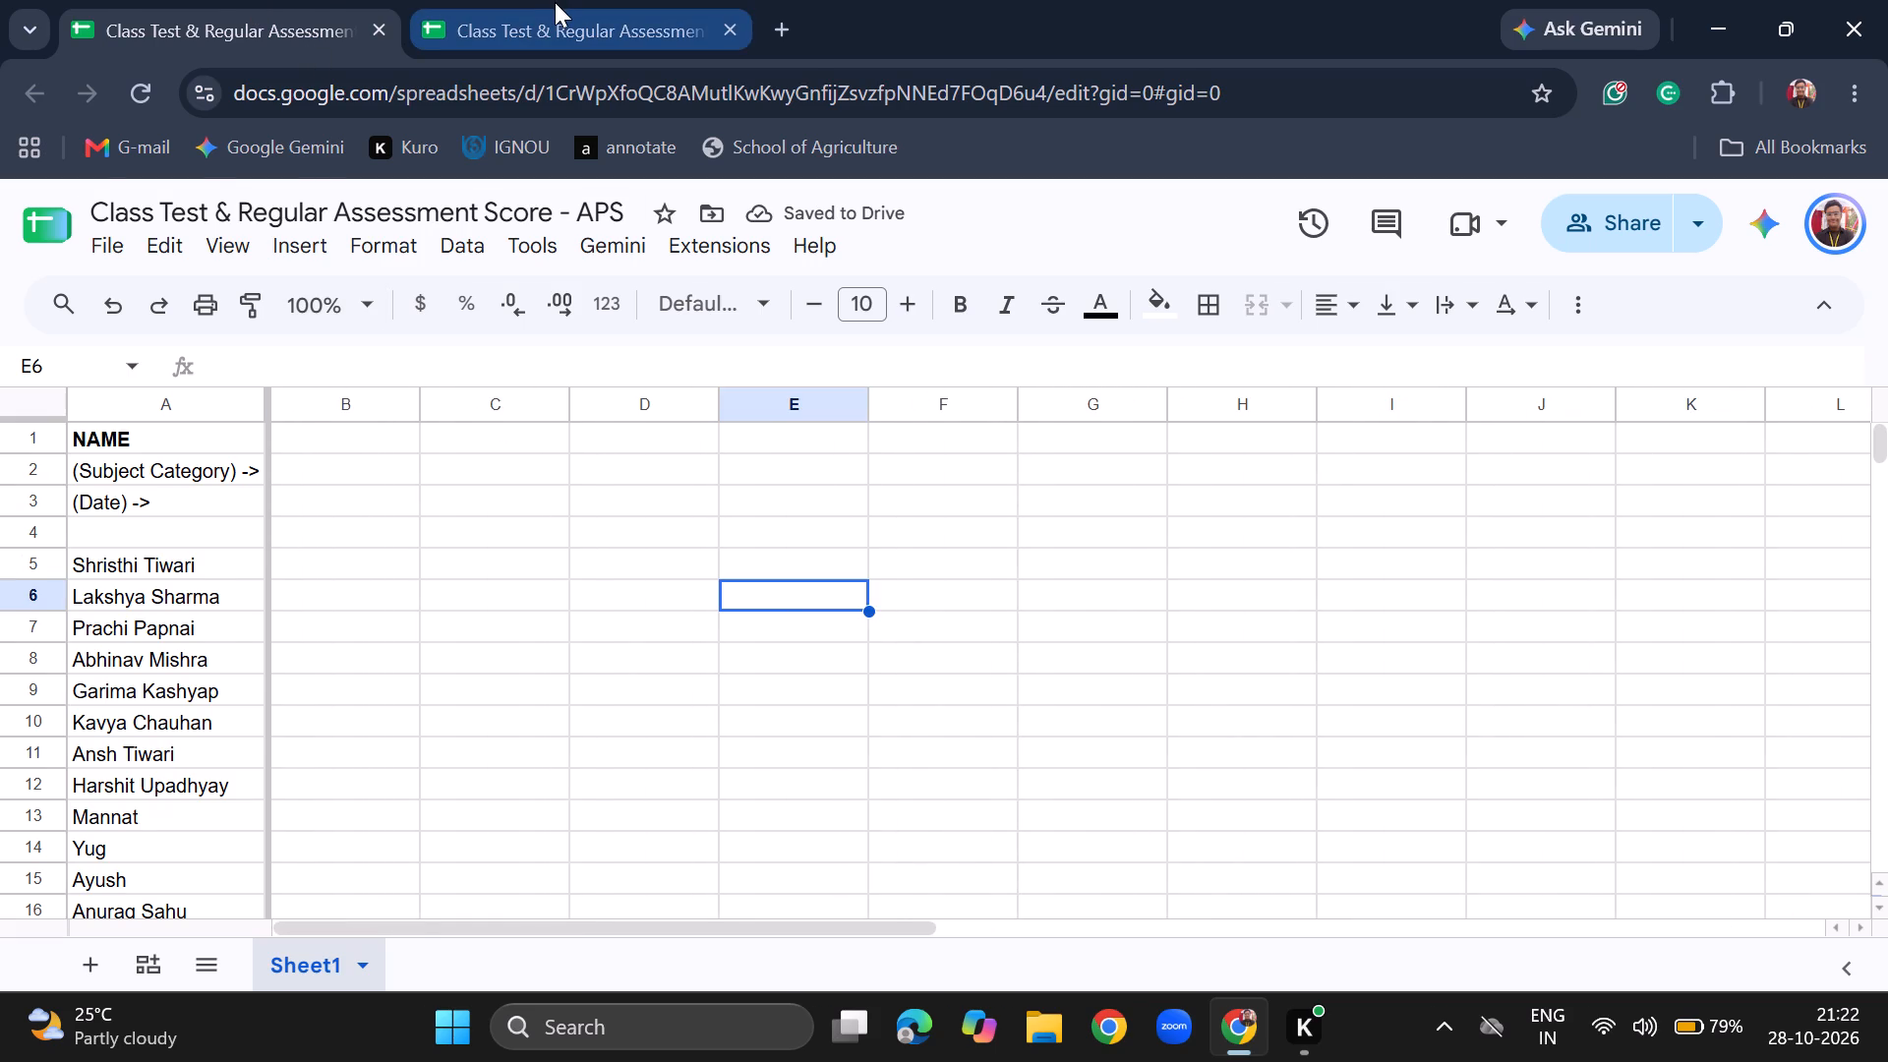
click(555, 2)
scroll(619, 602, right, 5)
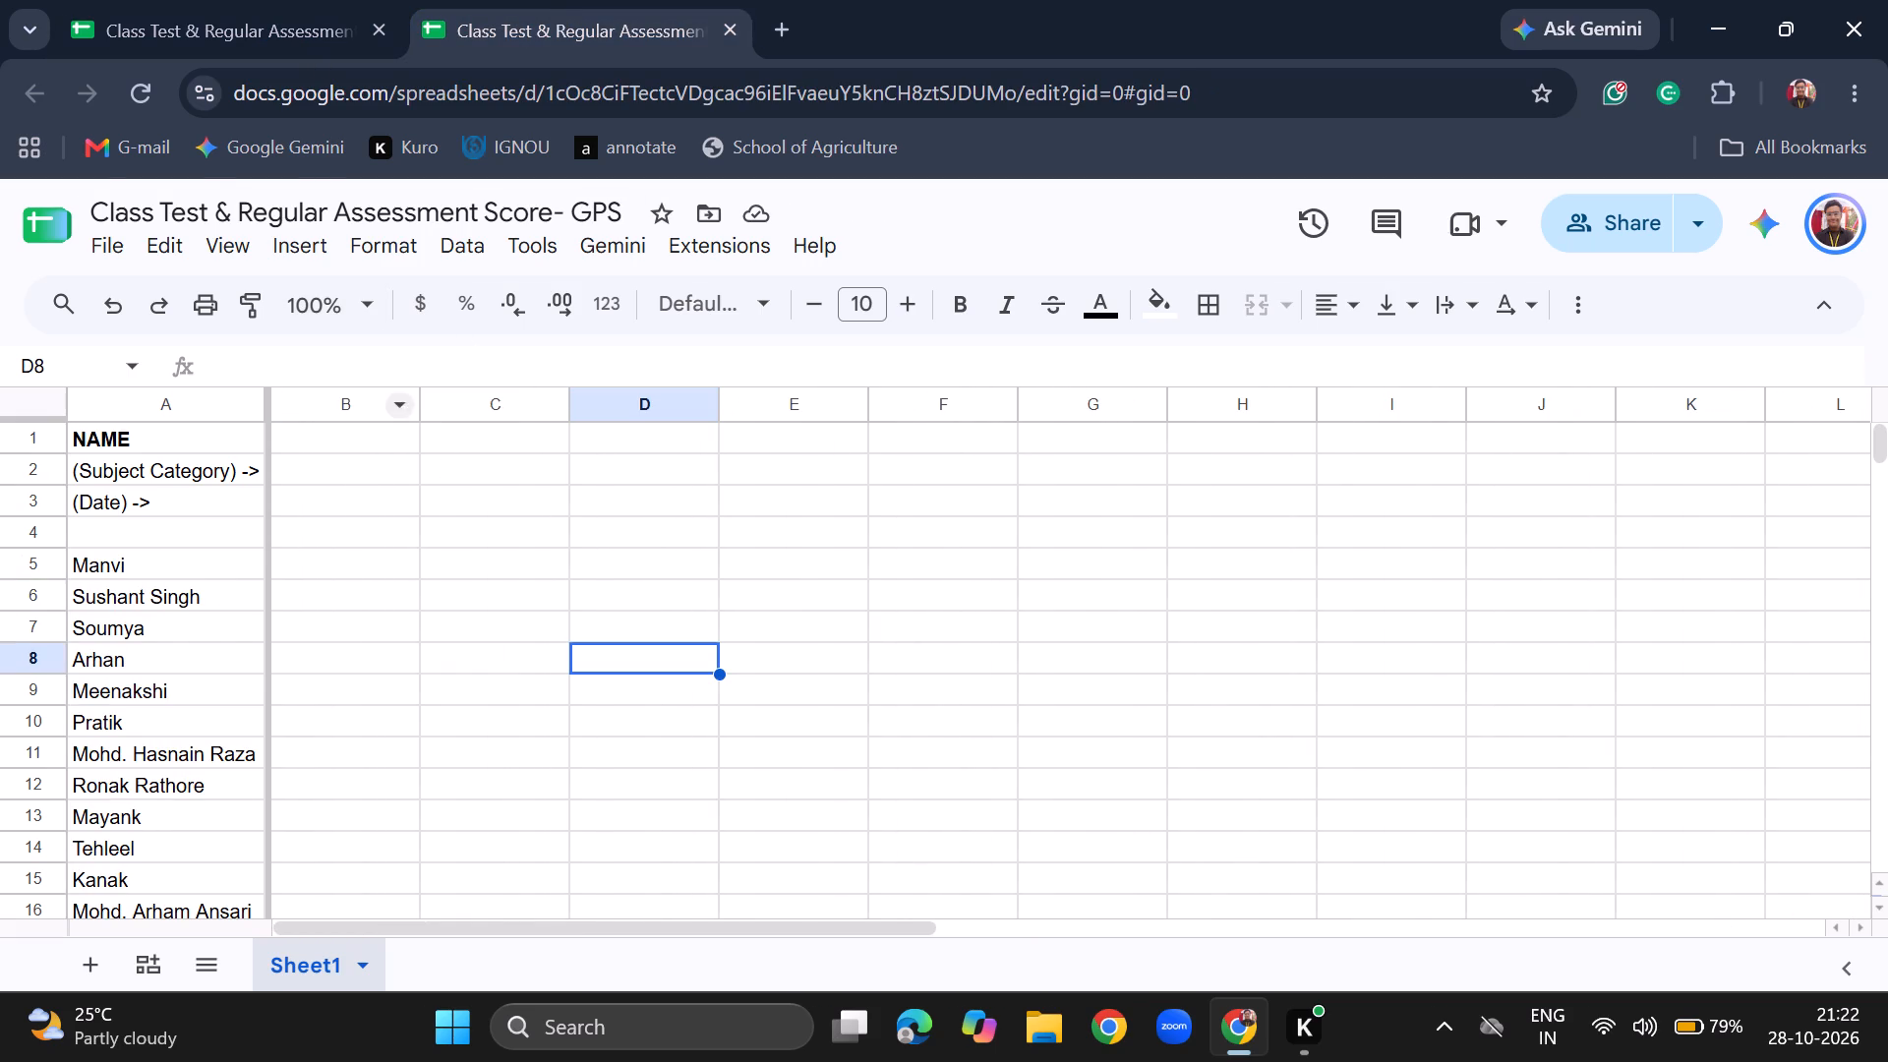
click(478, 465)
scroll(478, 465, right, 1)
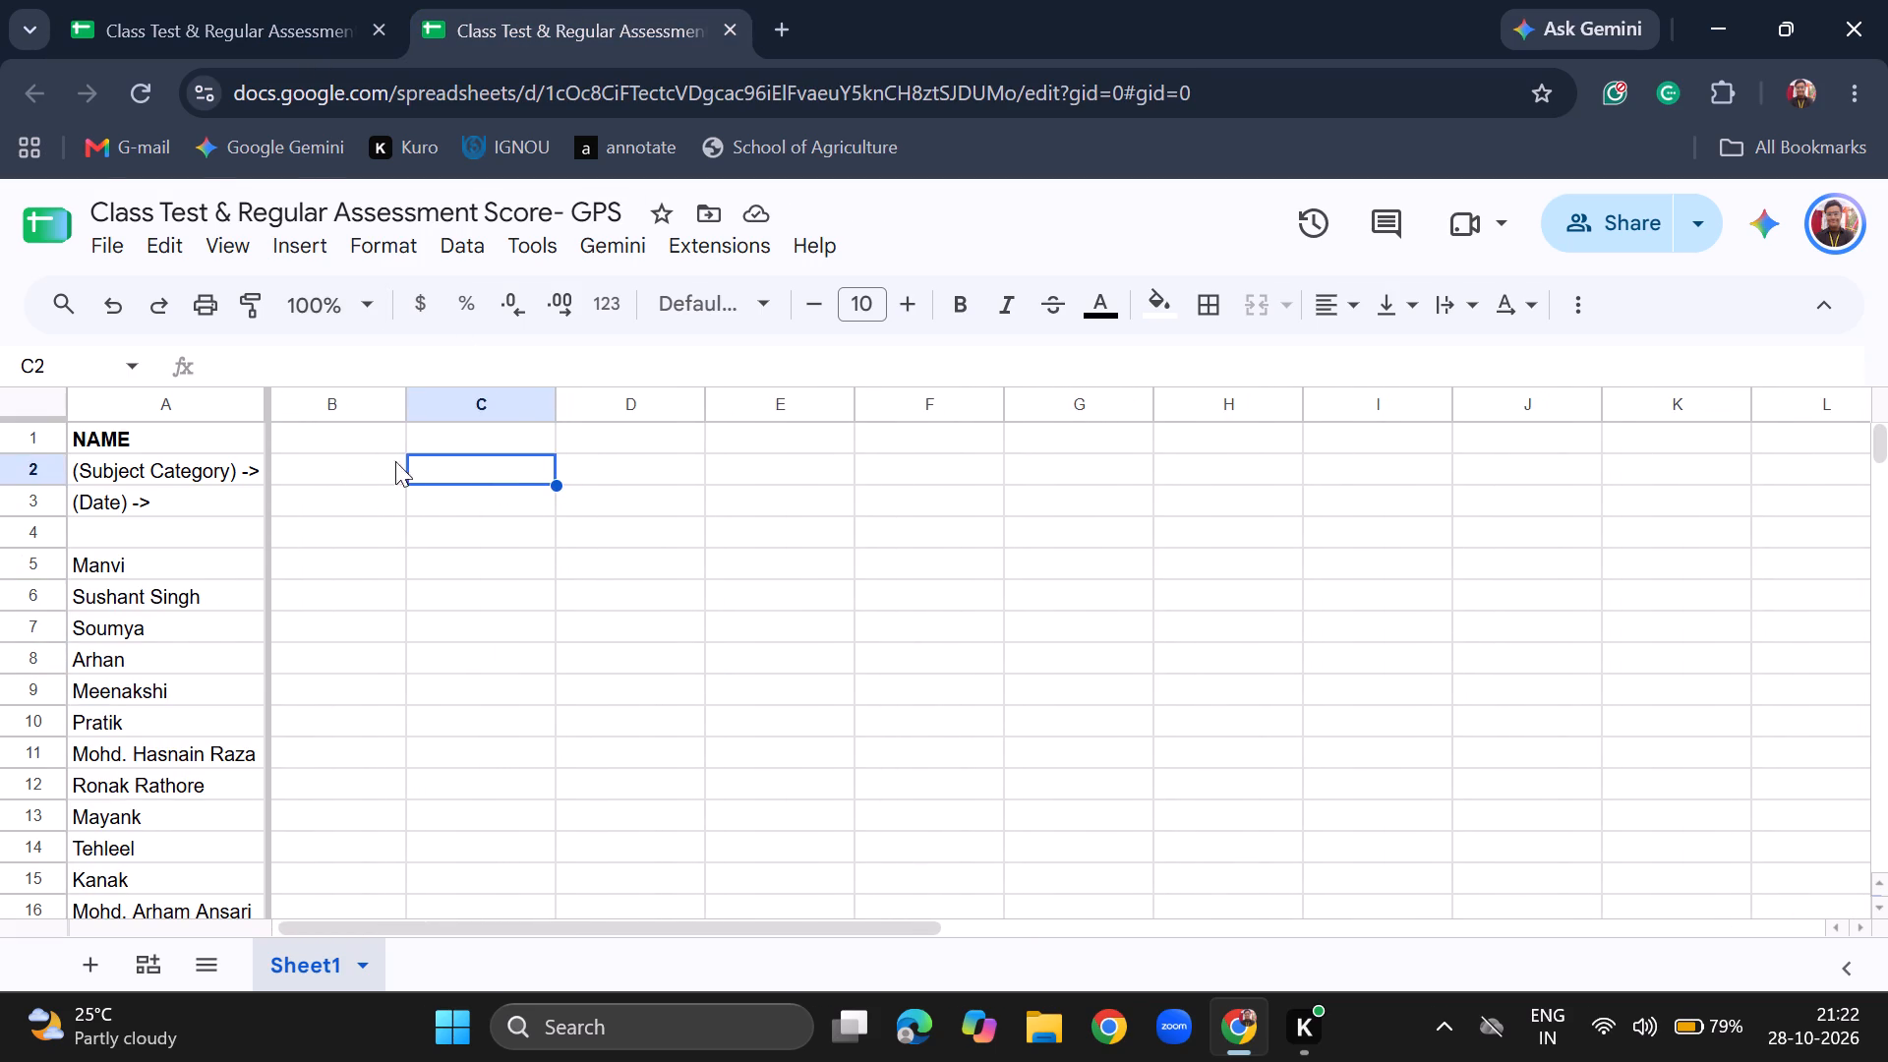
click(366, 459)
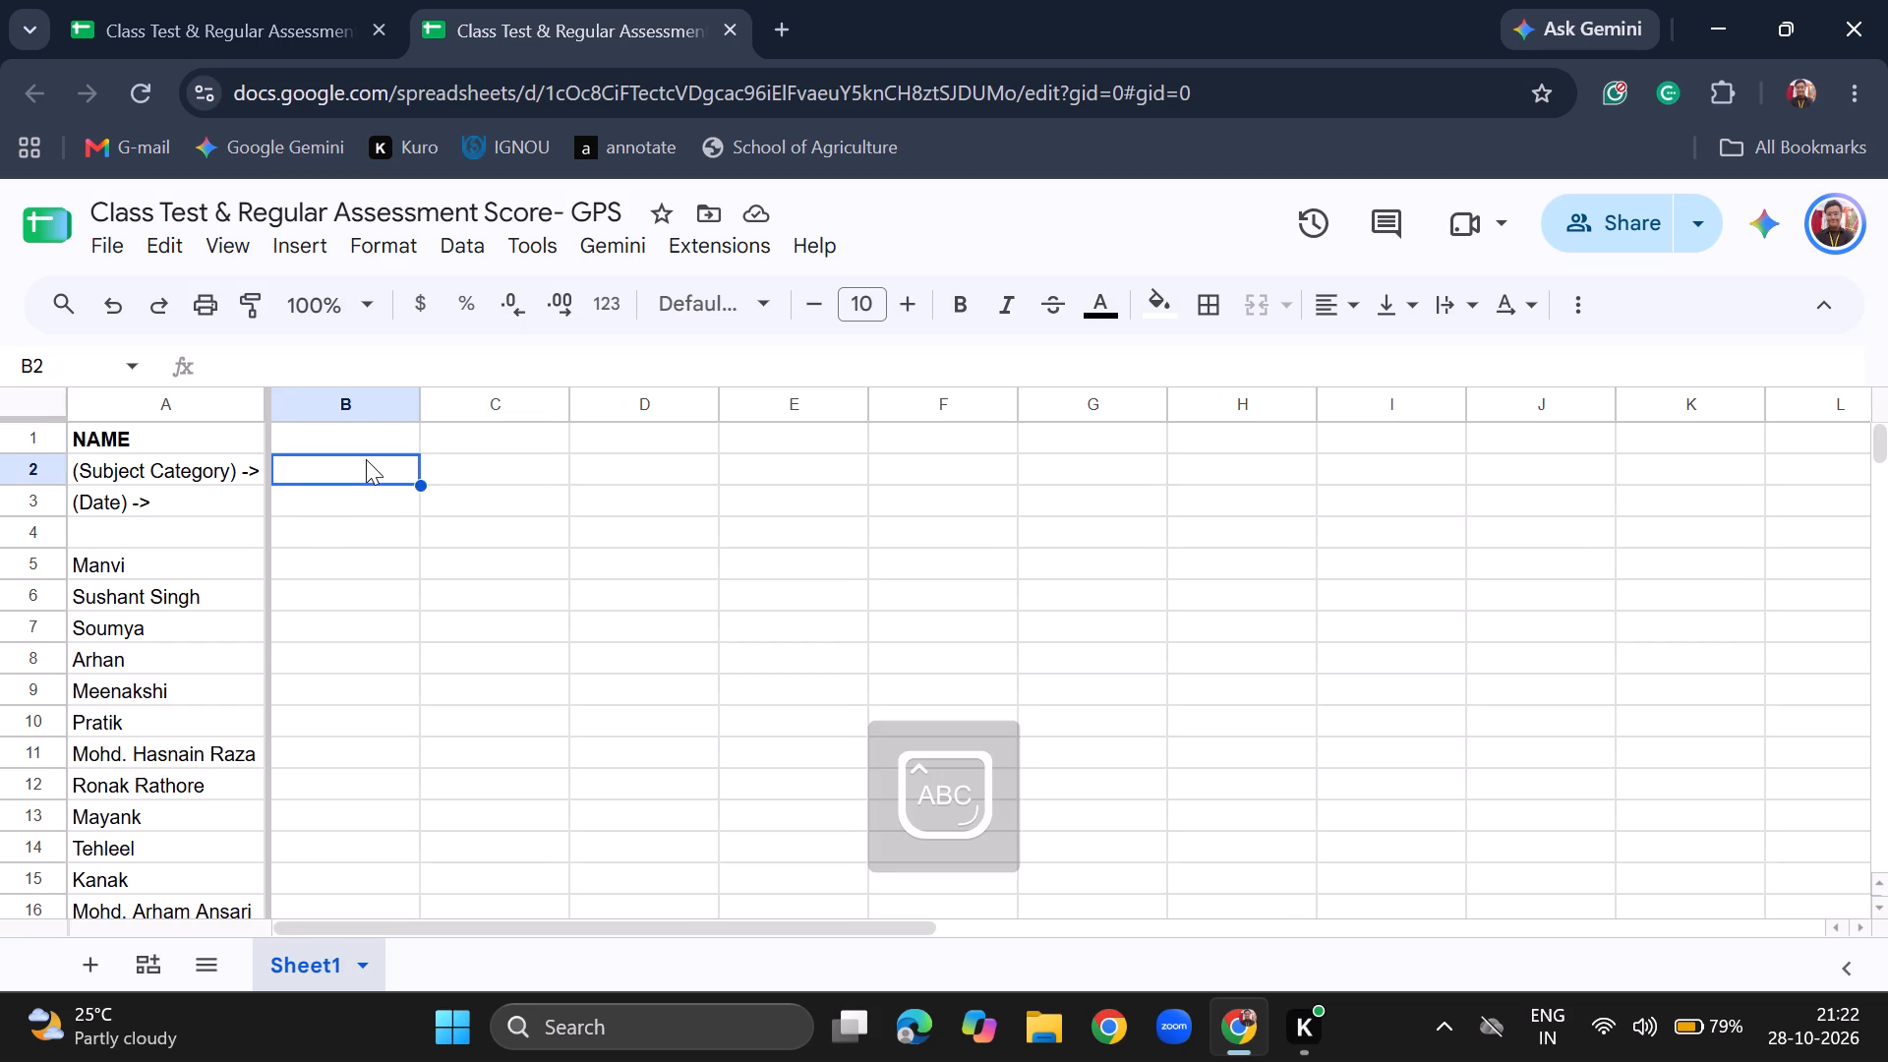
text(nglish)
key(Return)
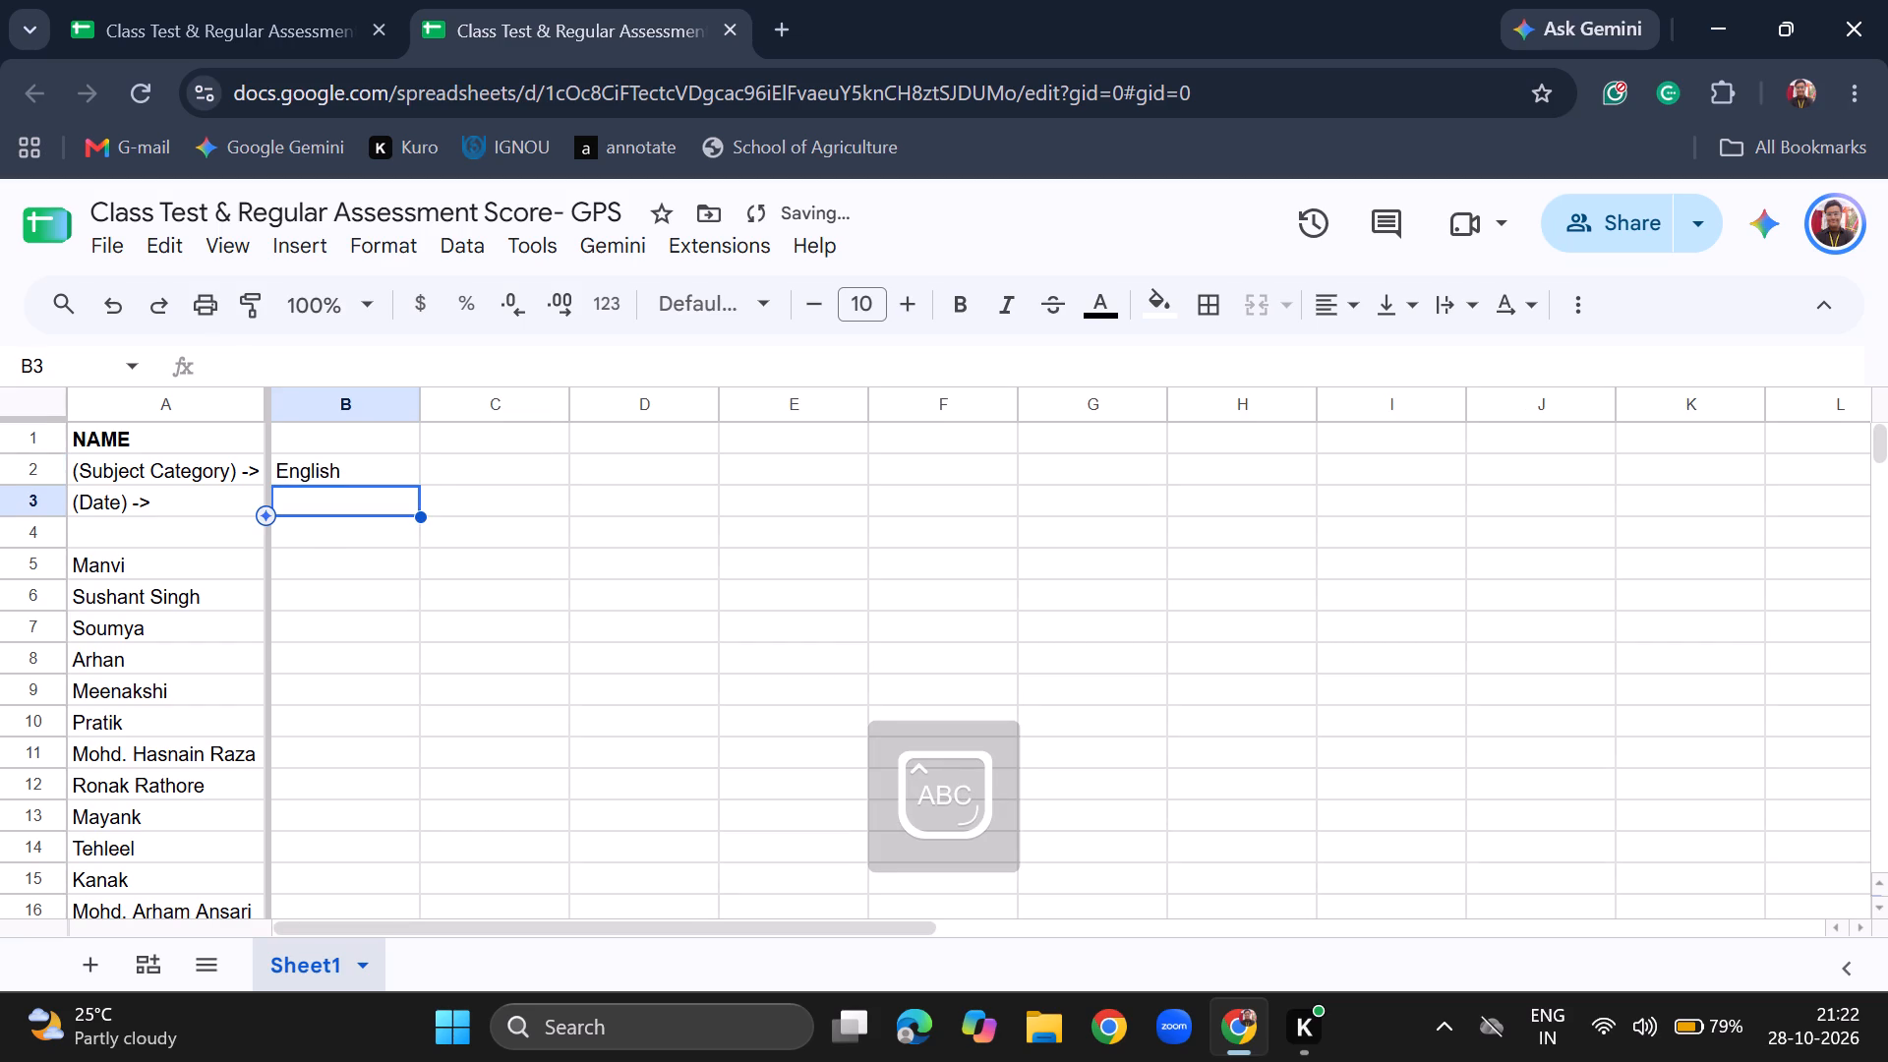
text(27)
key(space)
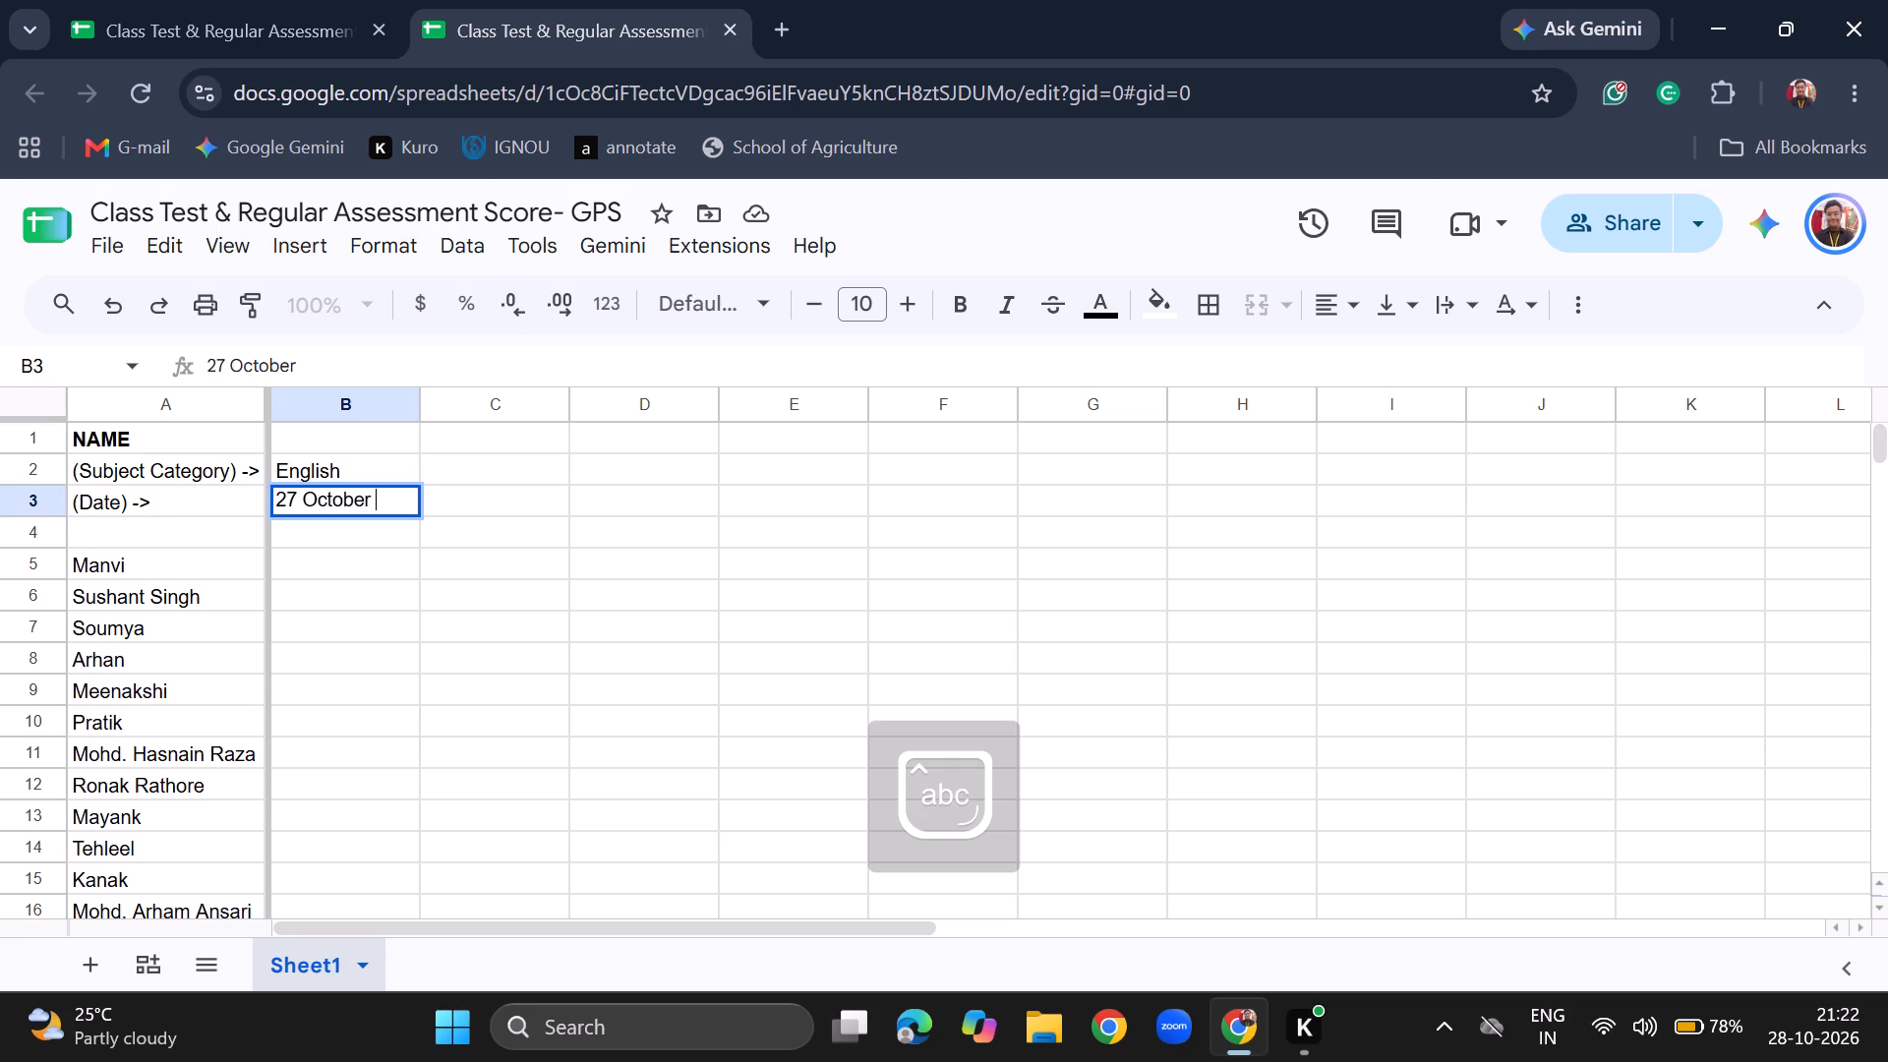
key(Return)
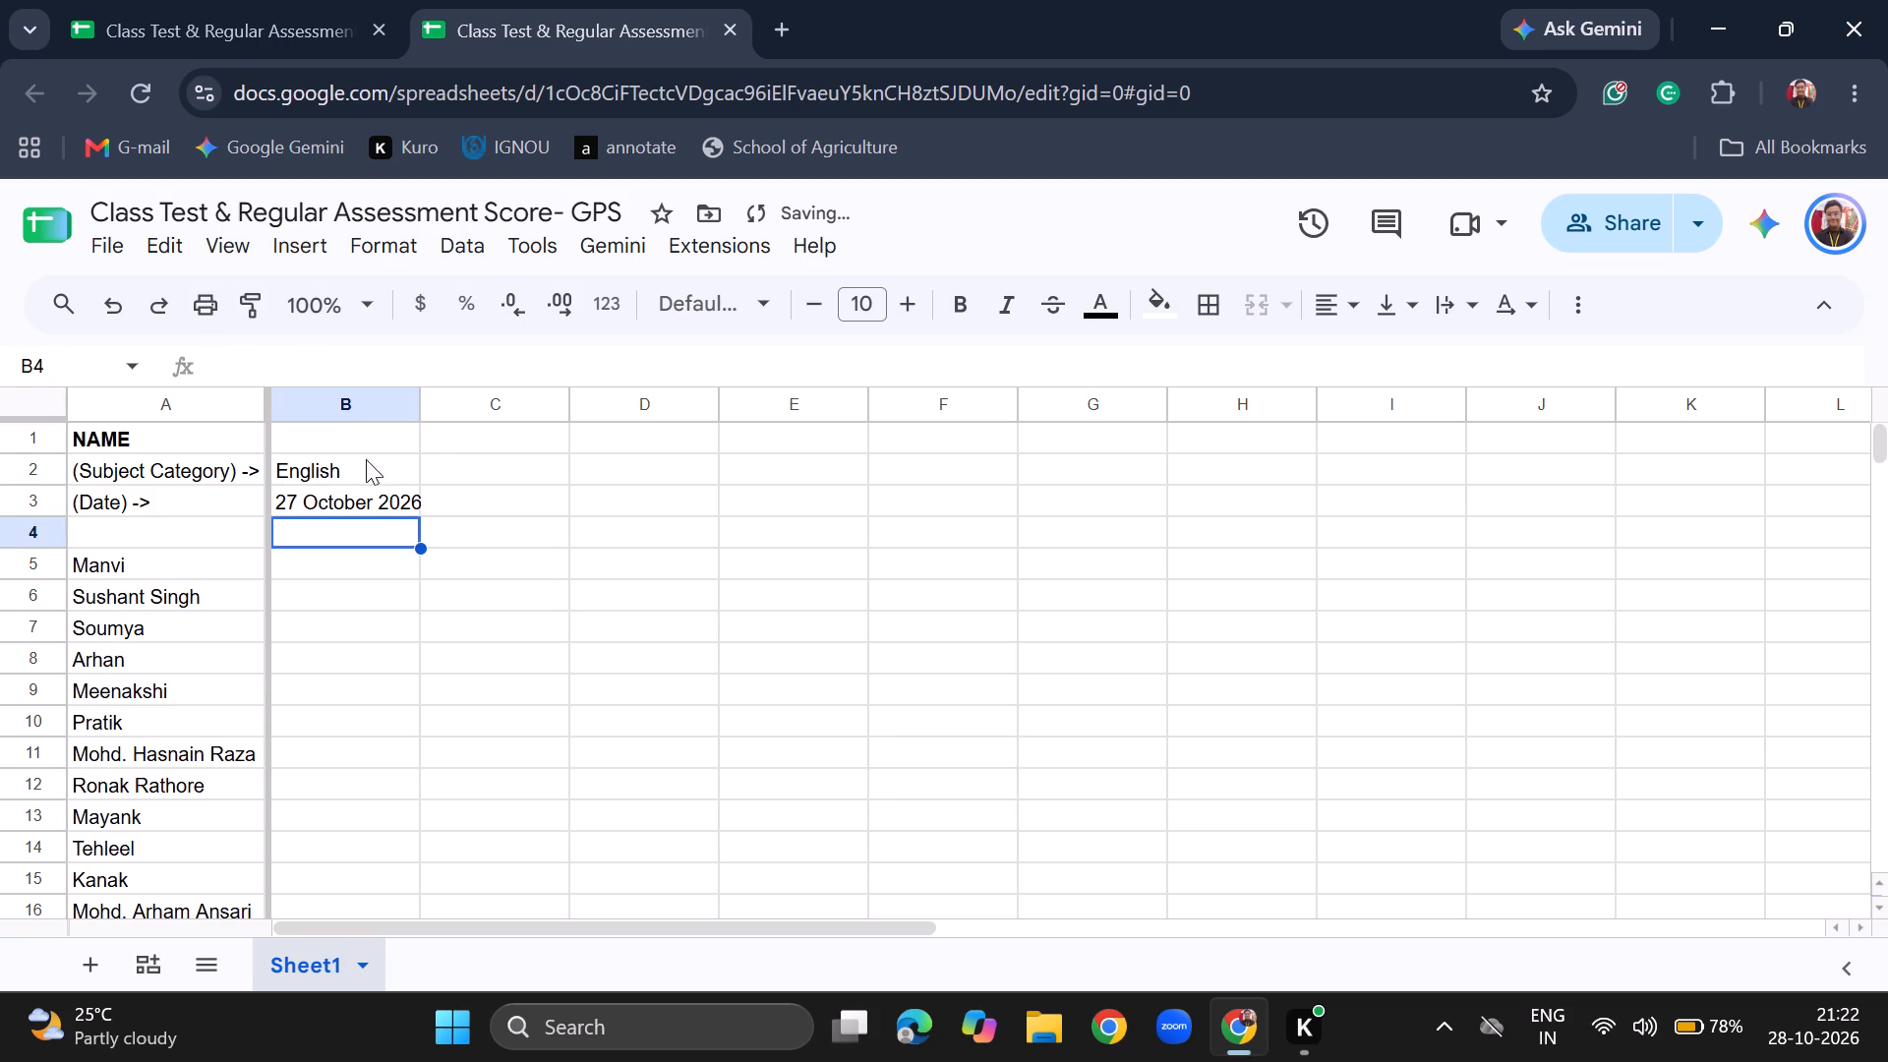
Widen column B slightly so that the full date fits inside its cell.
drag(418, 400, 459, 414)
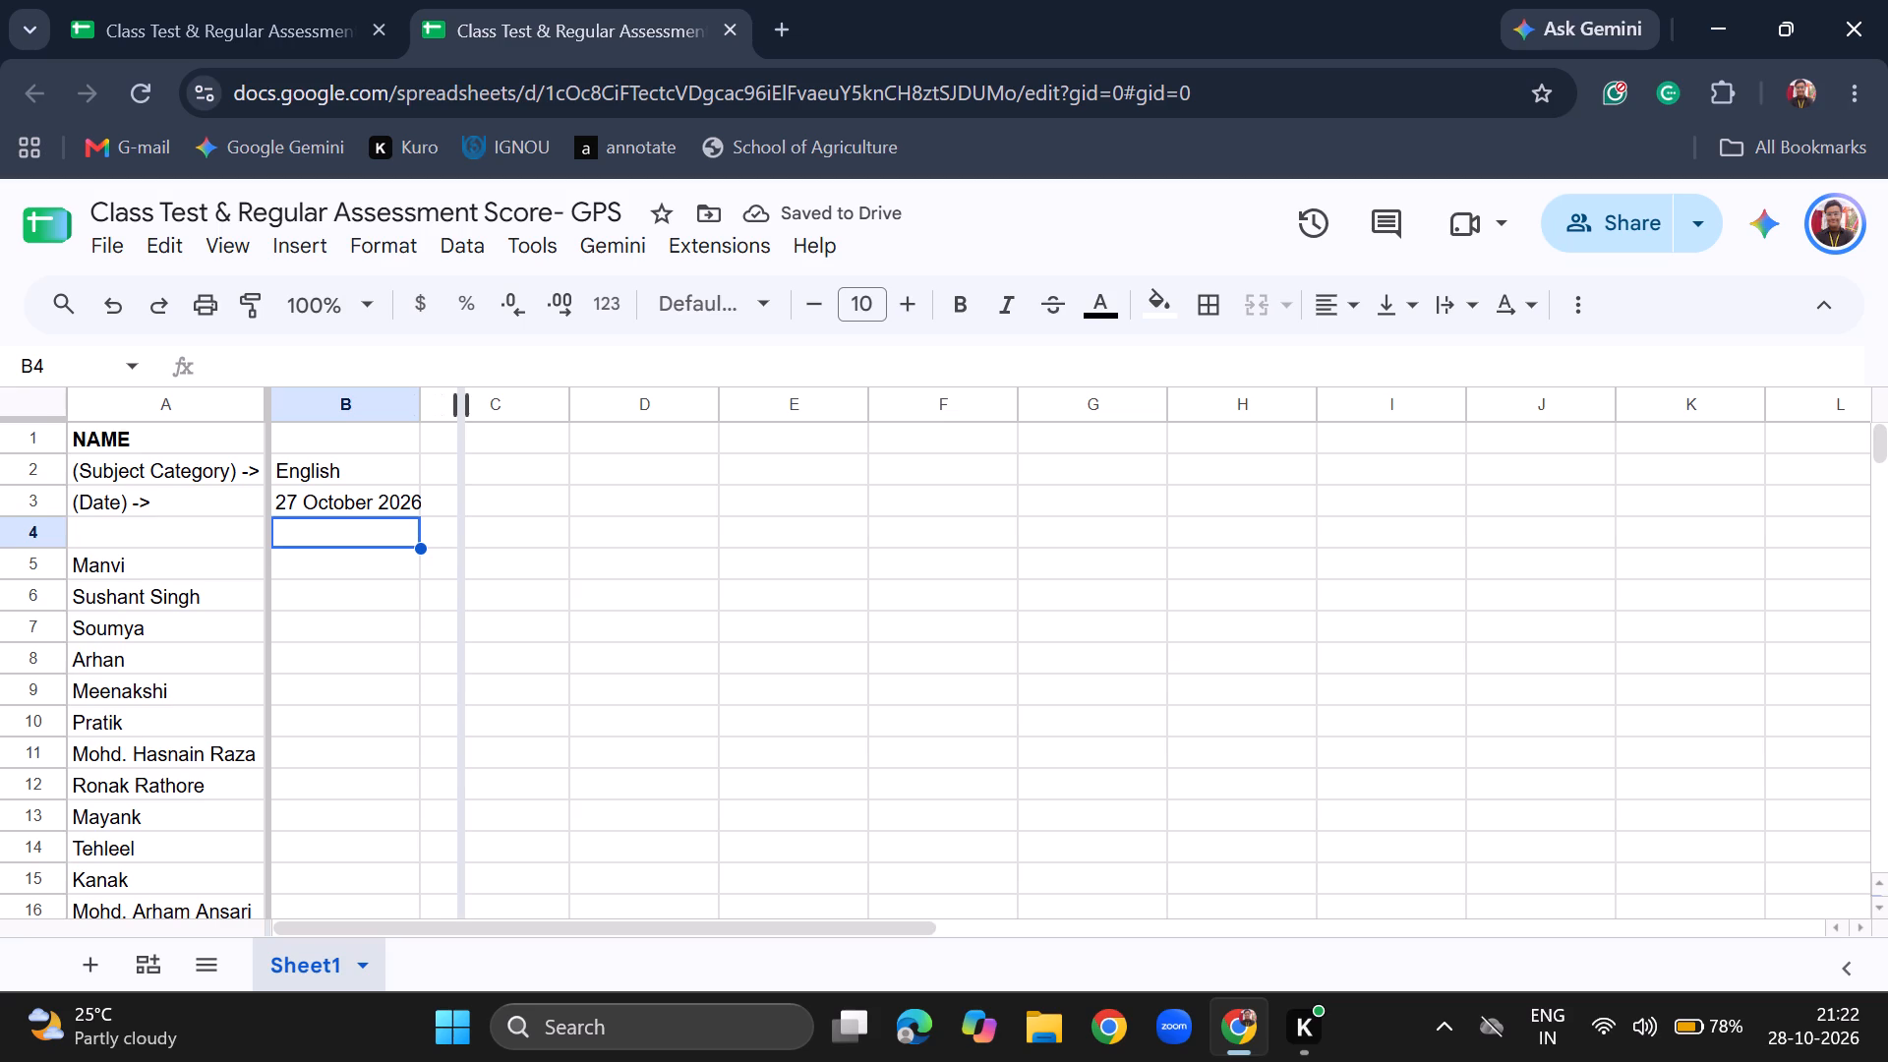
drag(459, 414, 440, 418)
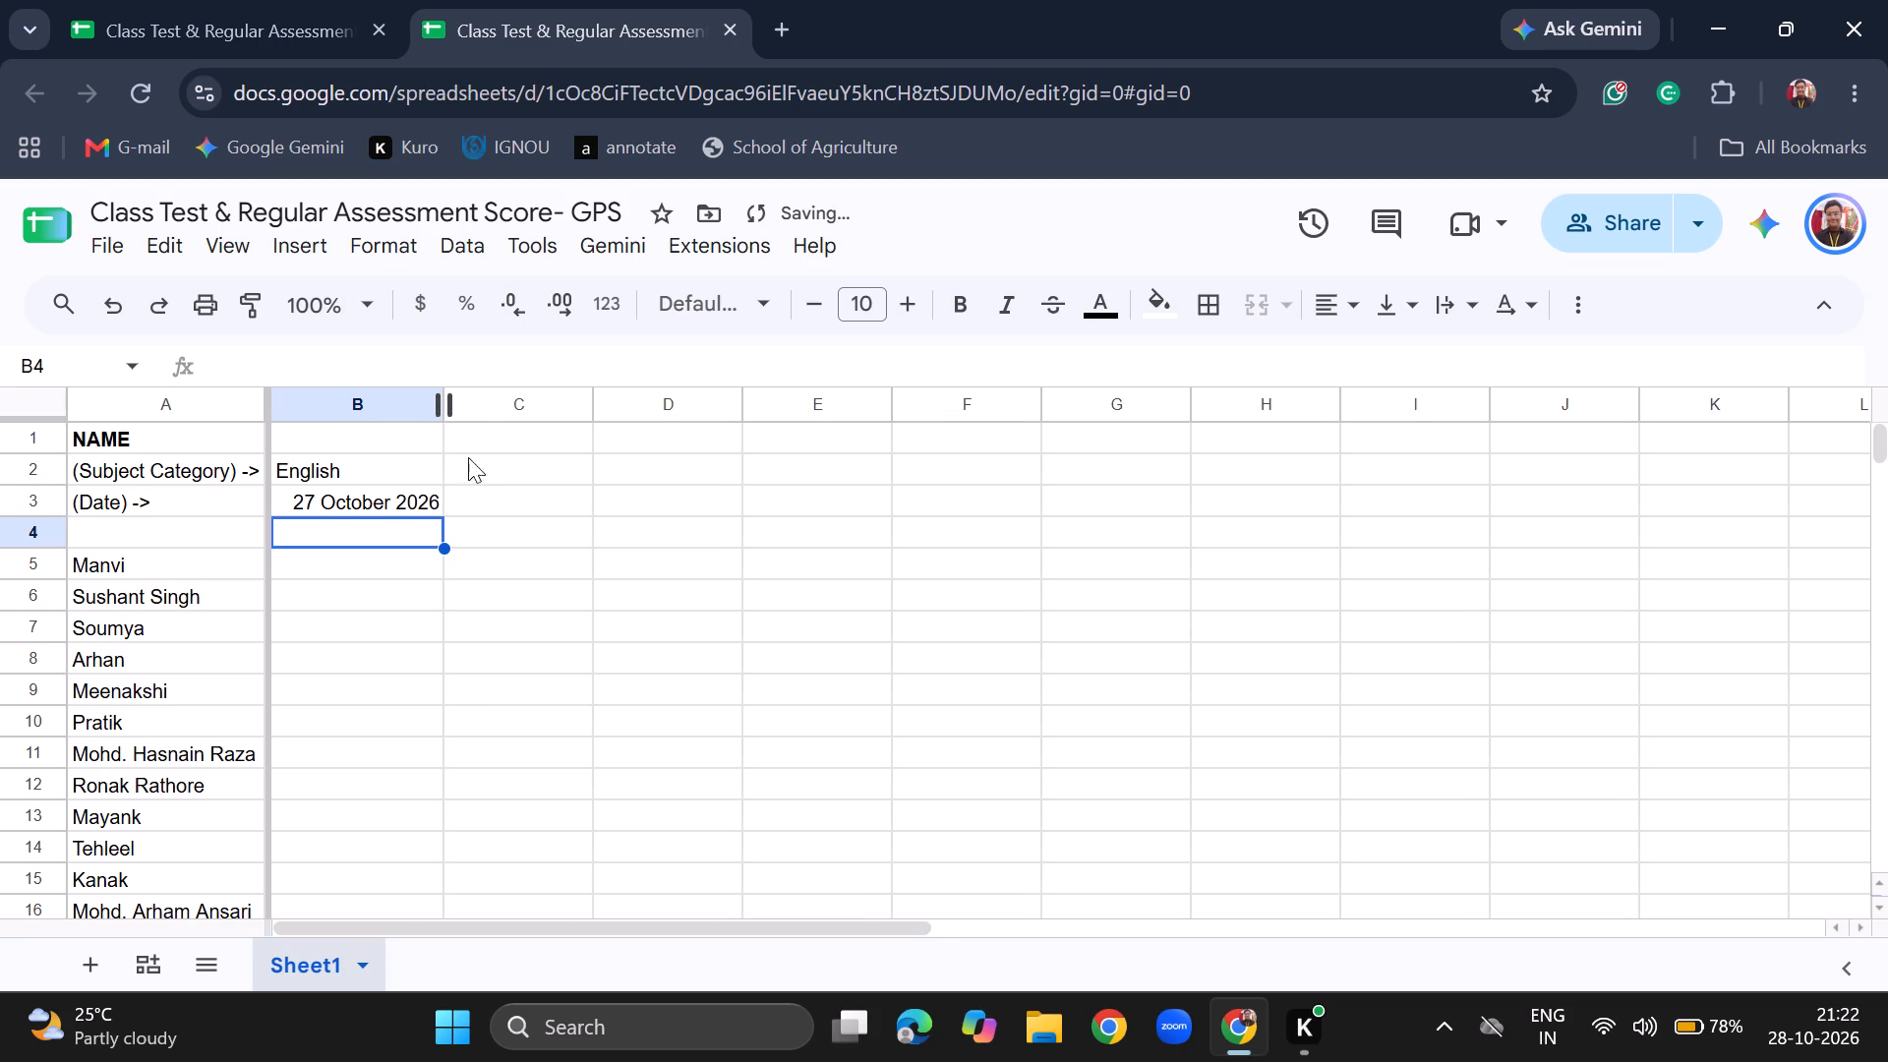
Left-align the date in cell B3.
click(366, 507)
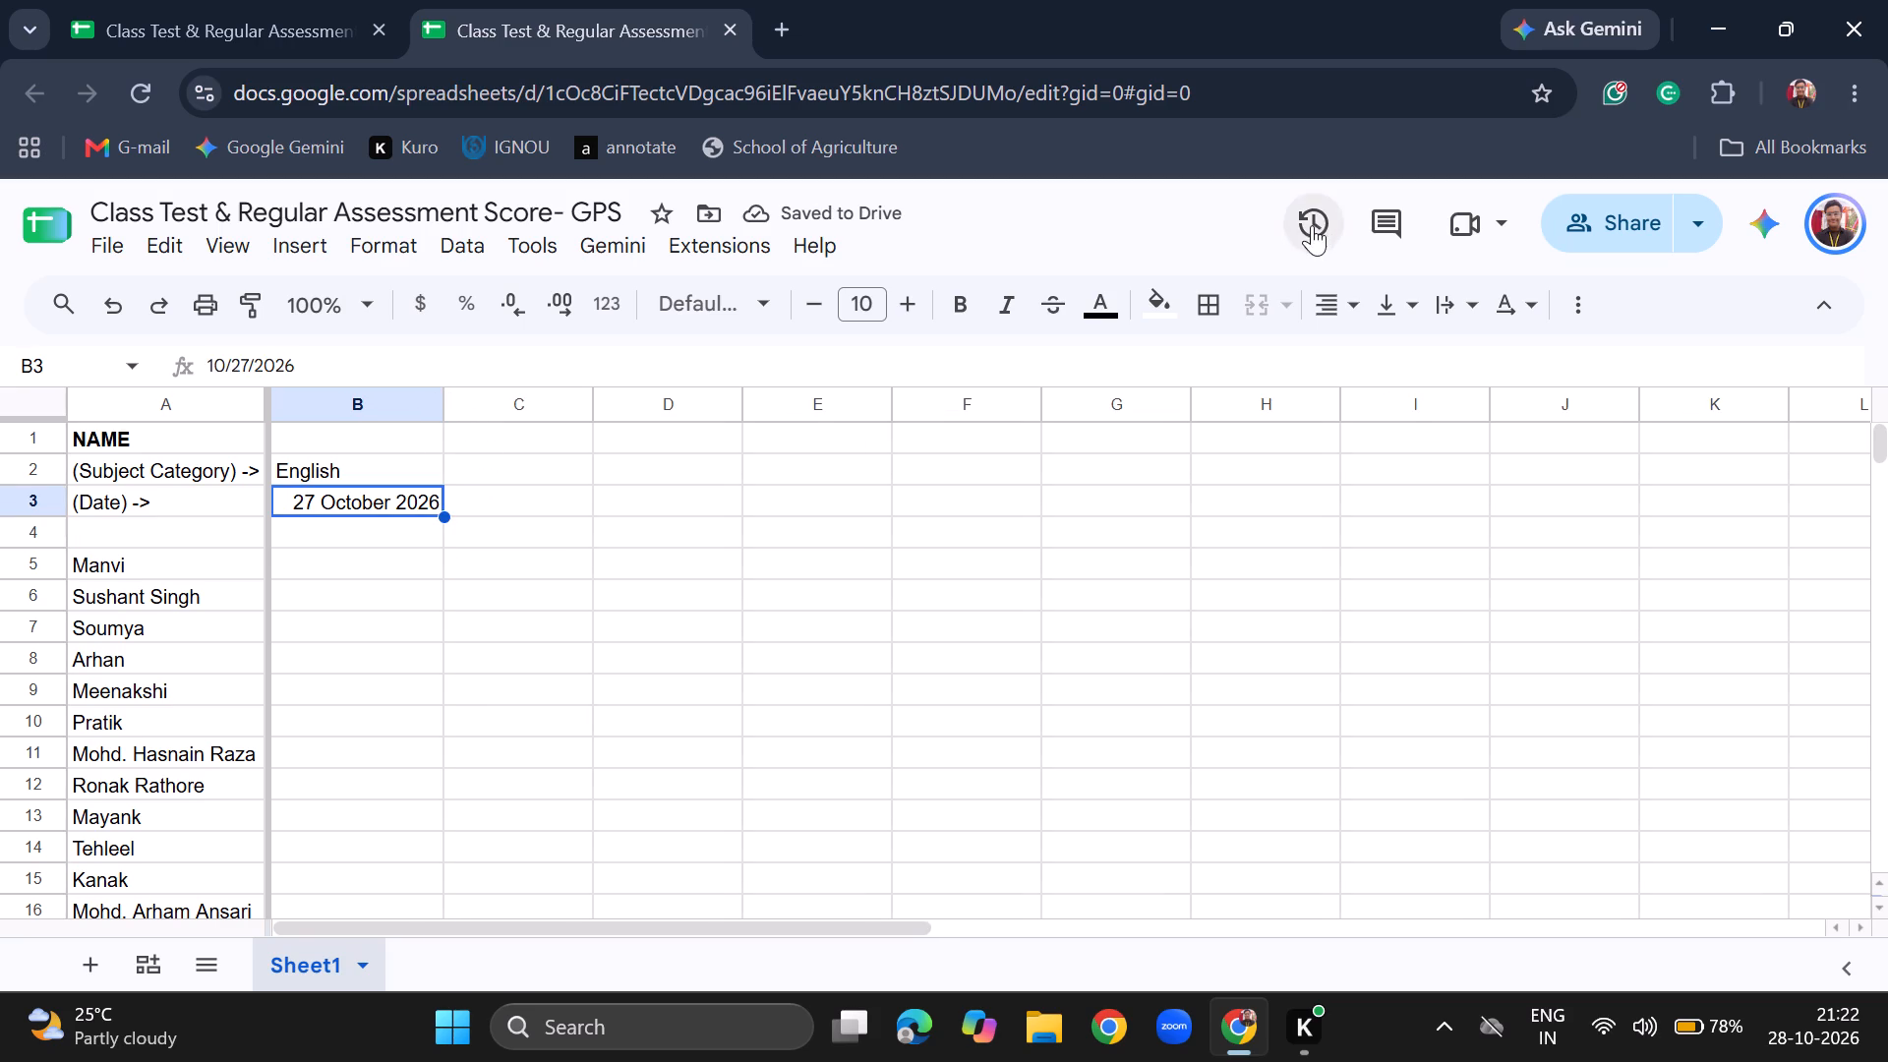
drag(1320, 283, 1339, 377)
click(1339, 377)
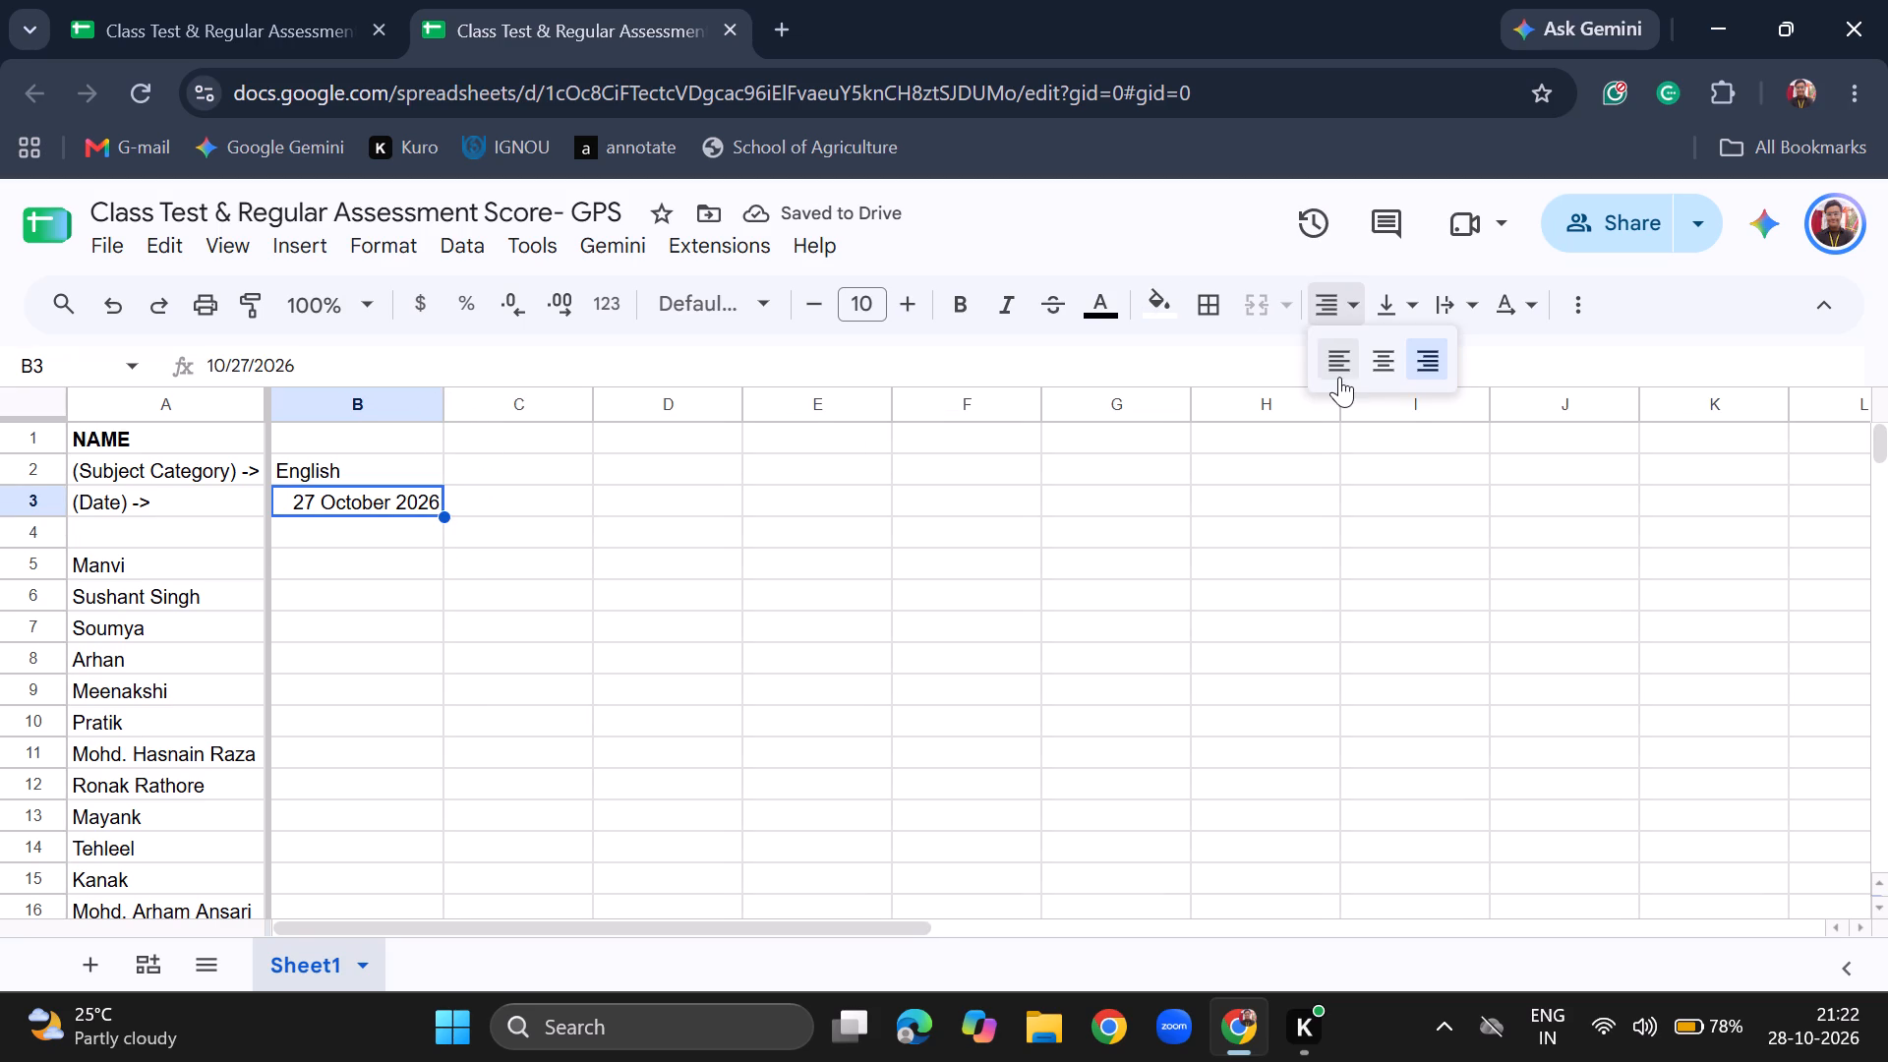
Enter Math as the second subject category in cell C2.
click(500, 467)
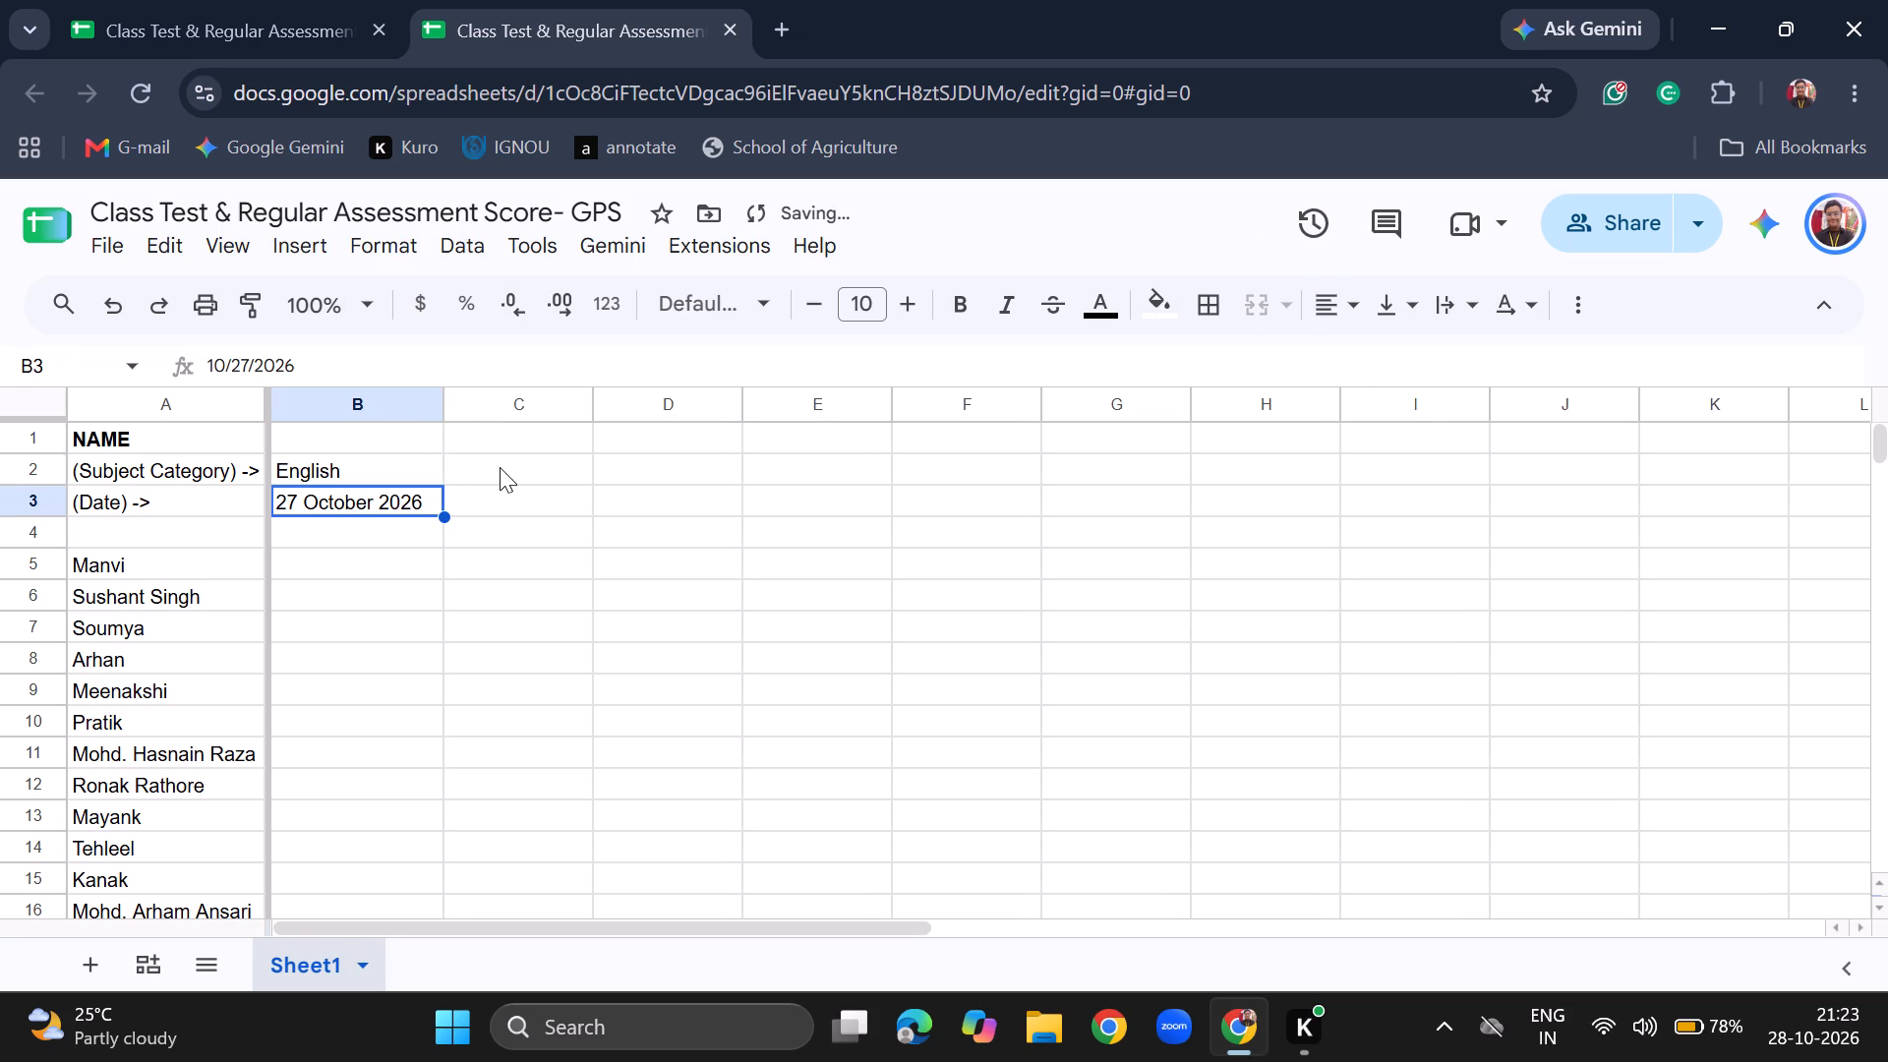
key(Tab)
key(Left)
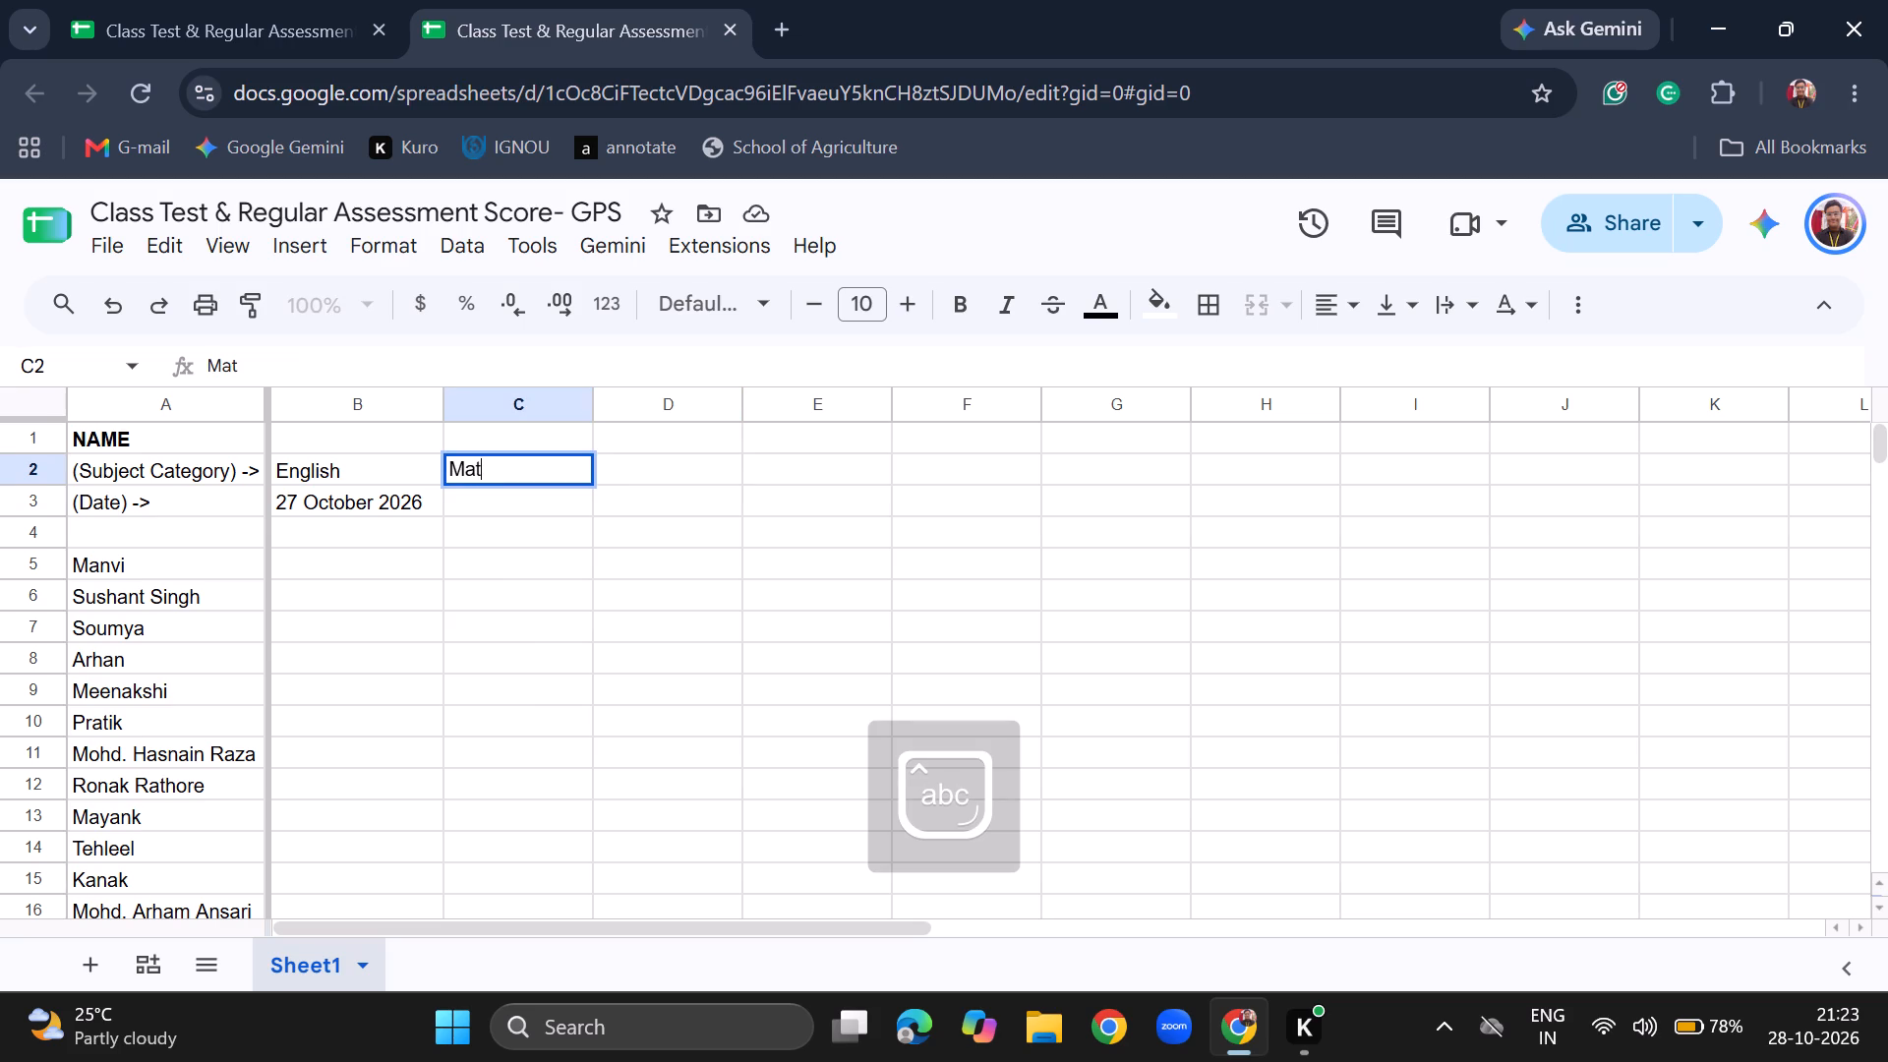
key(Return)
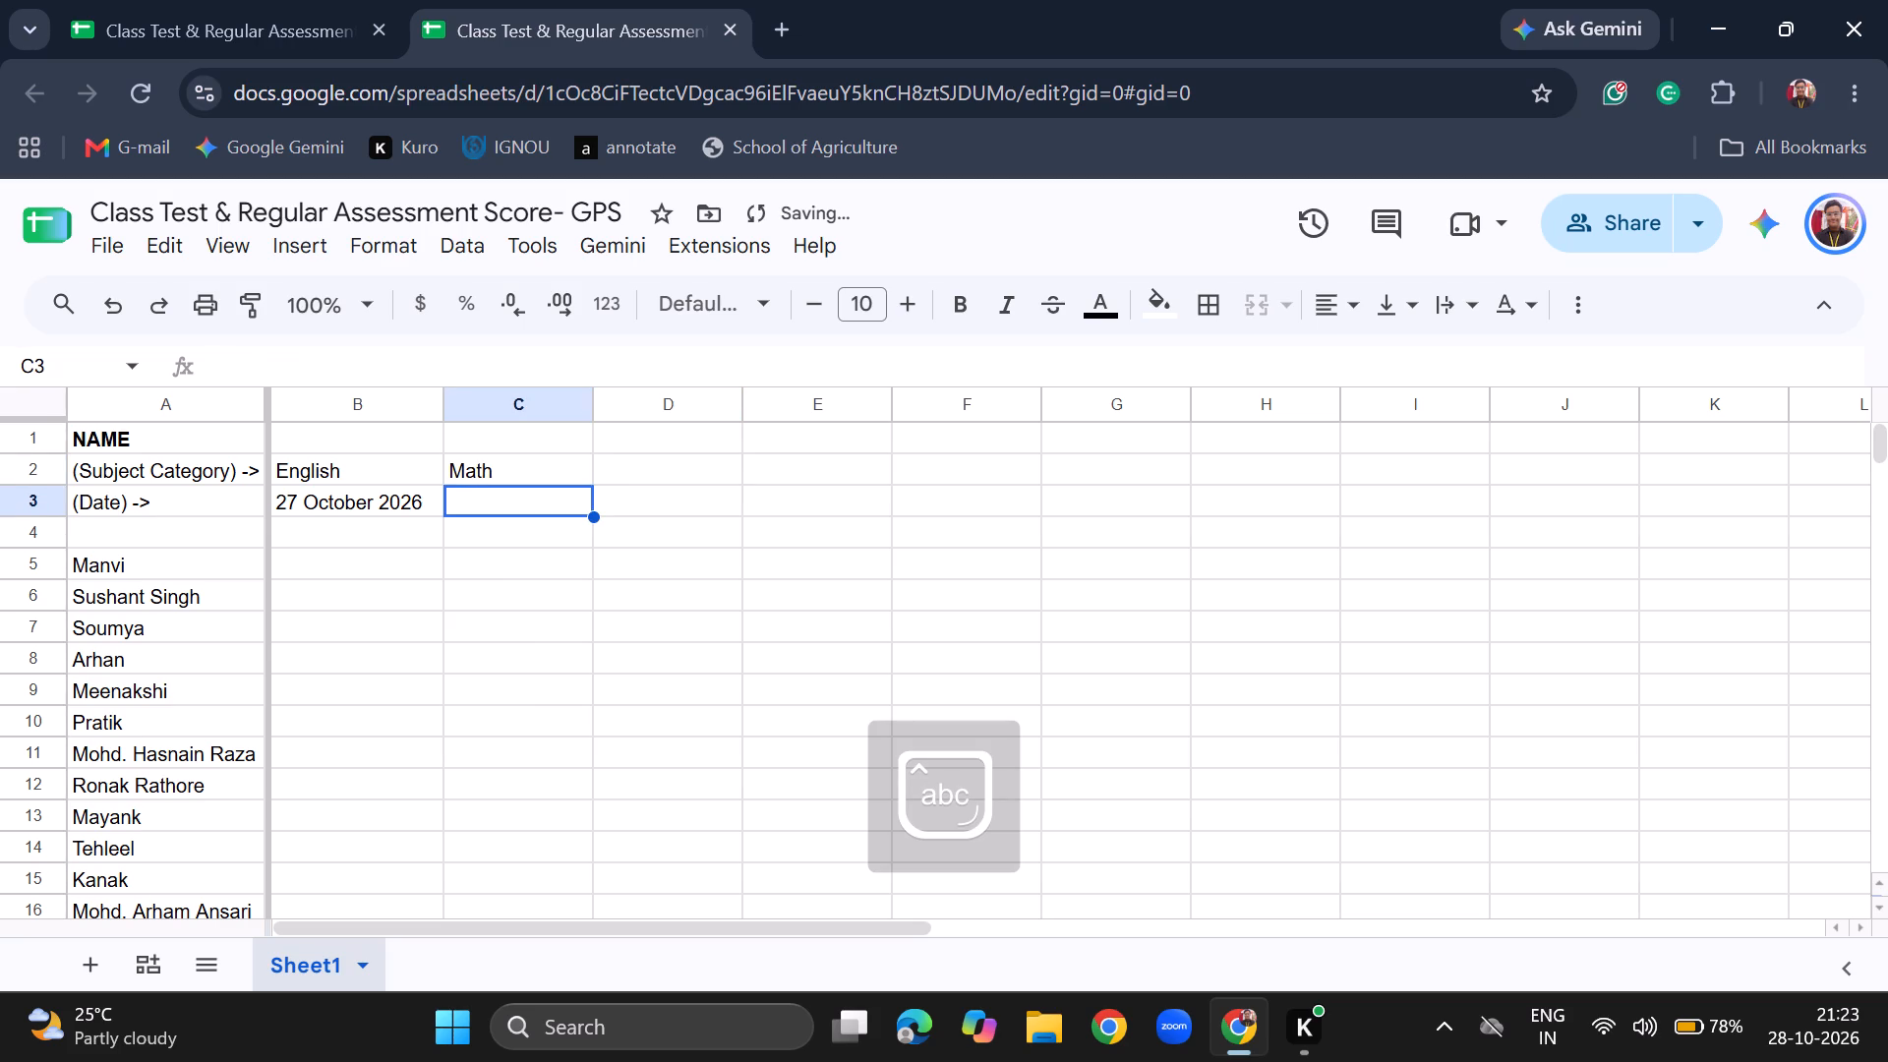
Copy the date from B3 into C3 and set the copied date to 28 October 2026.
click(392, 497)
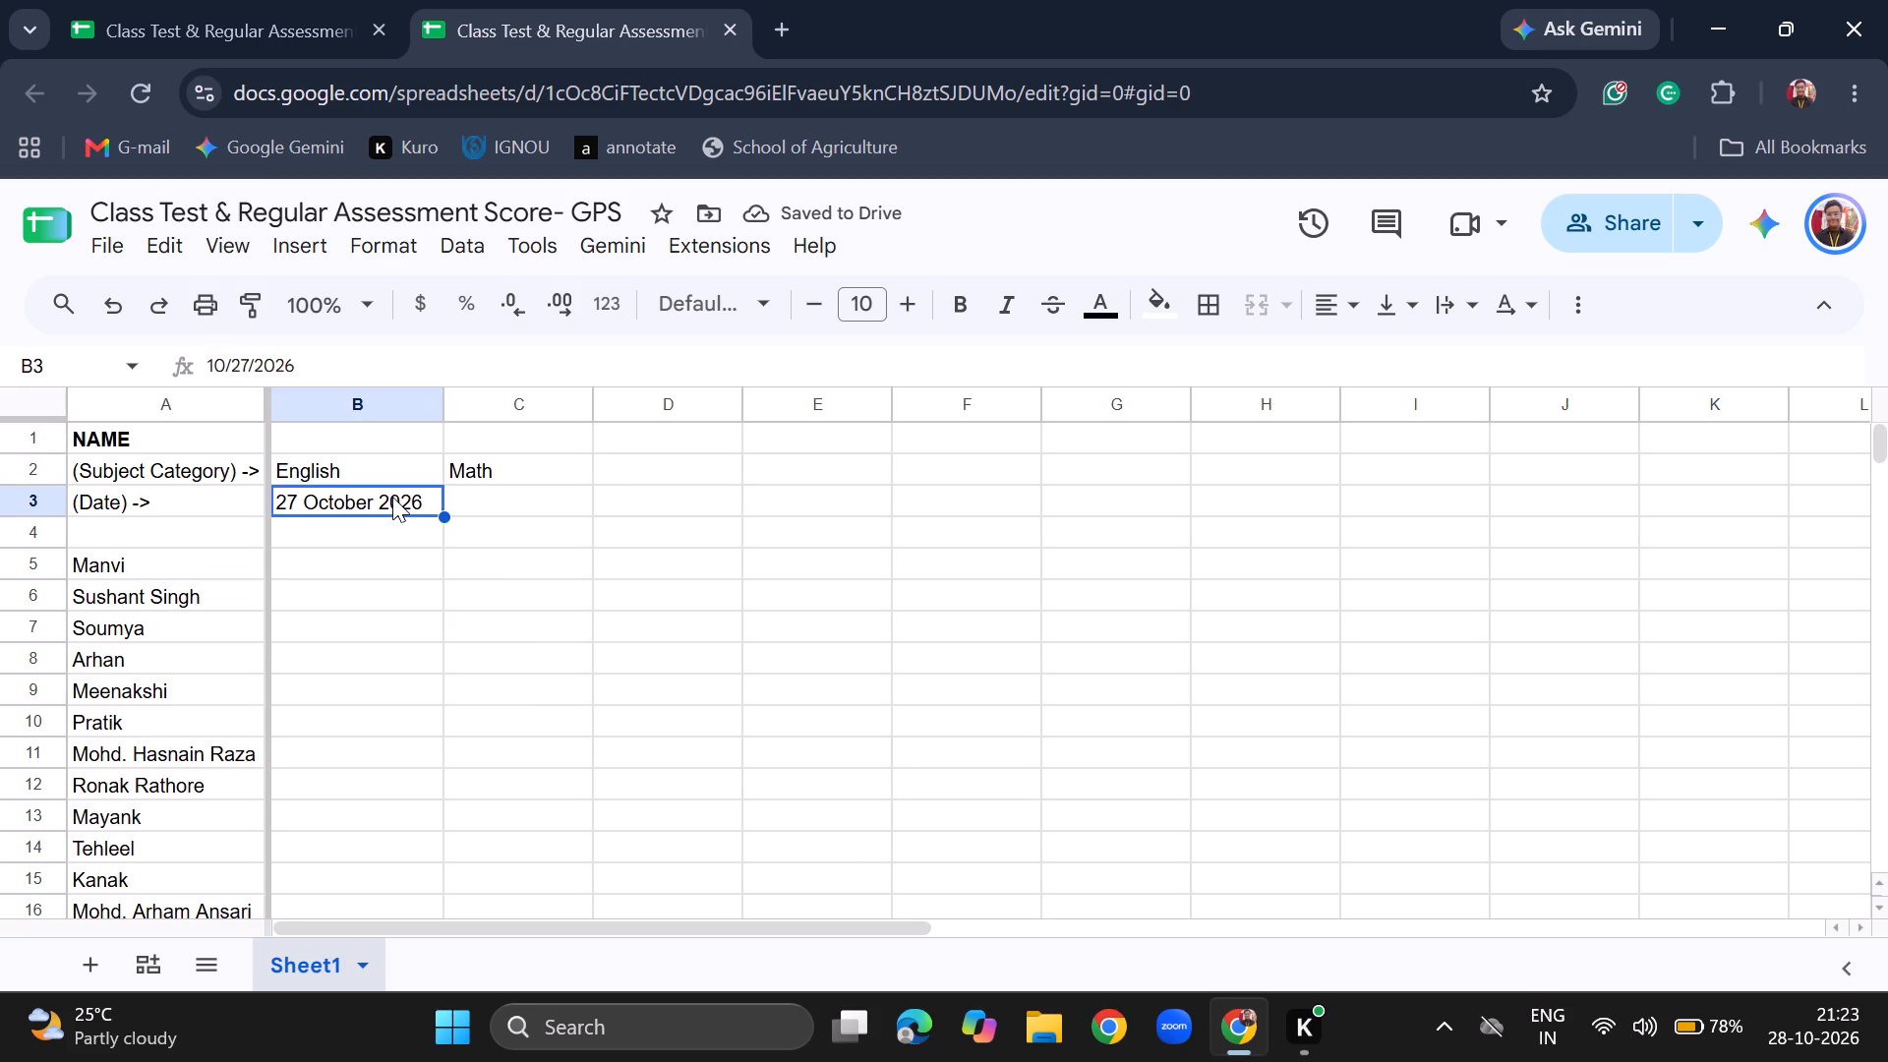
key(ctrl+c)
key(Right)
key(ctrl+v)
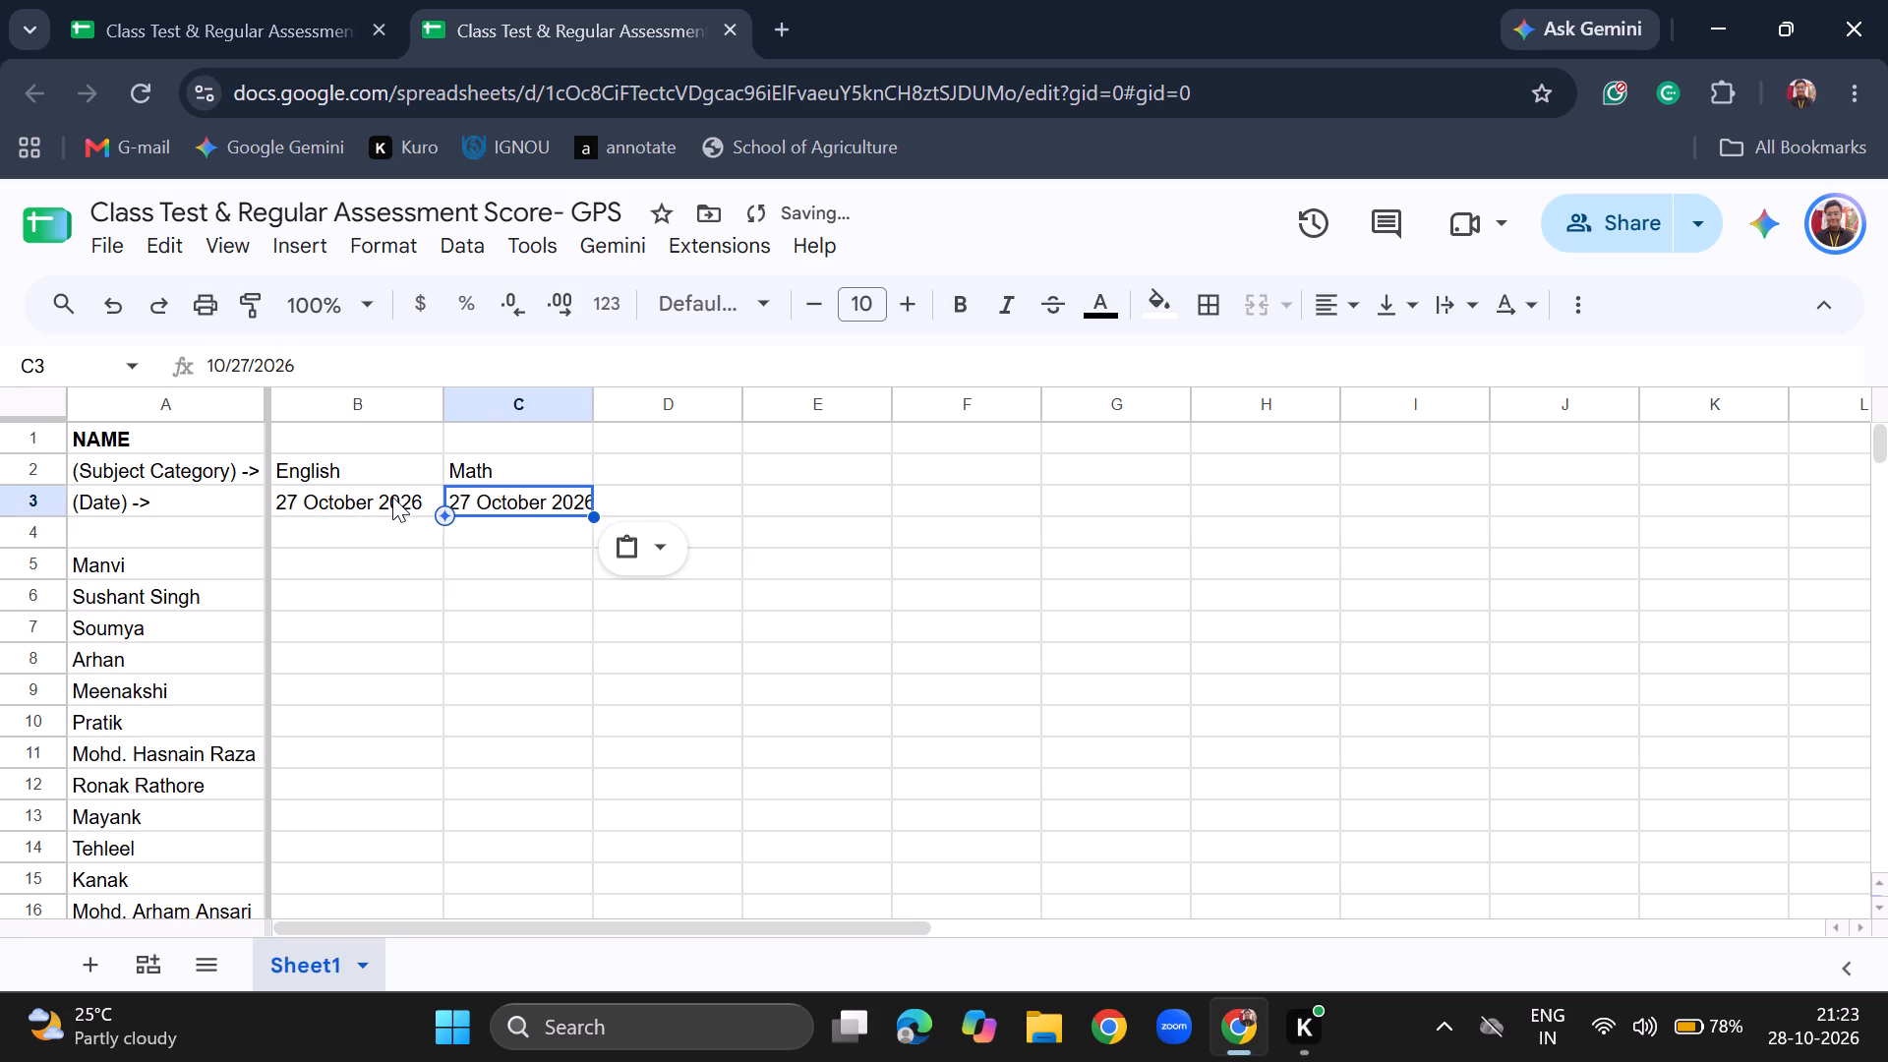
double_click(469, 497)
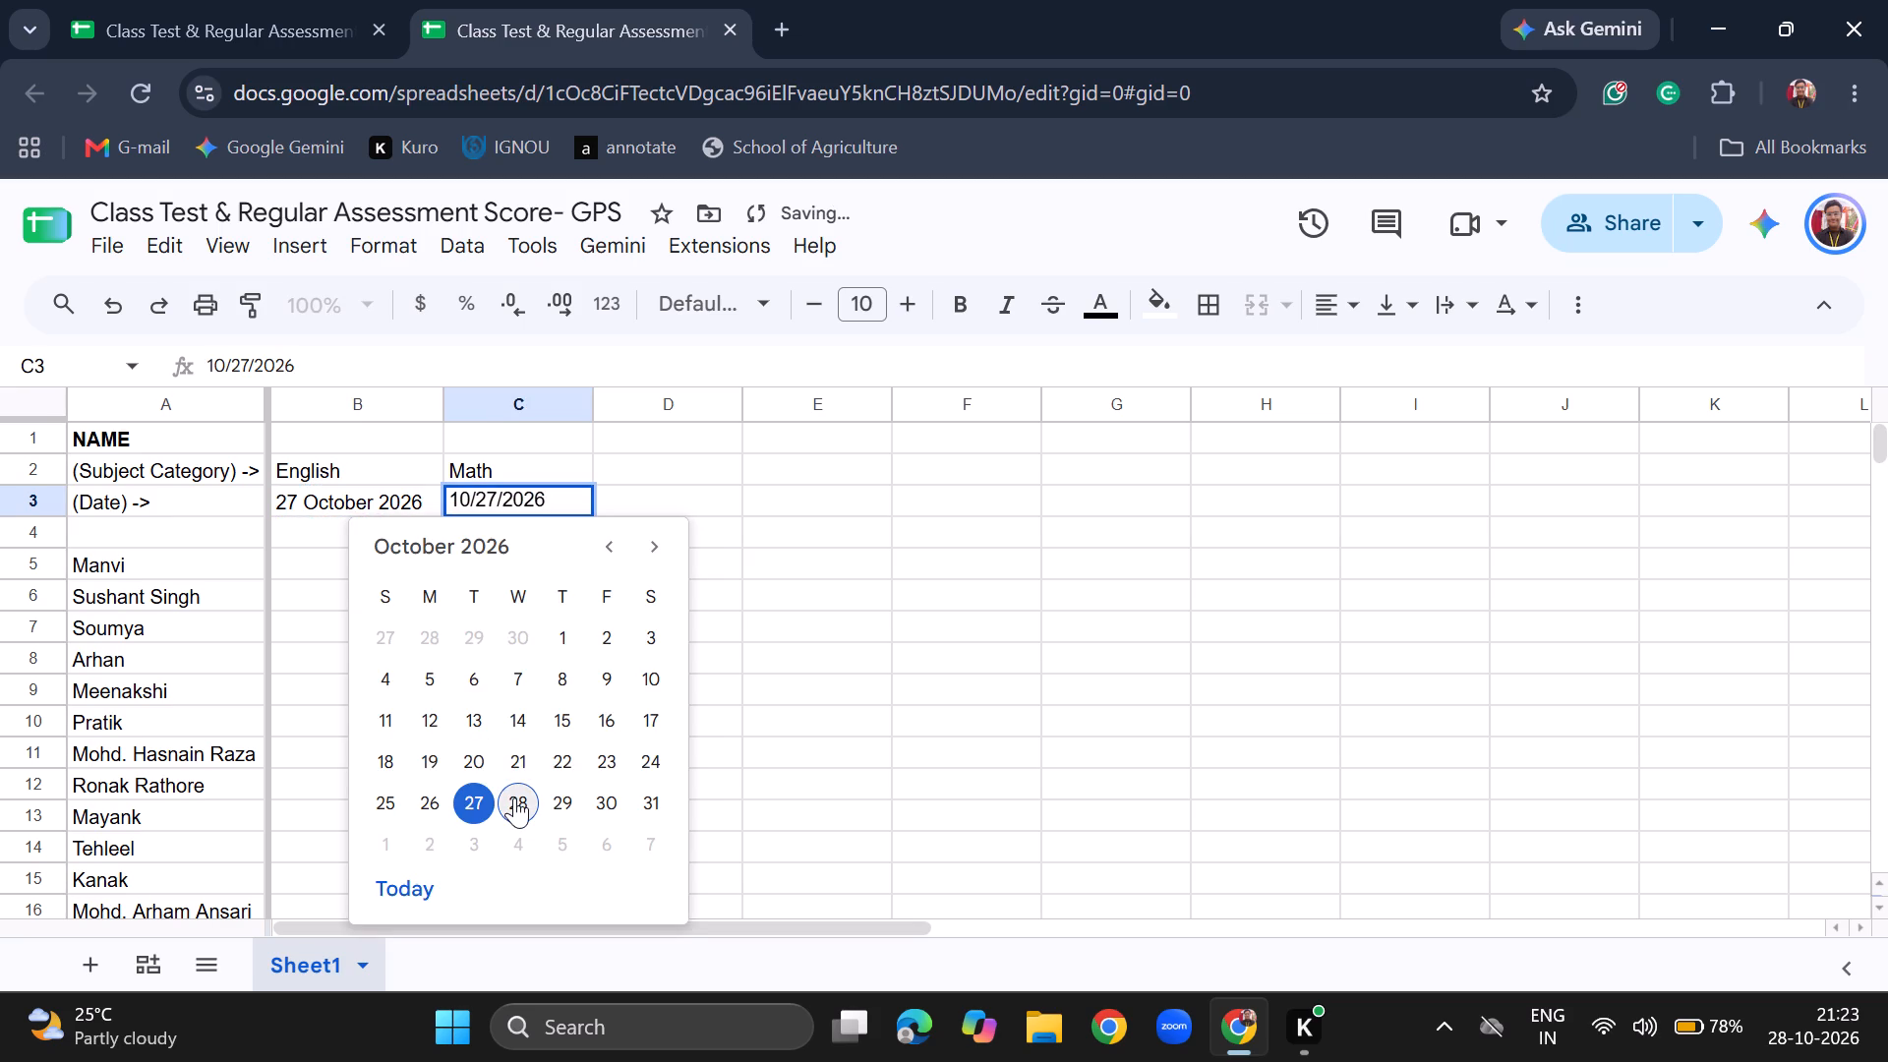
click(514, 797)
Widen column C slightly so that the Math date fits inside its cell.
drag(599, 403, 616, 412)
click(773, 595)
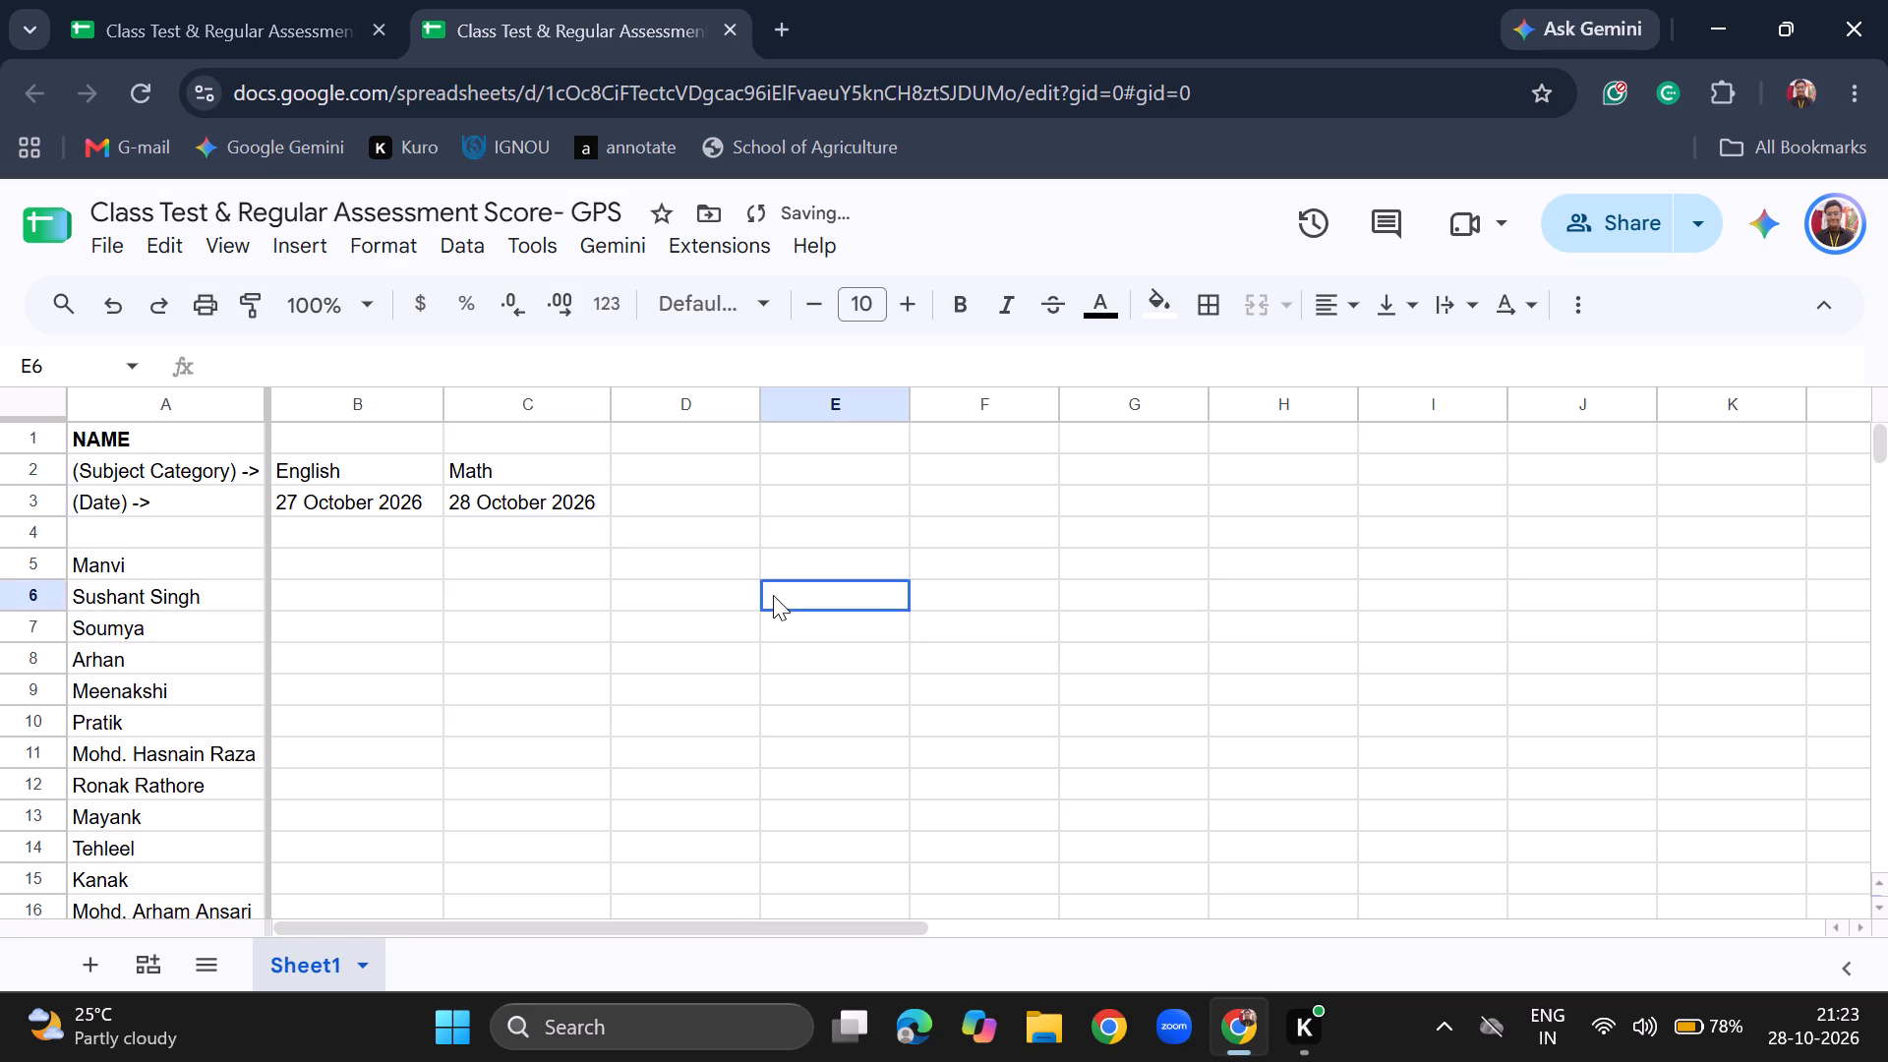
Enter 18.5 in cell B5 as the first student's English score.
click(318, 566)
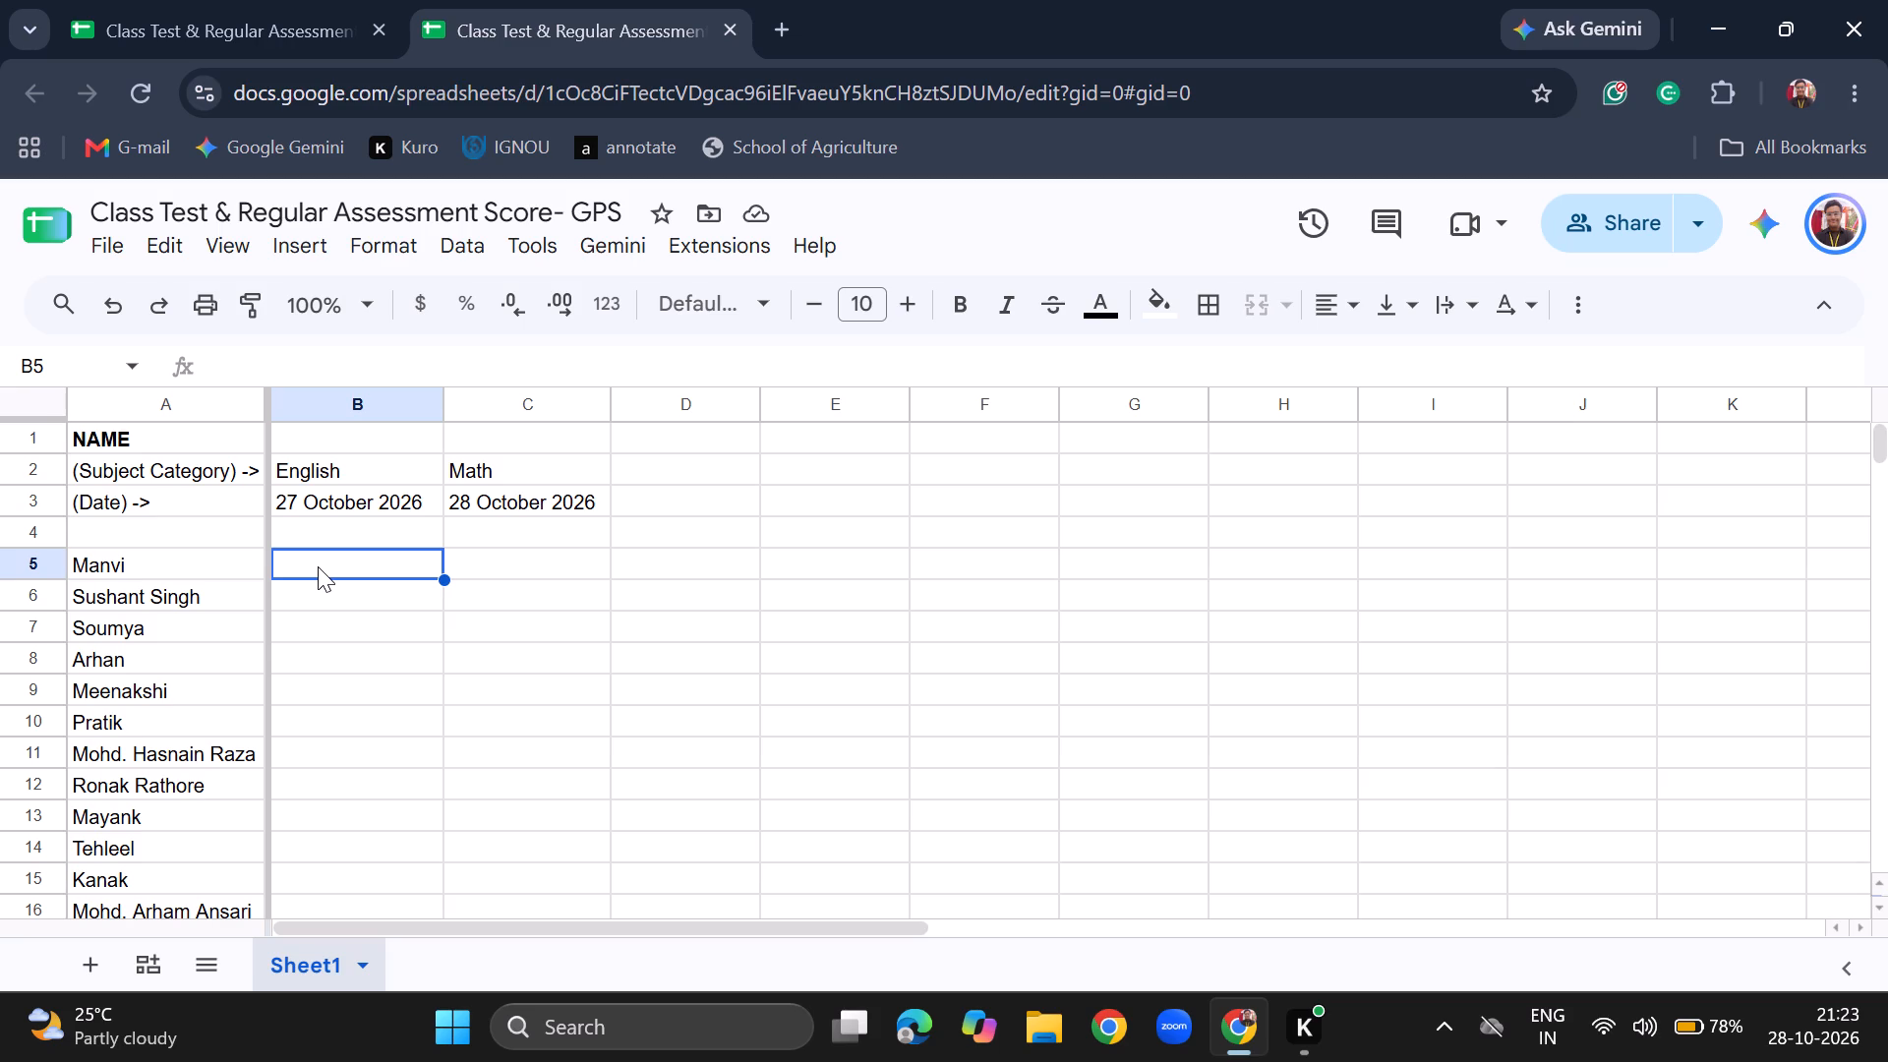
text(18.5)
key(Return)
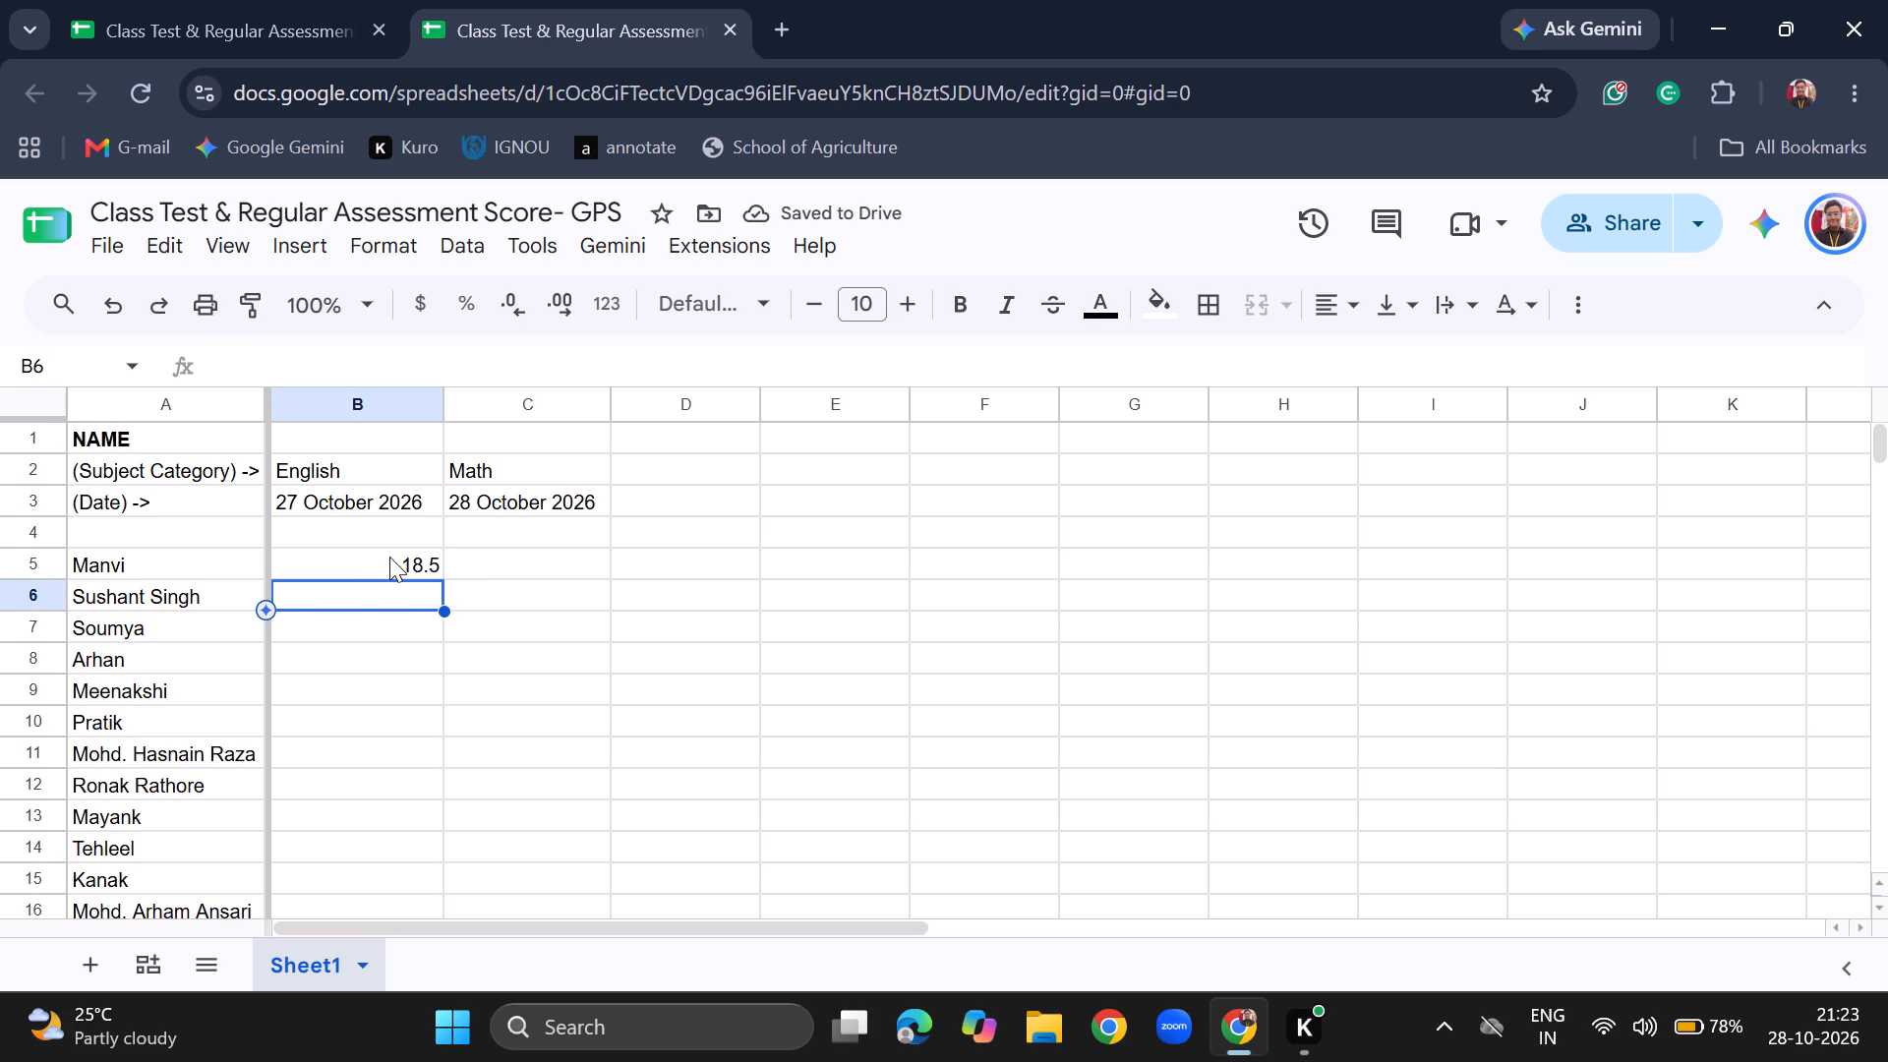
Left-align the contents of the whole sheet range A1:L64.
drag(305, 442, 1887, 1061)
key(ctrl+a)
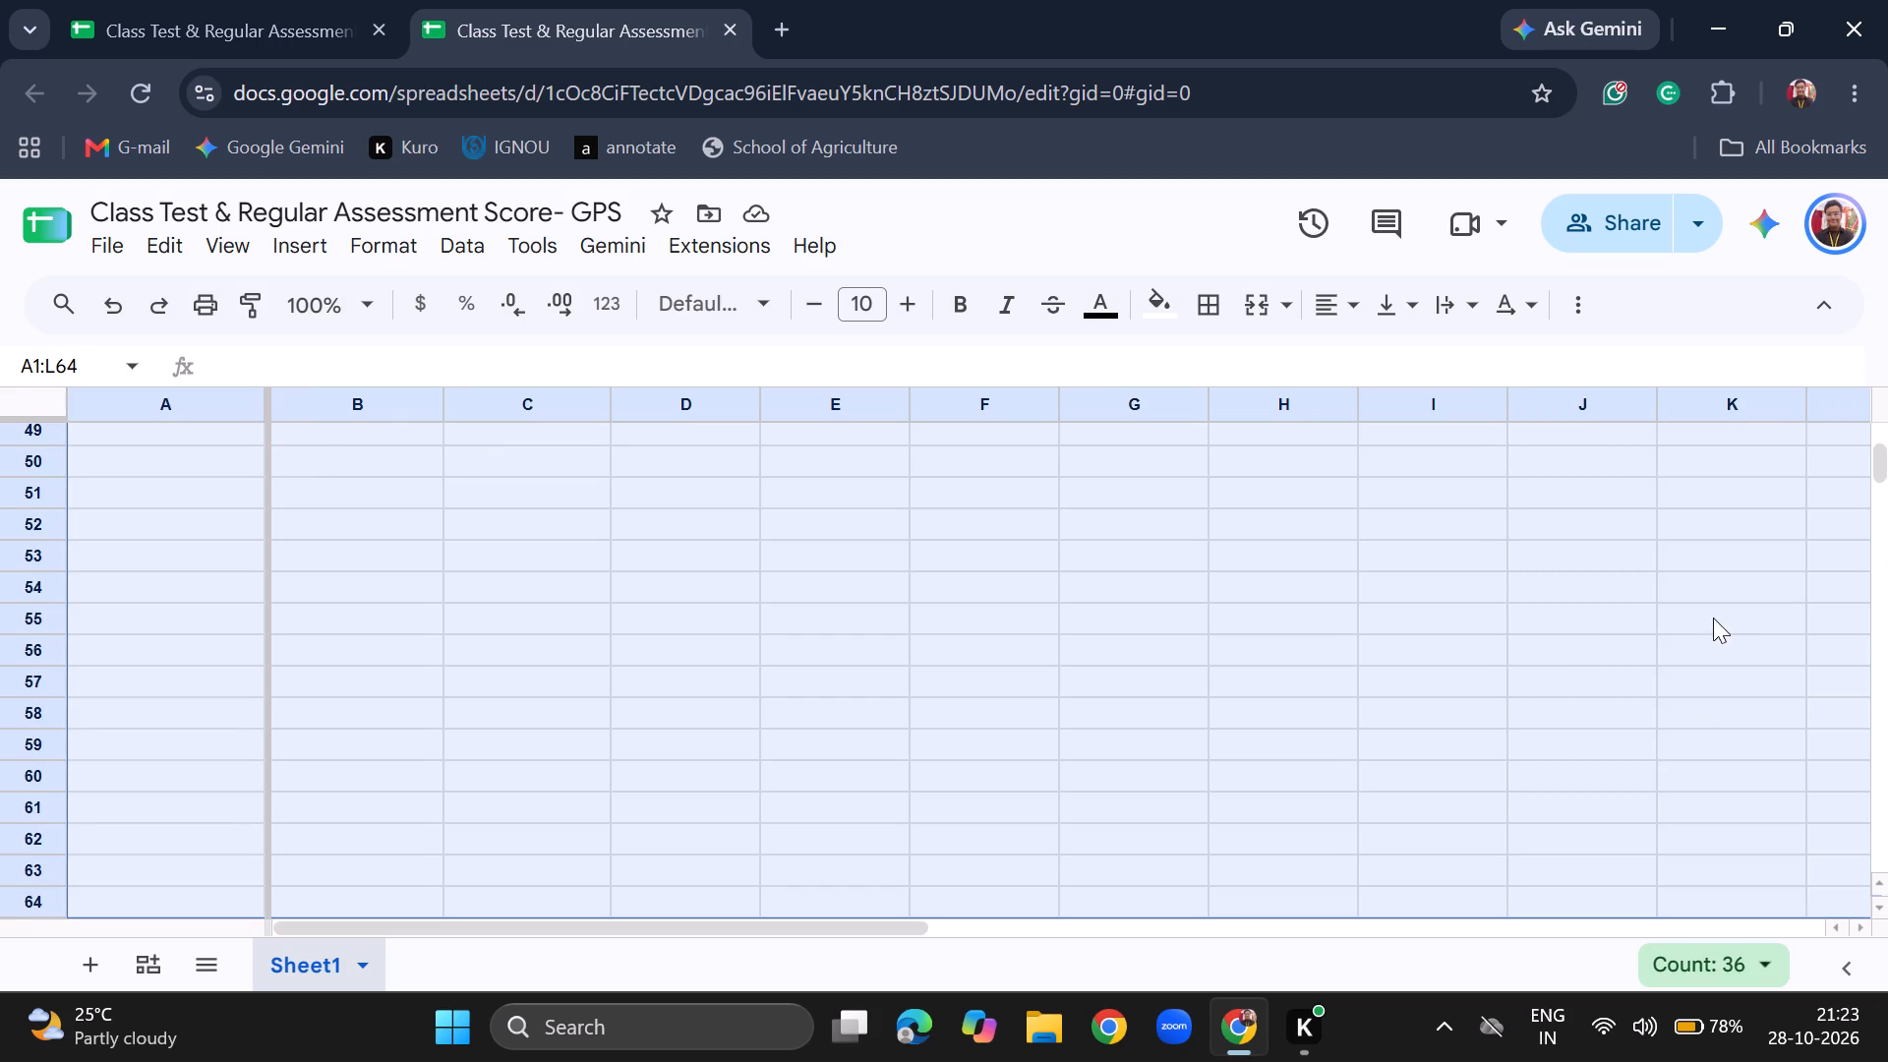
click(1323, 293)
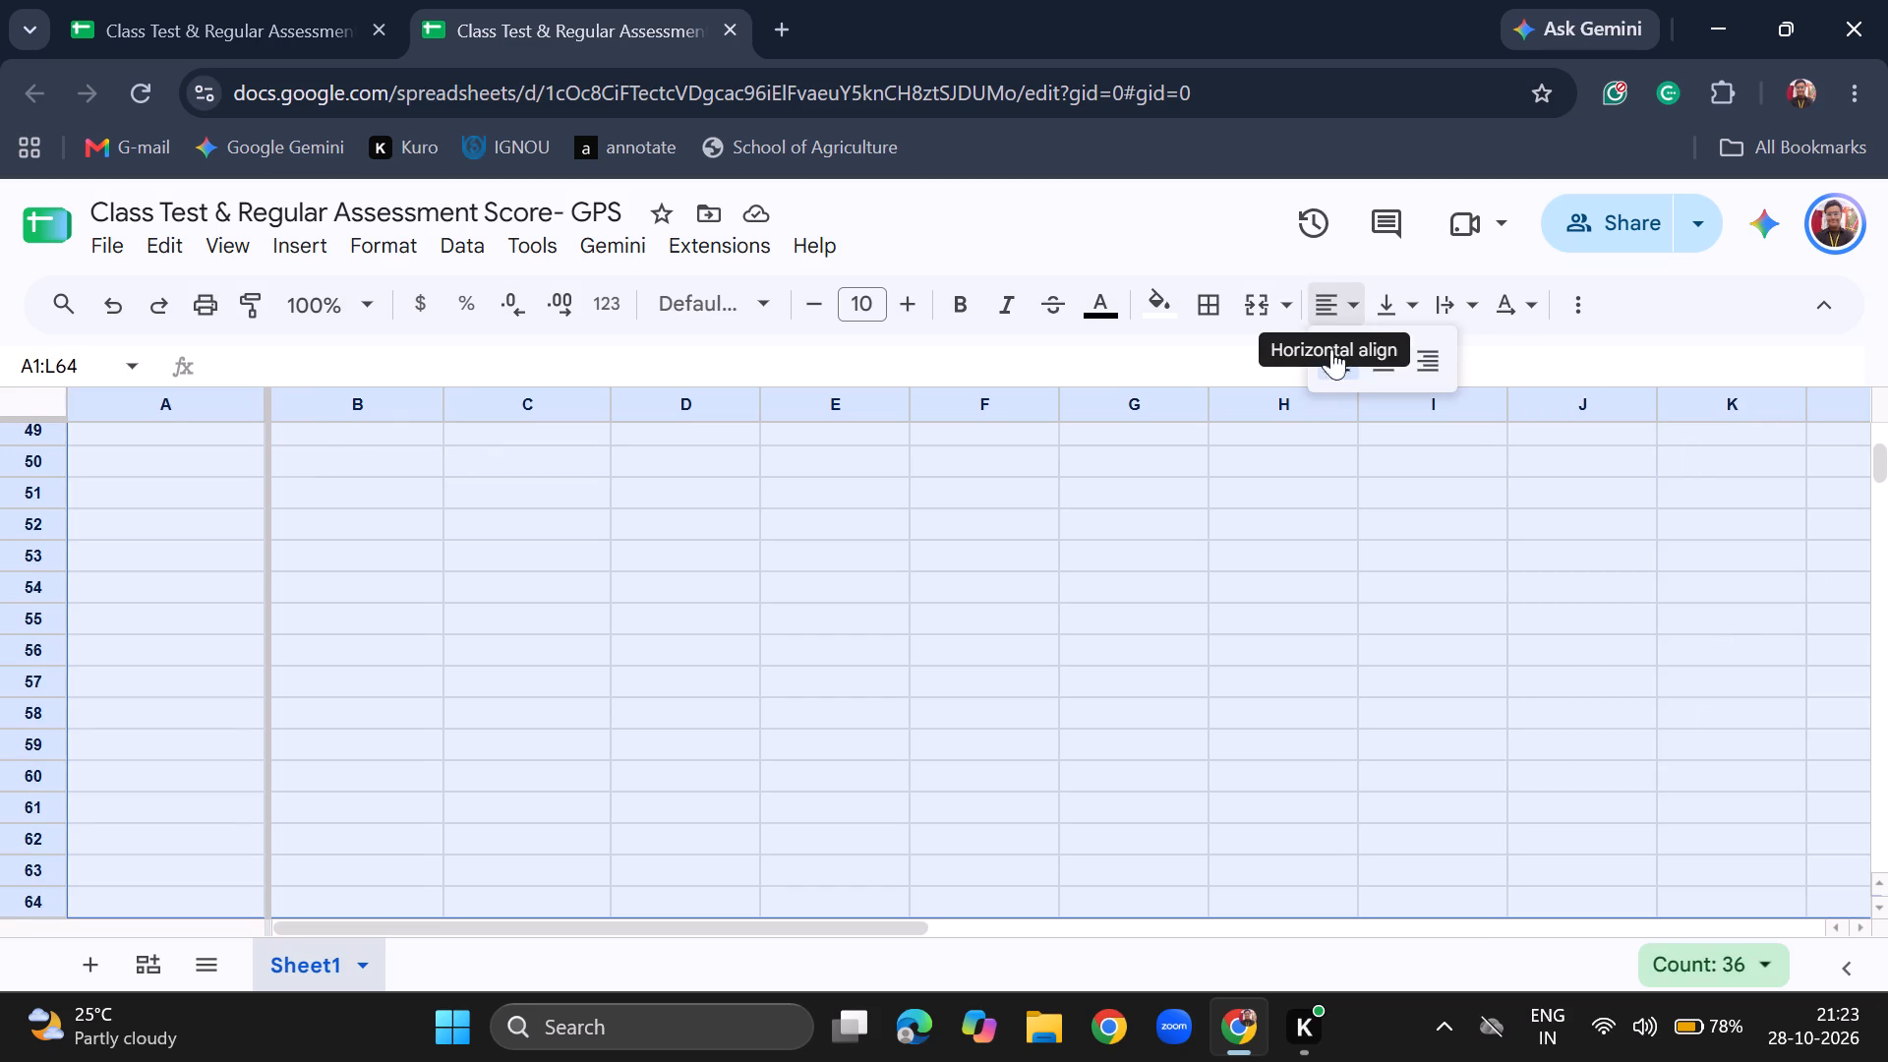
click(1336, 365)
click(1162, 530)
Enter the English scores 18, 18, 18.5 and 18.5 in cells B6 to B9.
scroll(1162, 530, up, 4)
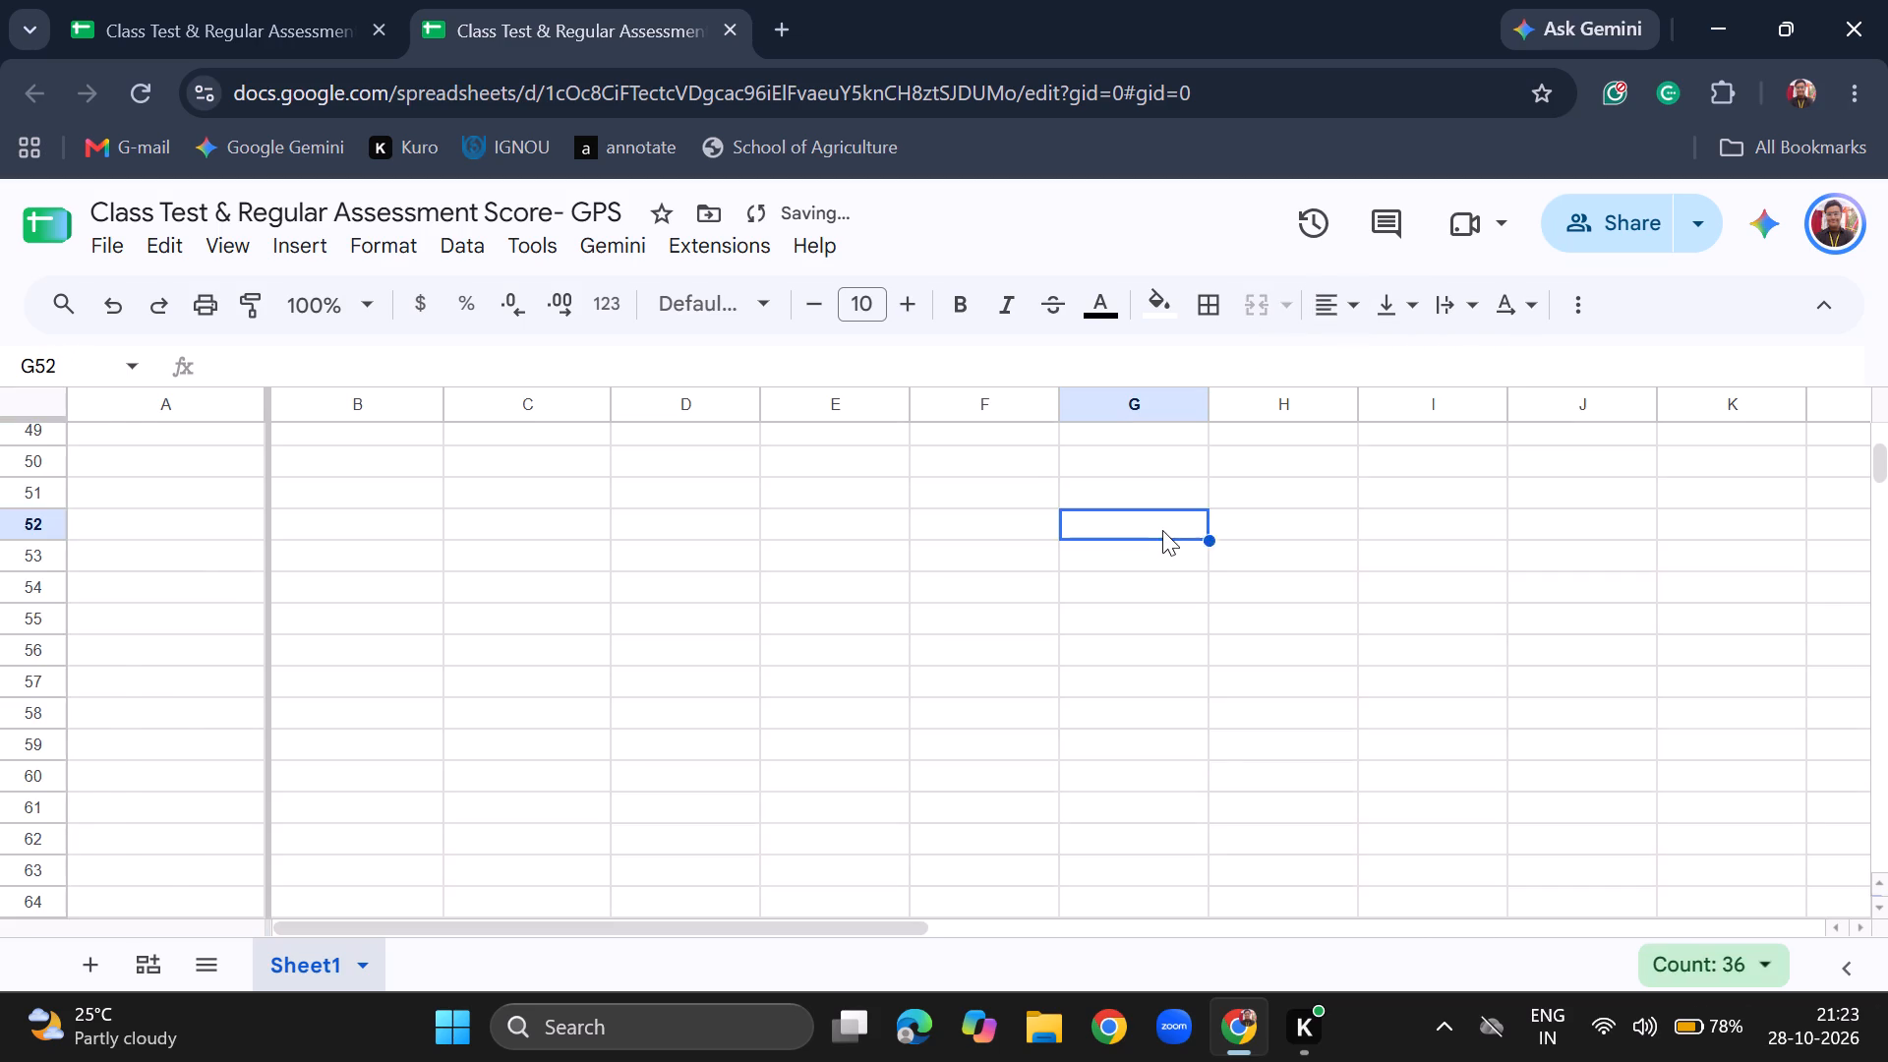
scroll(1162, 530, up, 15)
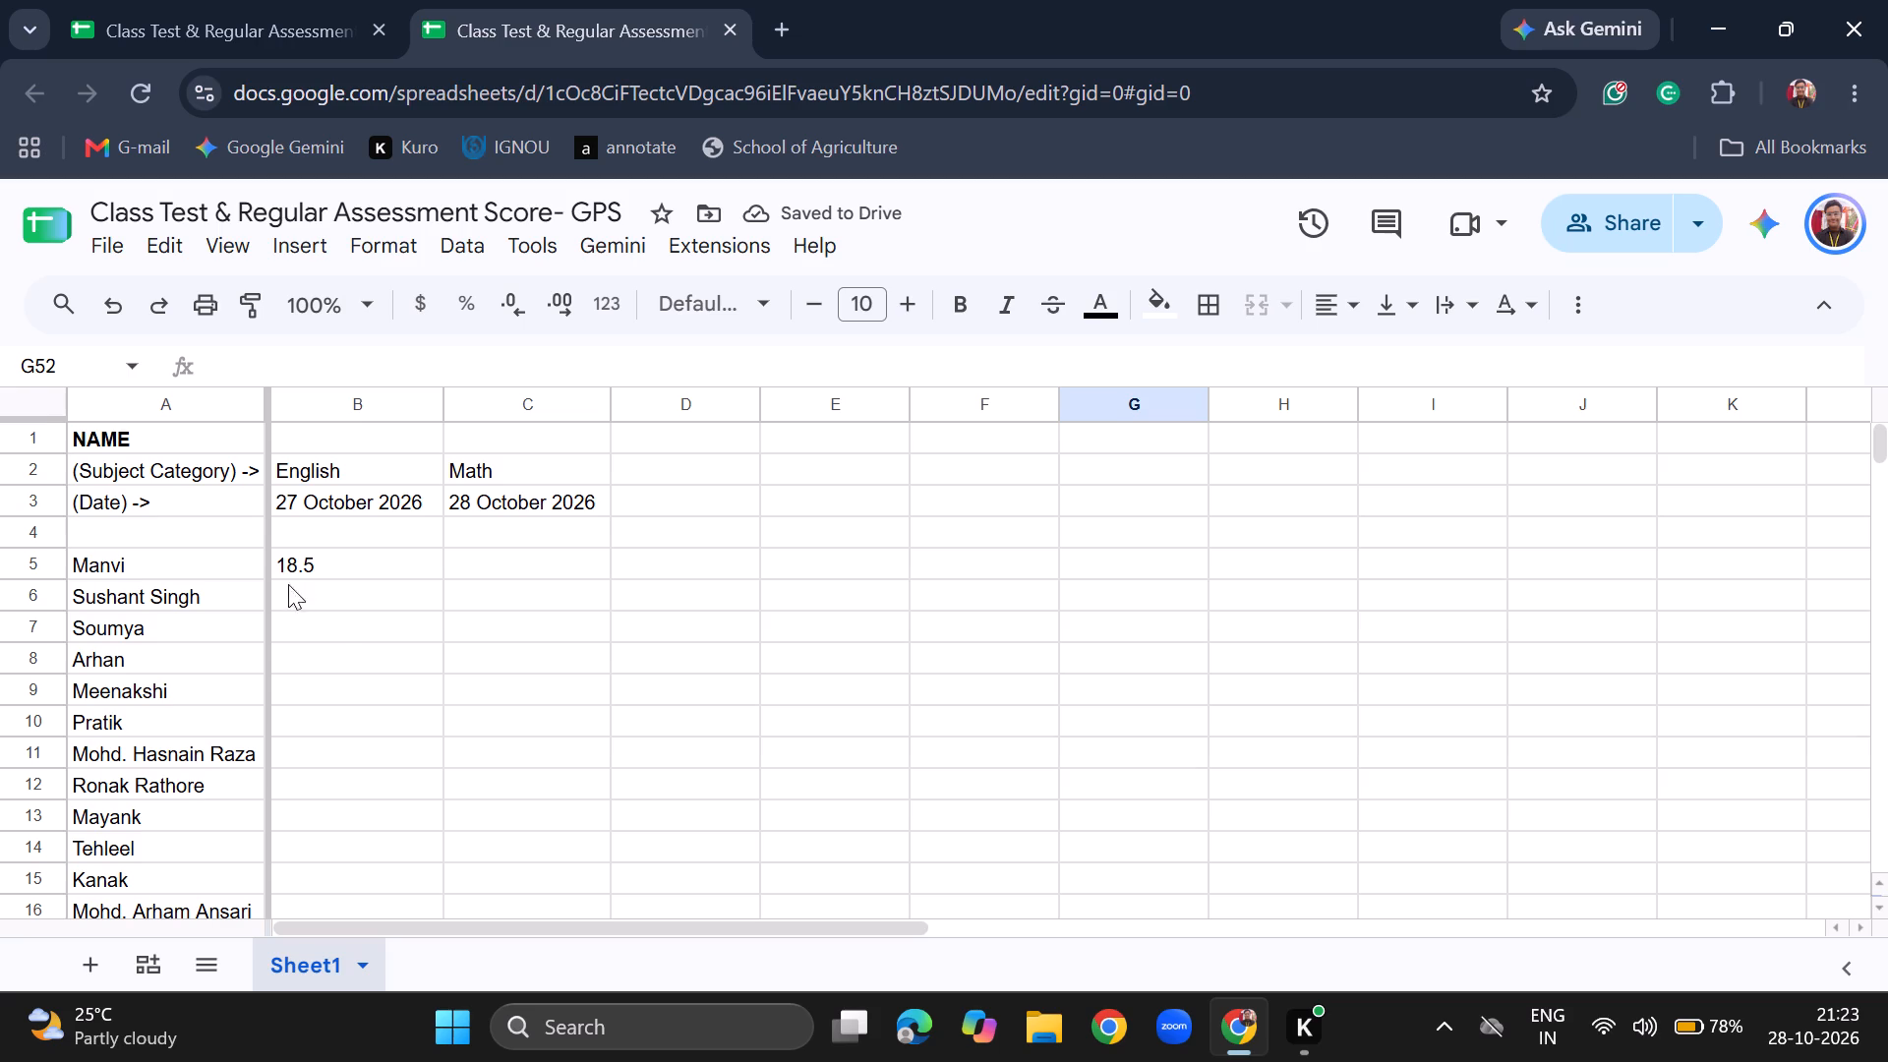
click(332, 598)
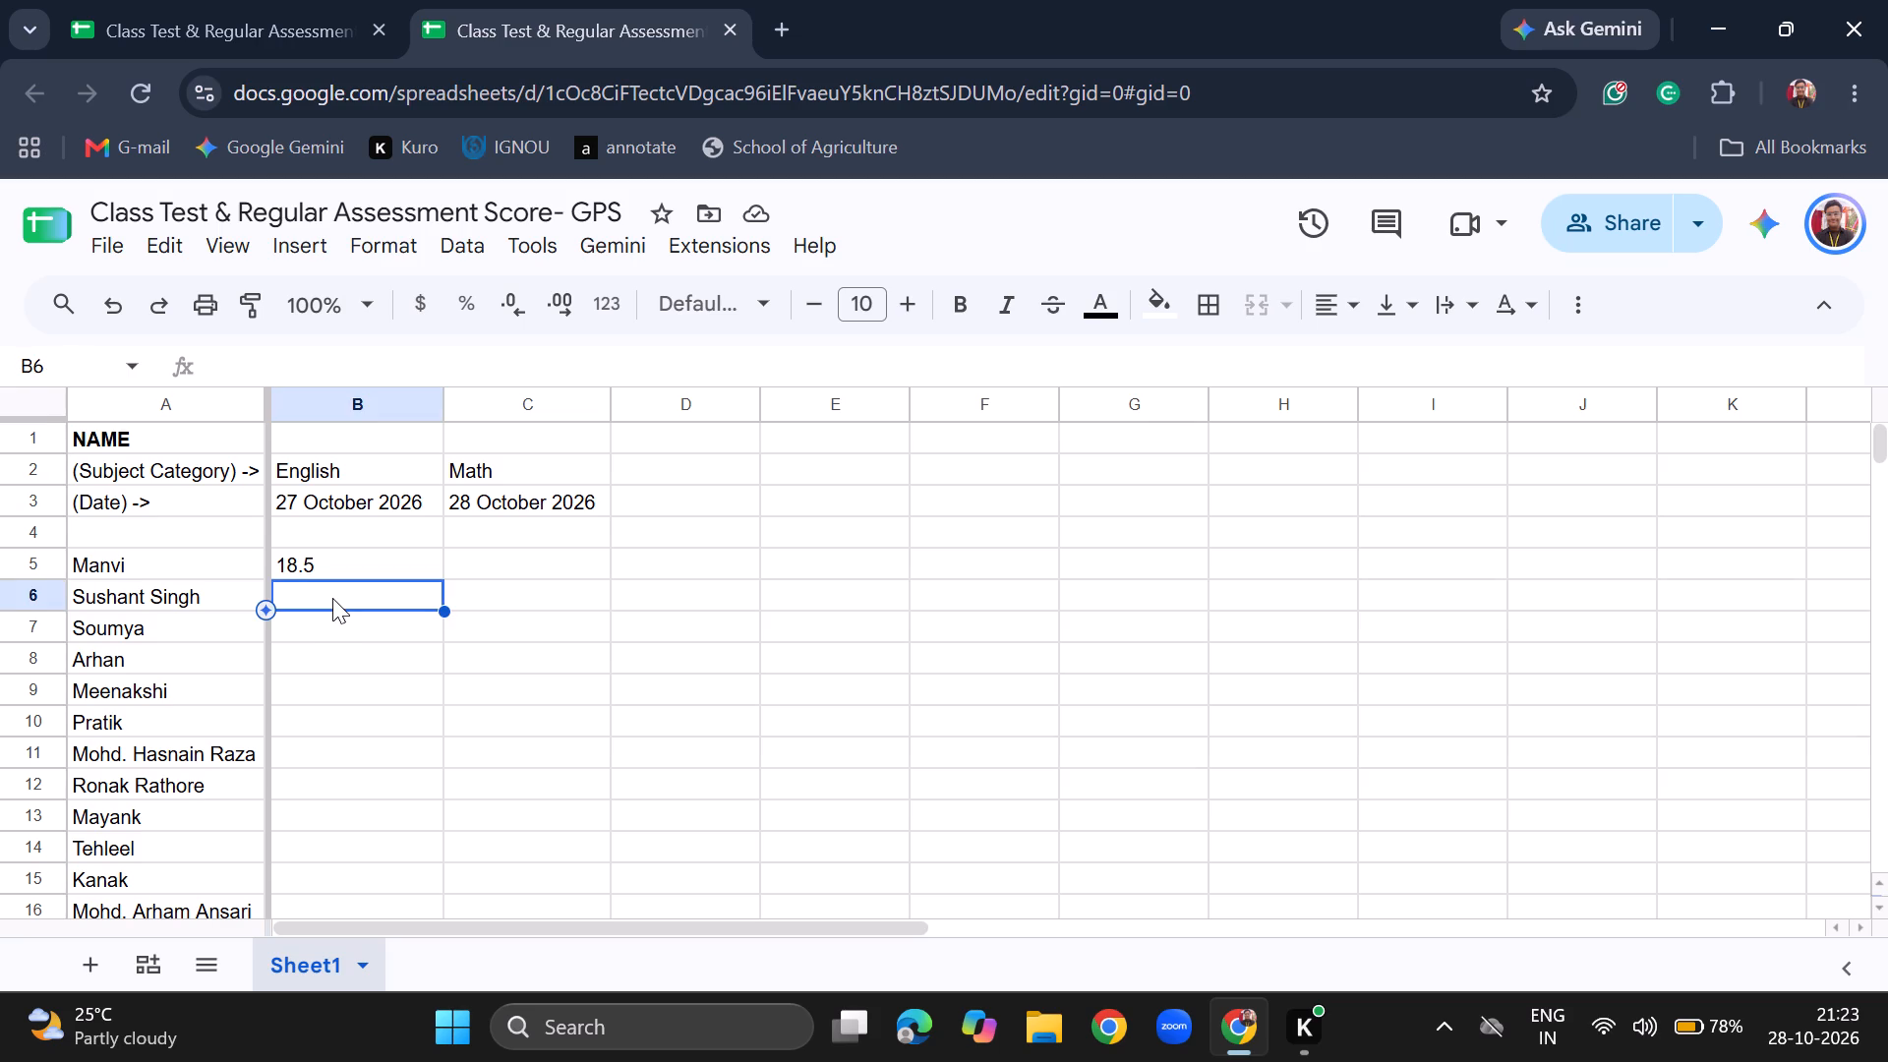
text(18)
key(Return)
text(18)
key(Return)
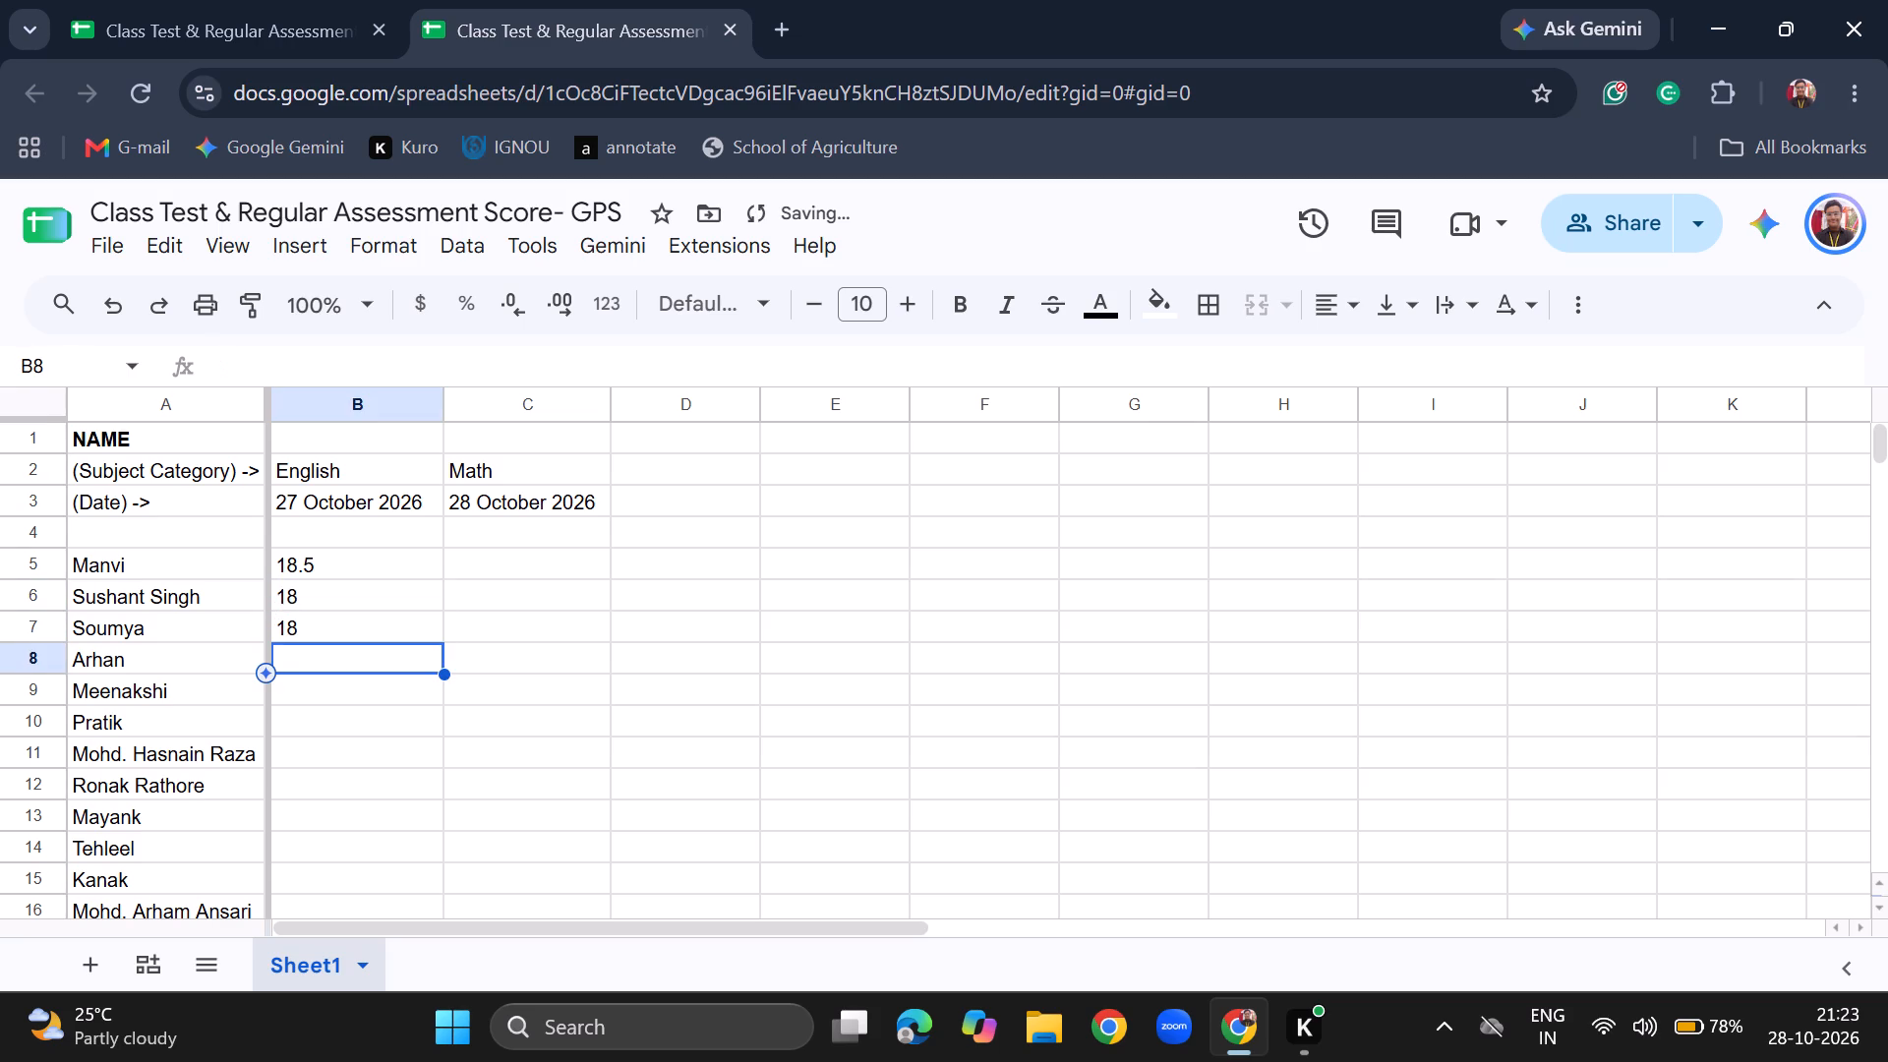
text(18.5)
key(Return)
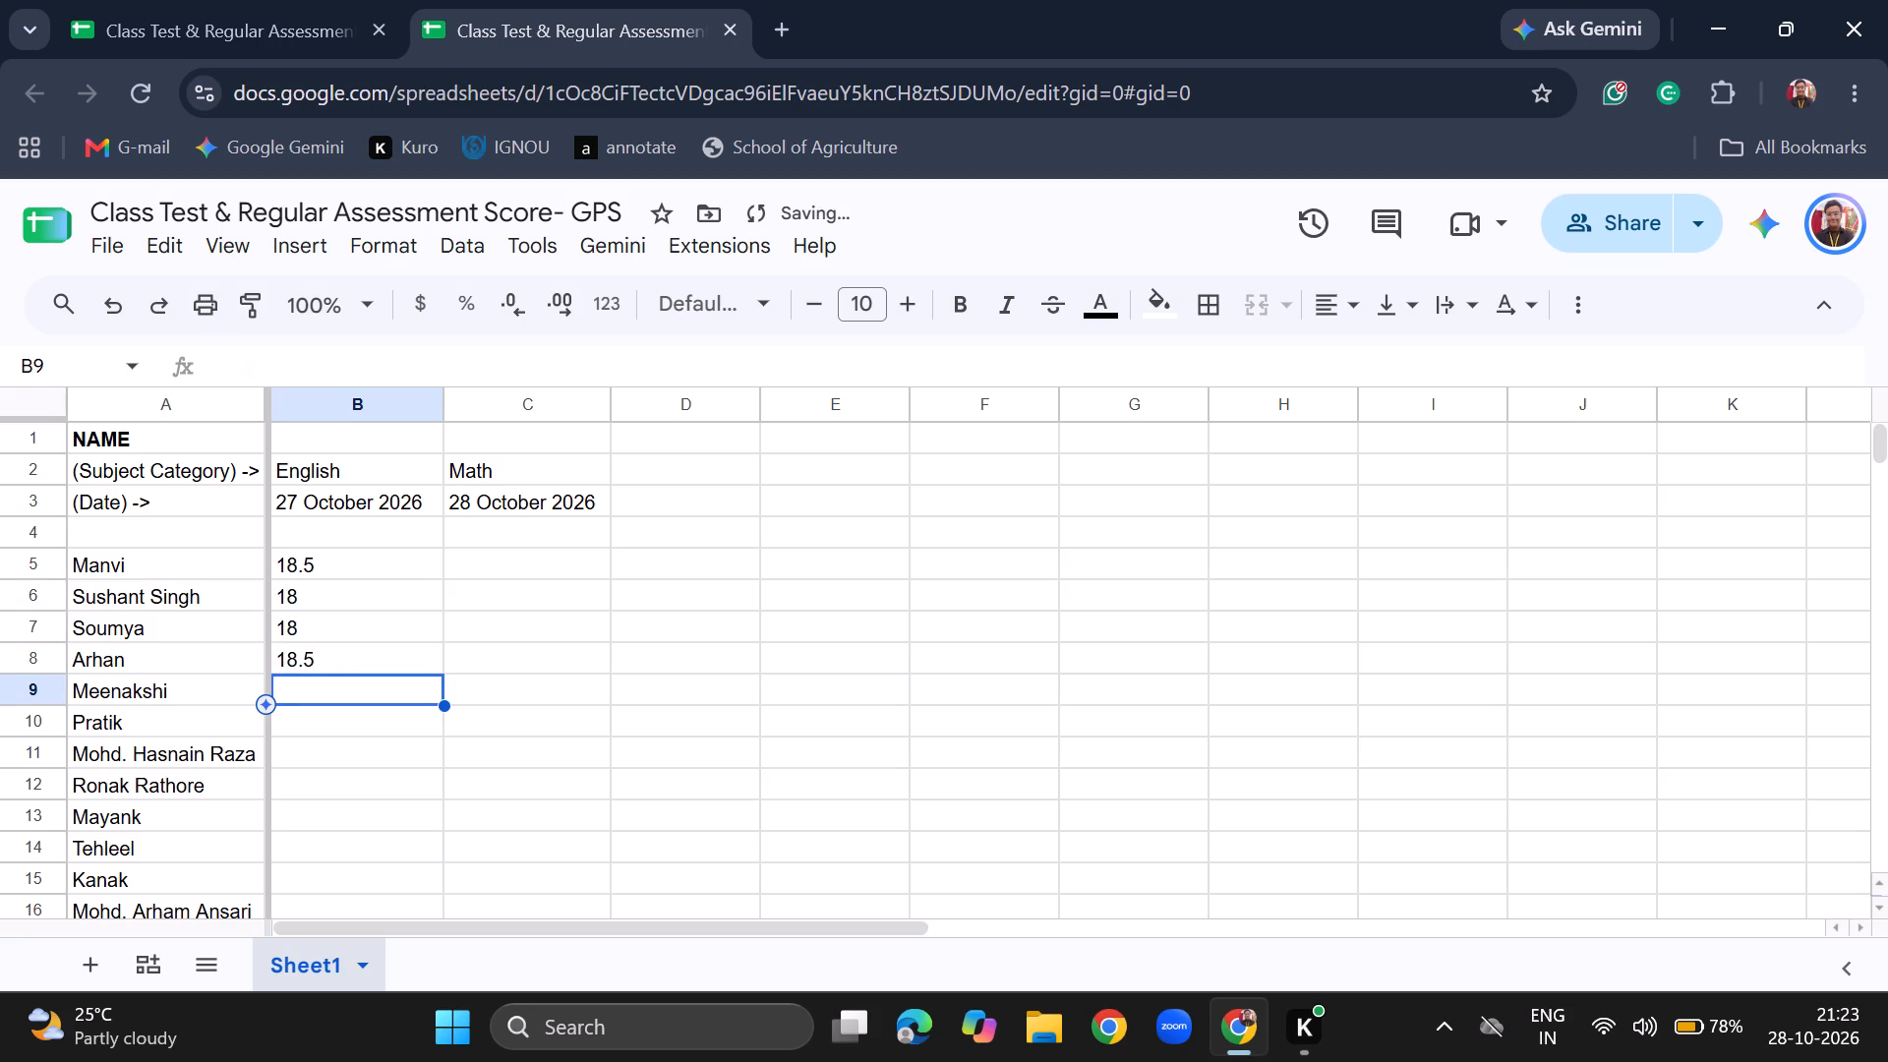
text(18.5)
key(Return)
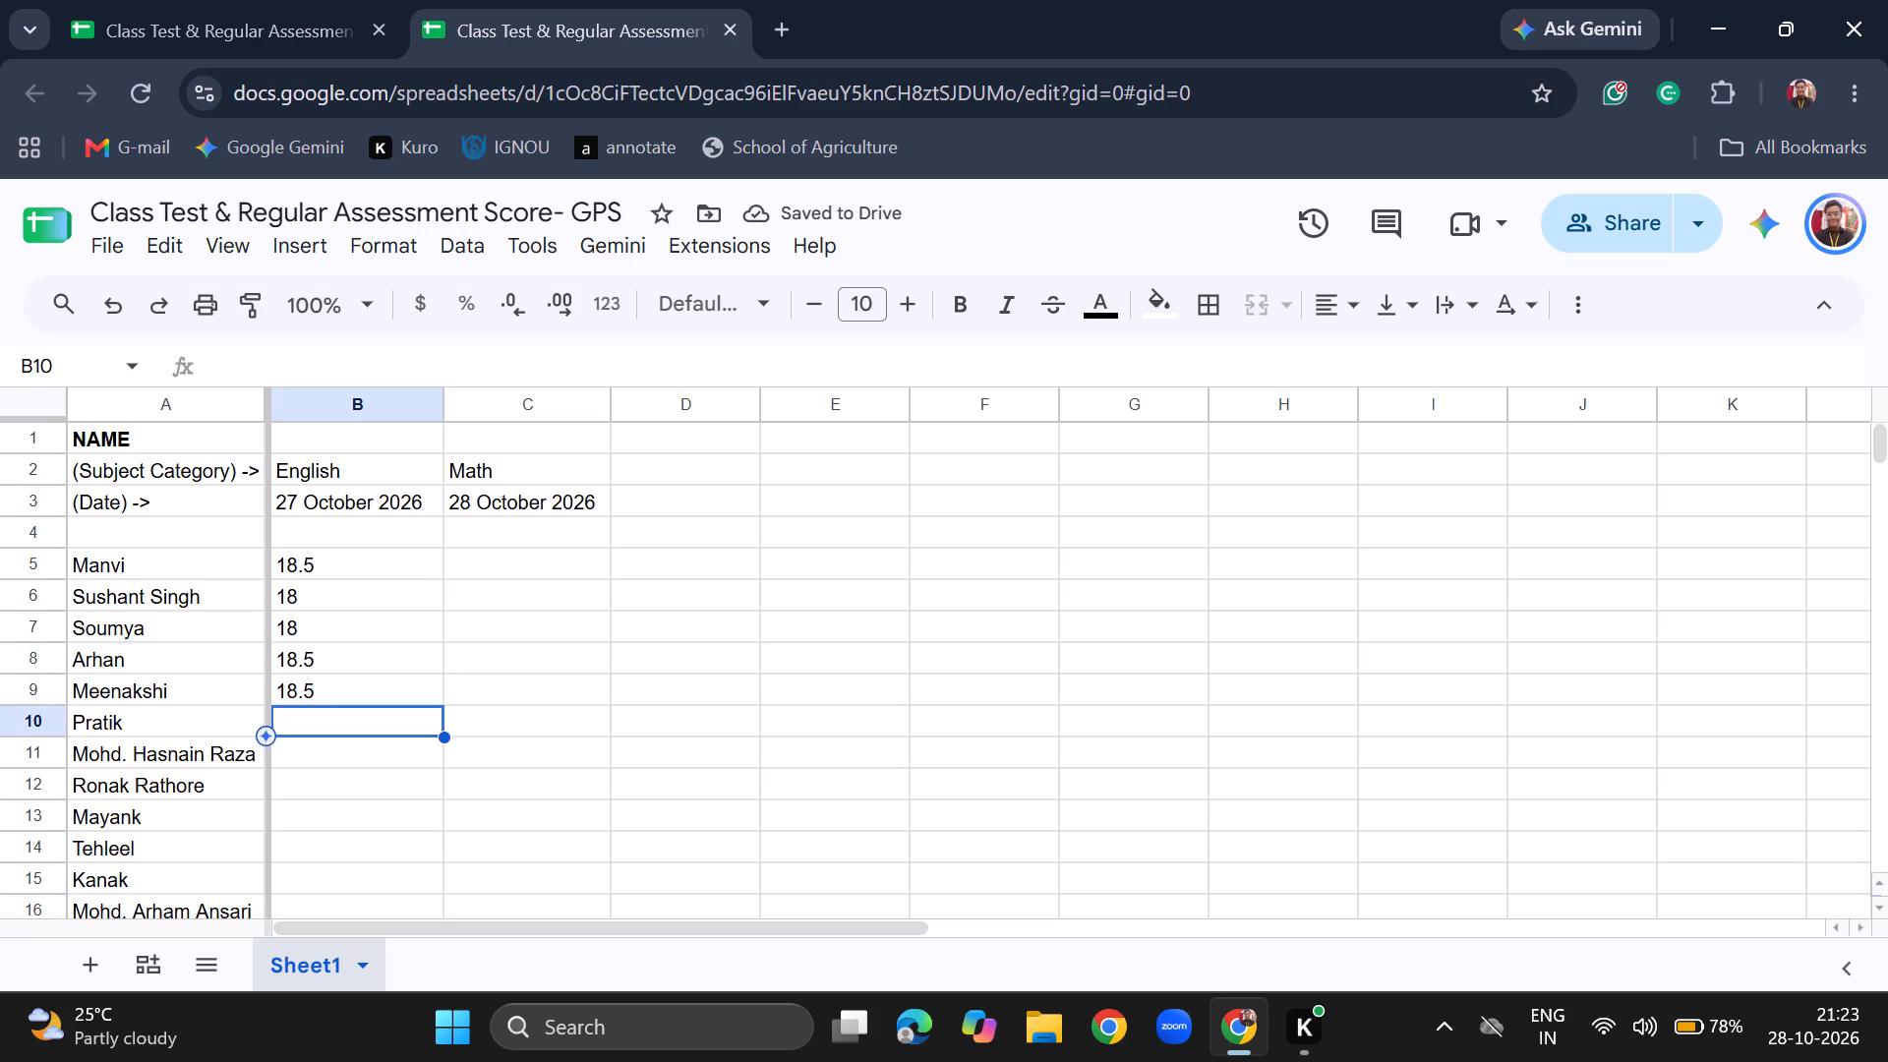
Enter the English scores 12.5, 15, 18 and 17.5 in cells B10 to B13.
text(12/)
key(BackSpace)
text(.5)
key(Return)
text(15)
key(Return)
text(18)
key(Return)
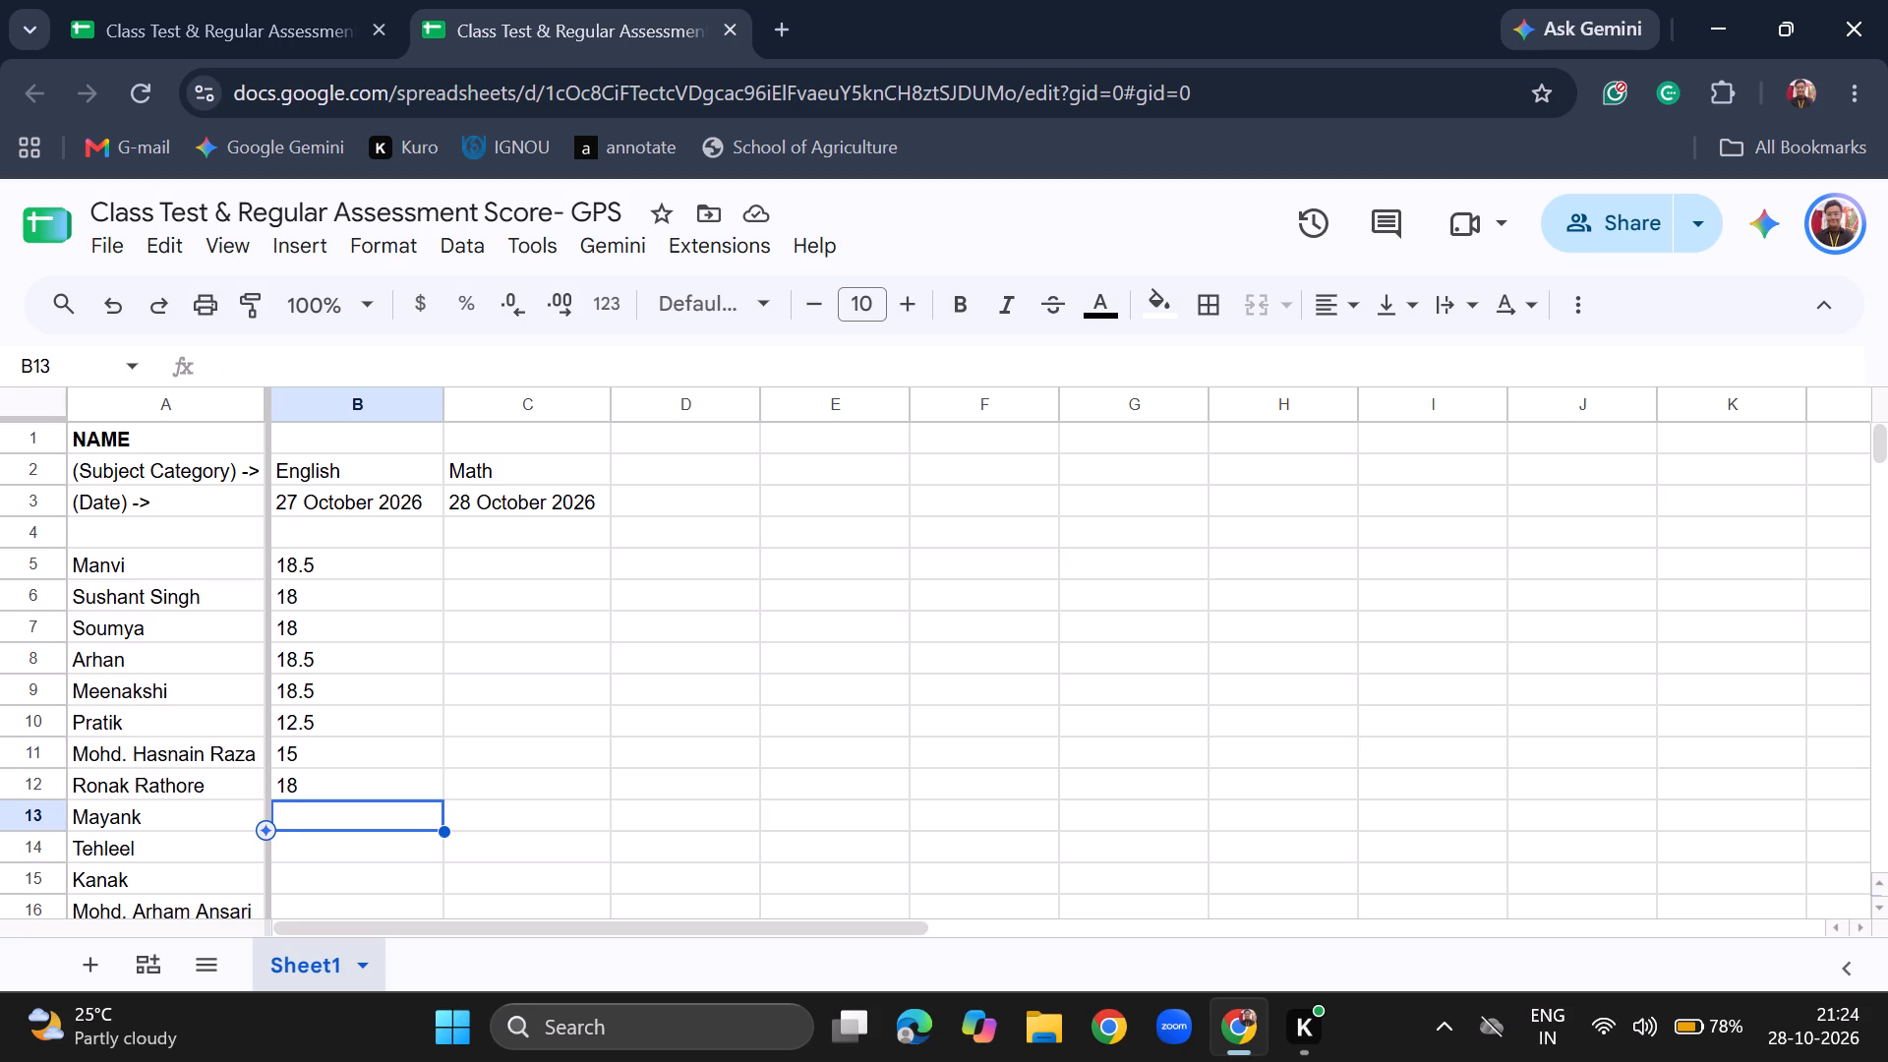
text(17.5)
key(Return)
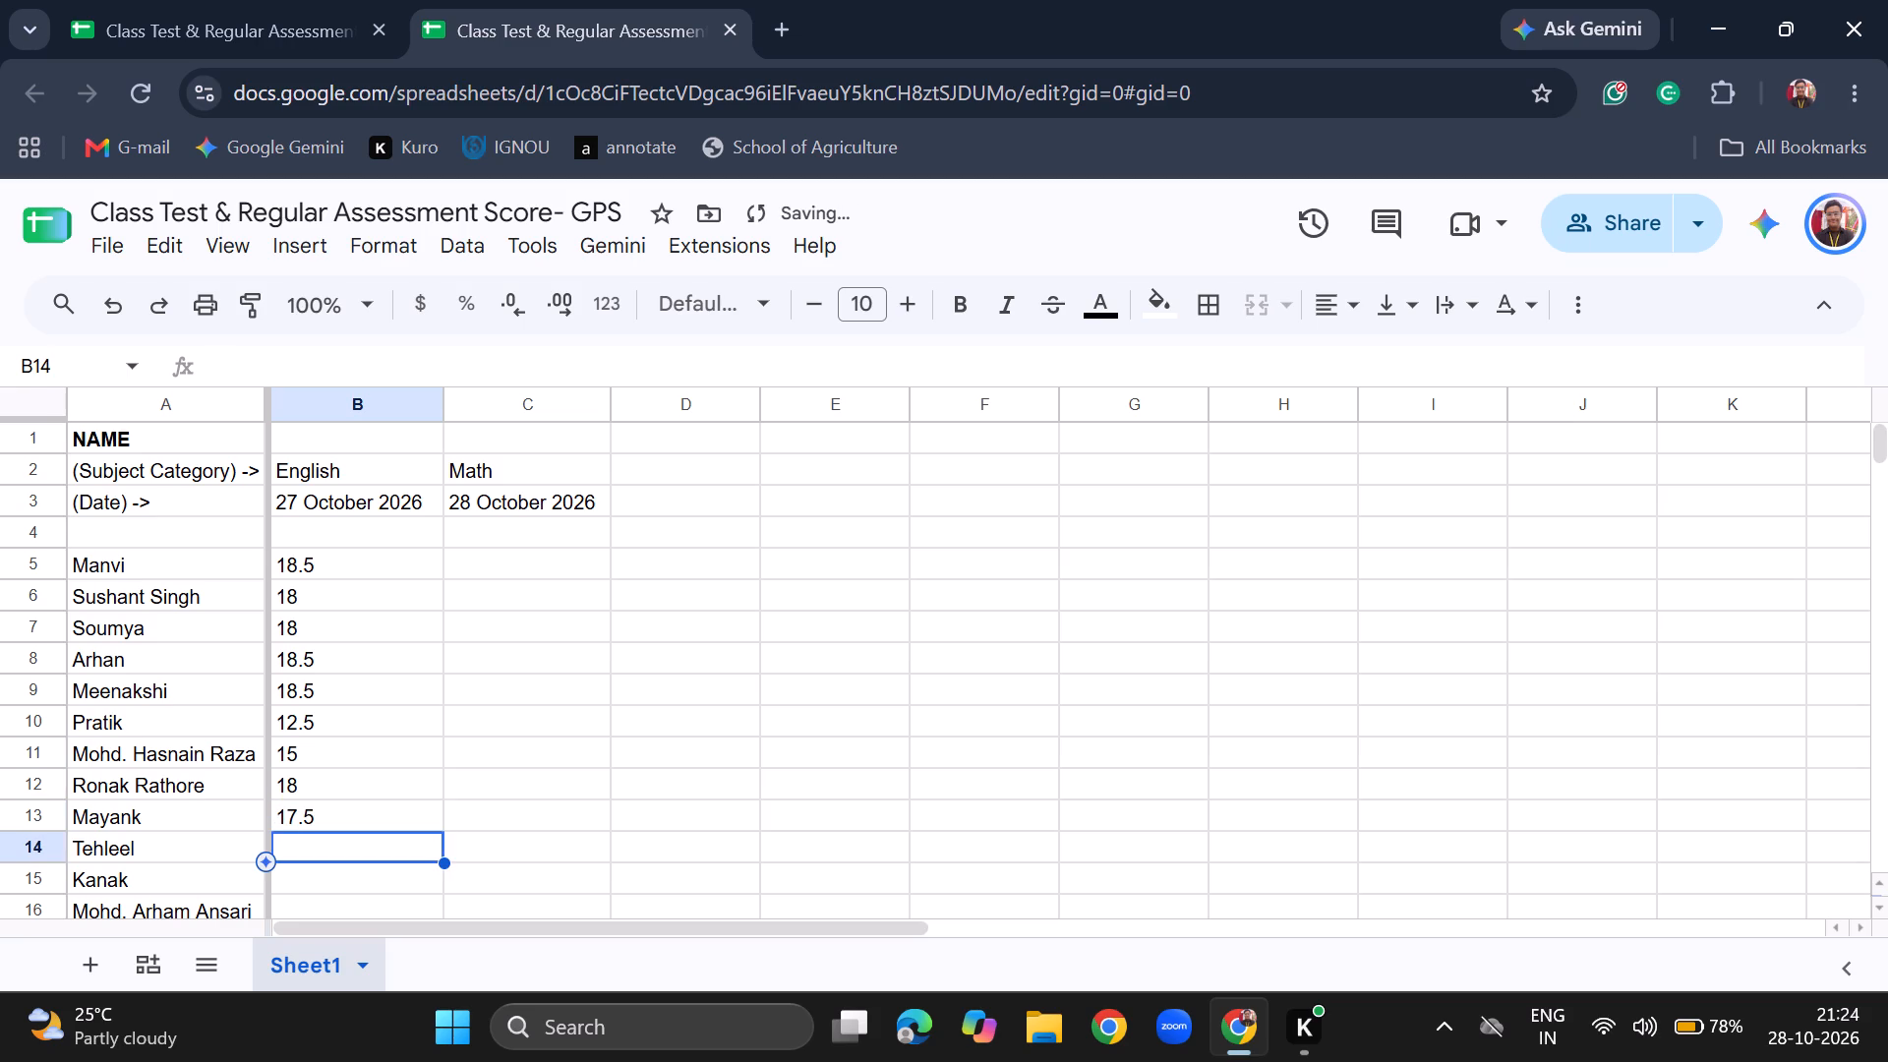
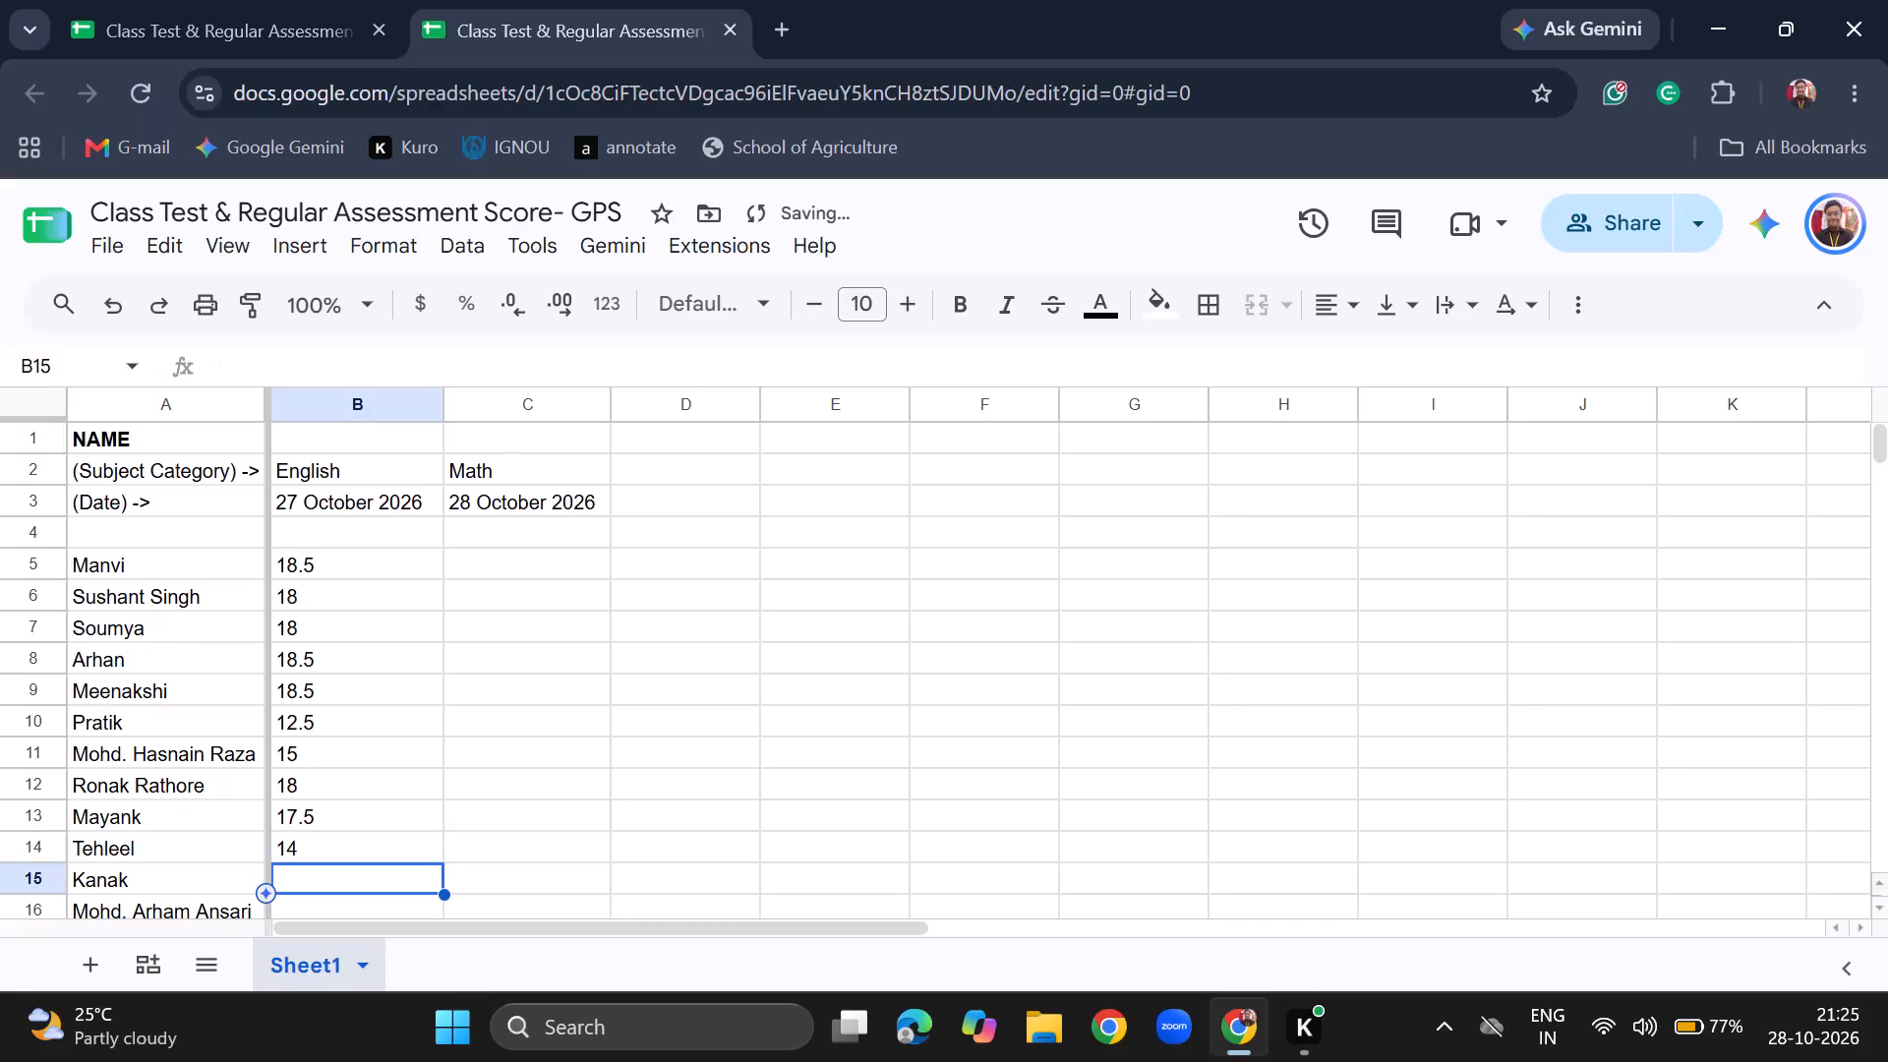
Enter the English scores 14.5, 9, 5, 10, 11 and 13.5 in cells B15 to B20.
text(14.5)
key(Return)
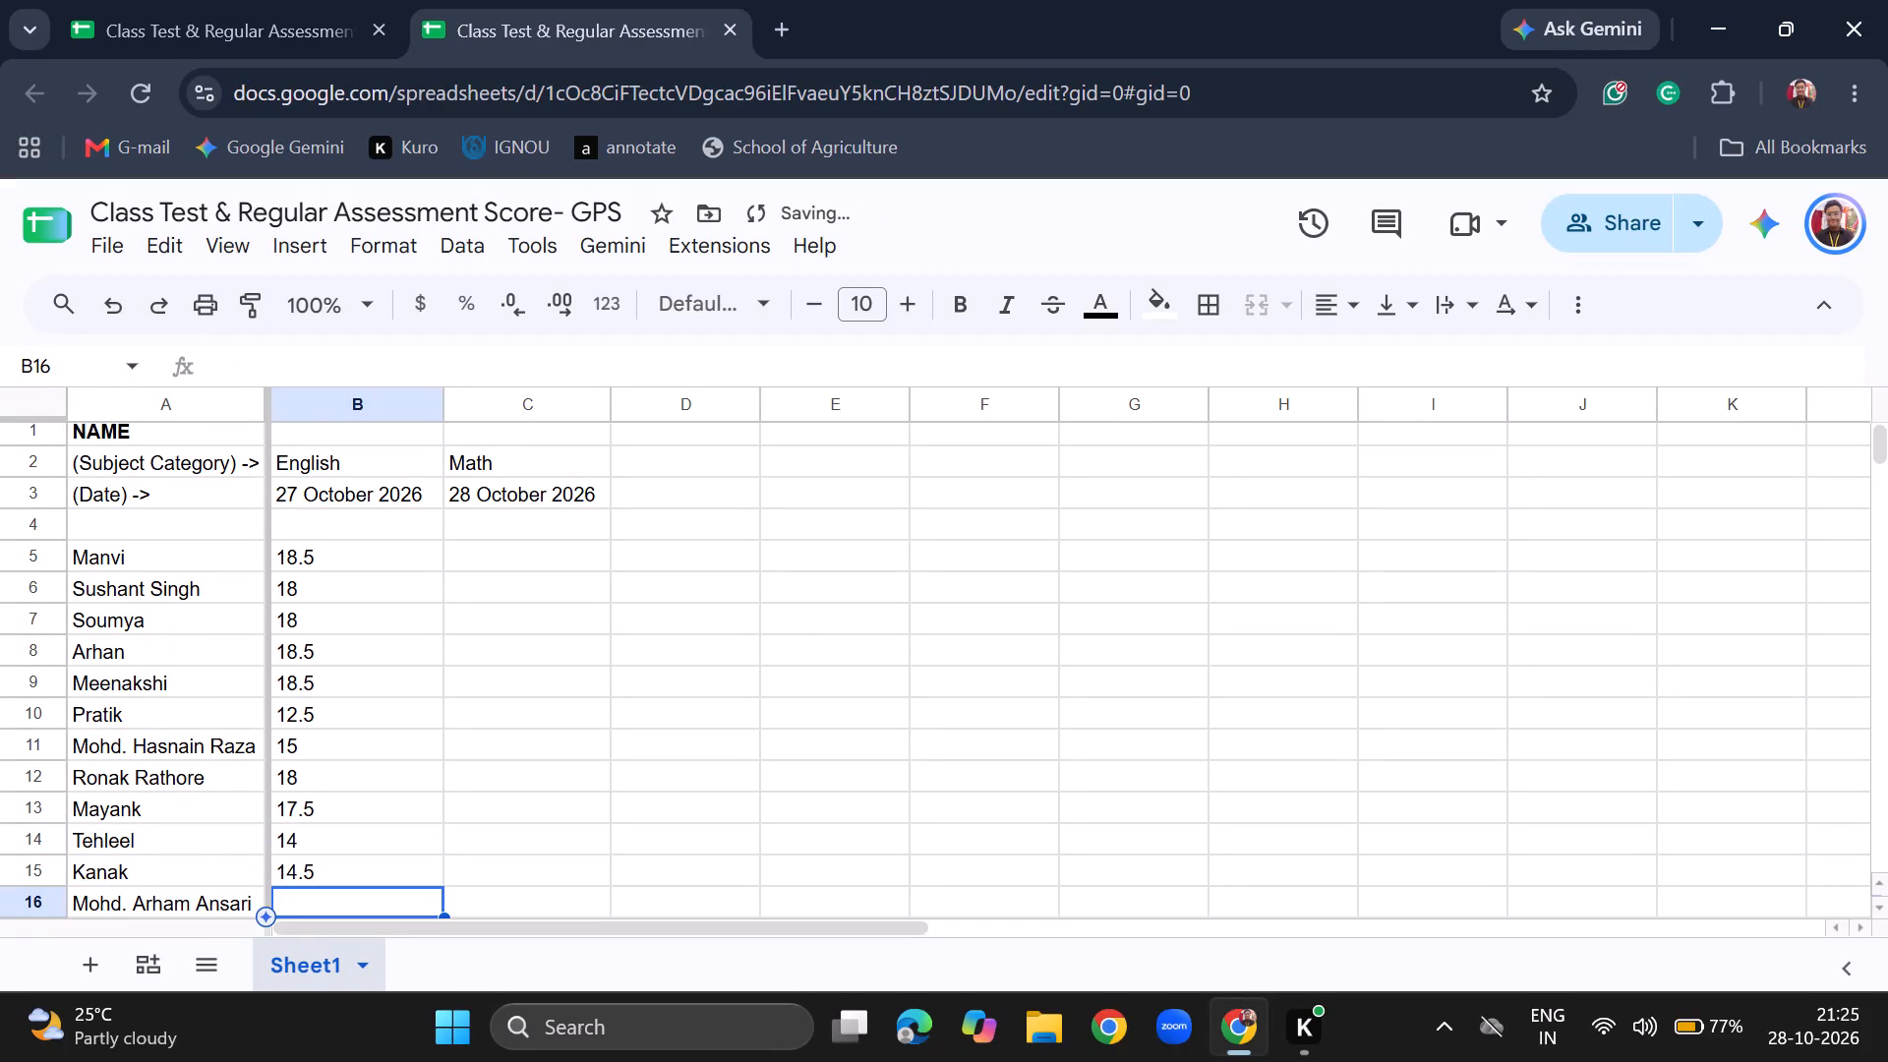
key(9)
key(Return)
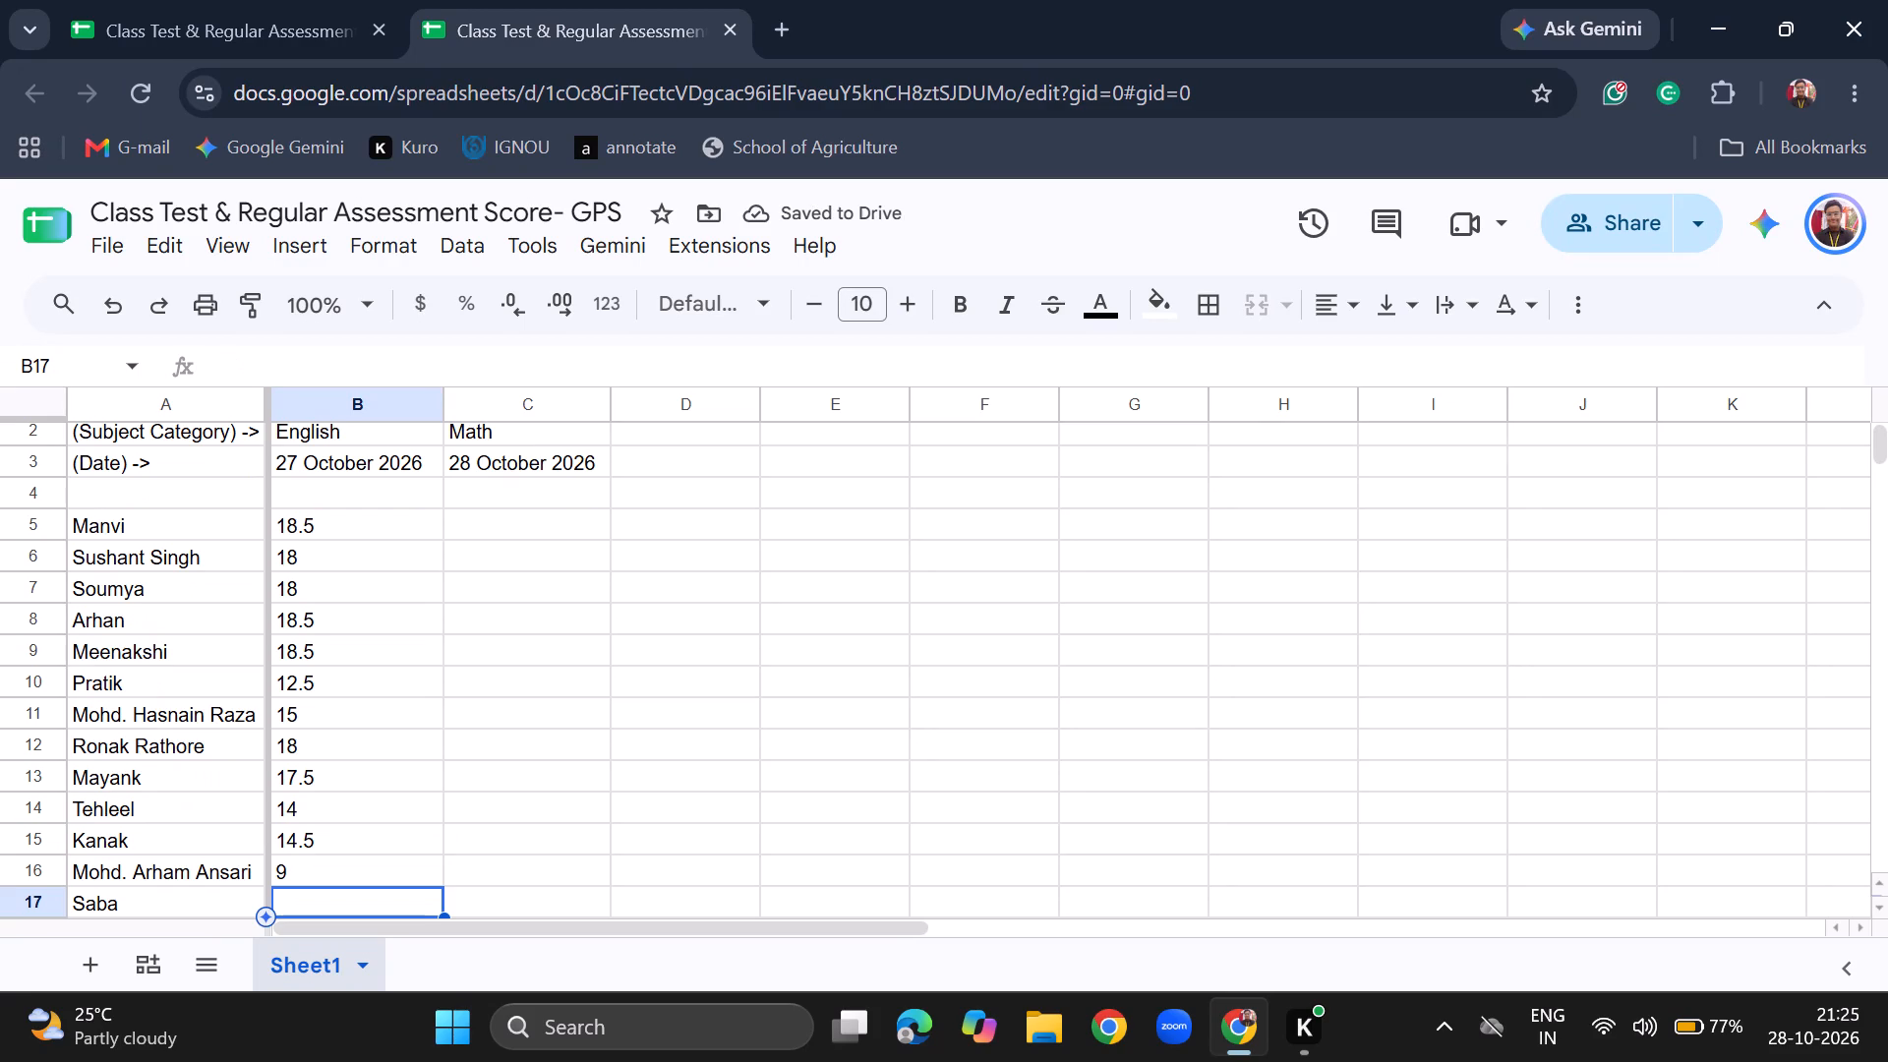
key(5)
key(Return)
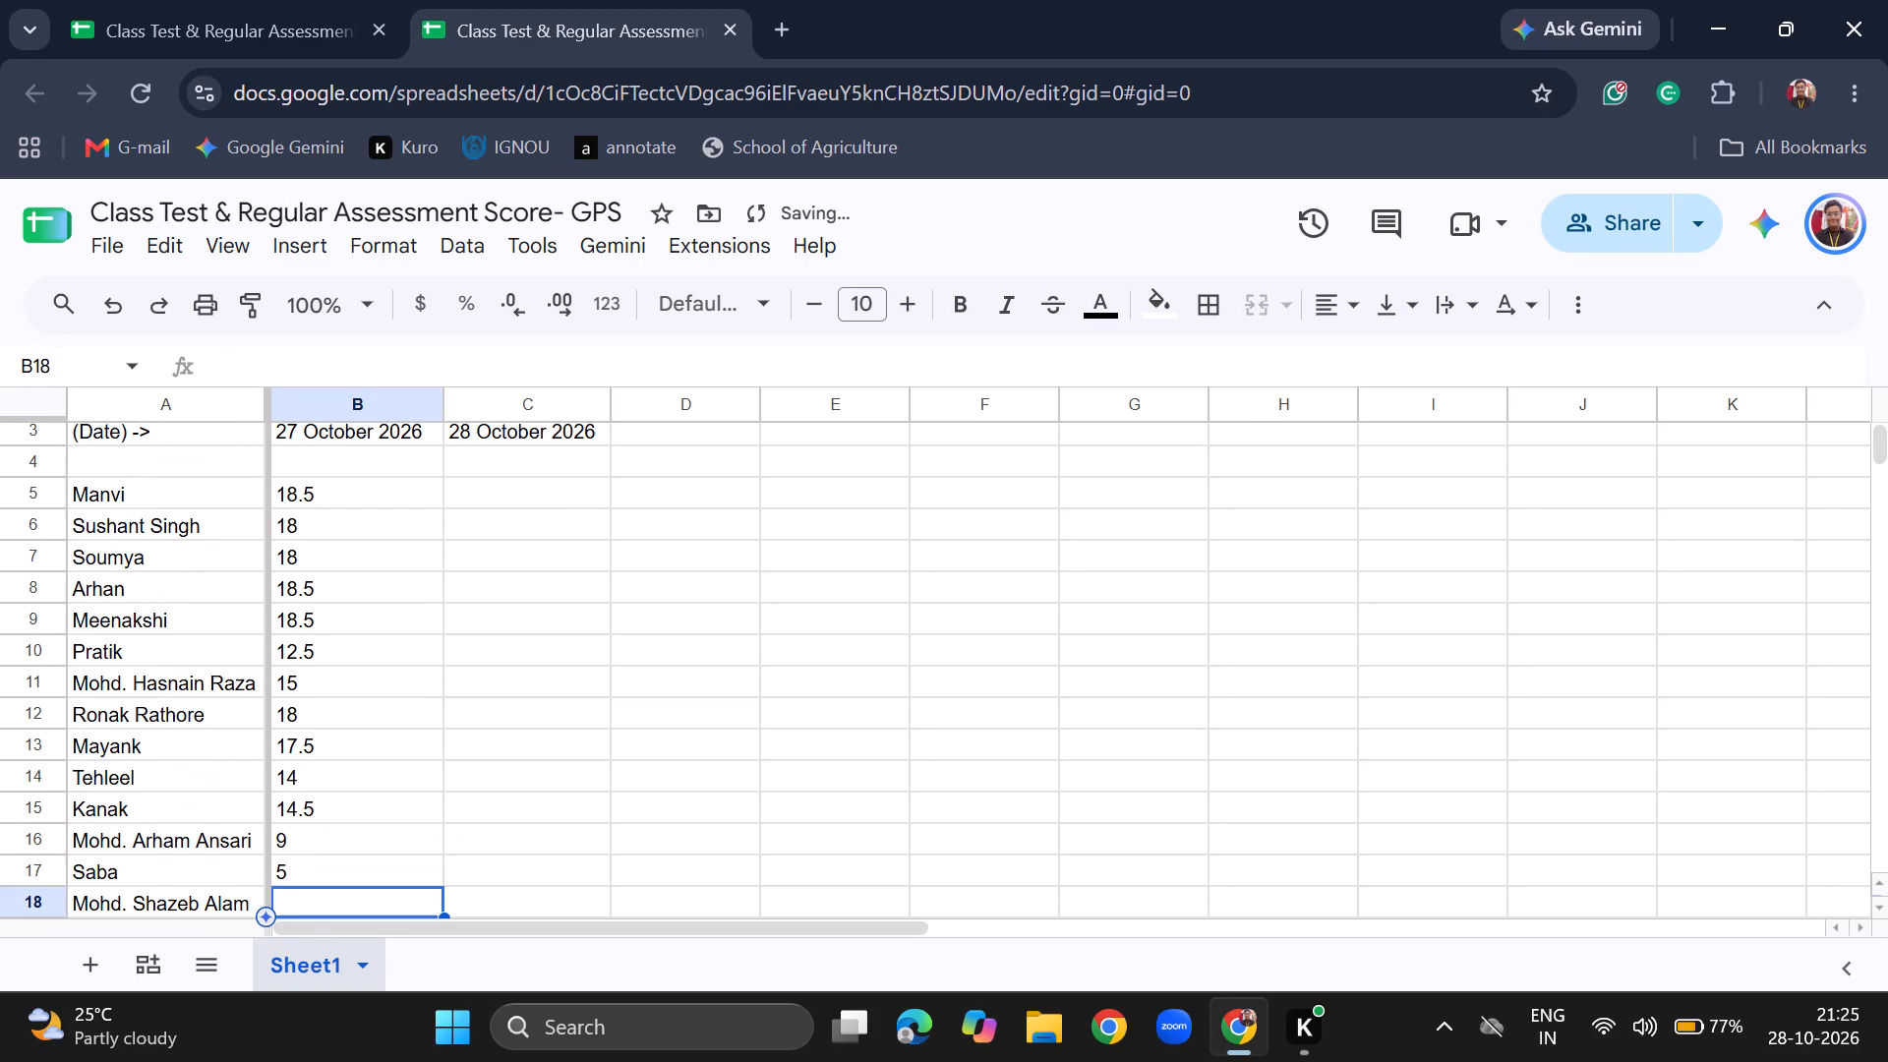
text(10)
key(Return)
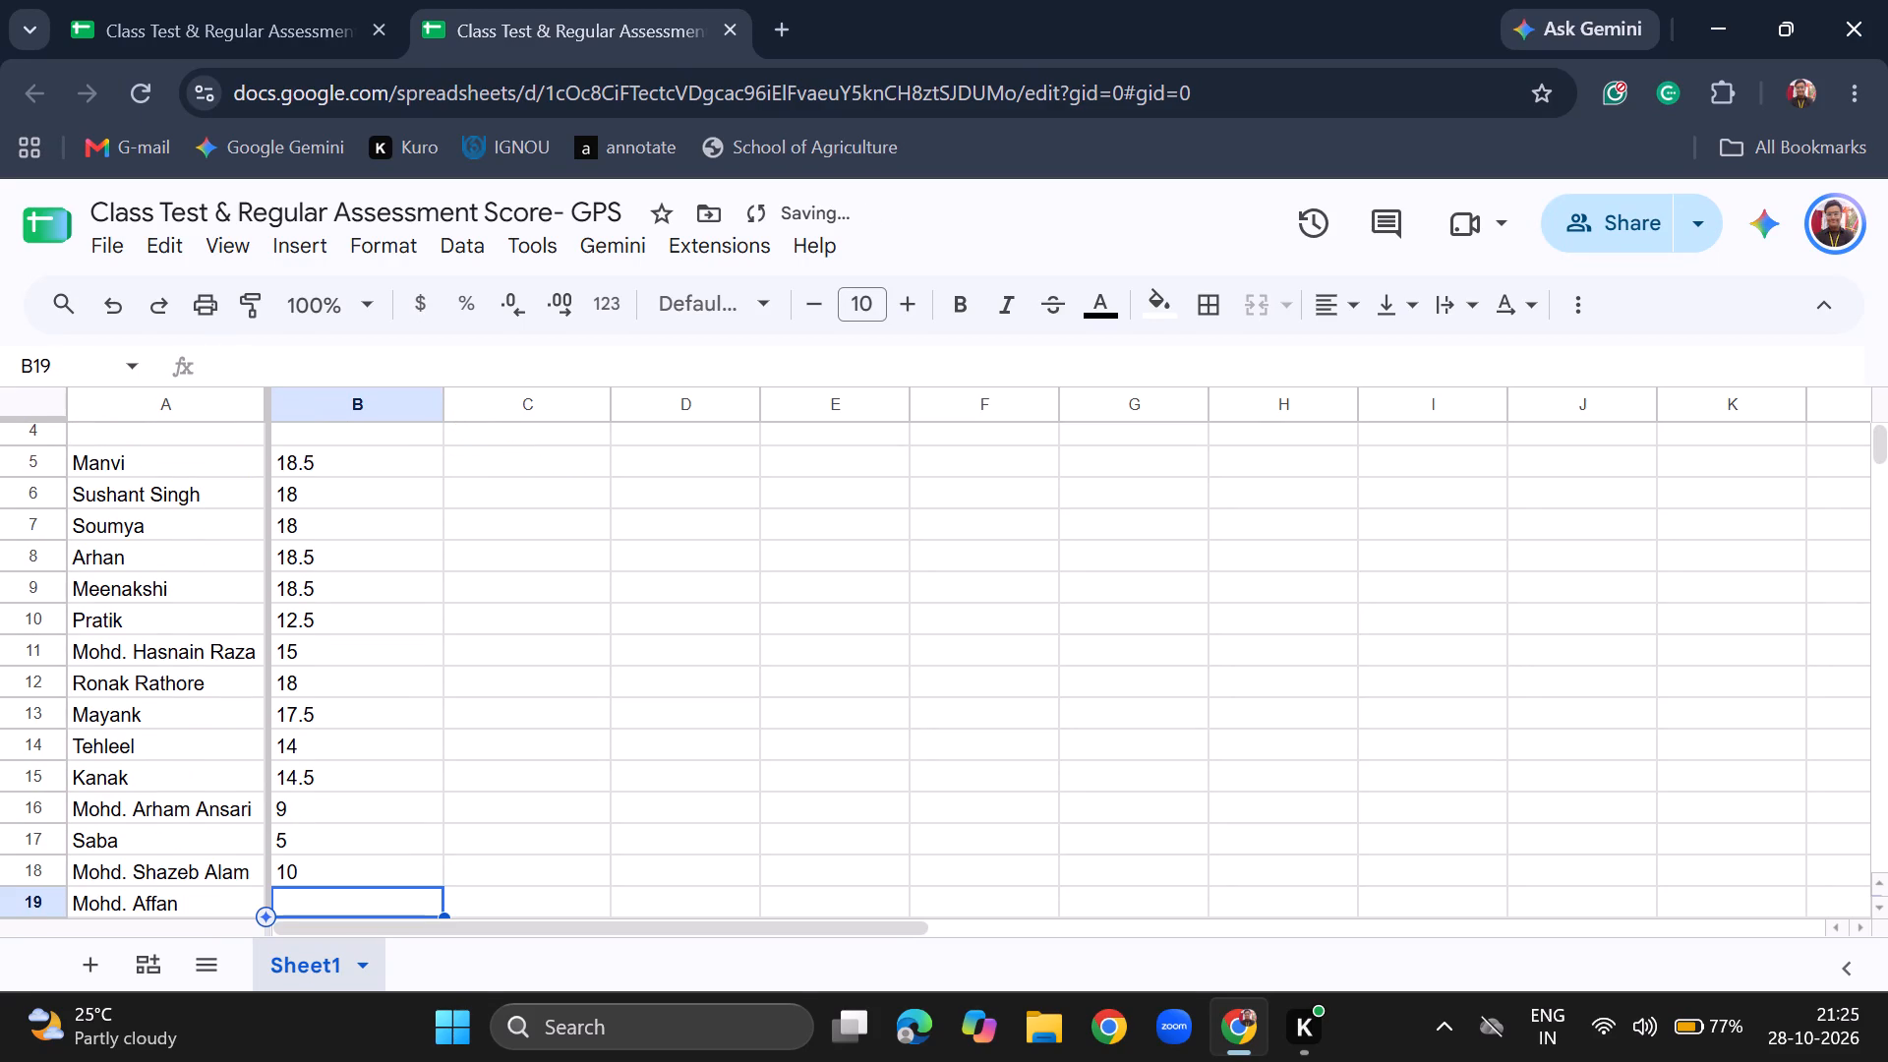
text(11)
key(Return)
text(13.5)
key(Return)
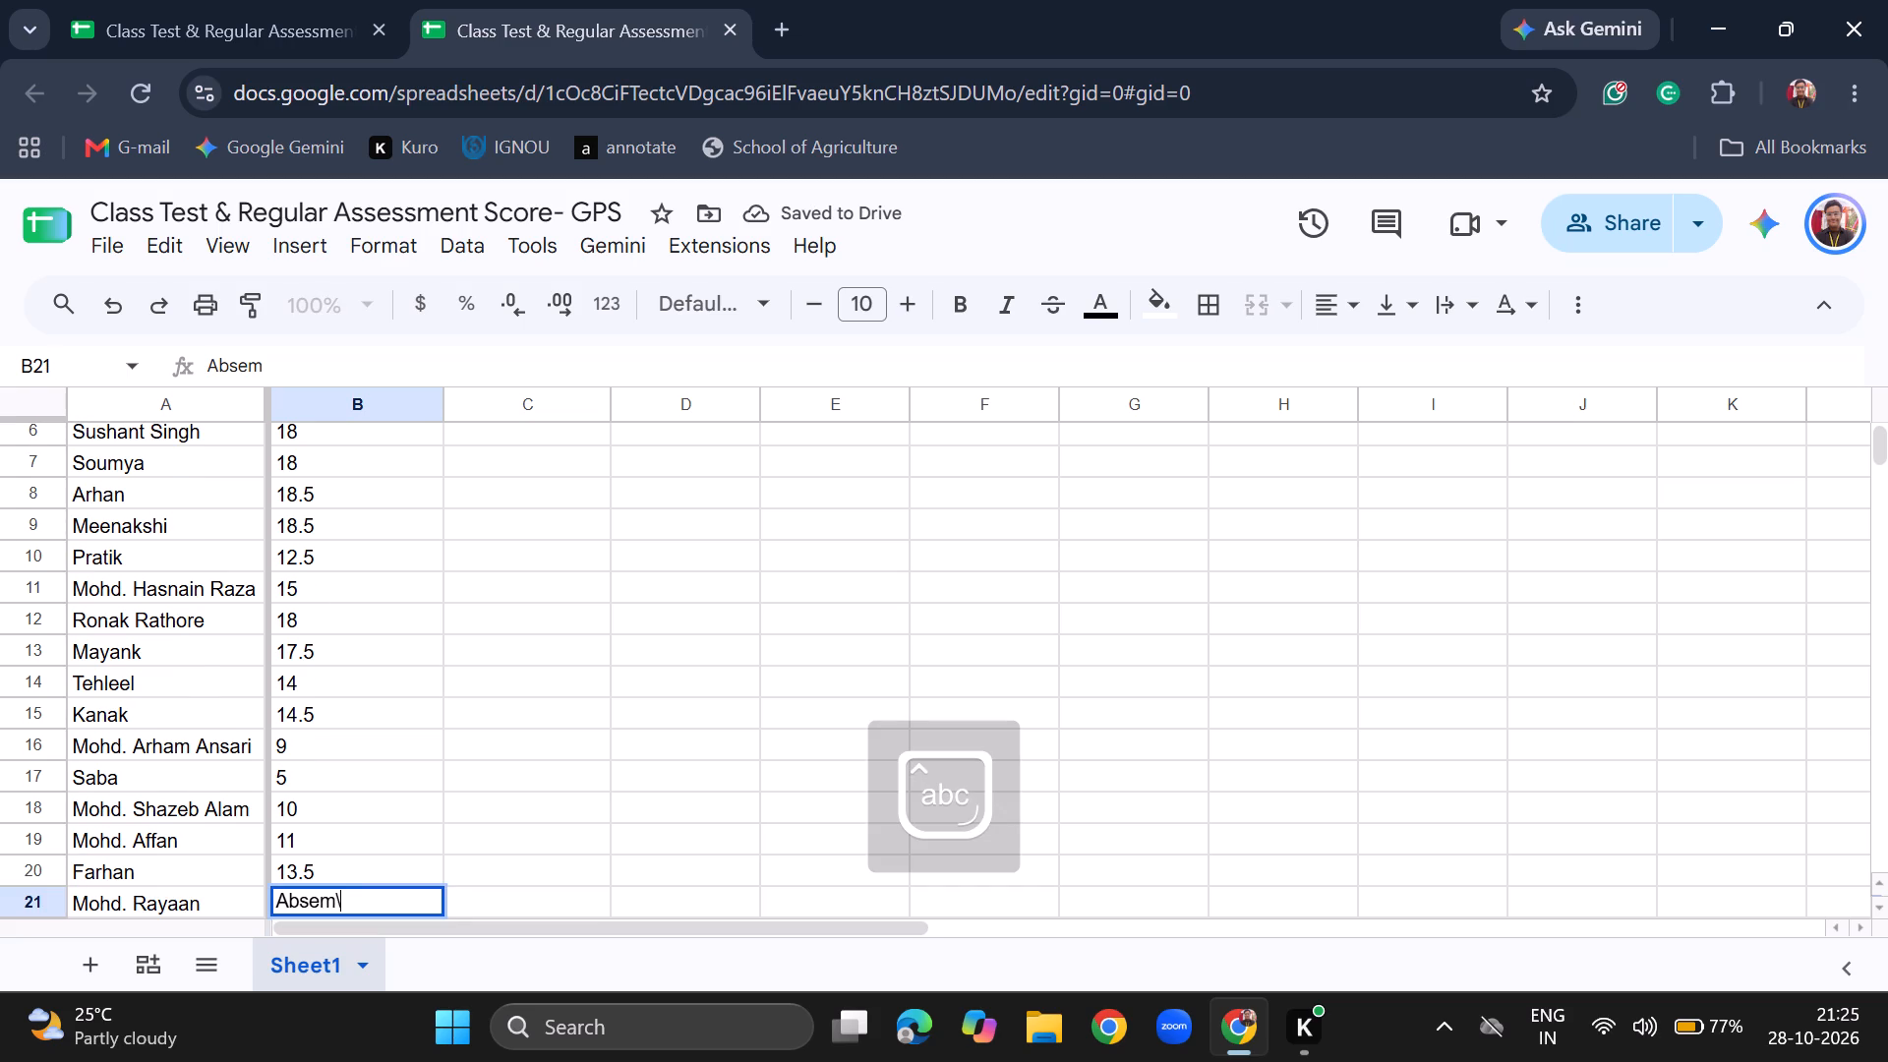
Enter Absent as the English score in cell B21, leaving cell B22 empty.
key(Return)
key(BackSpace)
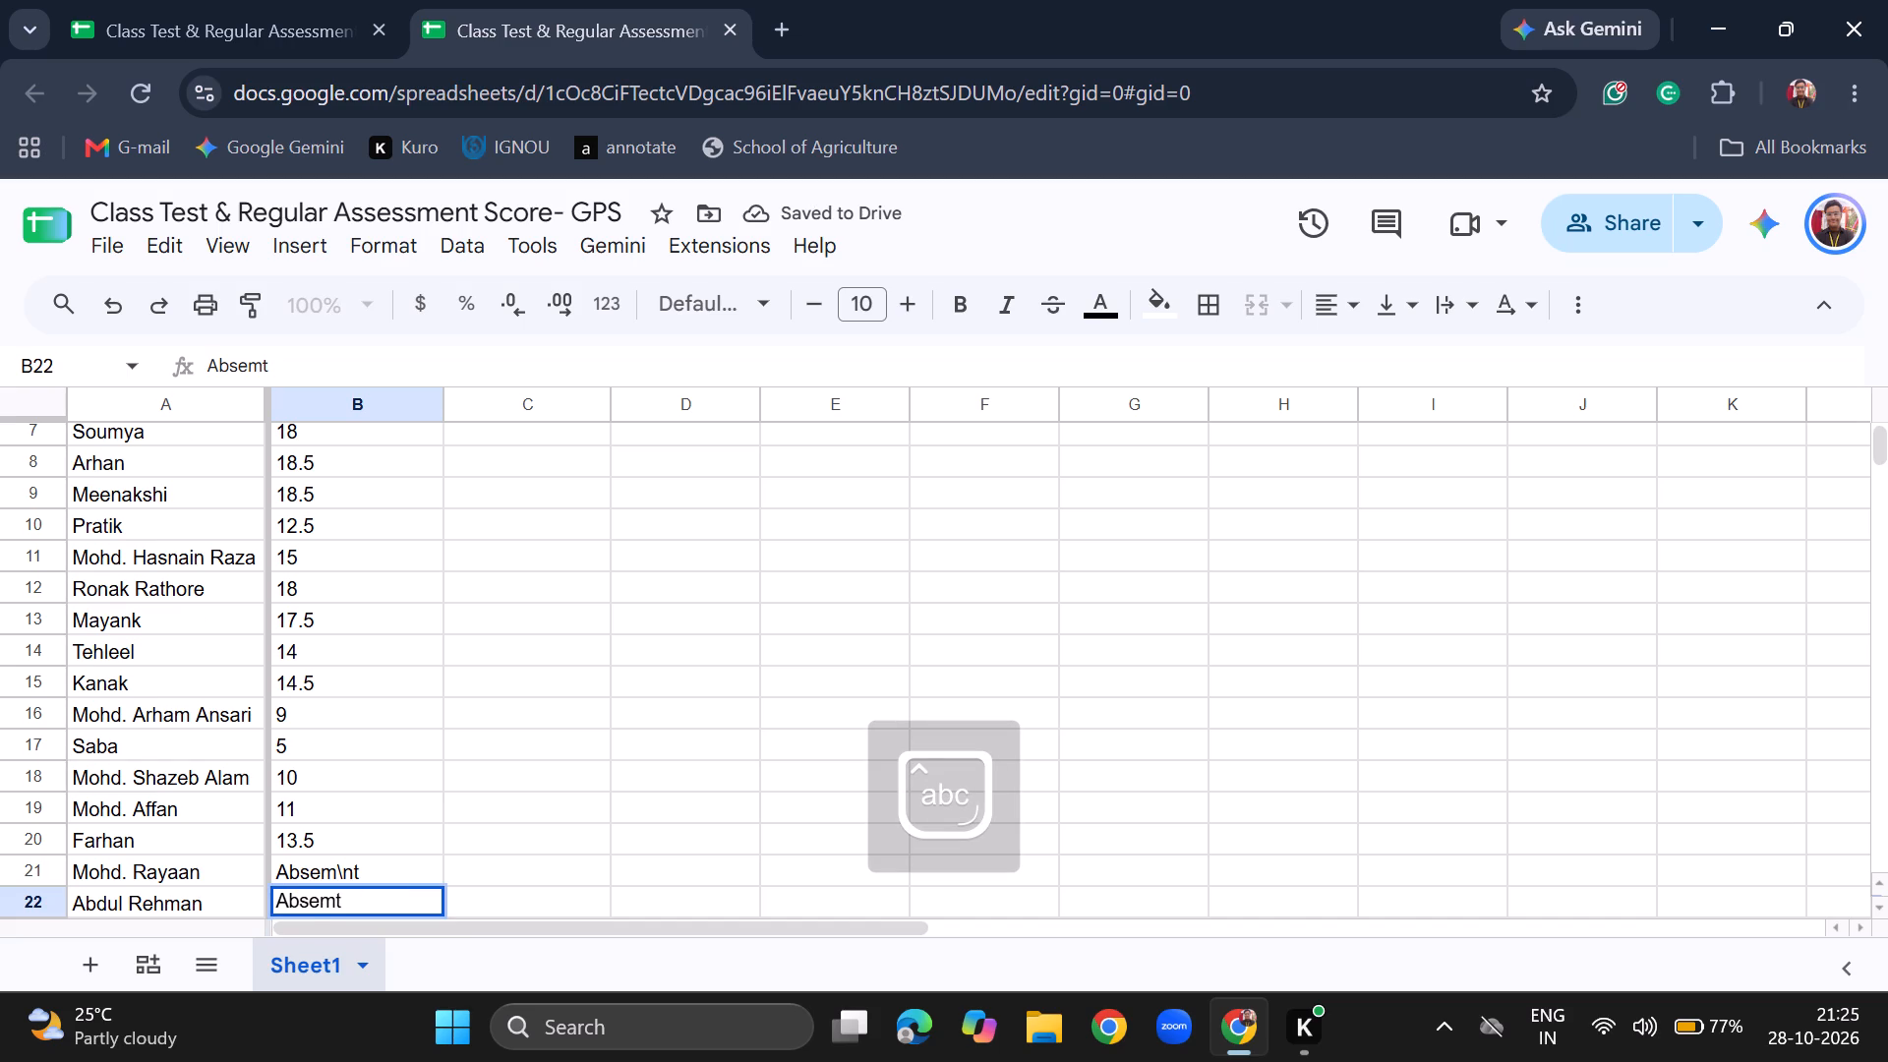
key(BackSpace)
key(BackSpace)
key(n)
key(BackSpace)
key(BackSpace)
key(BackSpace)
key(BackSpace)
key(BackSpace)
key(BackSpace)
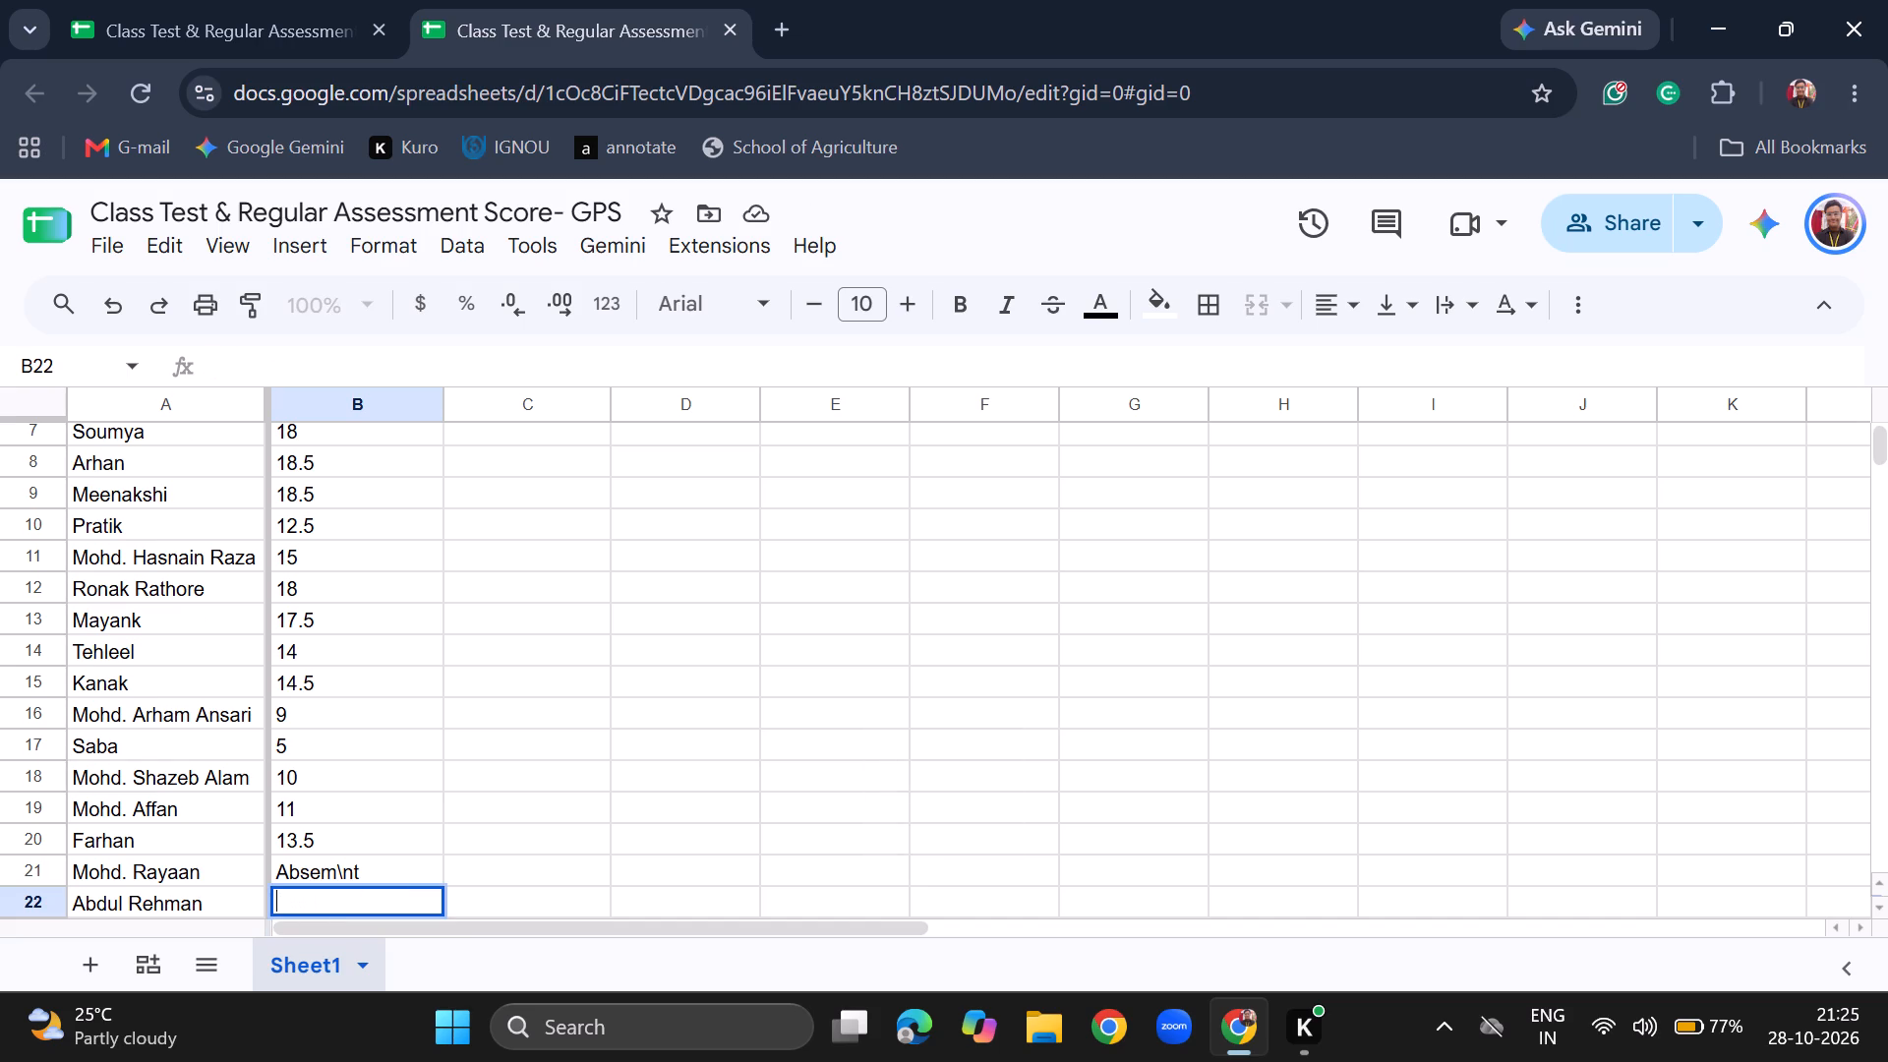
key(Up)
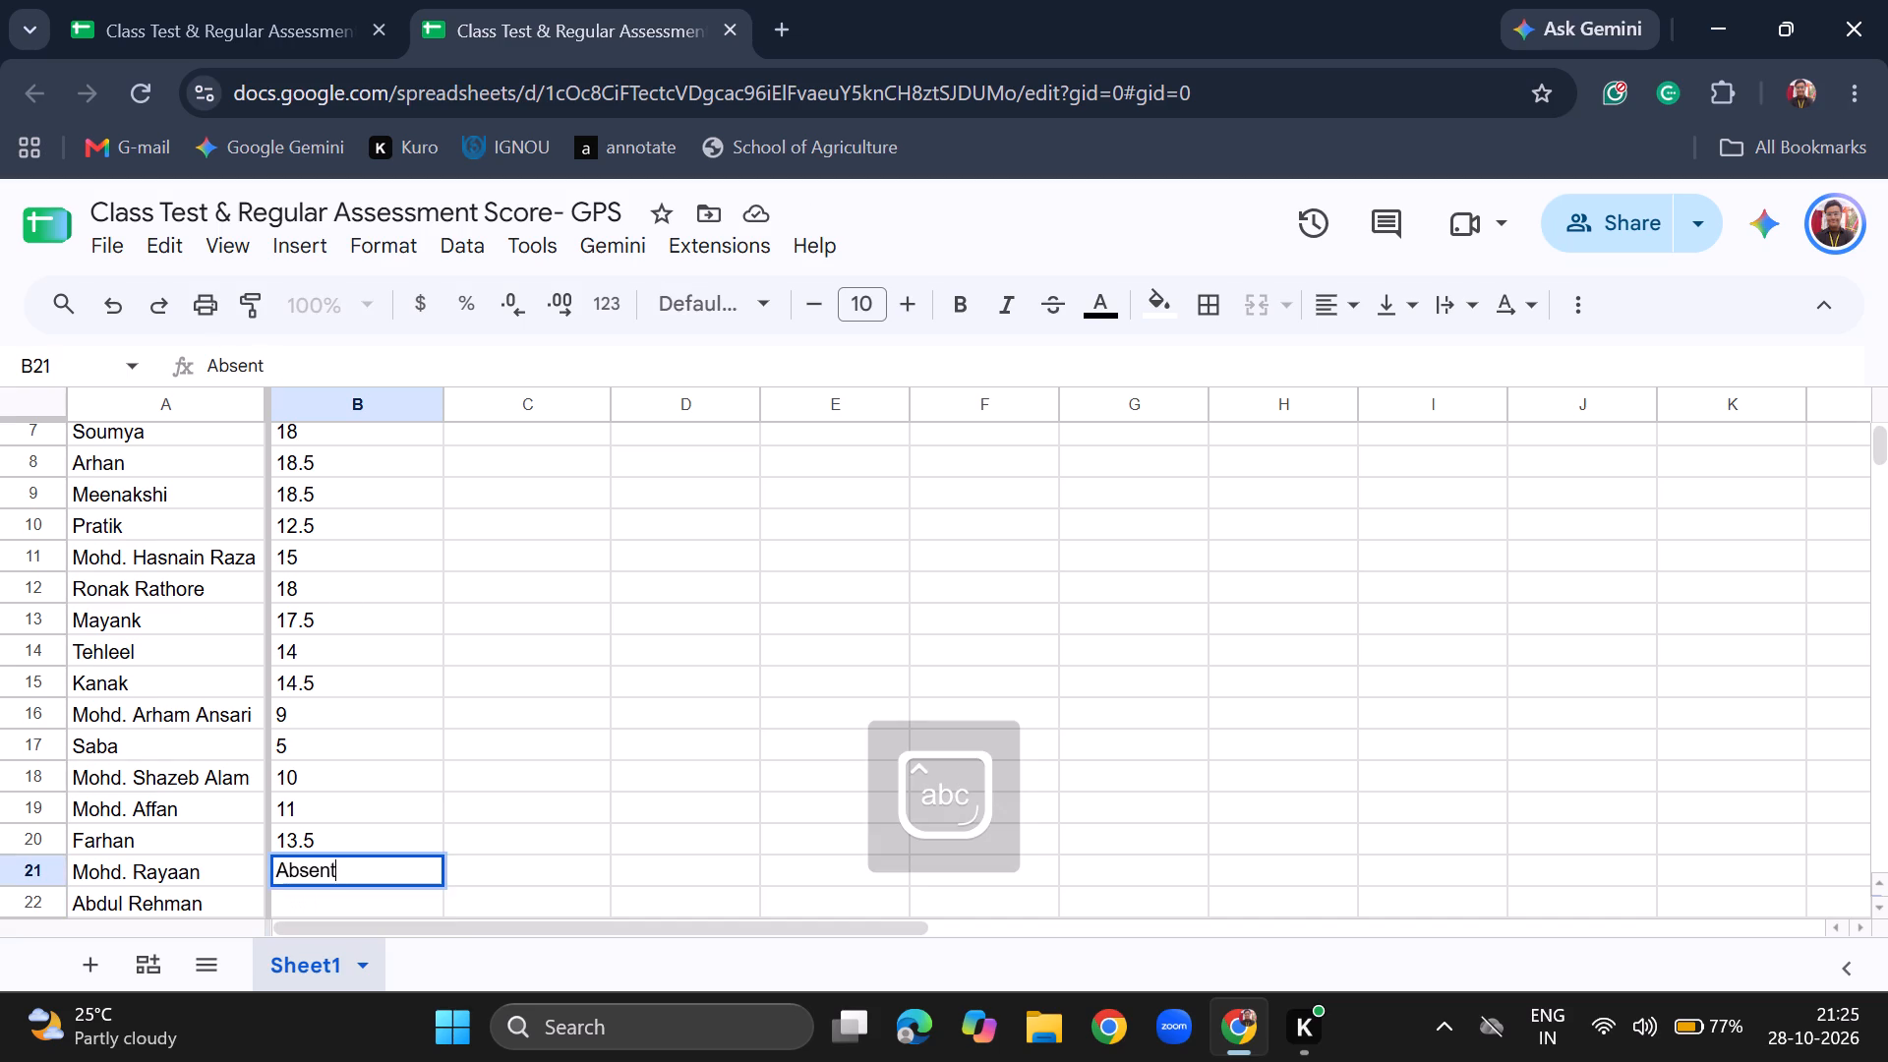
key(Return)
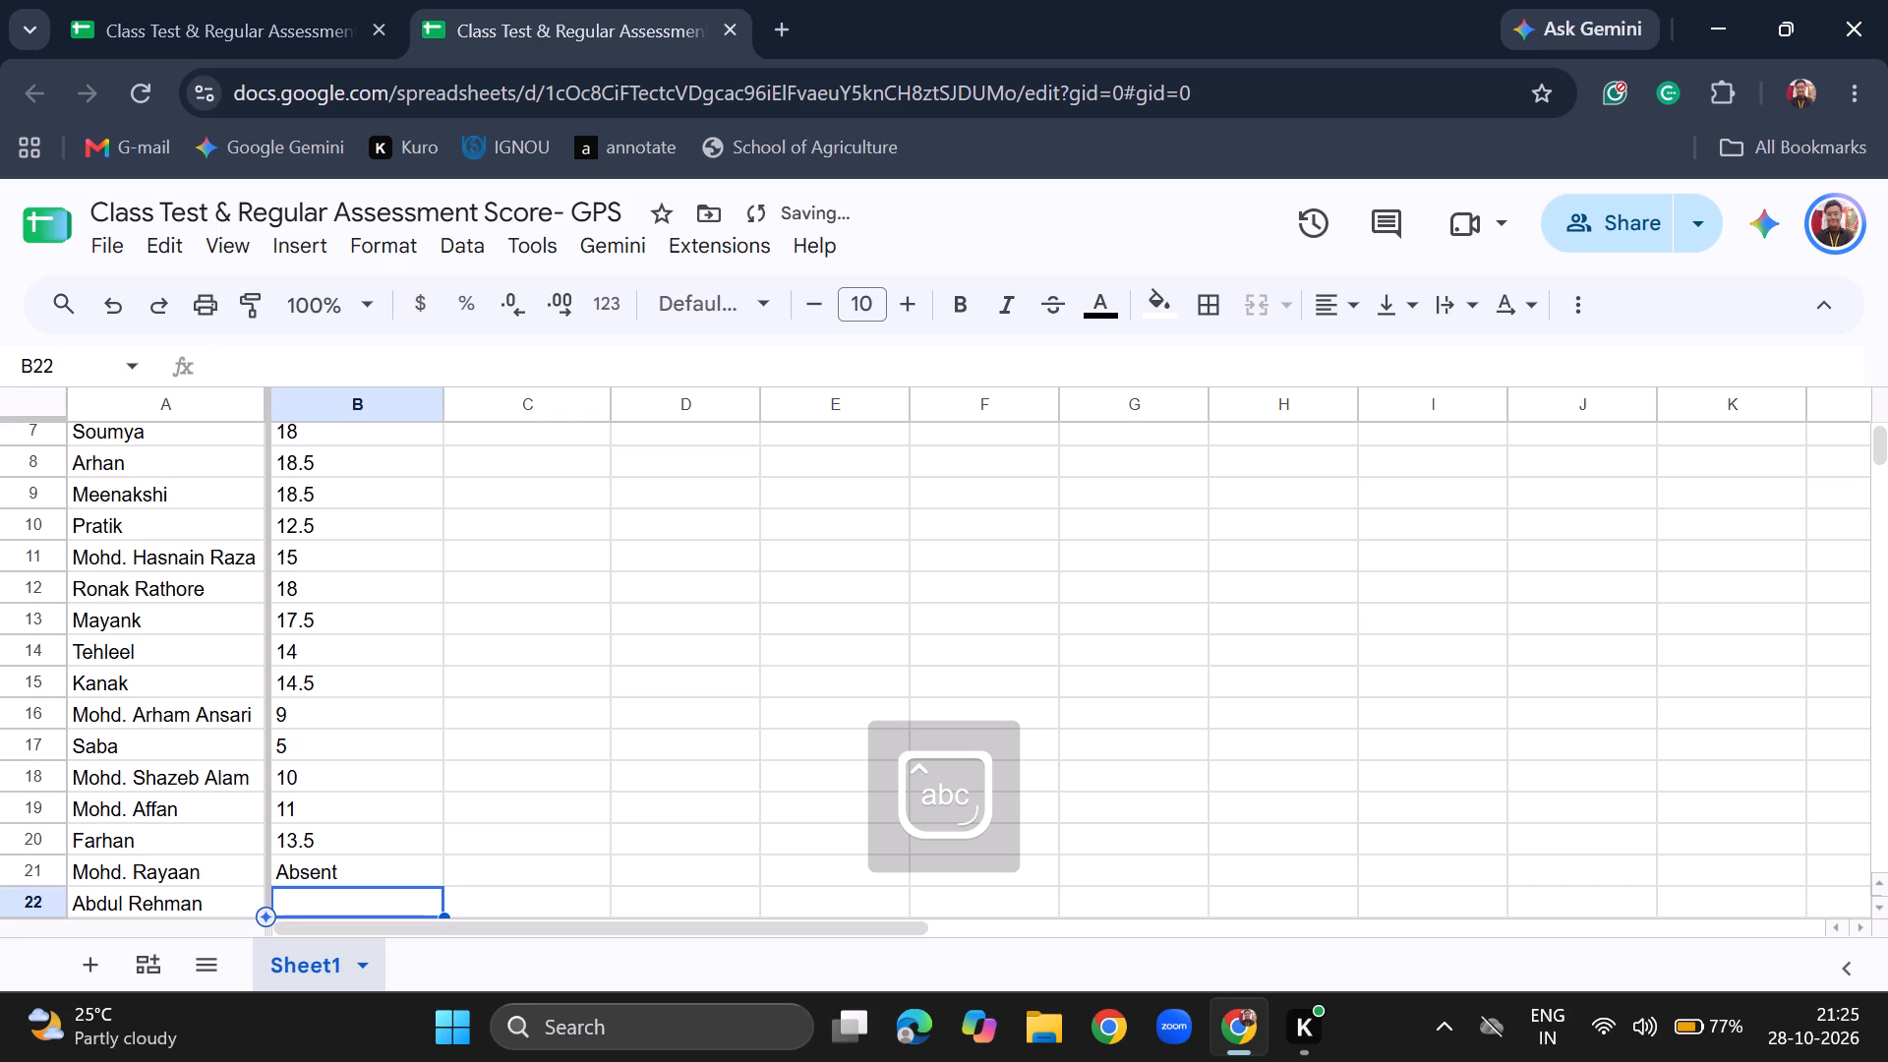
Enter the English scores 15.5, 19, 19 and 20 in cells B22 to B25.
text(15.5)
key(Return)
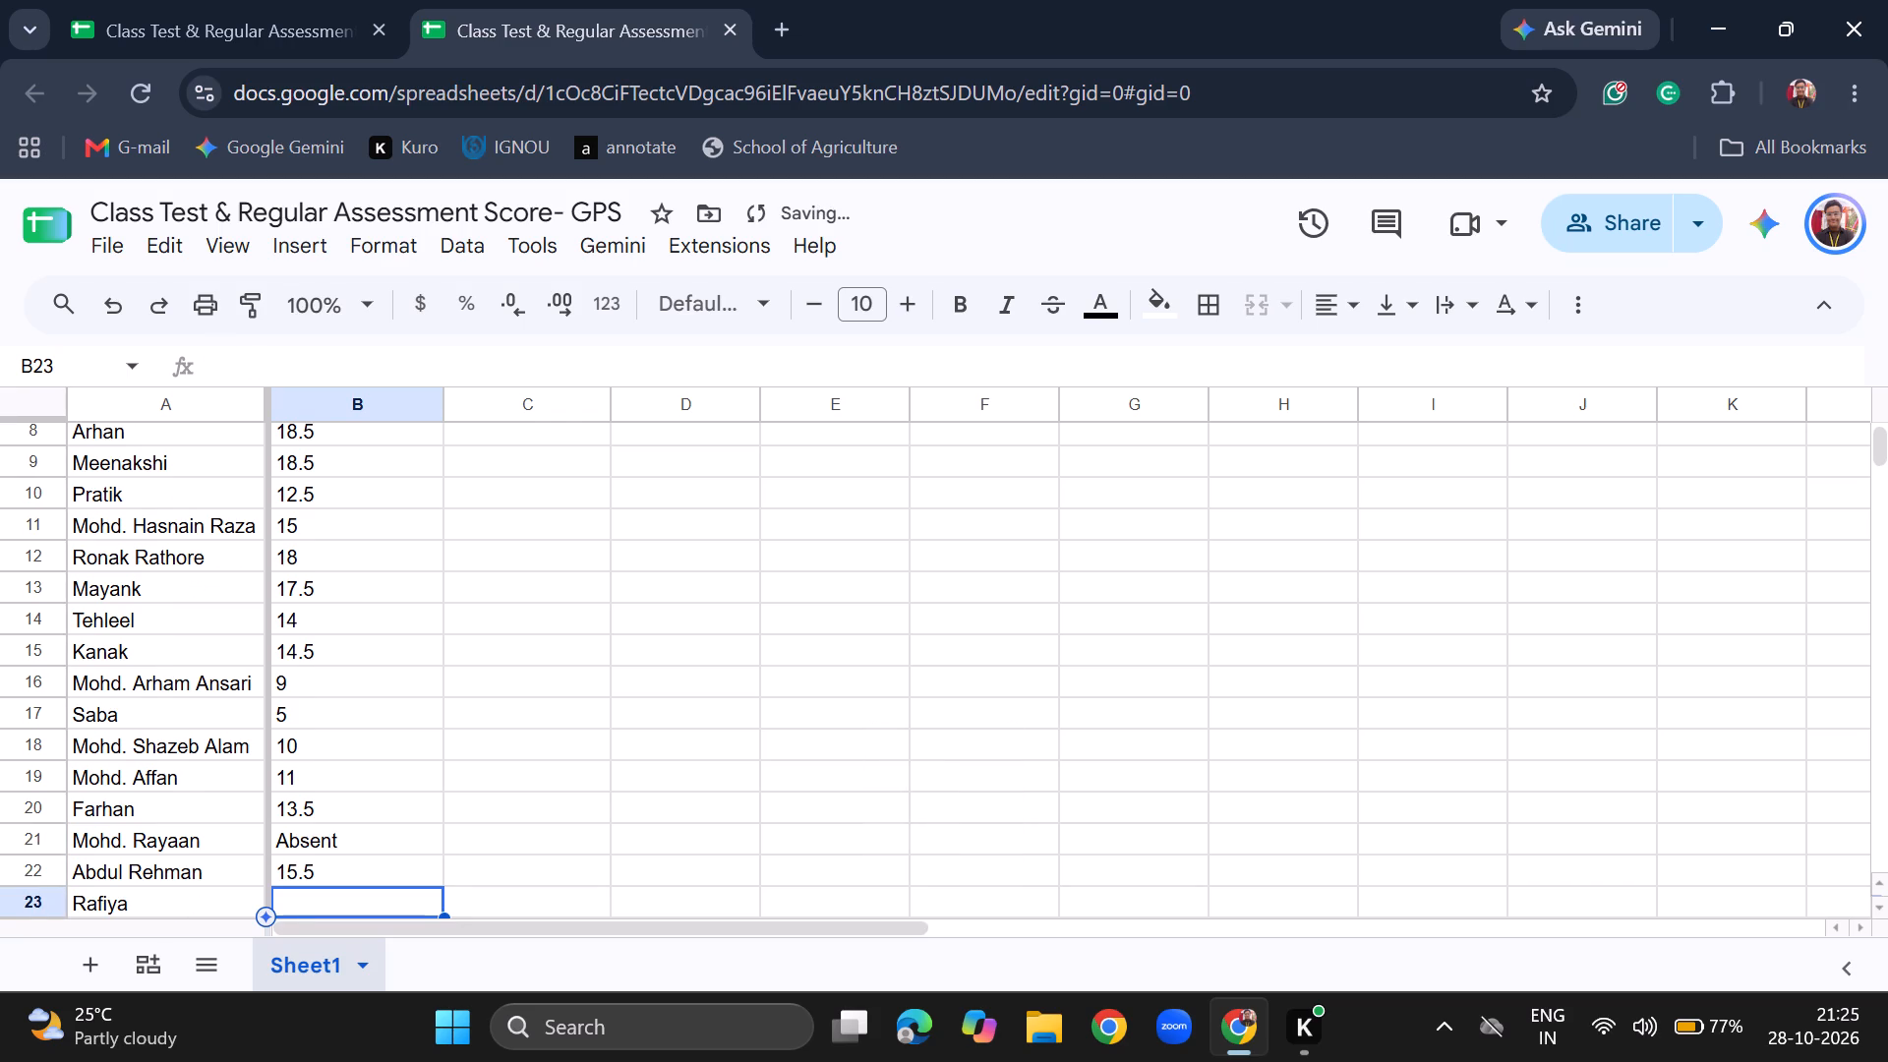
text(19)
key(Return)
text(19)
key(Return)
text(20)
key(Return)
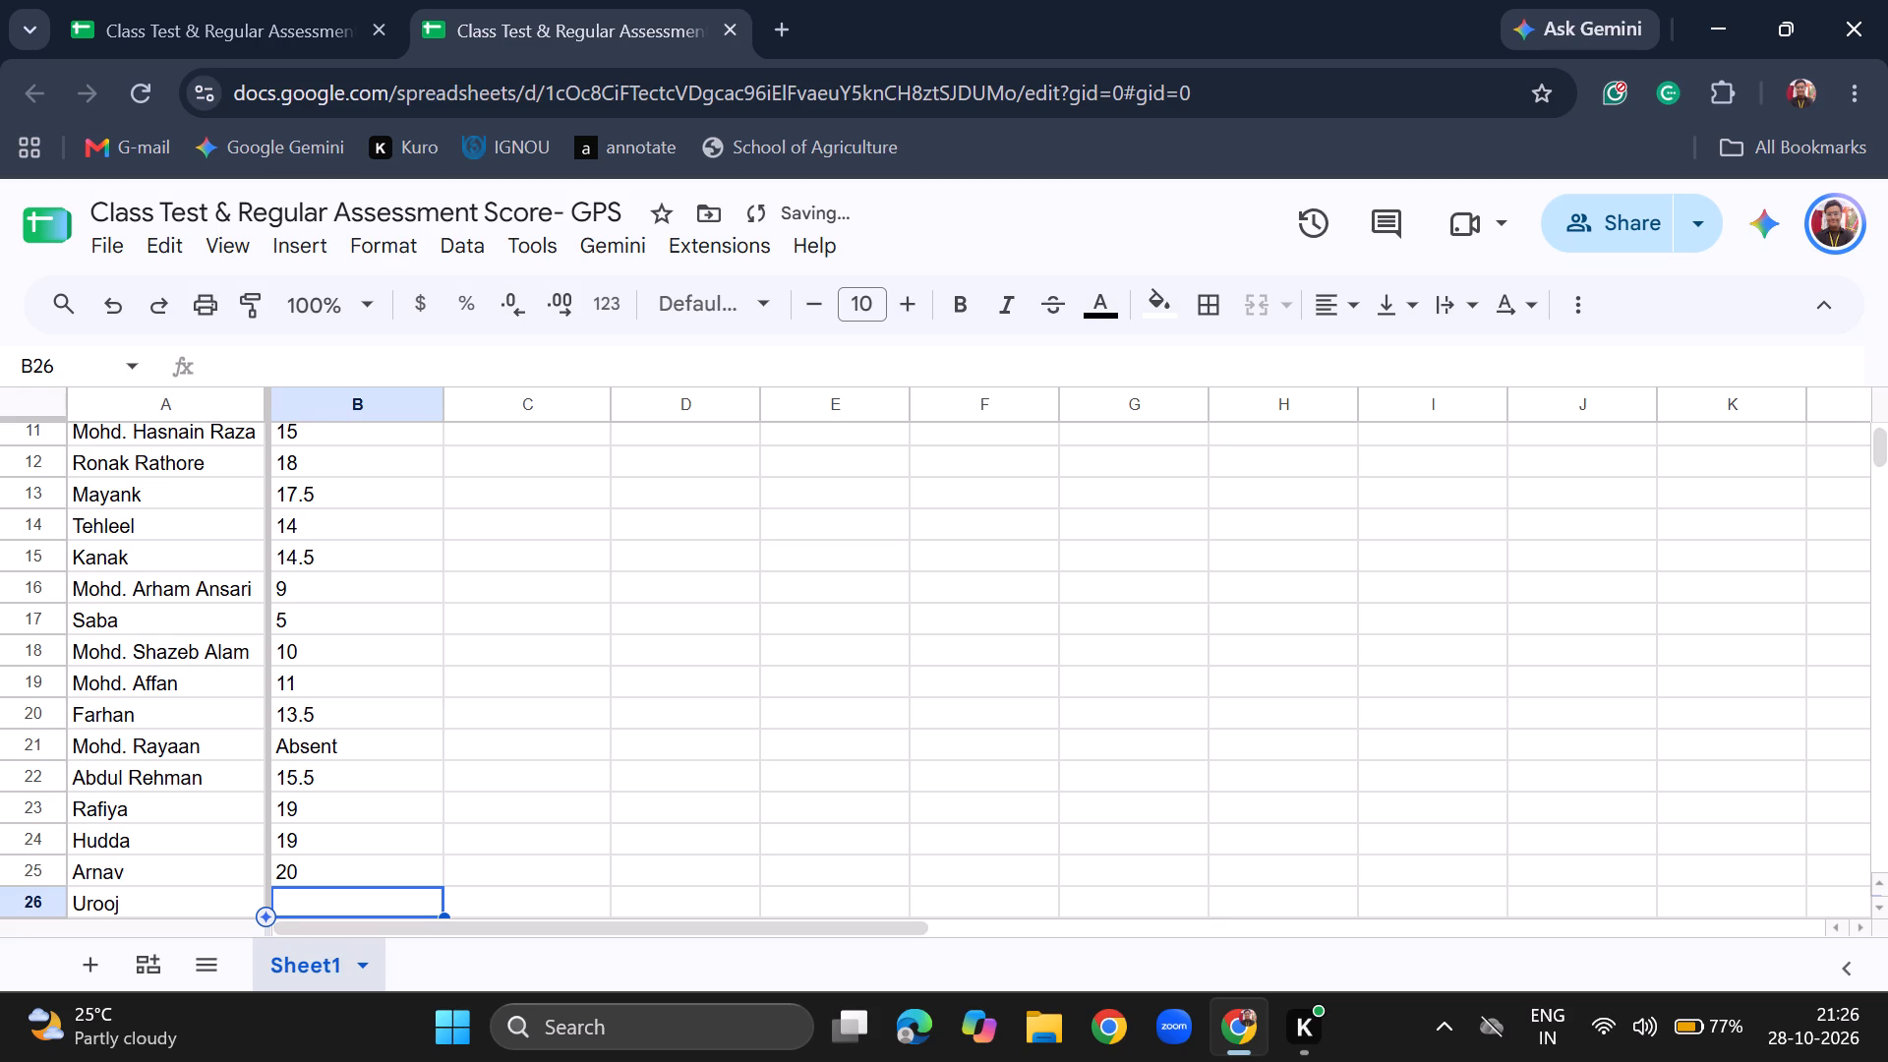
Enter the English scores 14.5, 13 and 16.5 in cells B26 to B28.
text(14.6)
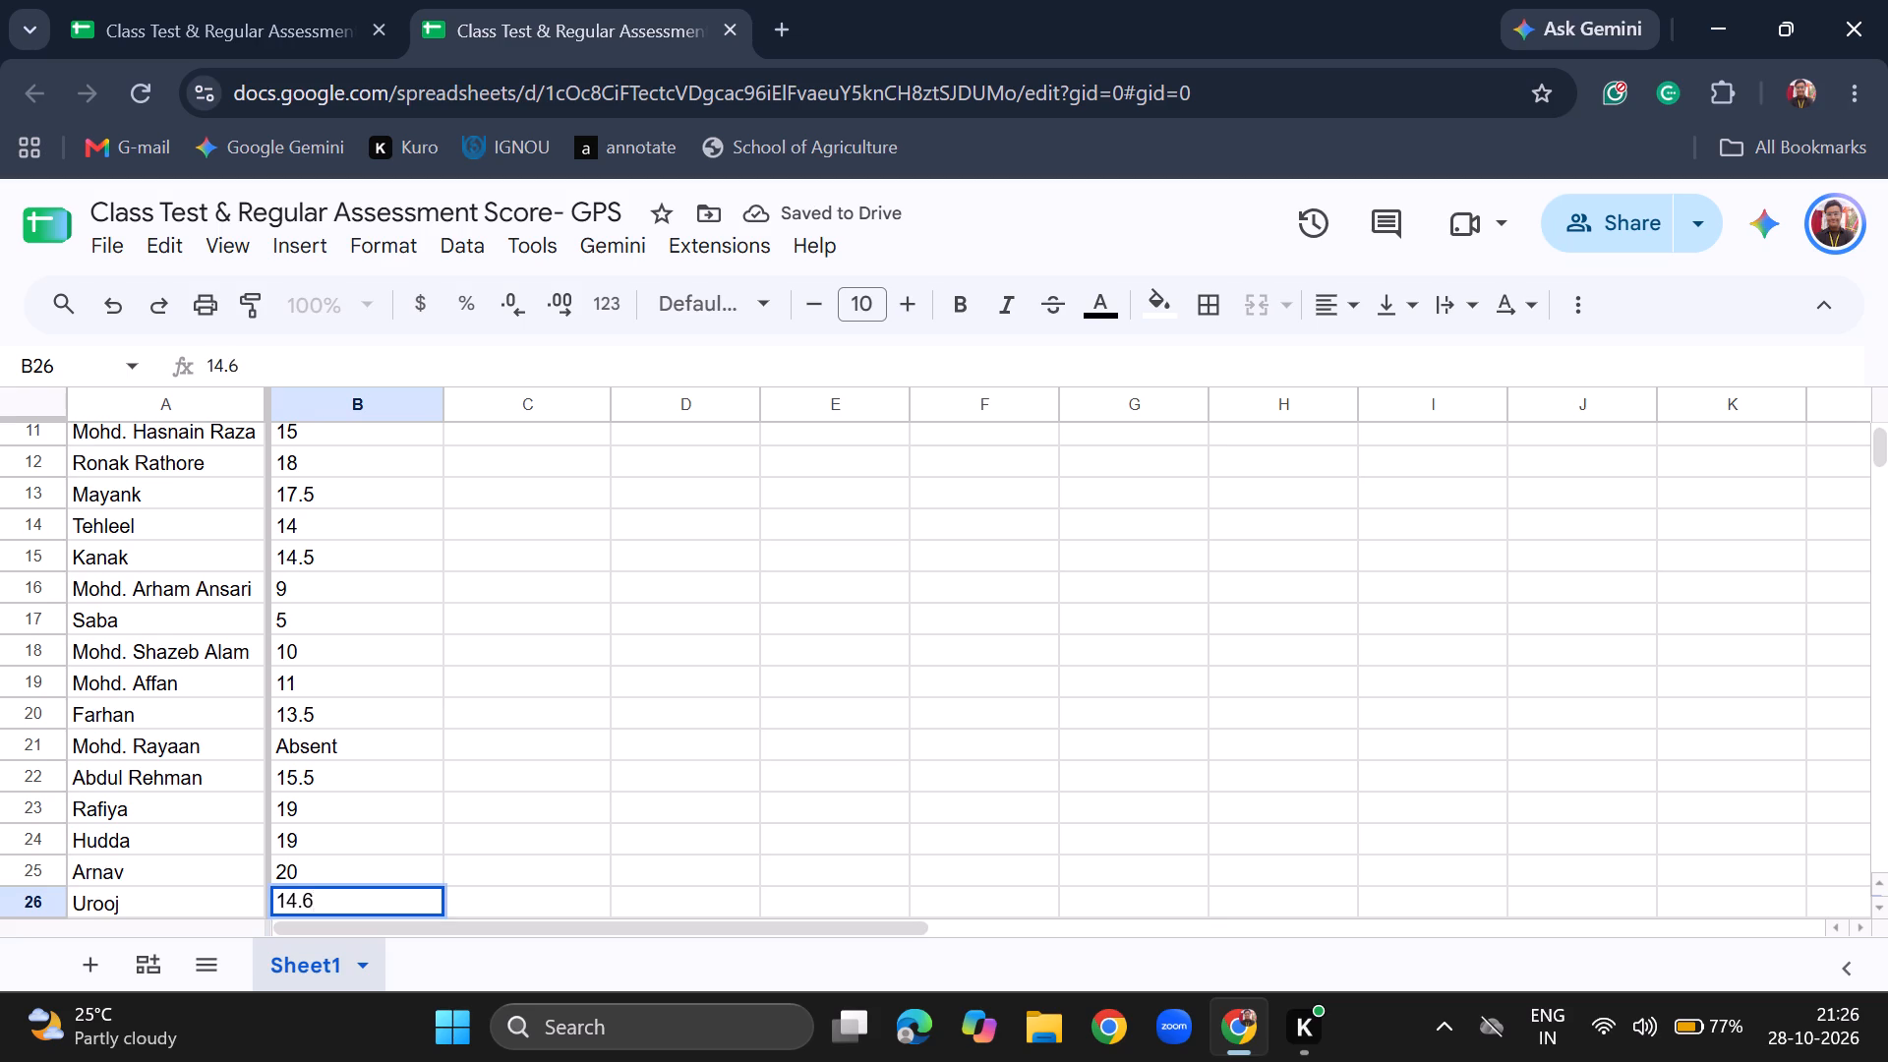
key(BackSpace)
key(5)
key(Return)
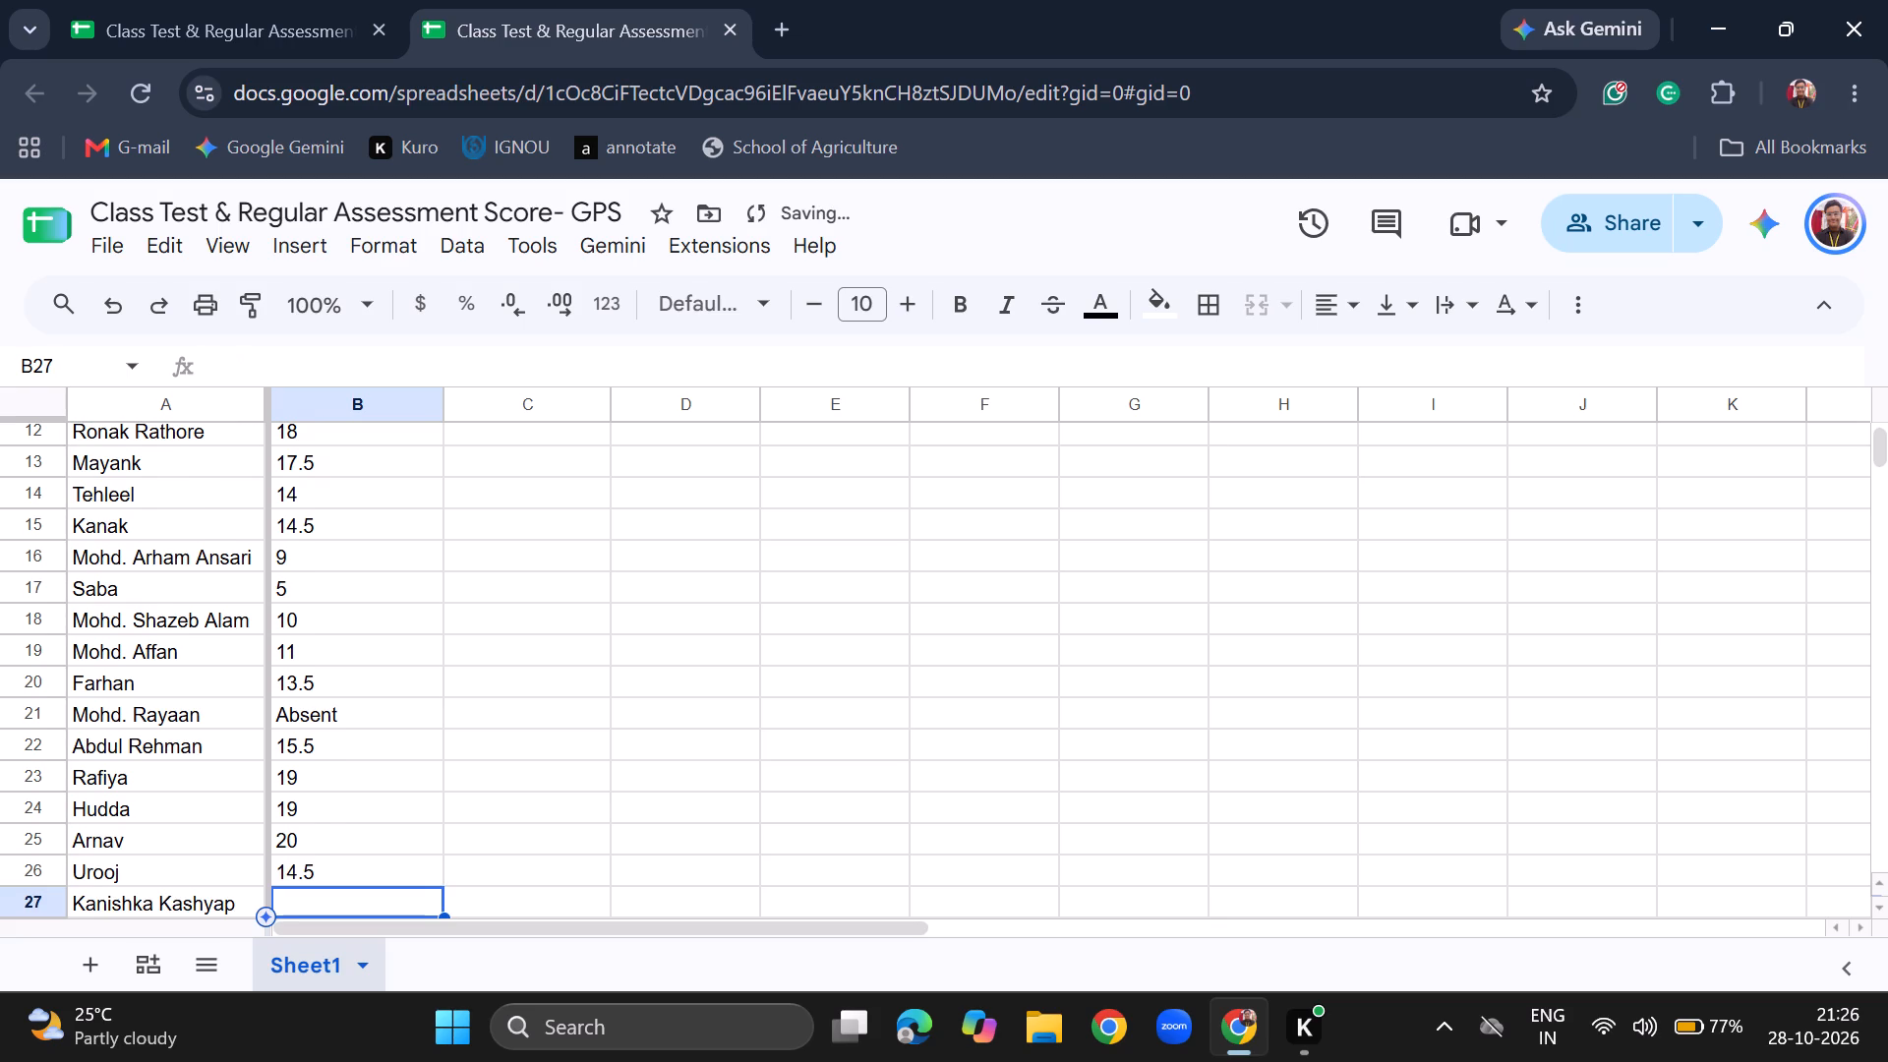
text(13)
key(Return)
text(16.5)
key(Return)
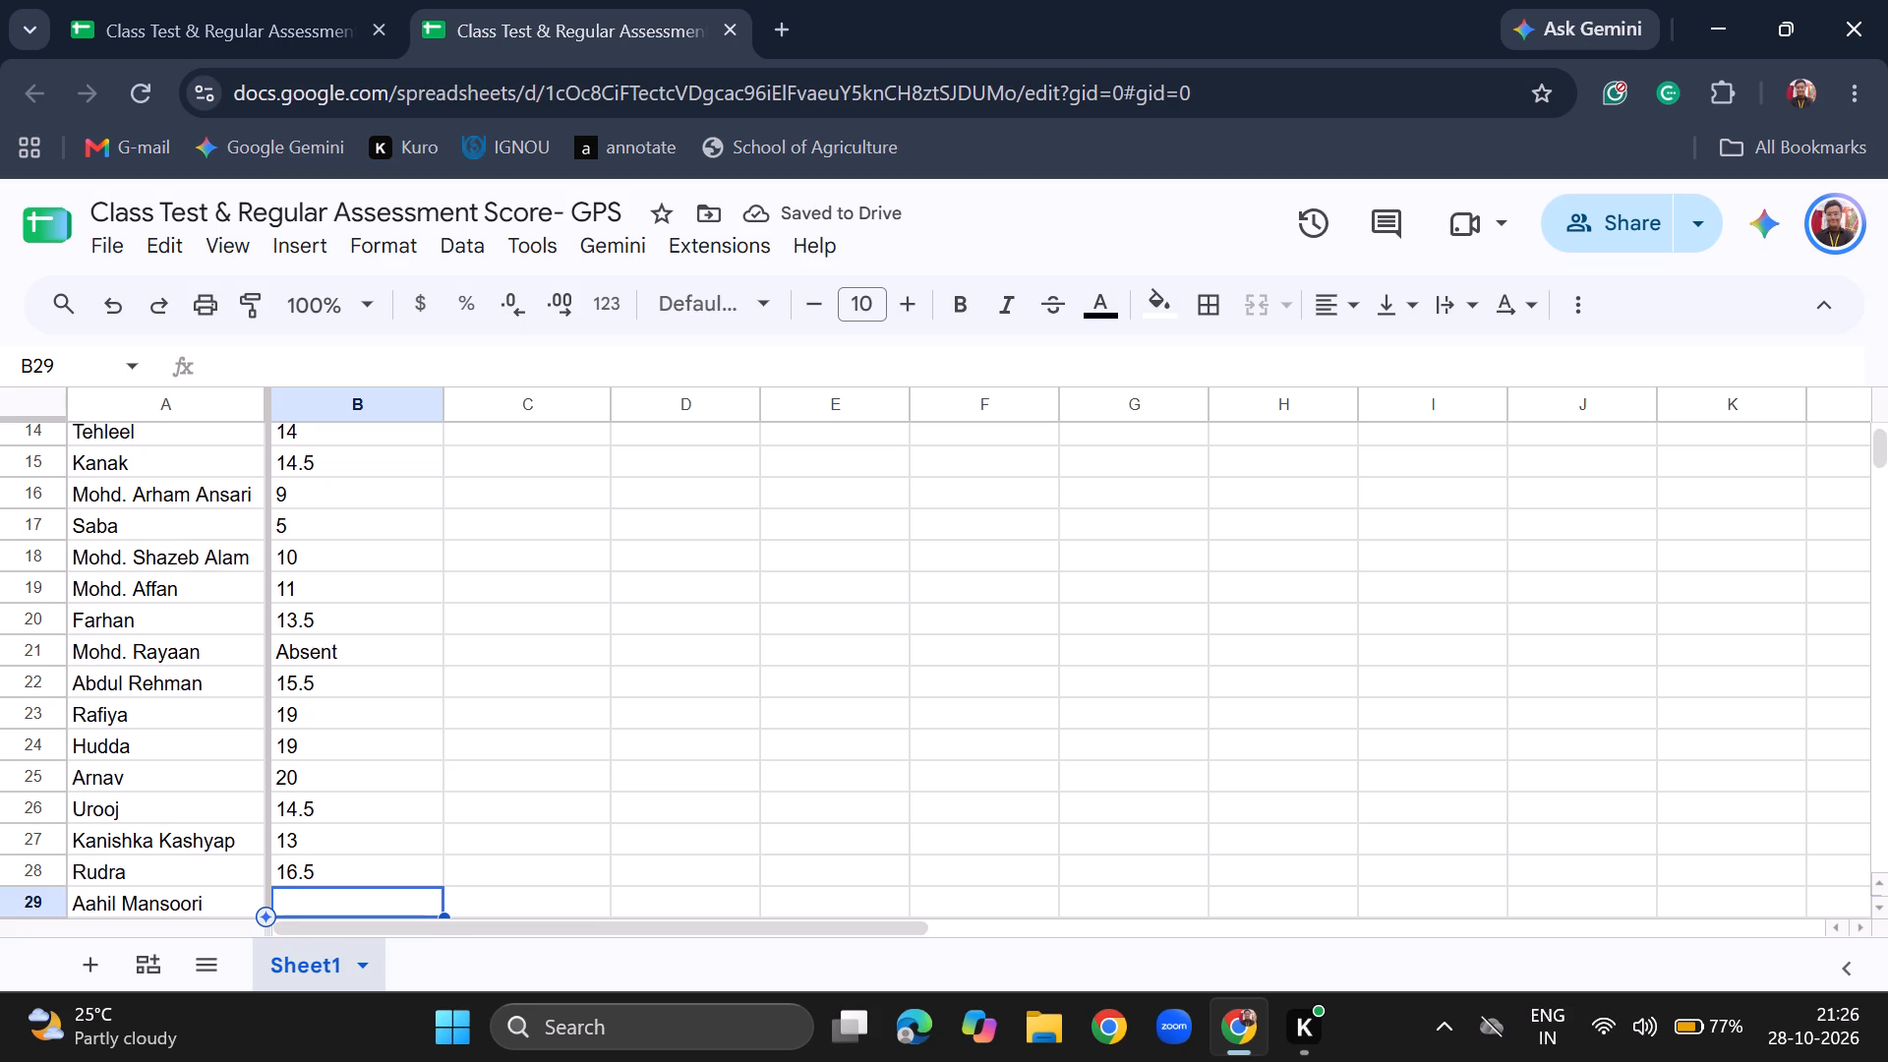
Enter the English scores 12.5, 15, 10 and 15 in cells B29 to B32.
text(12.5)
key(Return)
text(15)
key(Return)
text(10)
key(Return)
text(15)
key(Return)
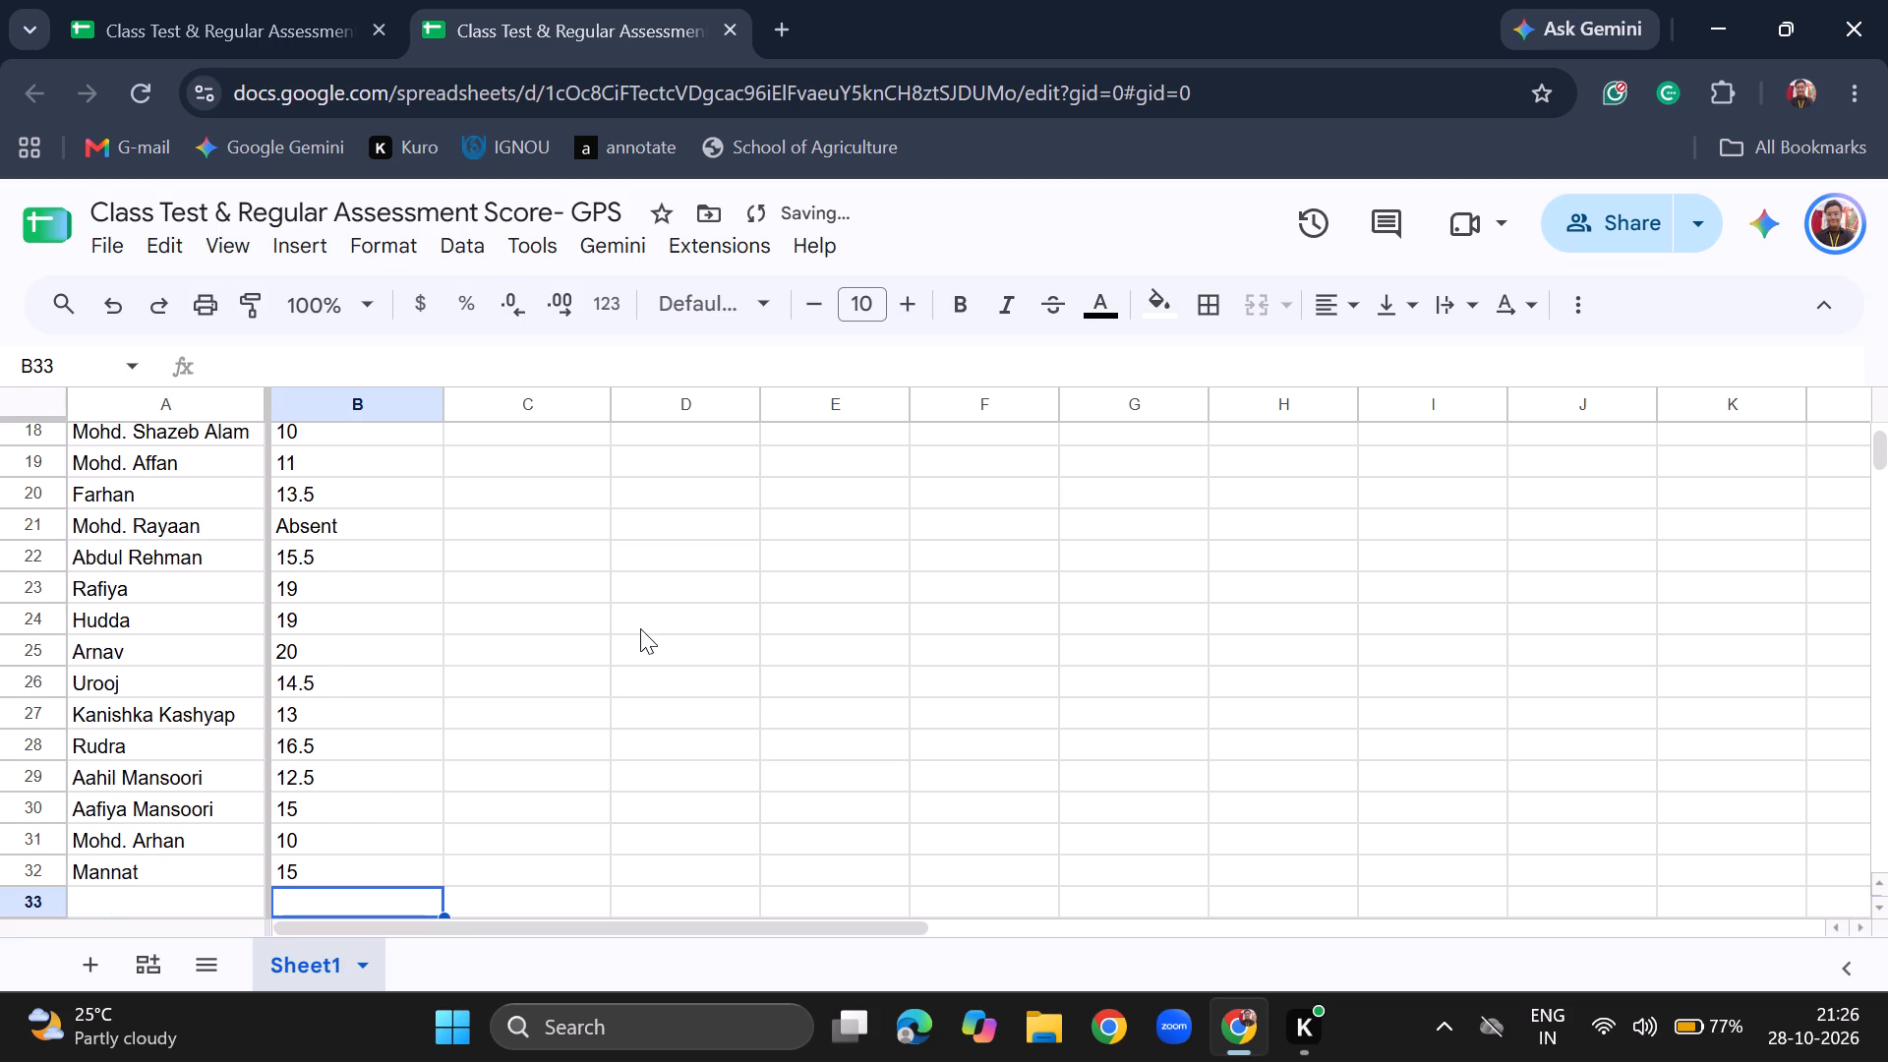
Enter the Math scores 17.5, 17, 18 and 15.25 in cells C5 to C8.
scroll(640, 628, up, 10)
click(487, 580)
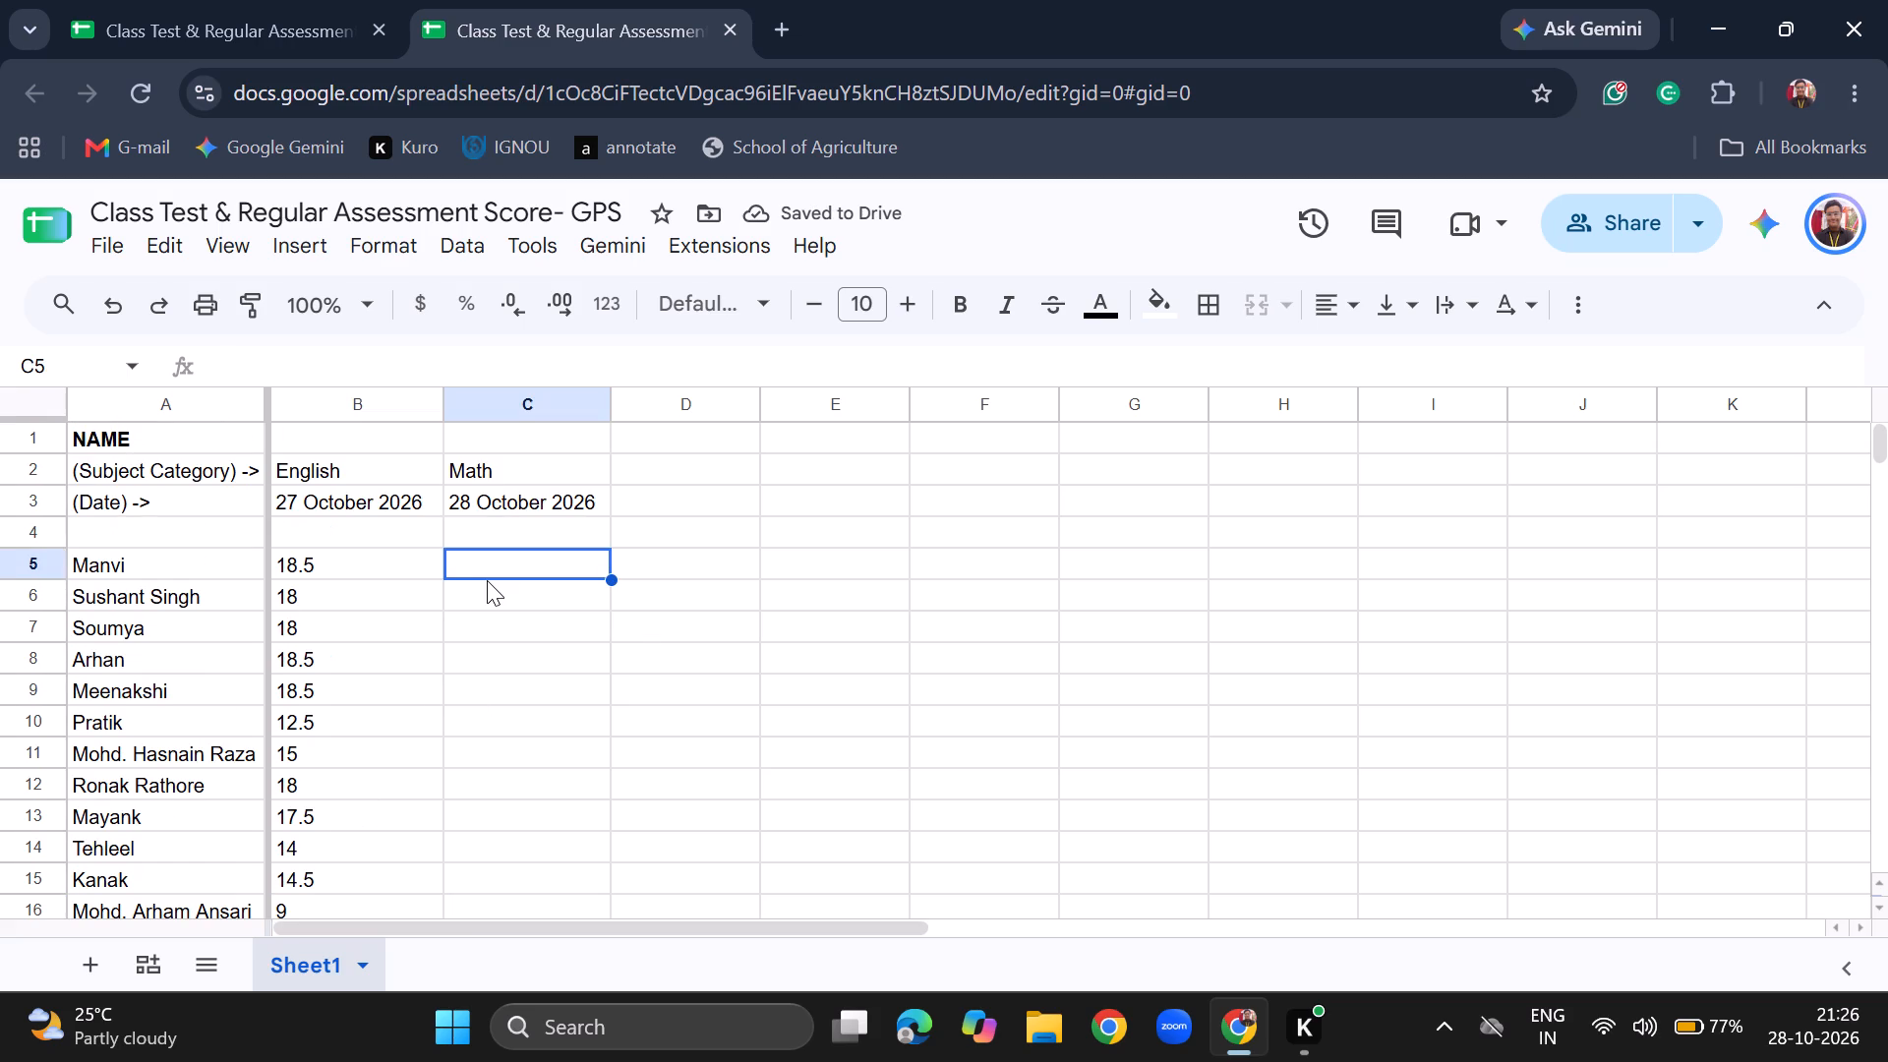
text(17.5)
key(Return)
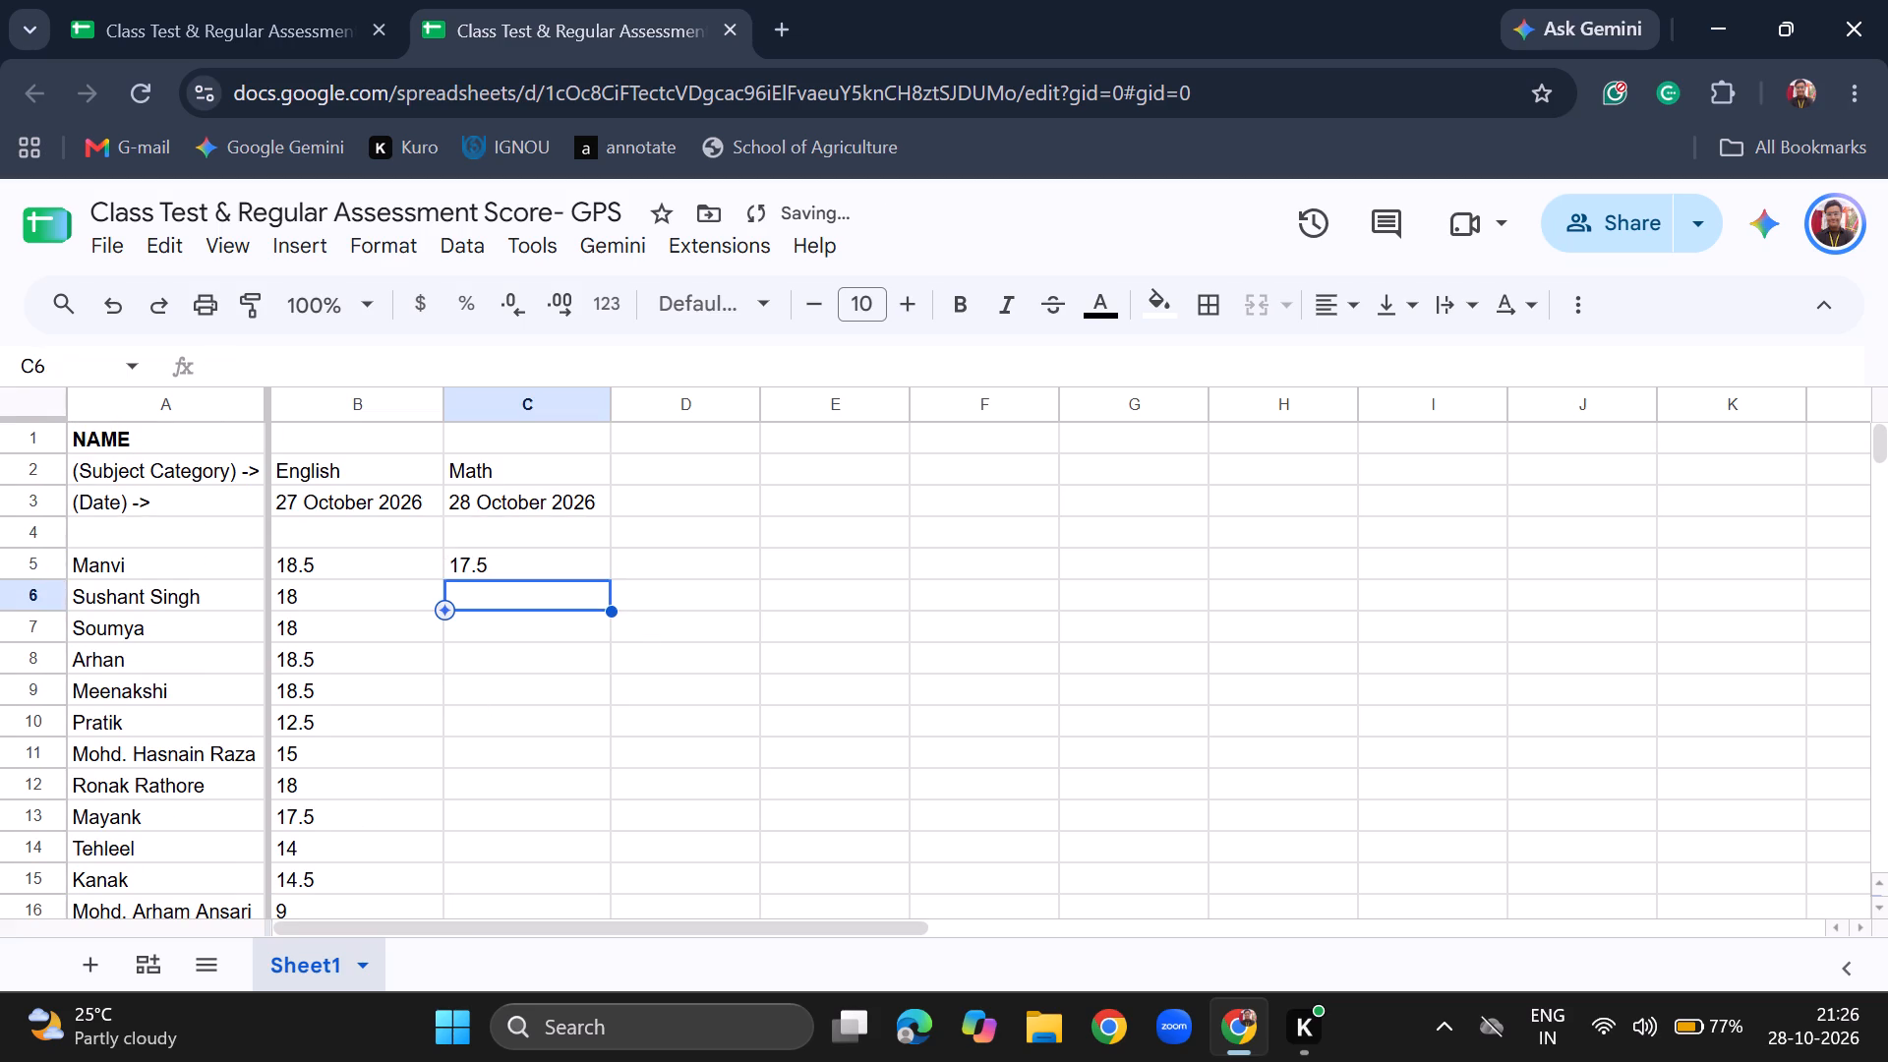
text(16)
key(BackSpace)
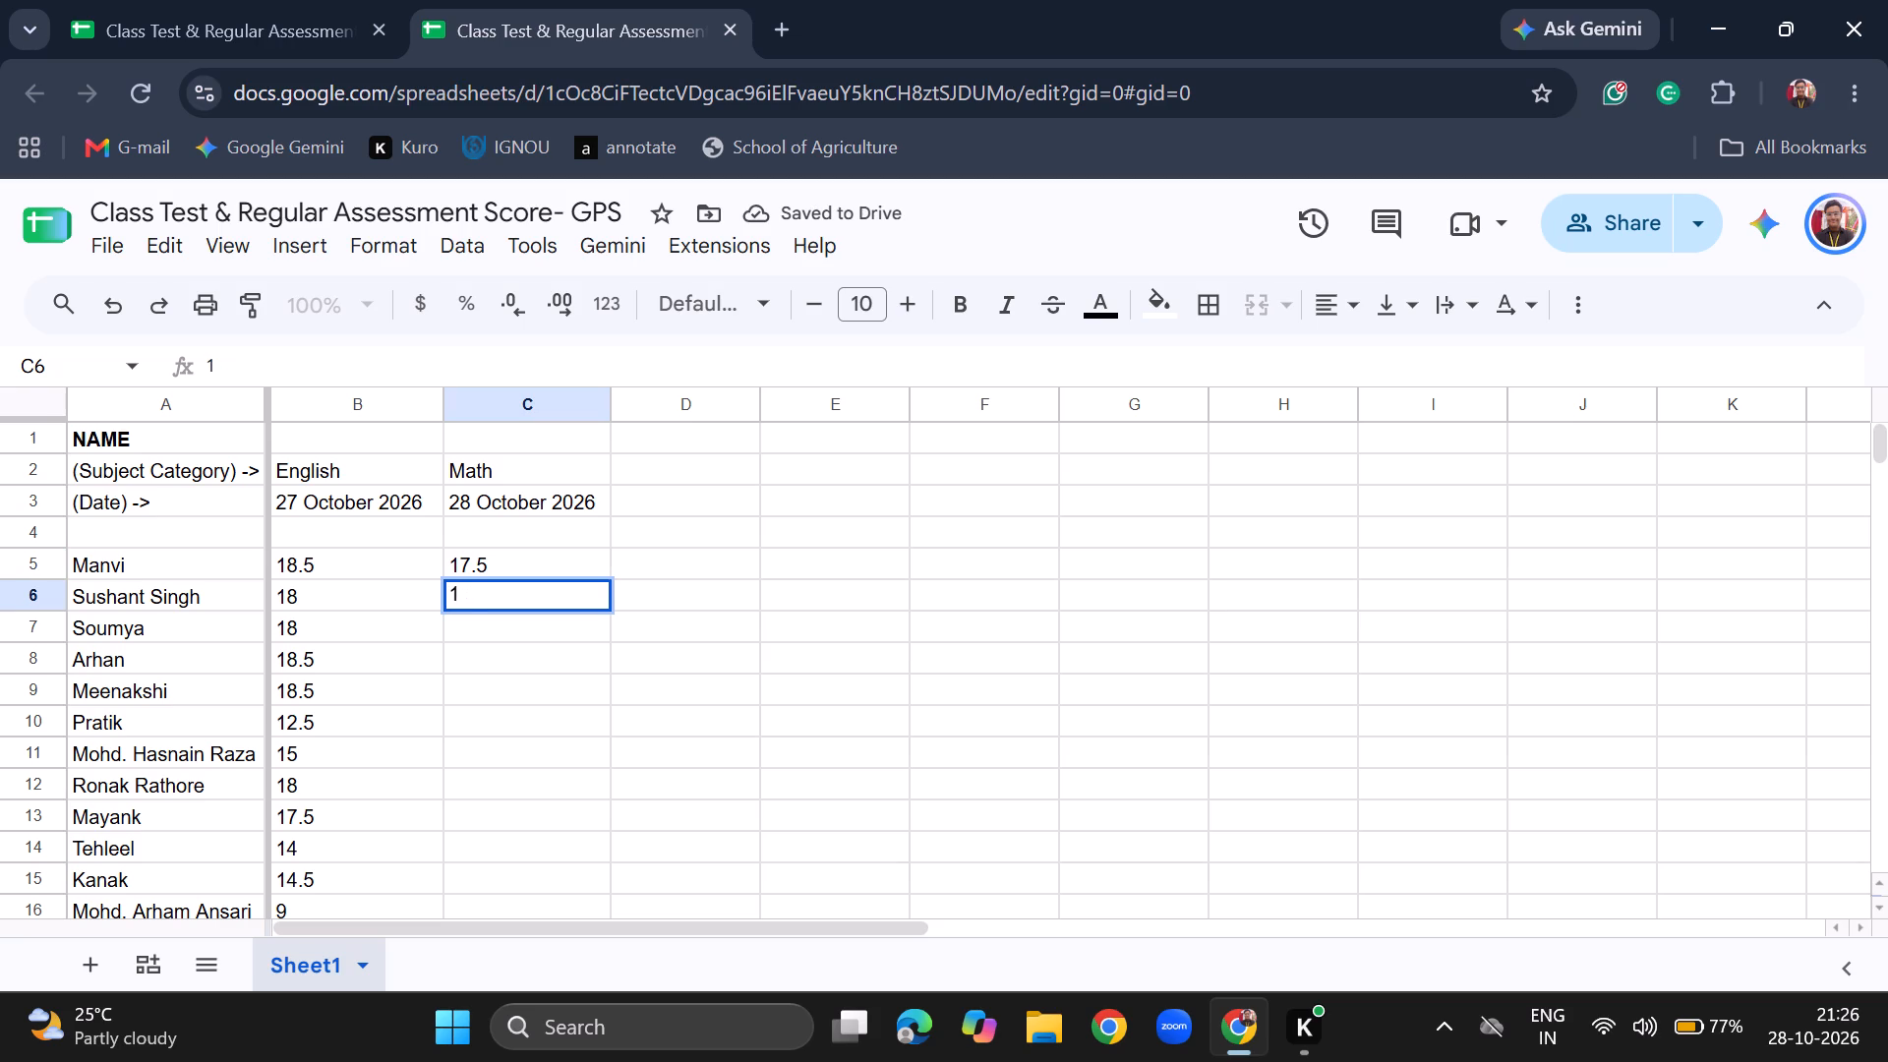
key(7)
key(Return)
text(18)
key(Return)
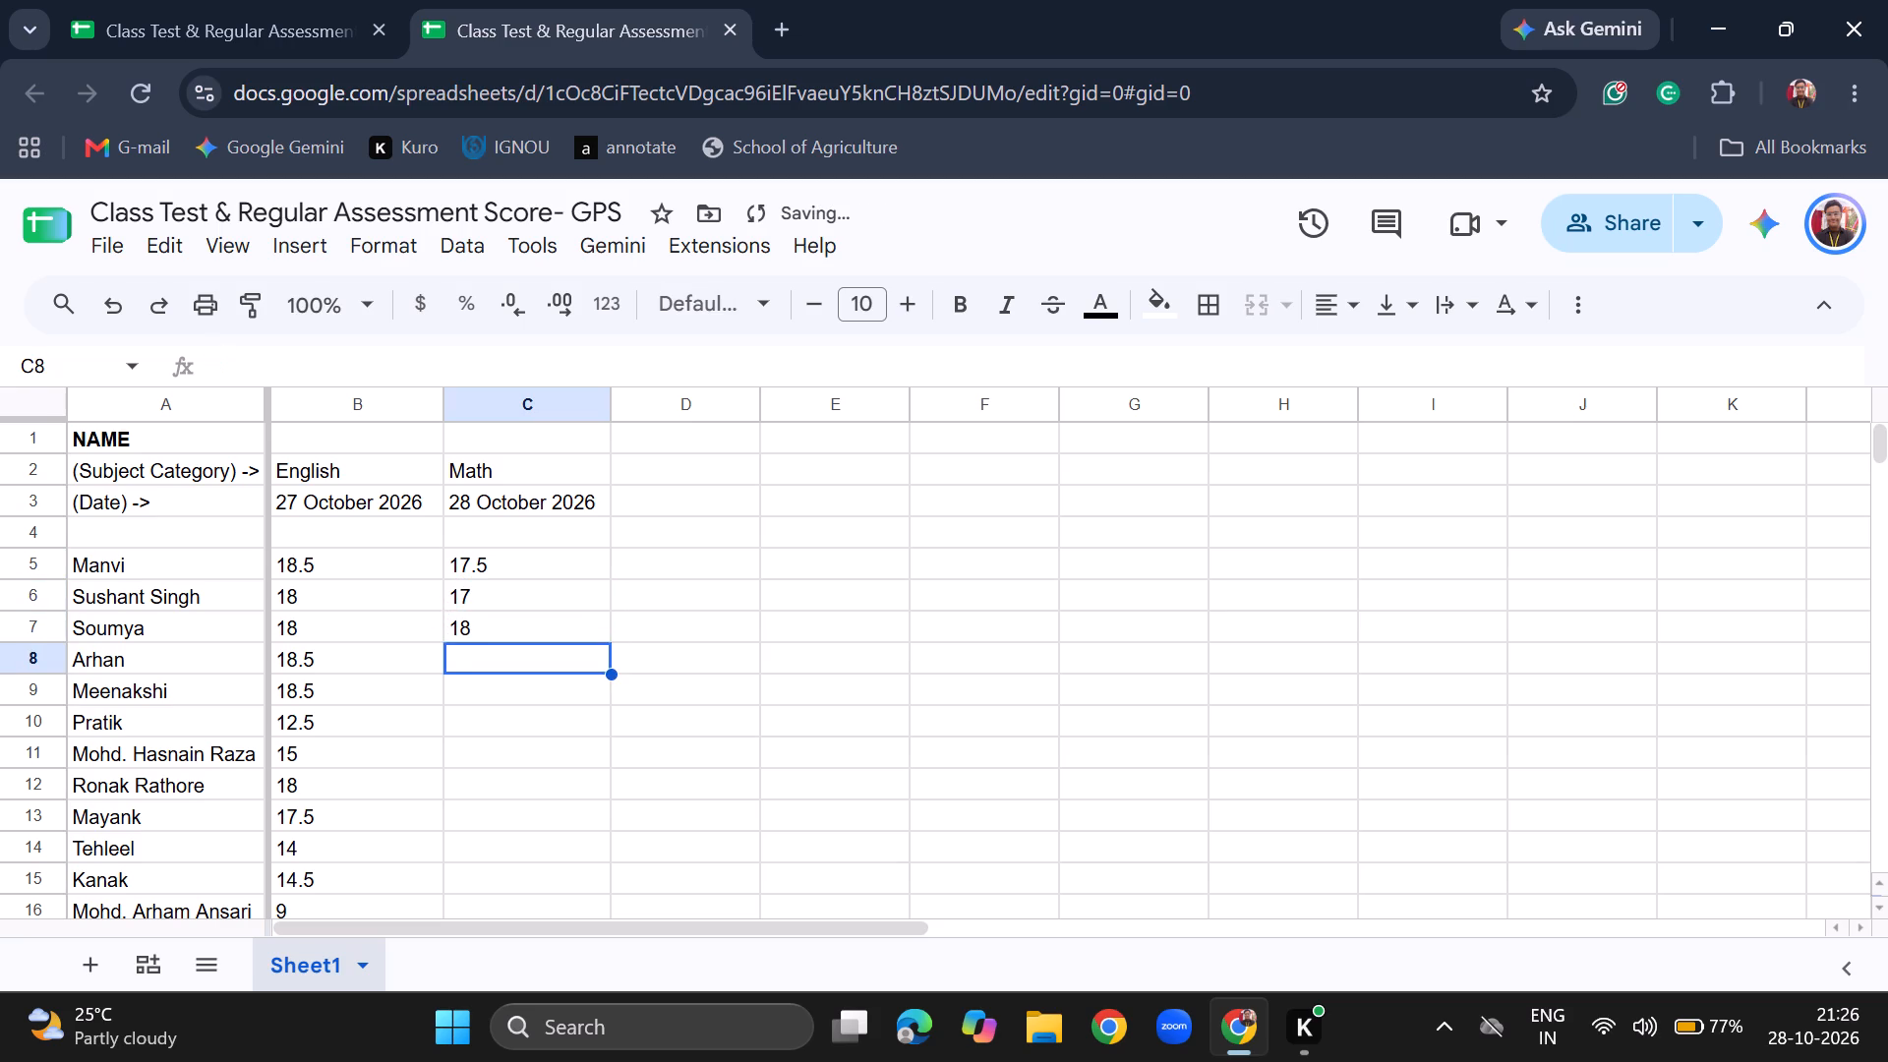
text(15.25)
key(Return)
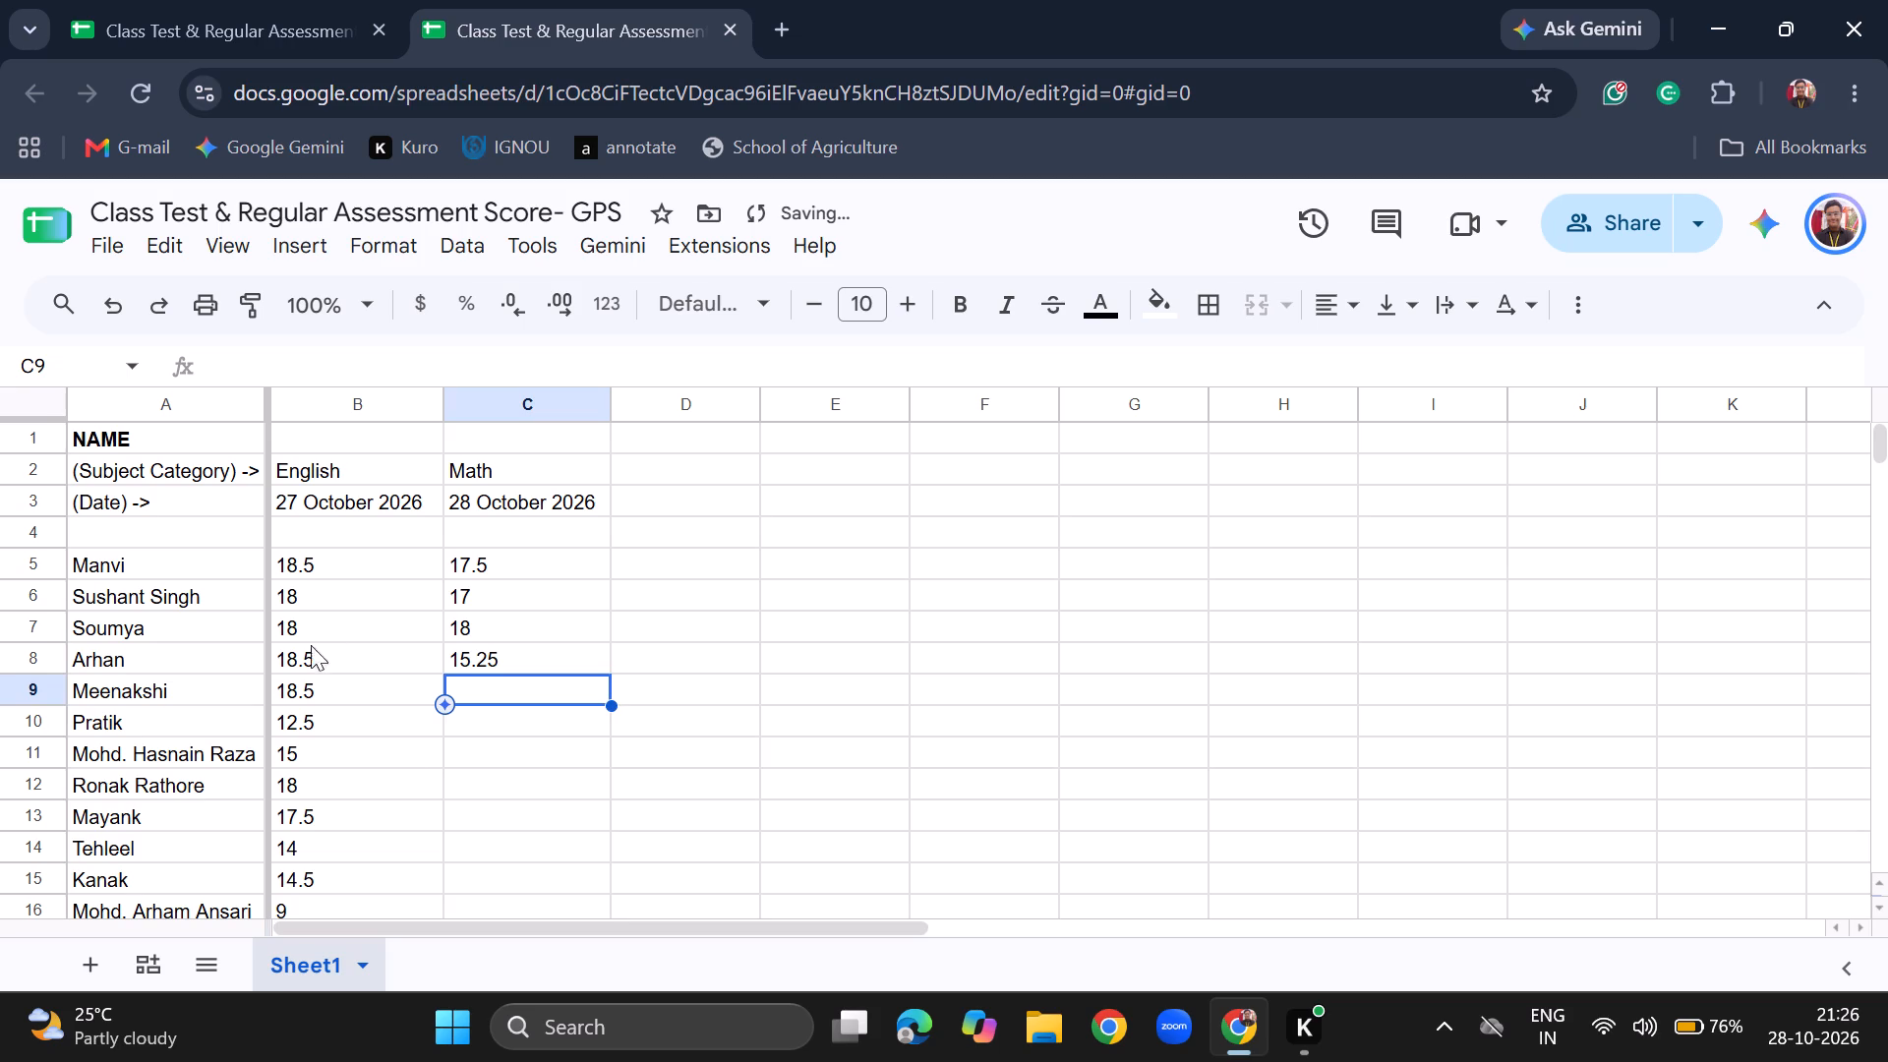
Replace the English score in cell B18 with 9.75.
scroll(418, 721, down, 3)
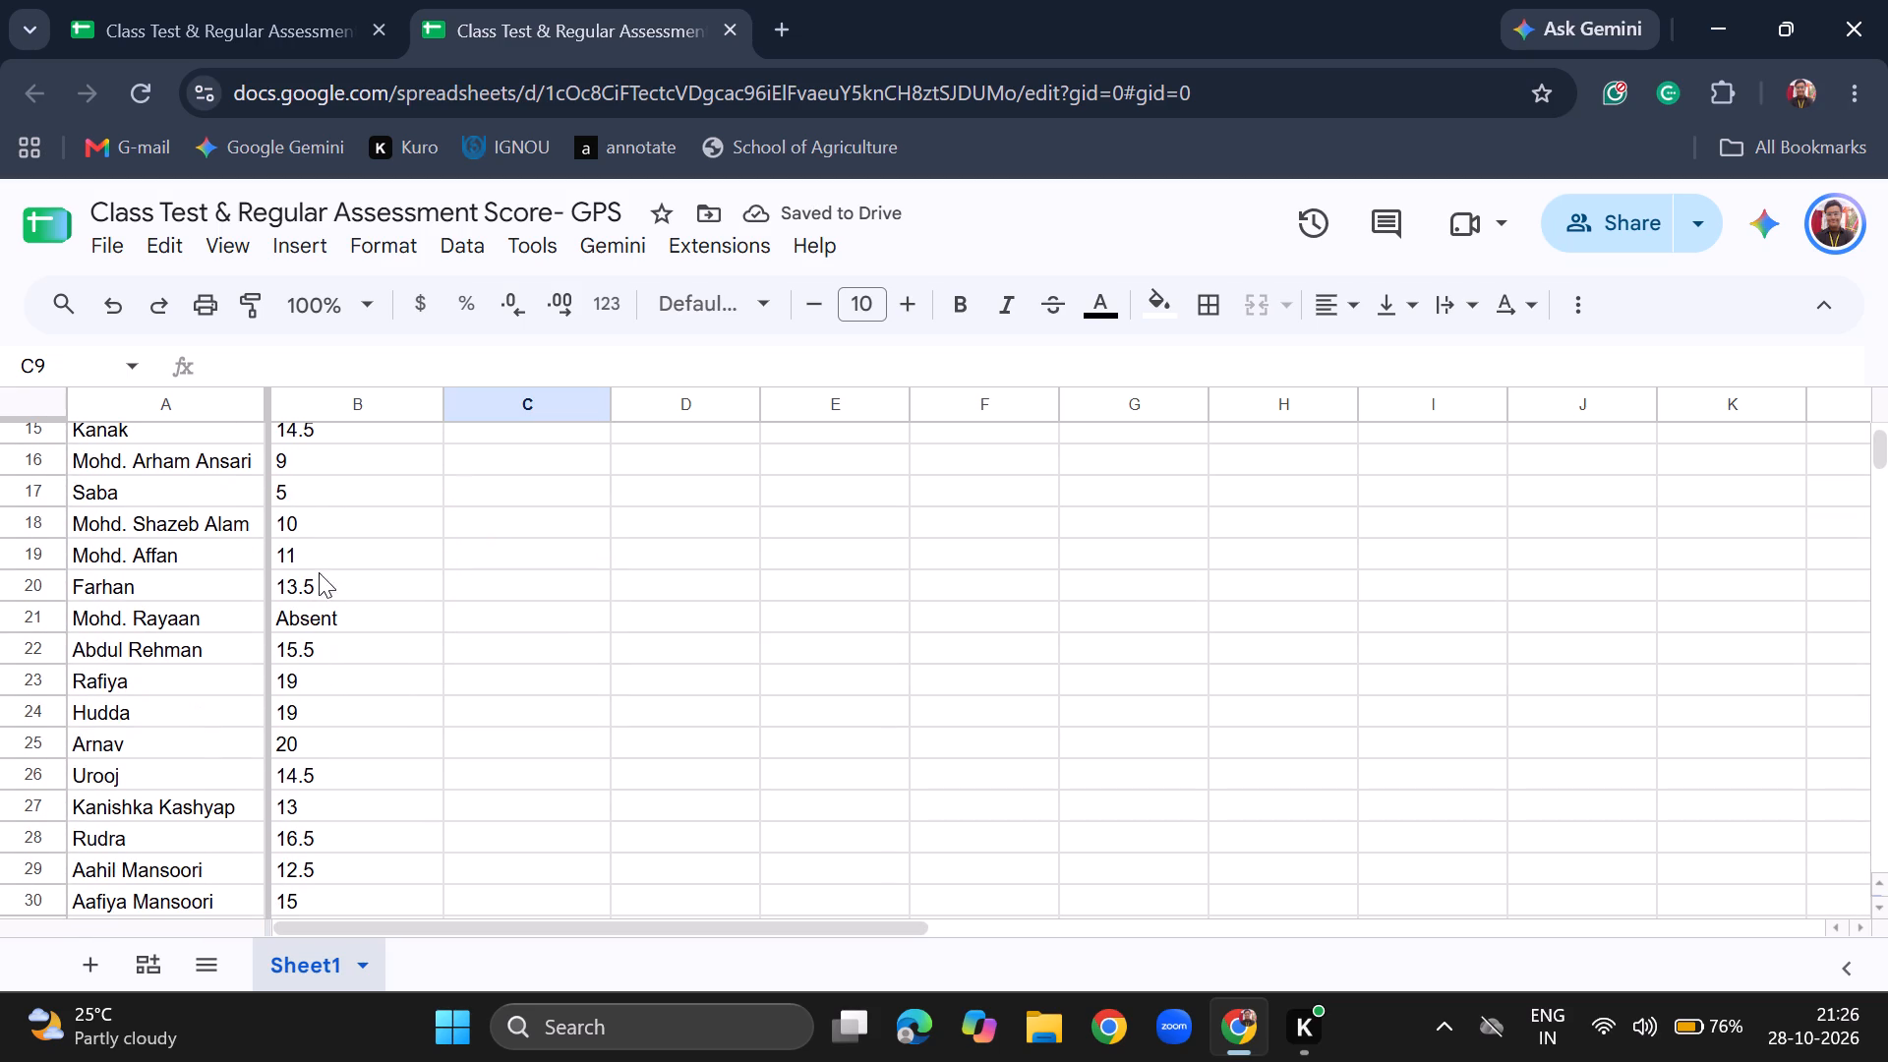
click(359, 520)
key(BackSpace)
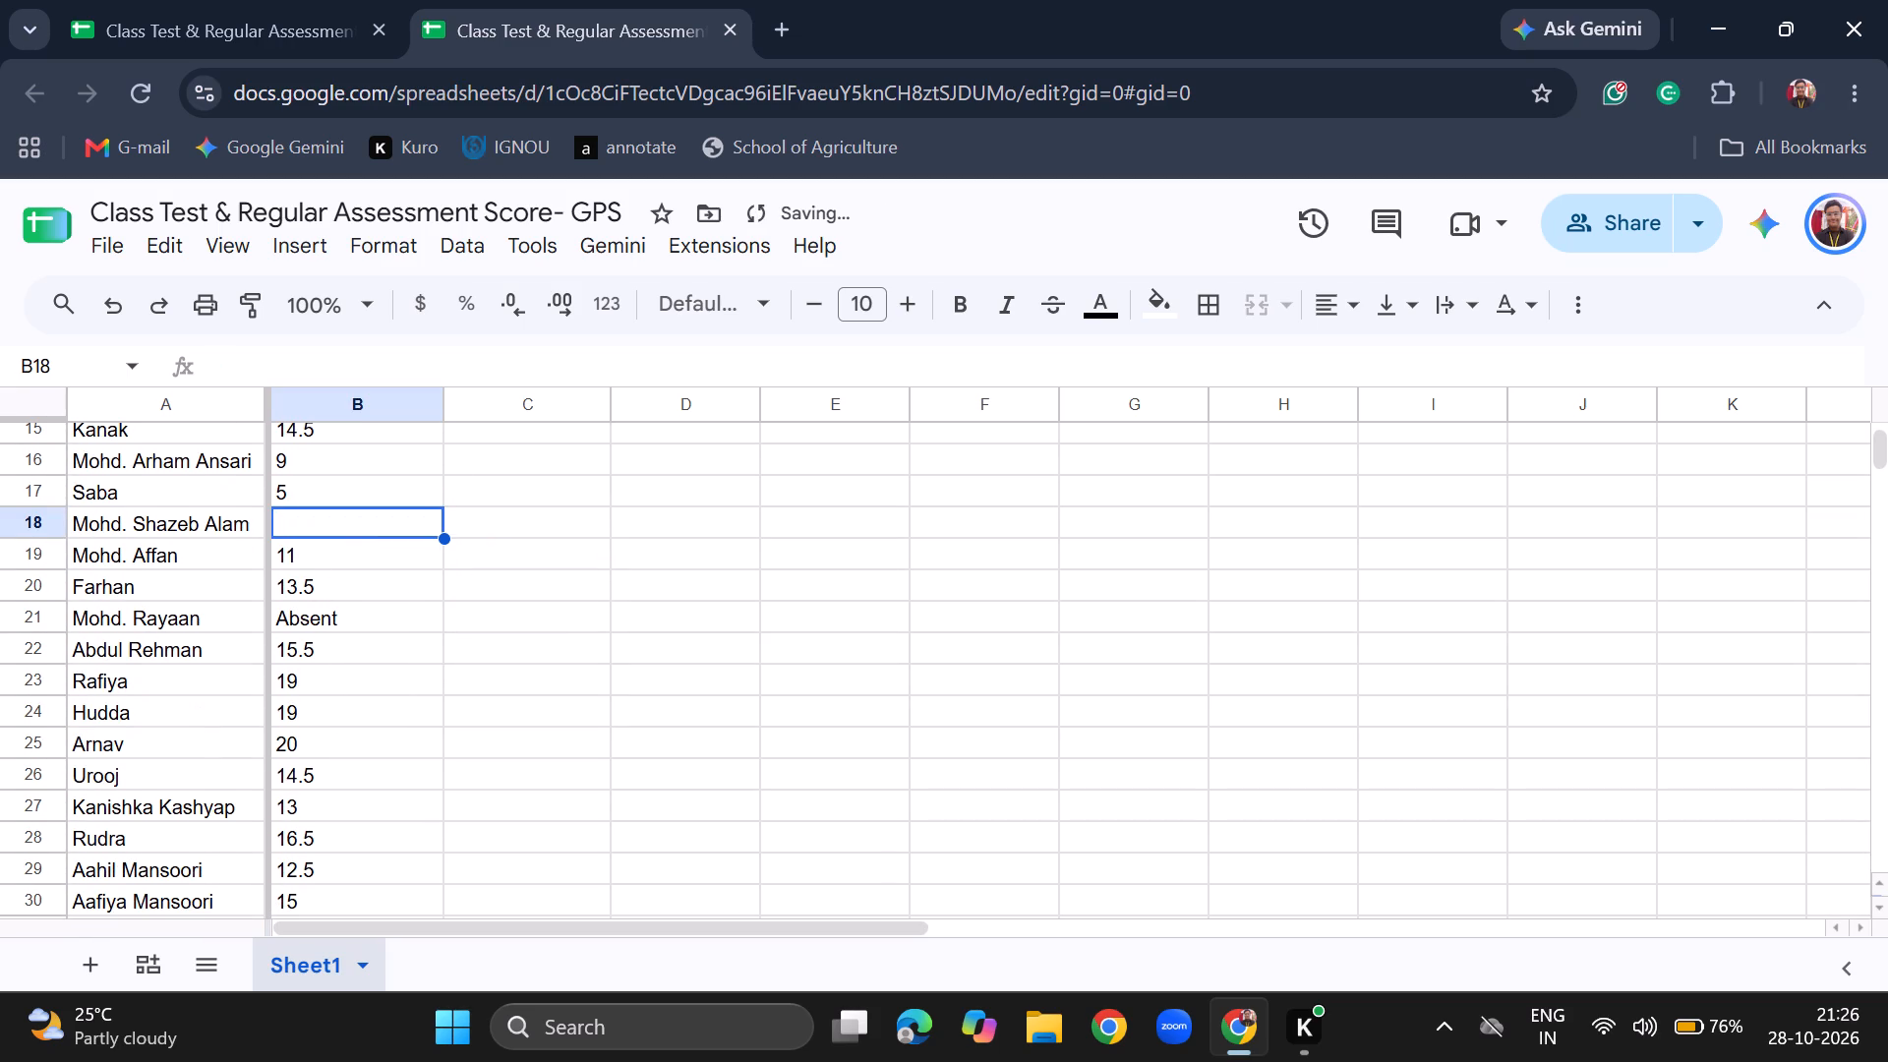
text(9.75)
key(Return)
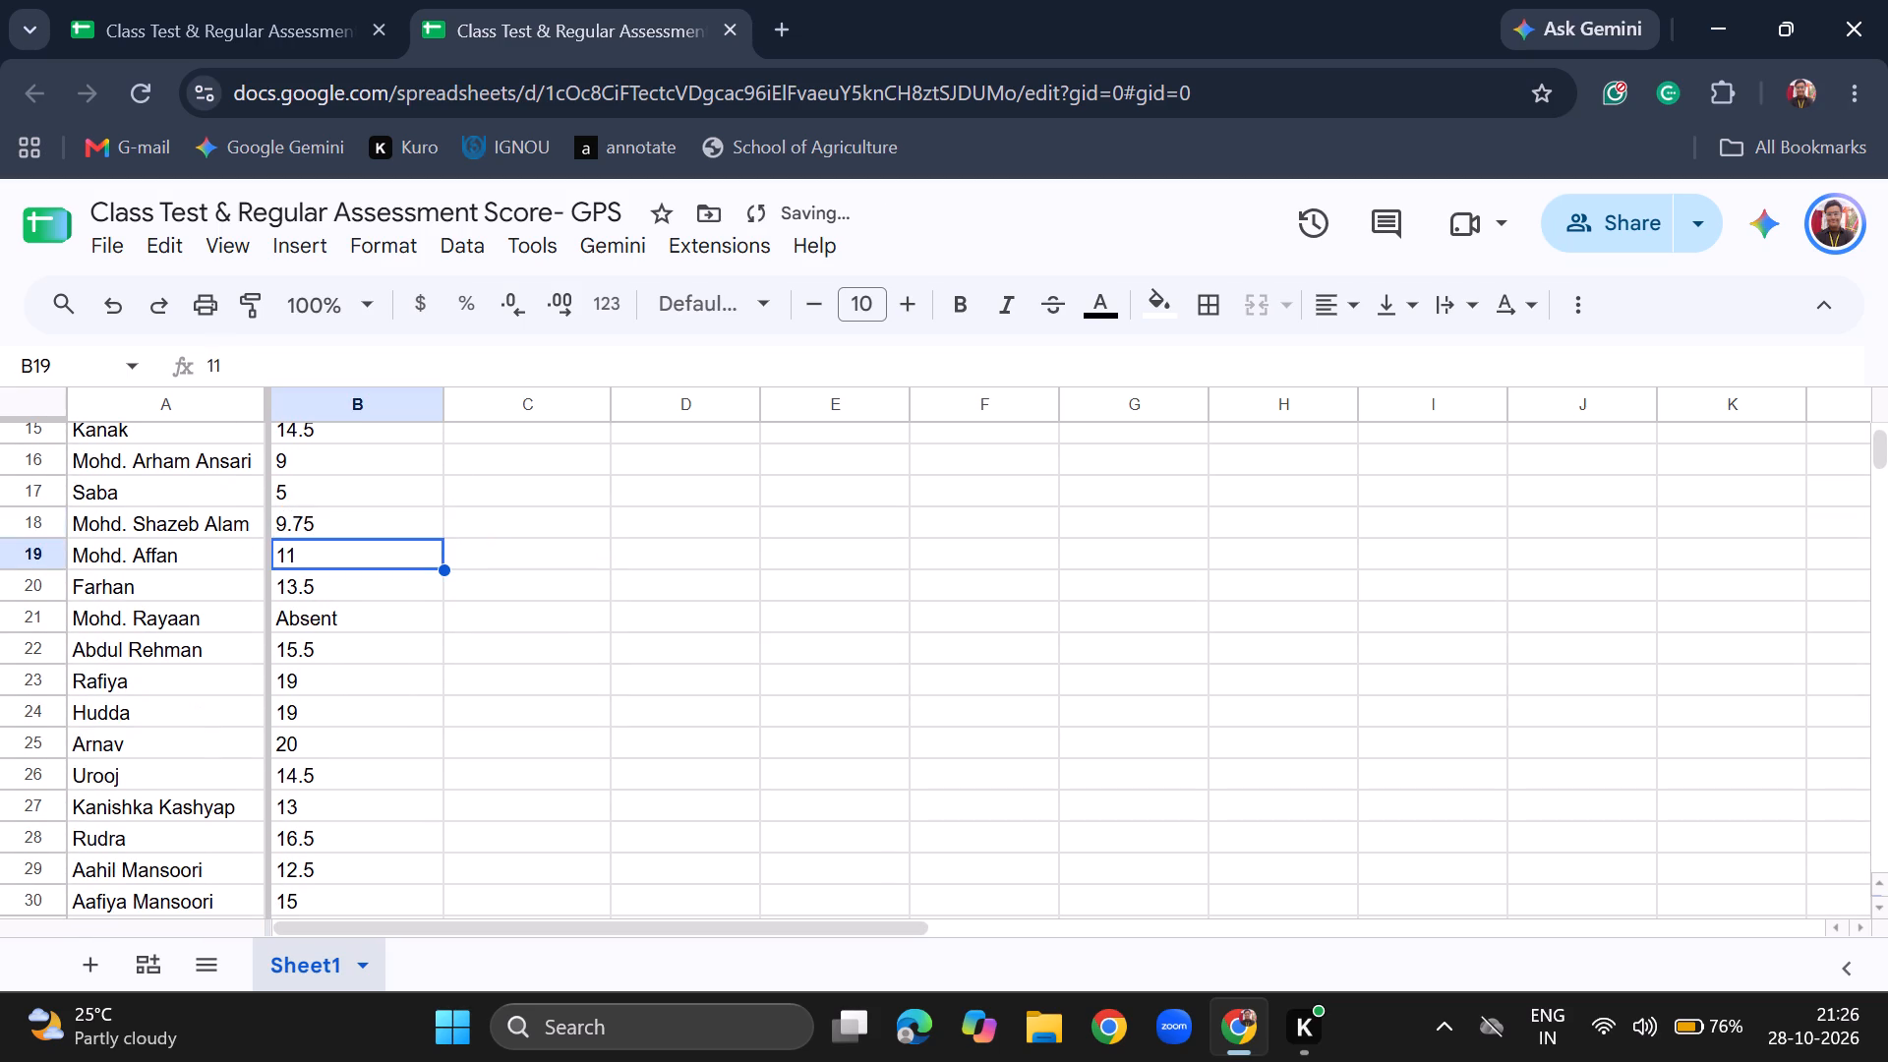
Enter the Math scores 14, 12 and 12.5 in cells C9 to C11.
scroll(359, 520, up, 6)
click(532, 689)
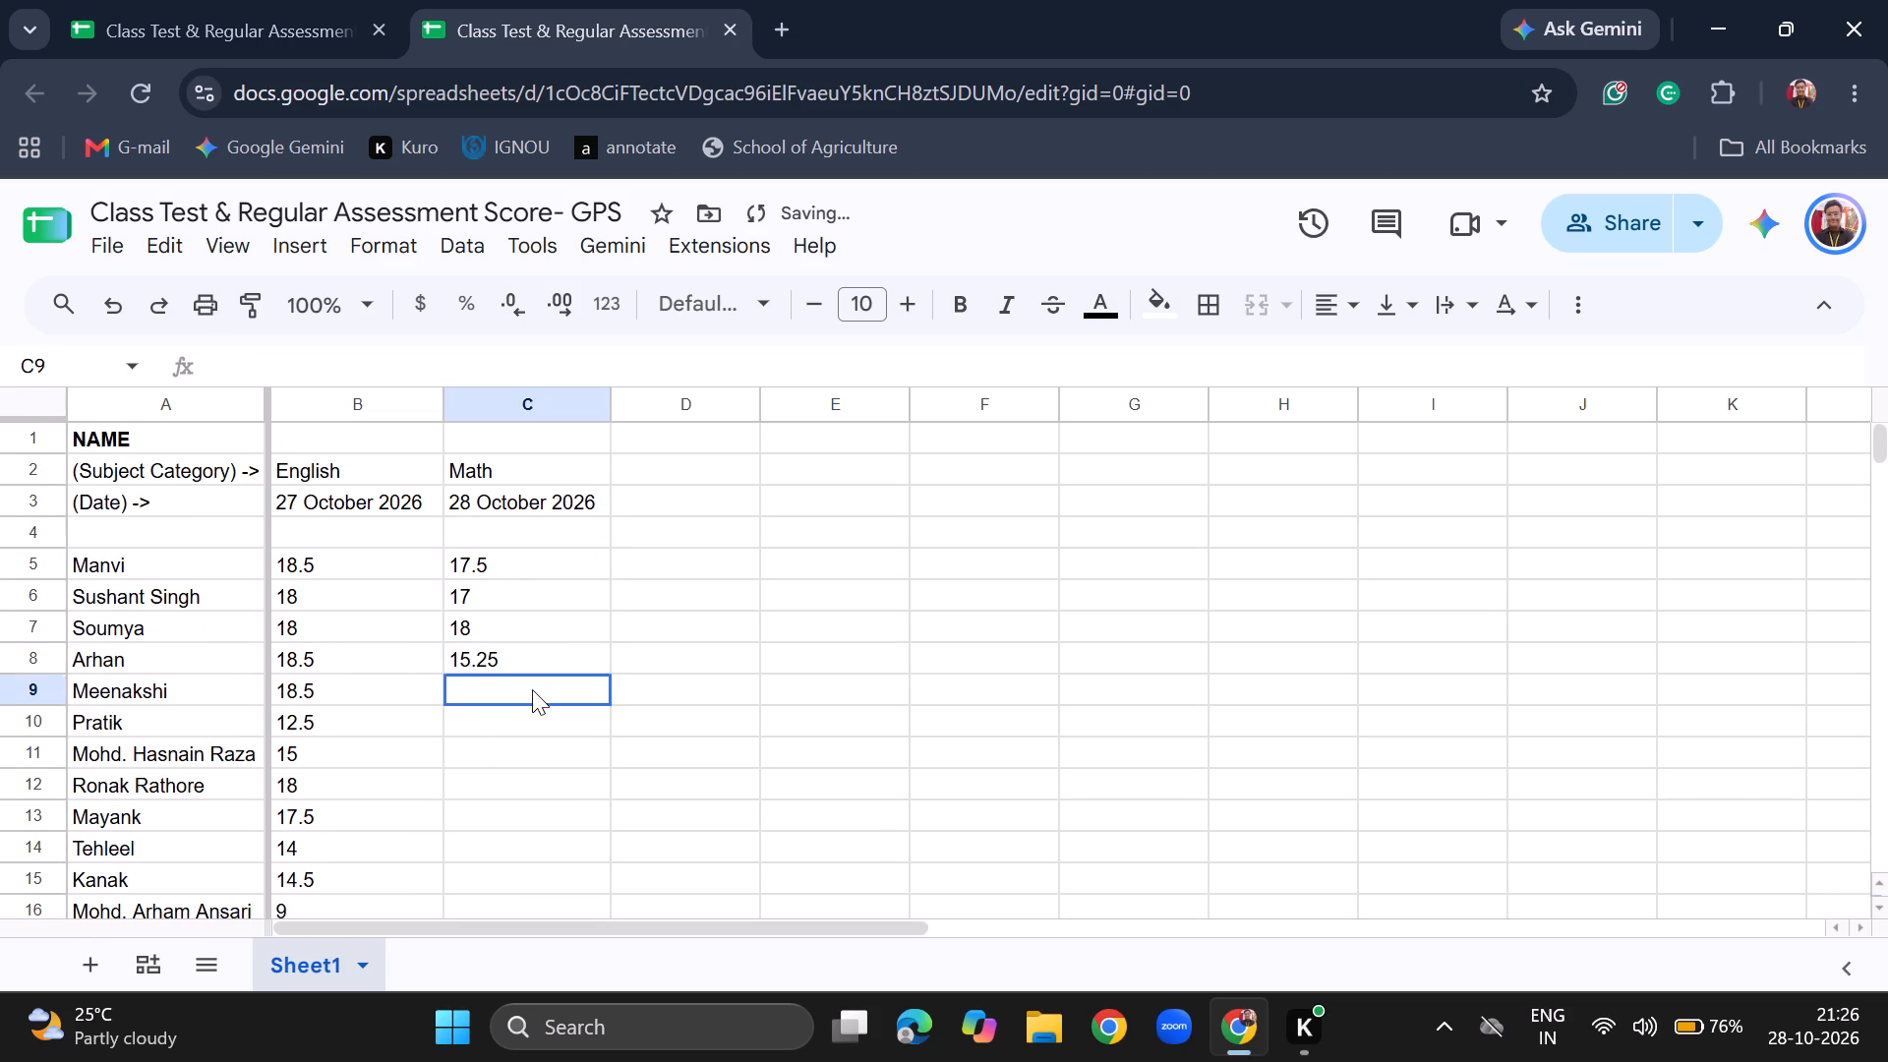
text(14)
key(Return)
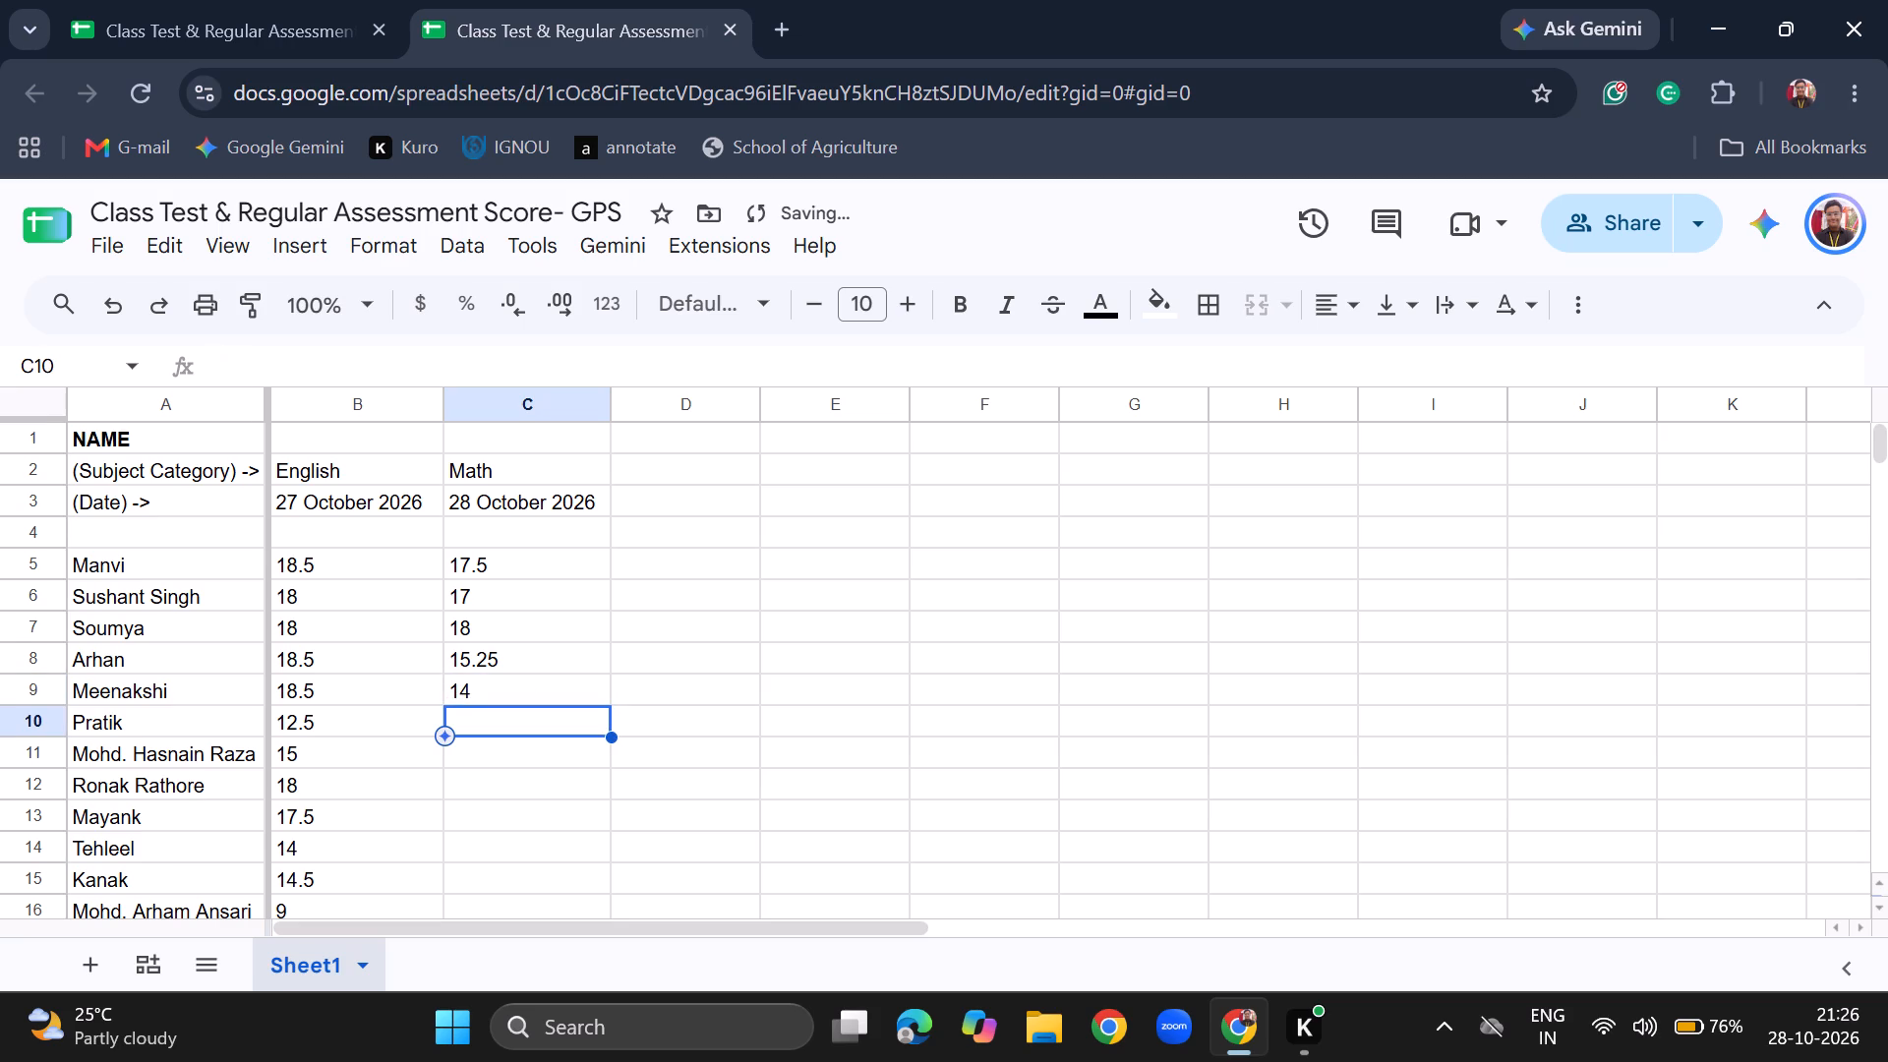
text(12)
key(Return)
text(12.5)
key(Return)
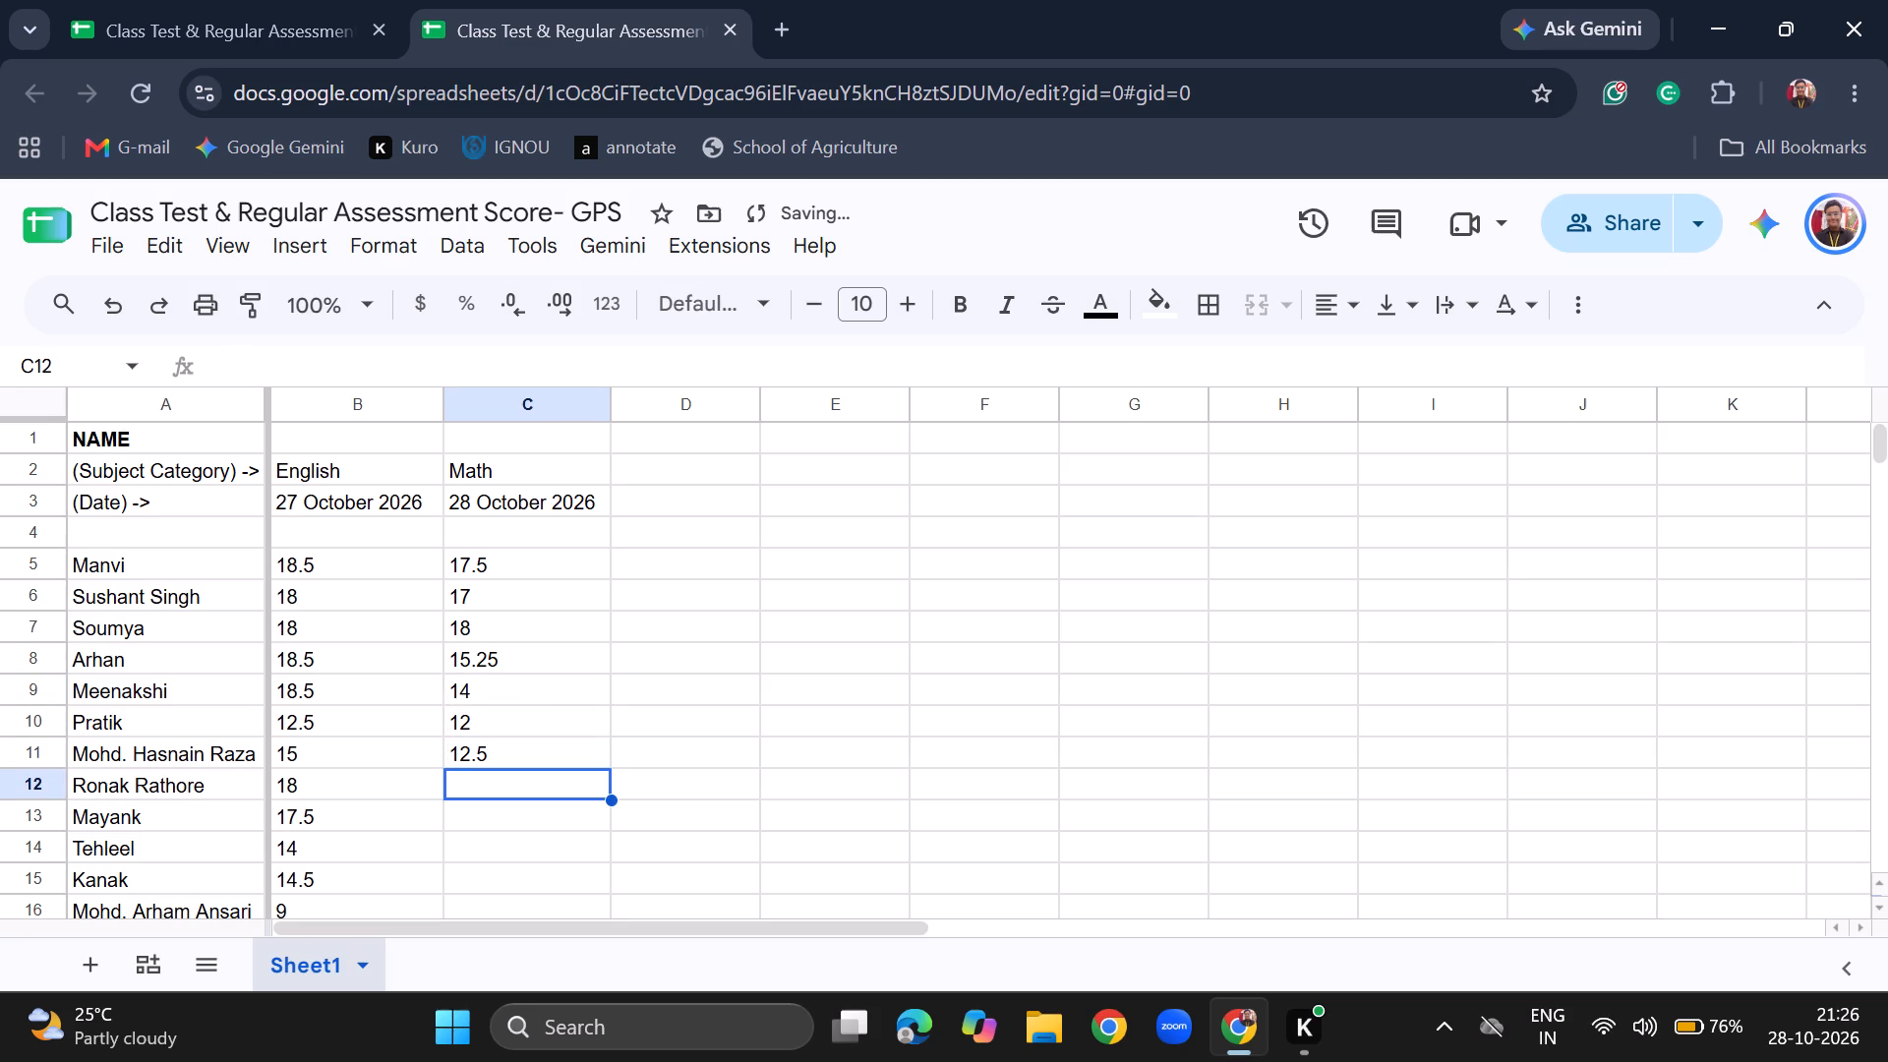
Enter the Math scores 13, 15.5, 10.5 and 7 in cells C12 to C15.
text(13)
key(Return)
text(15.)
key(5)
key(Return)
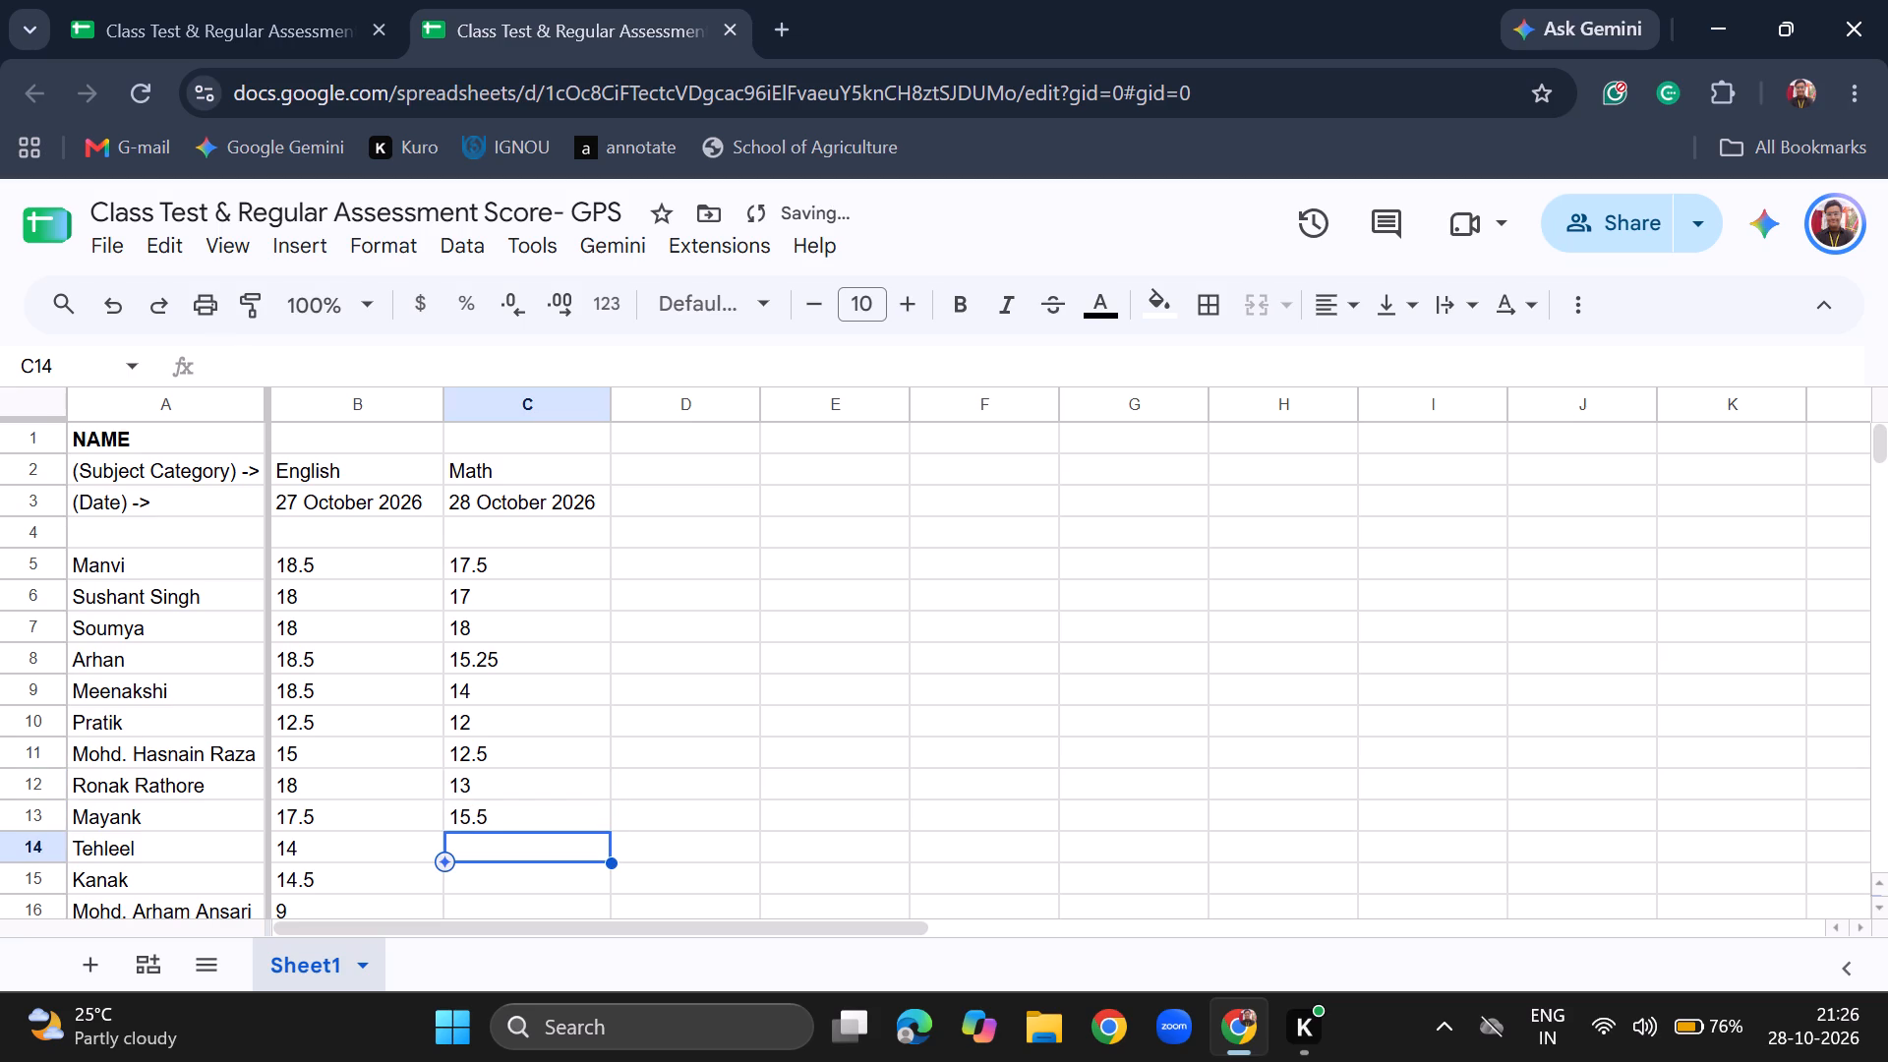
text(10.5)
key(Return)
key(7)
key(Return)
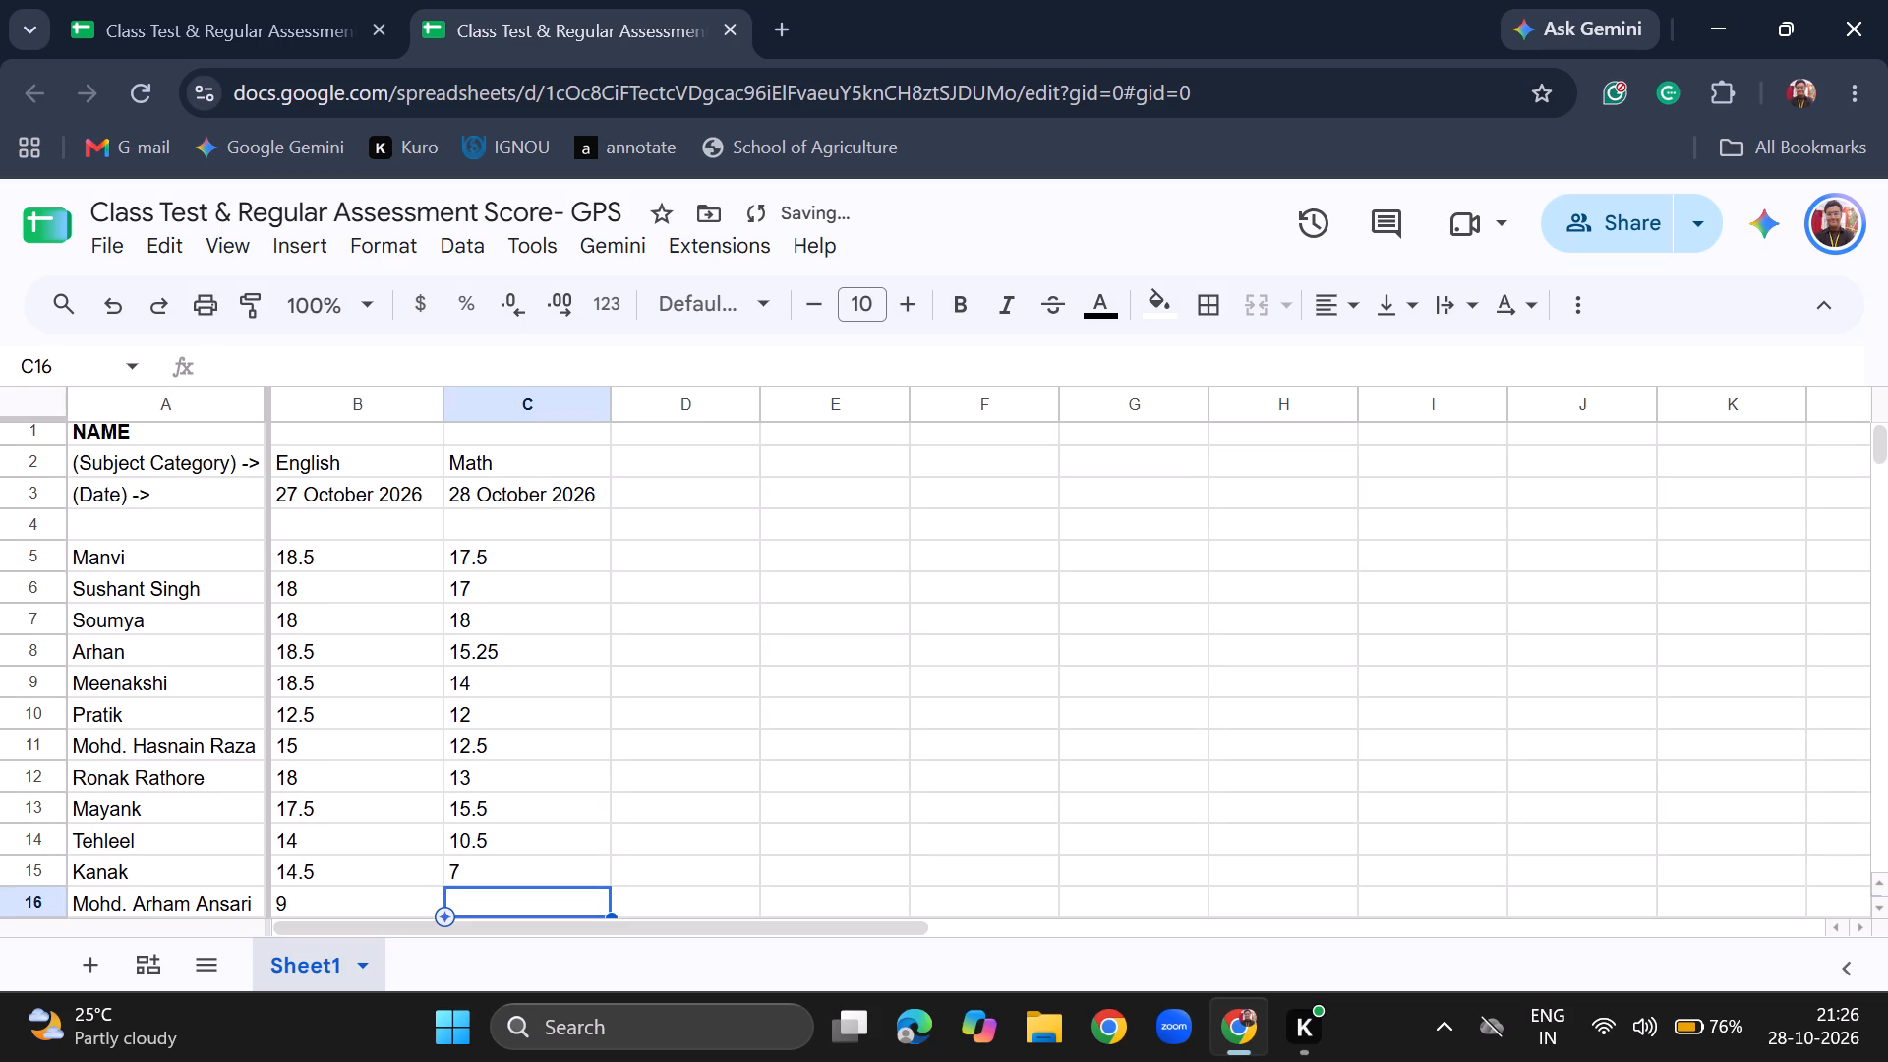
Enter the Math scores 13, 9.25, 8.5 and 16 in cells C16 to C19.
text(13)
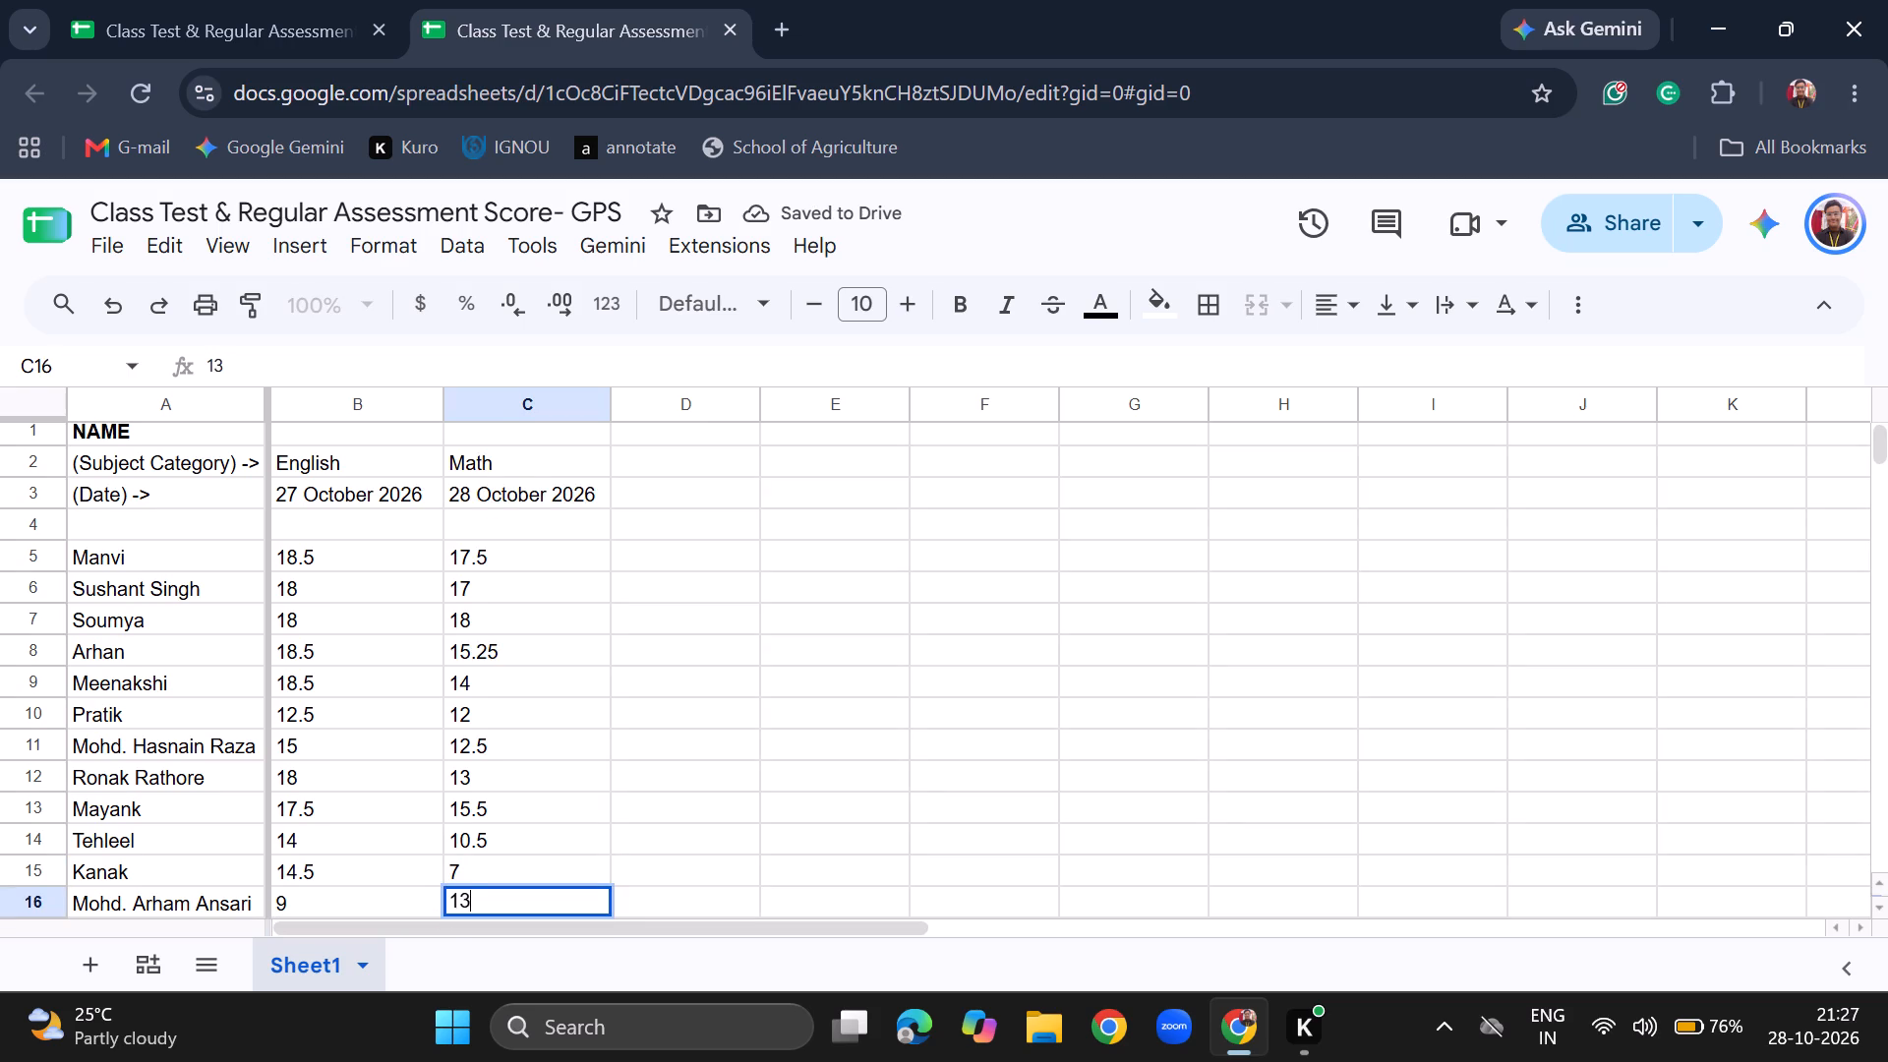
key(Return)
text(9.25)
key(Return)
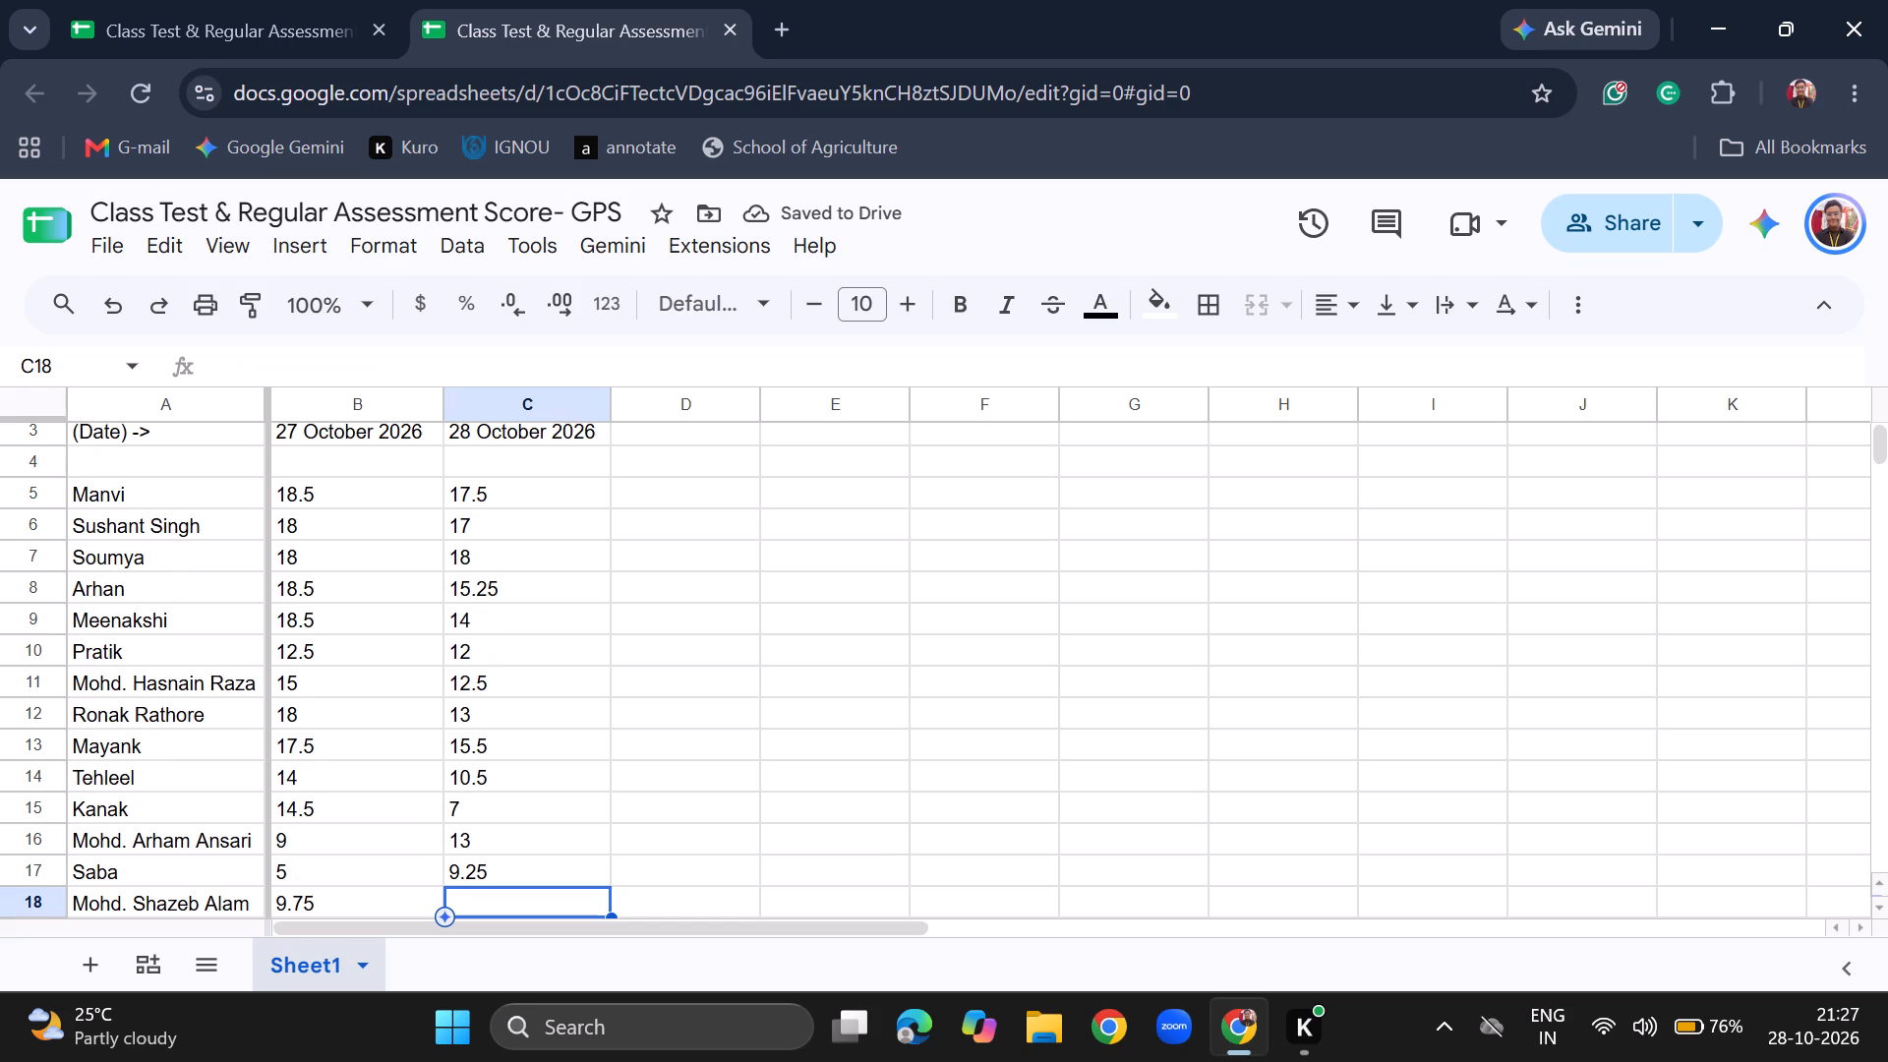
key(9)
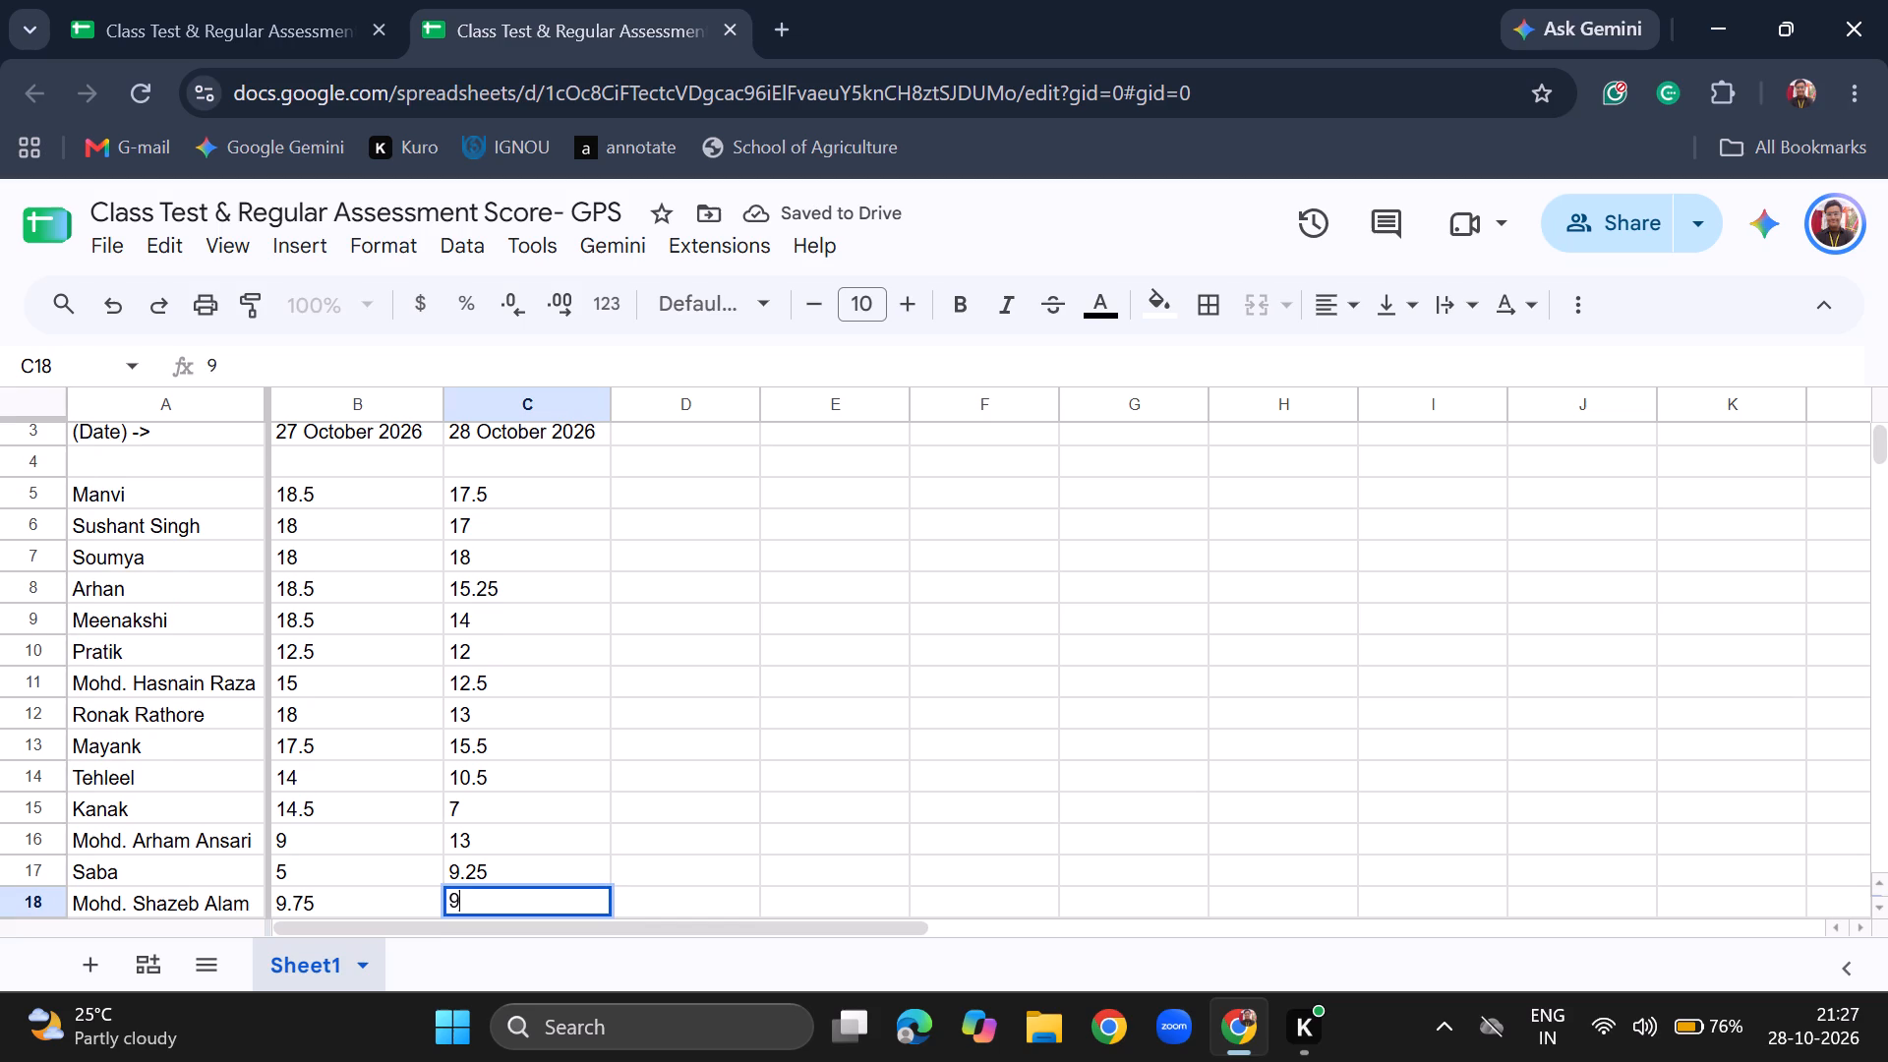
key(BackSpace)
text(8.5)
key(Return)
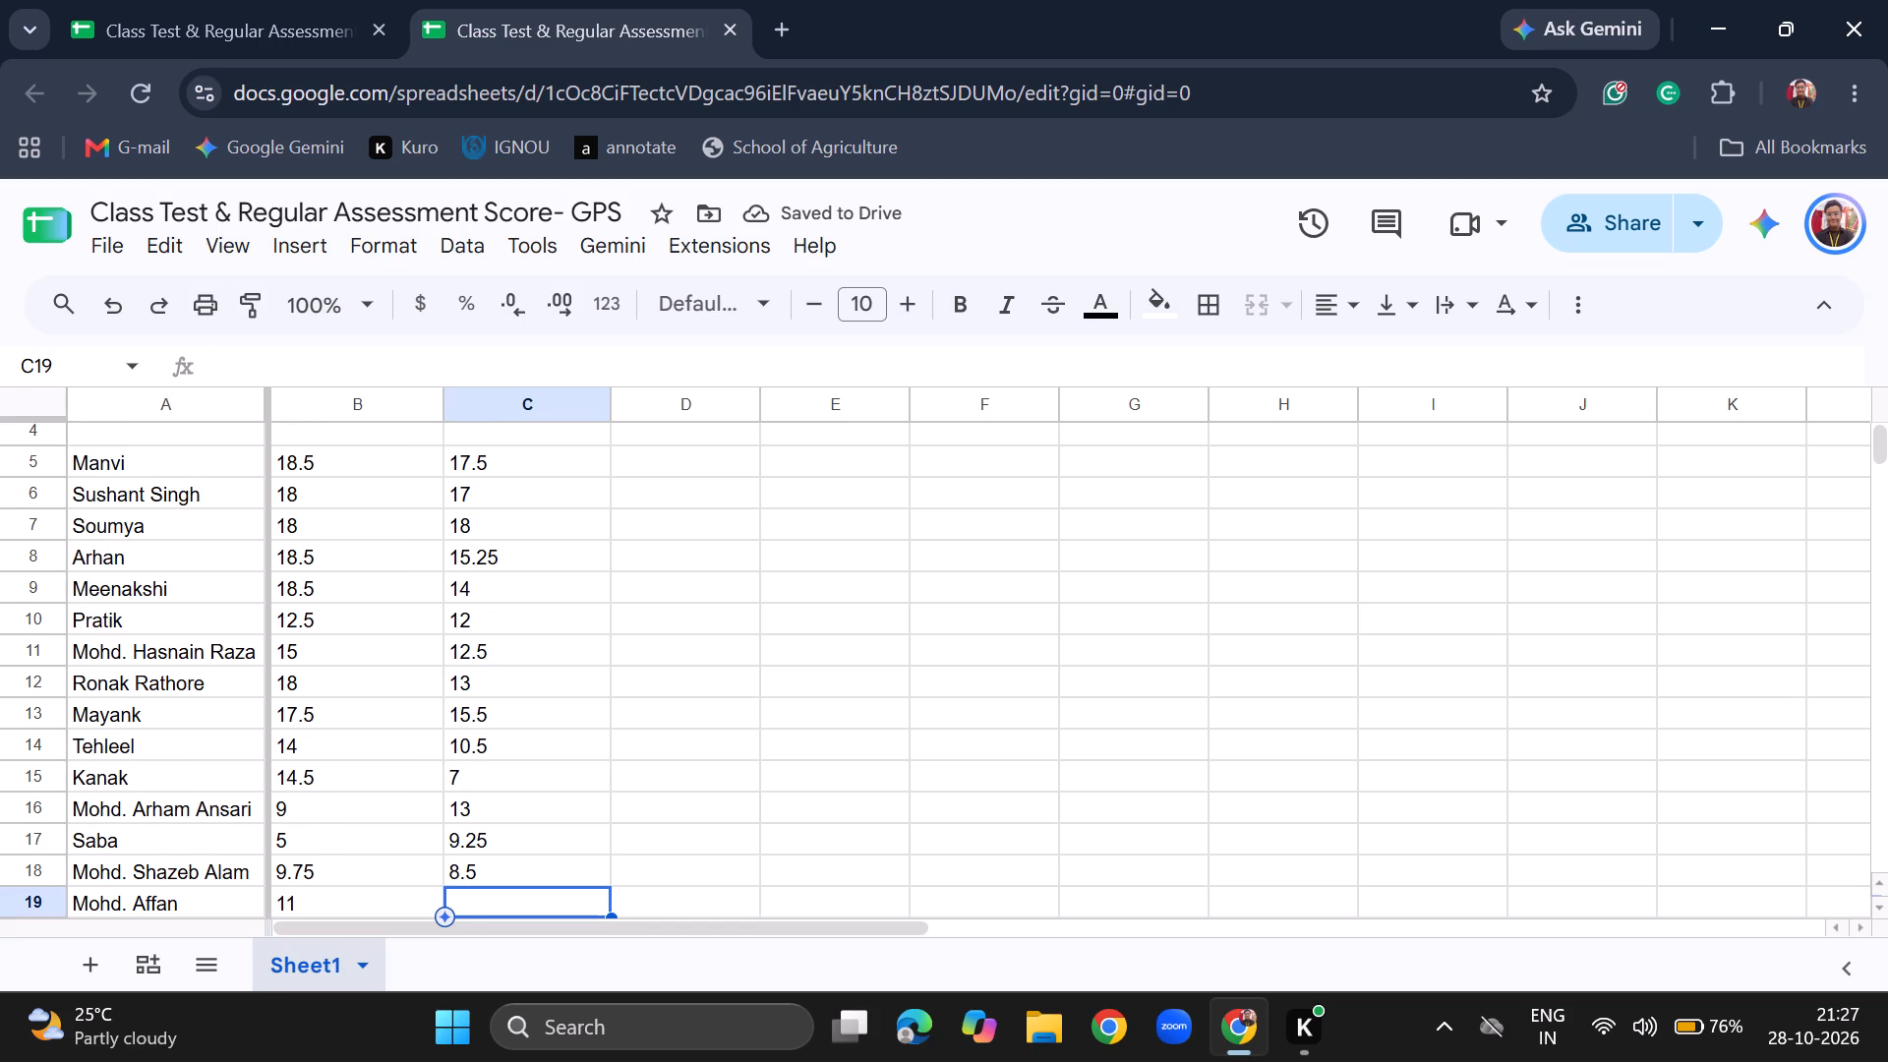
text(16)
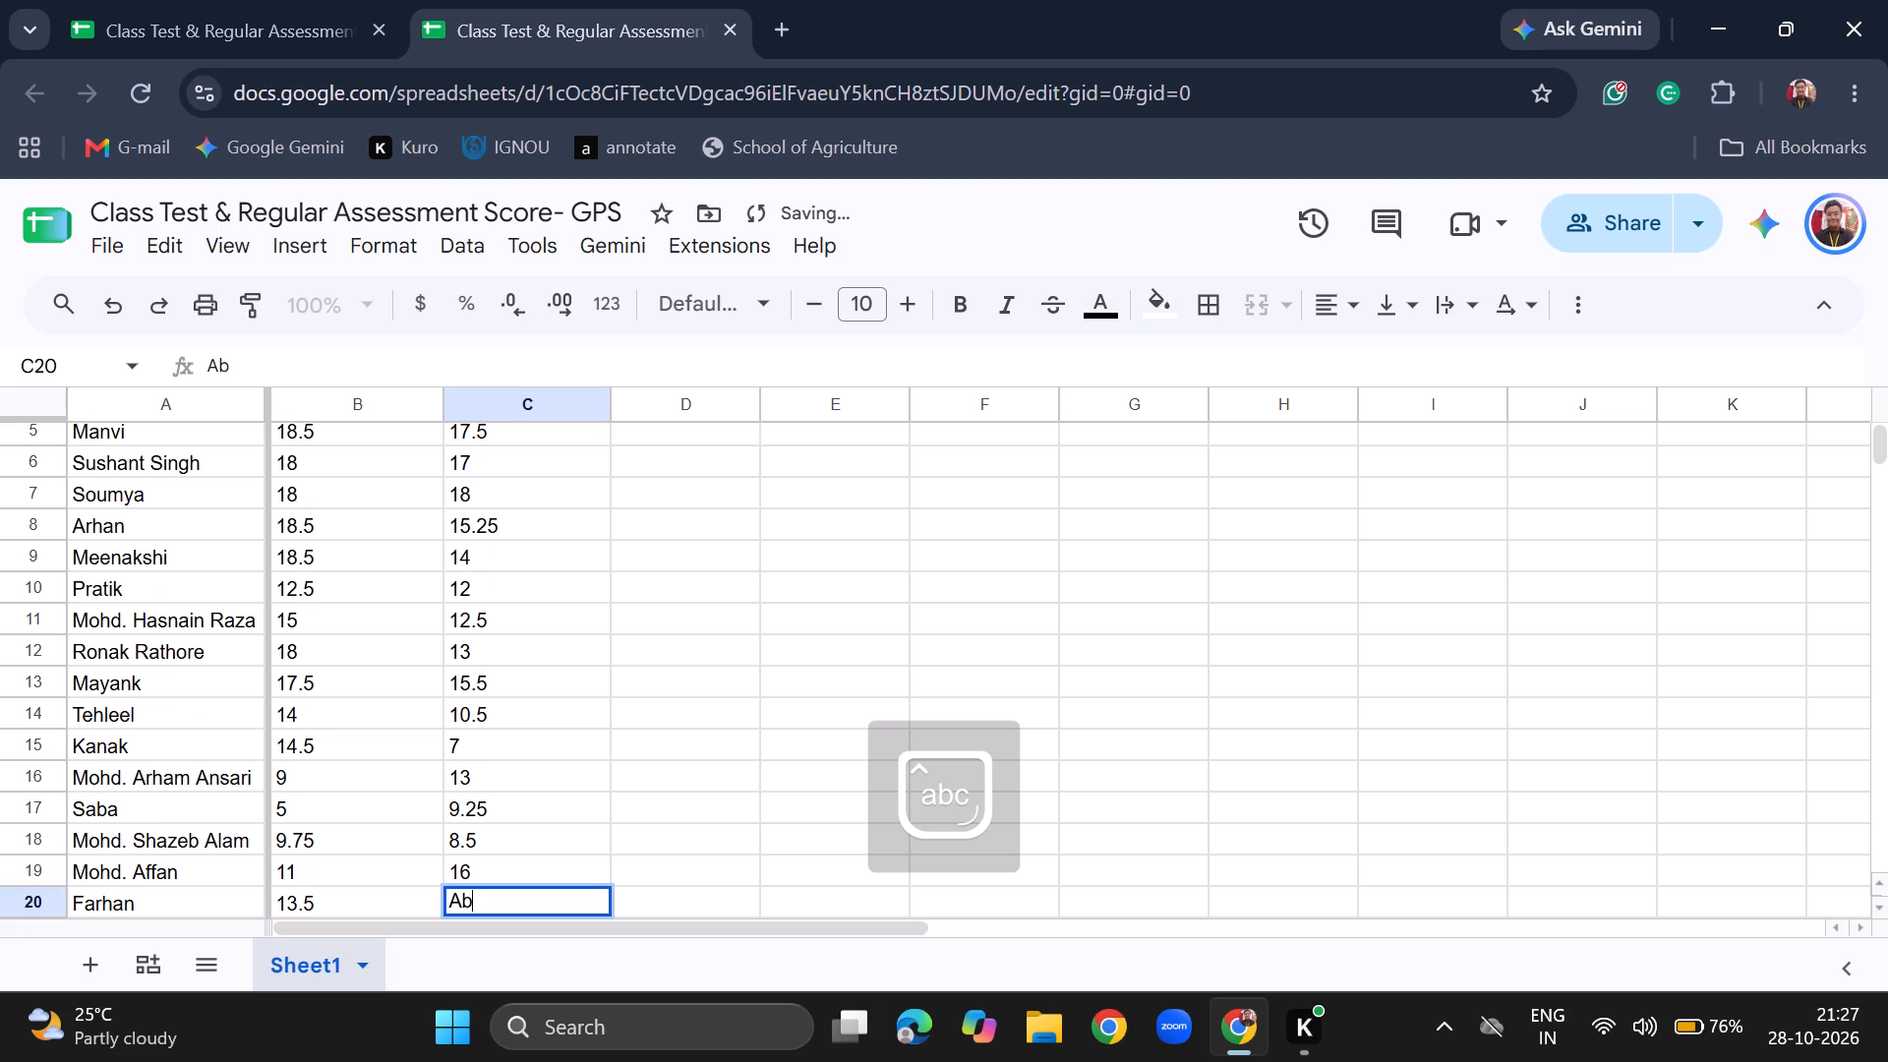
Mark the Math score in cell C20 as Absent.
key(Return)
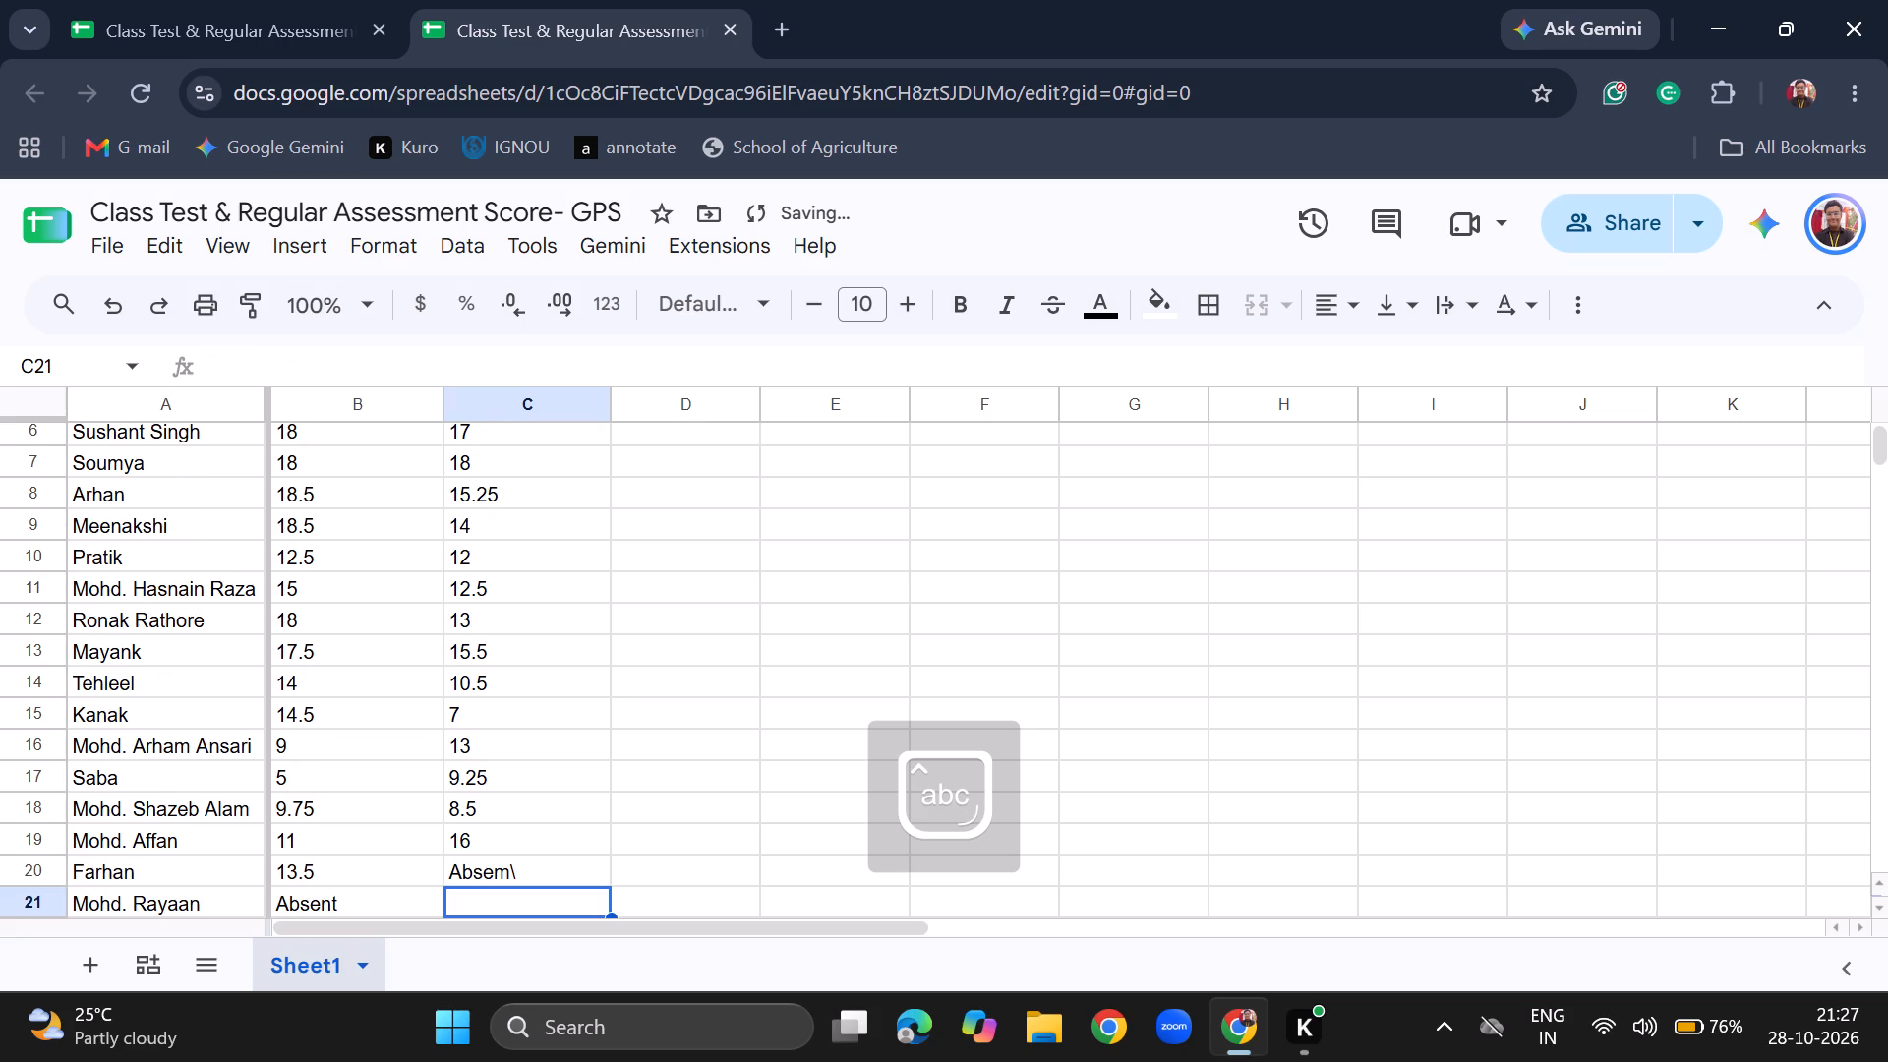
key(a)
text(bsr)
key(BackSpace)
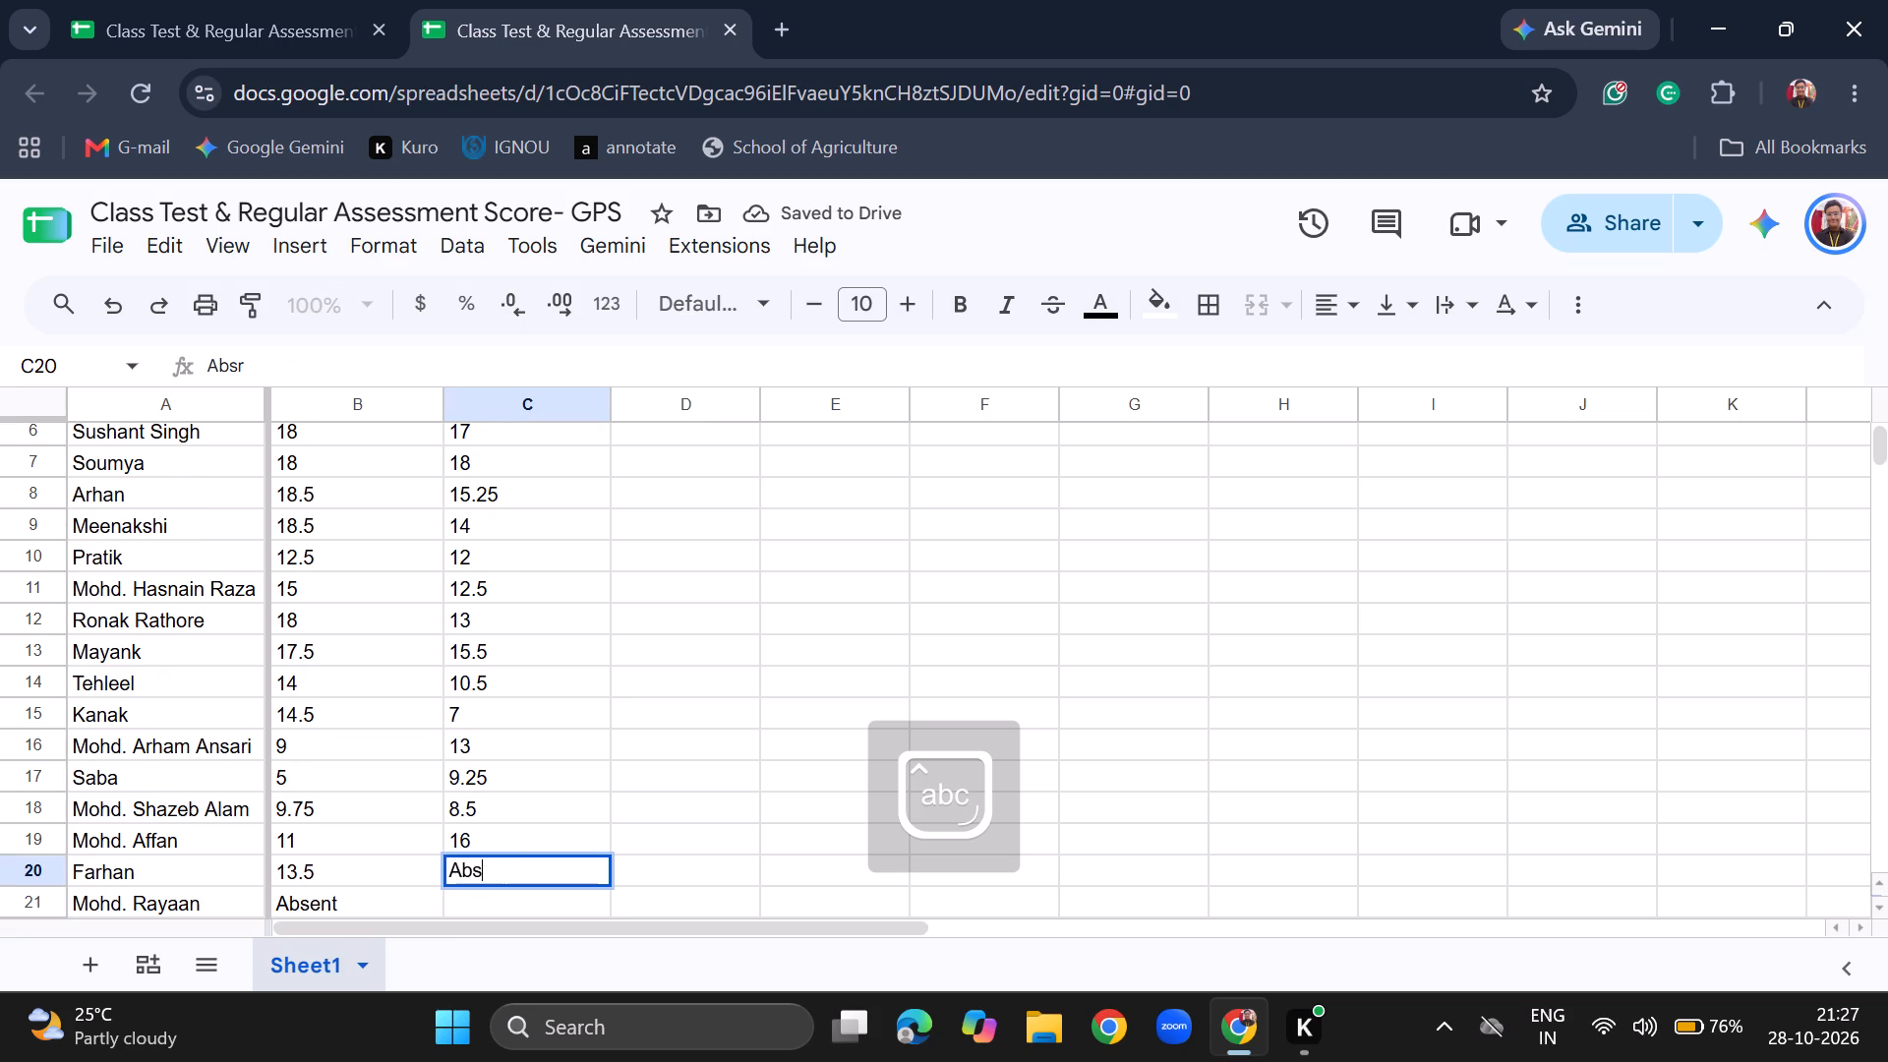
text(ent)
key(Return)
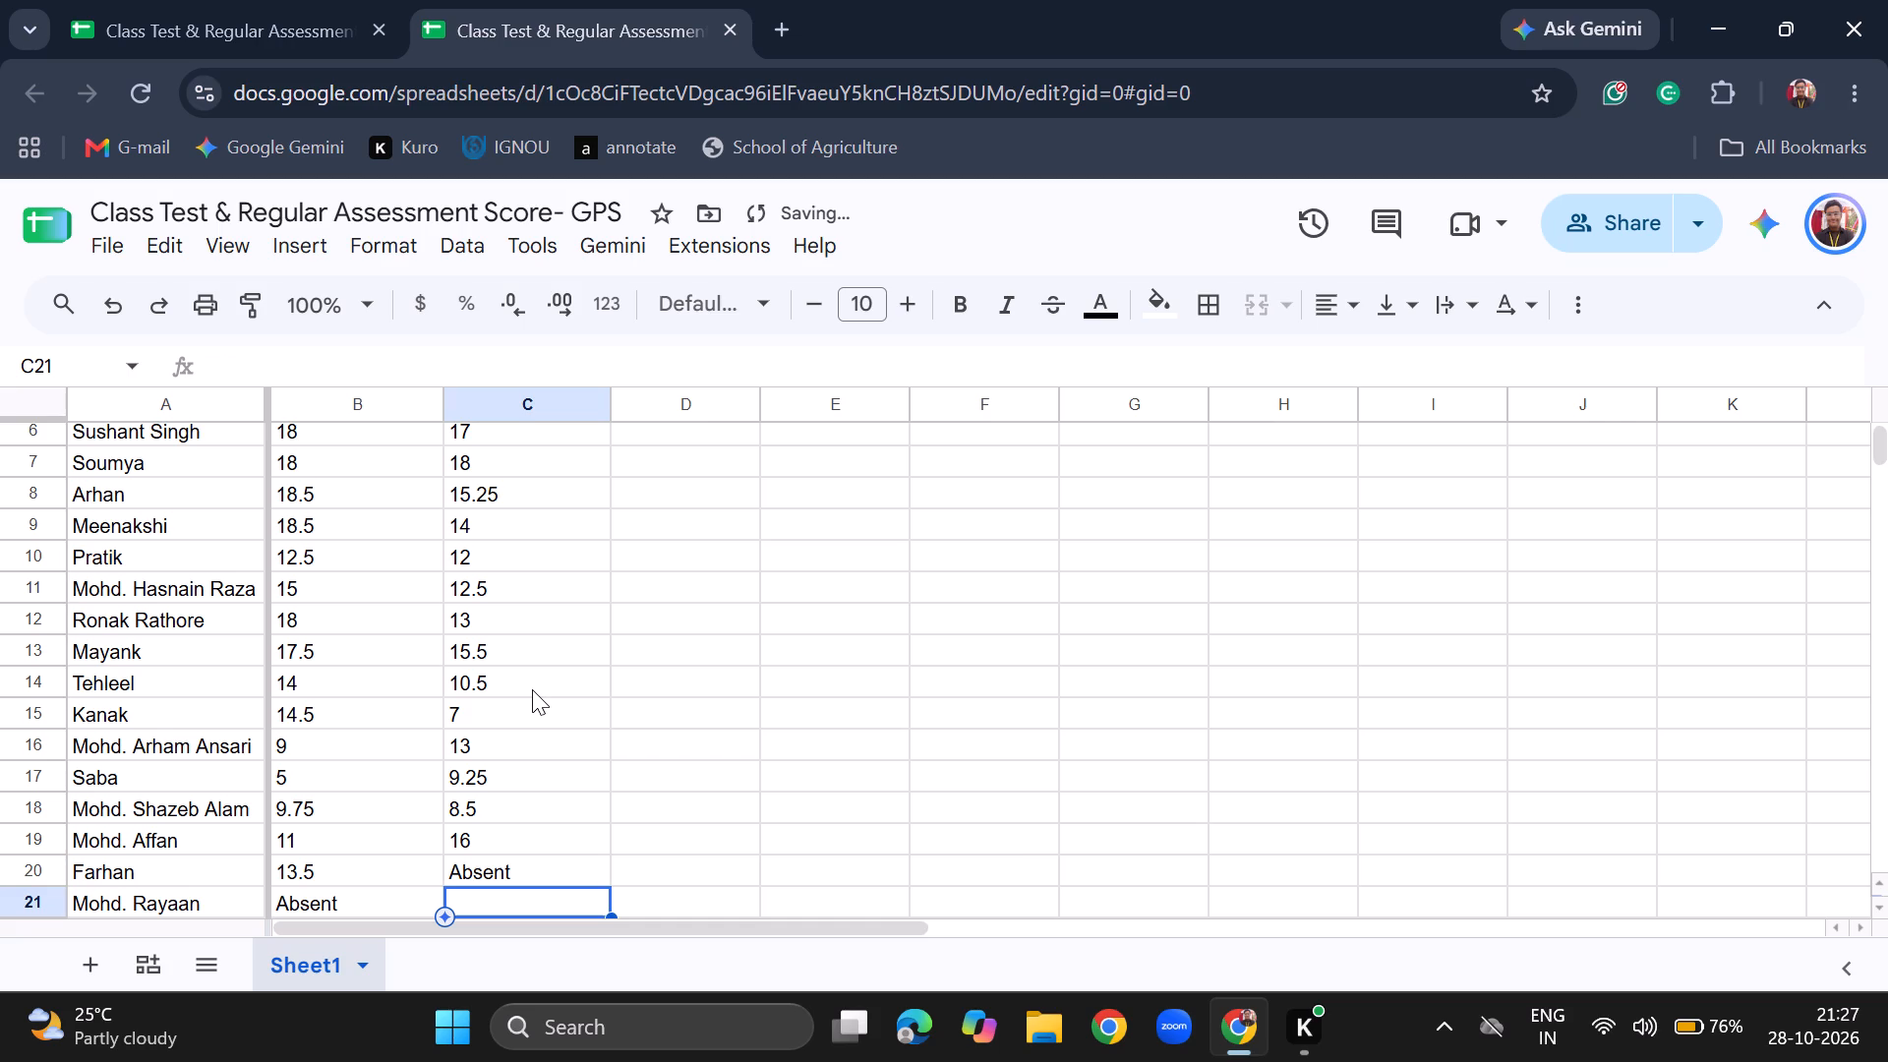
Enter the Math scores 5.5, 9.5, 20 and 13.5 in cells C21 to C24.
text(5.5)
key(Return)
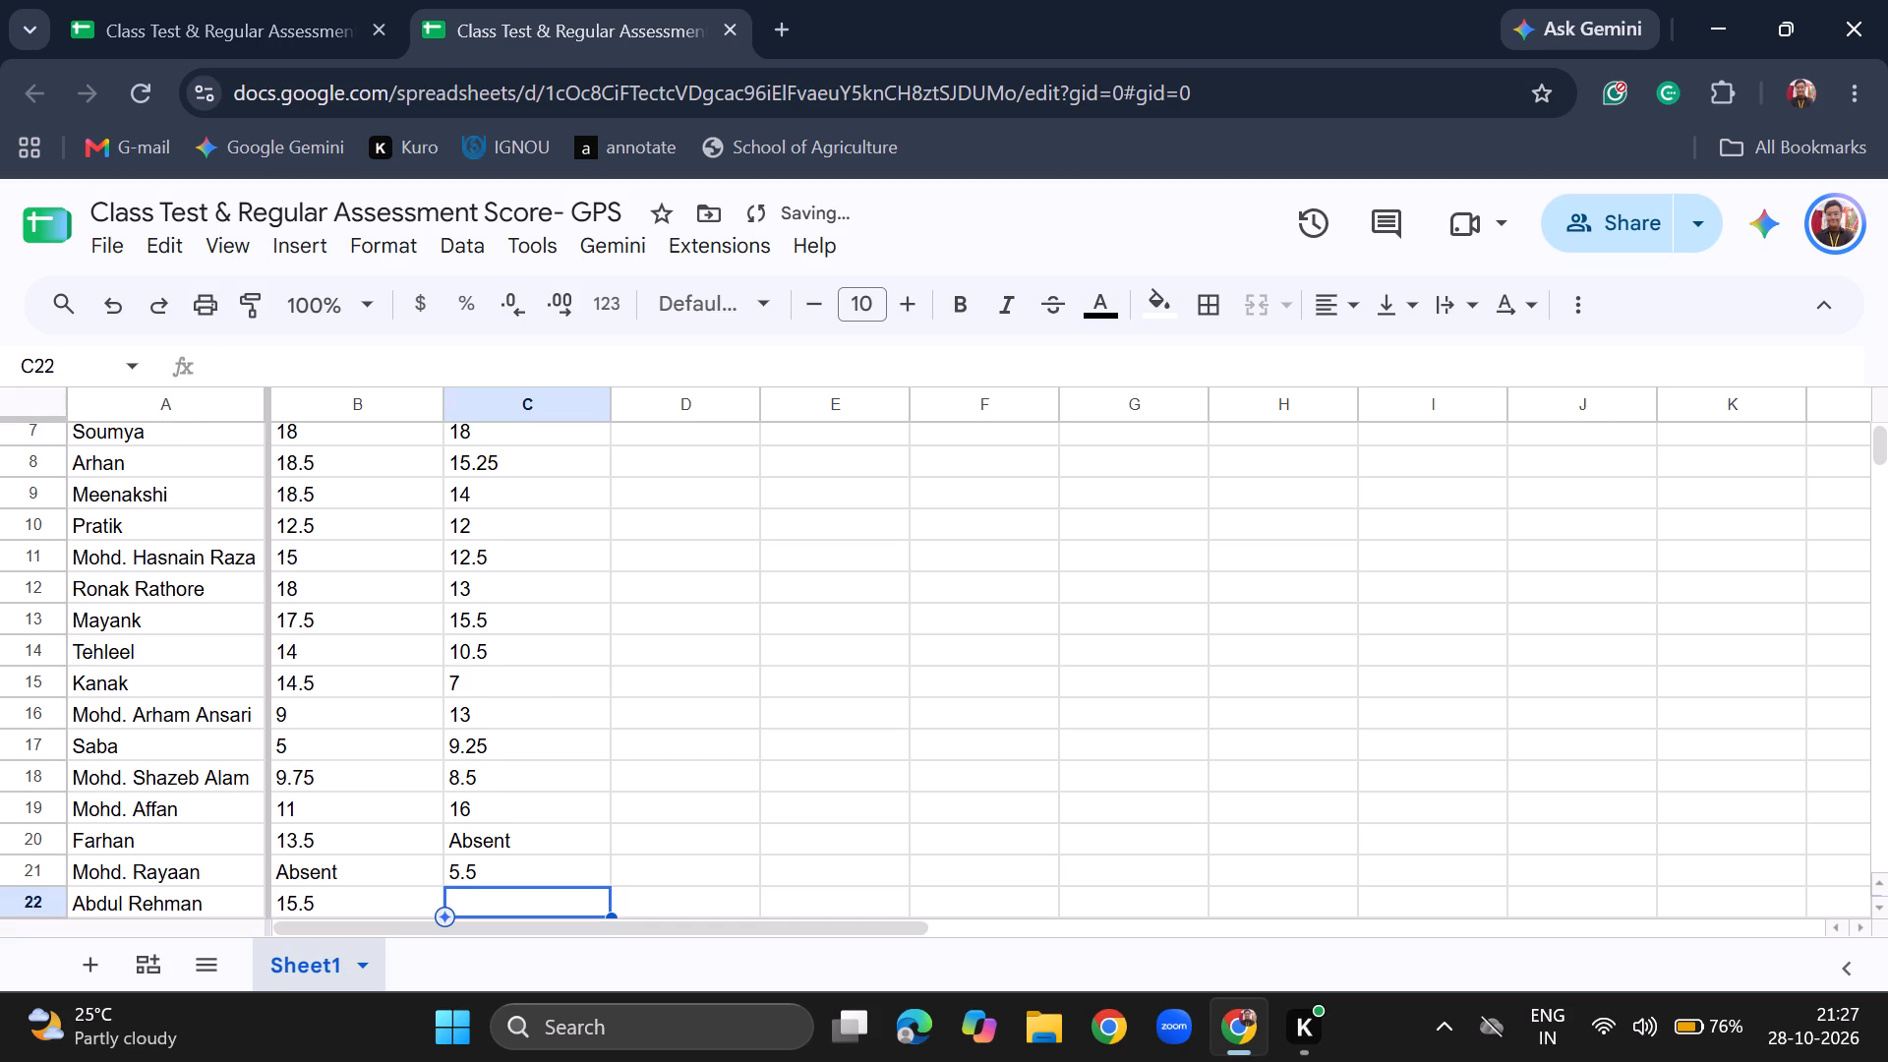
text(9.5)
key(Return)
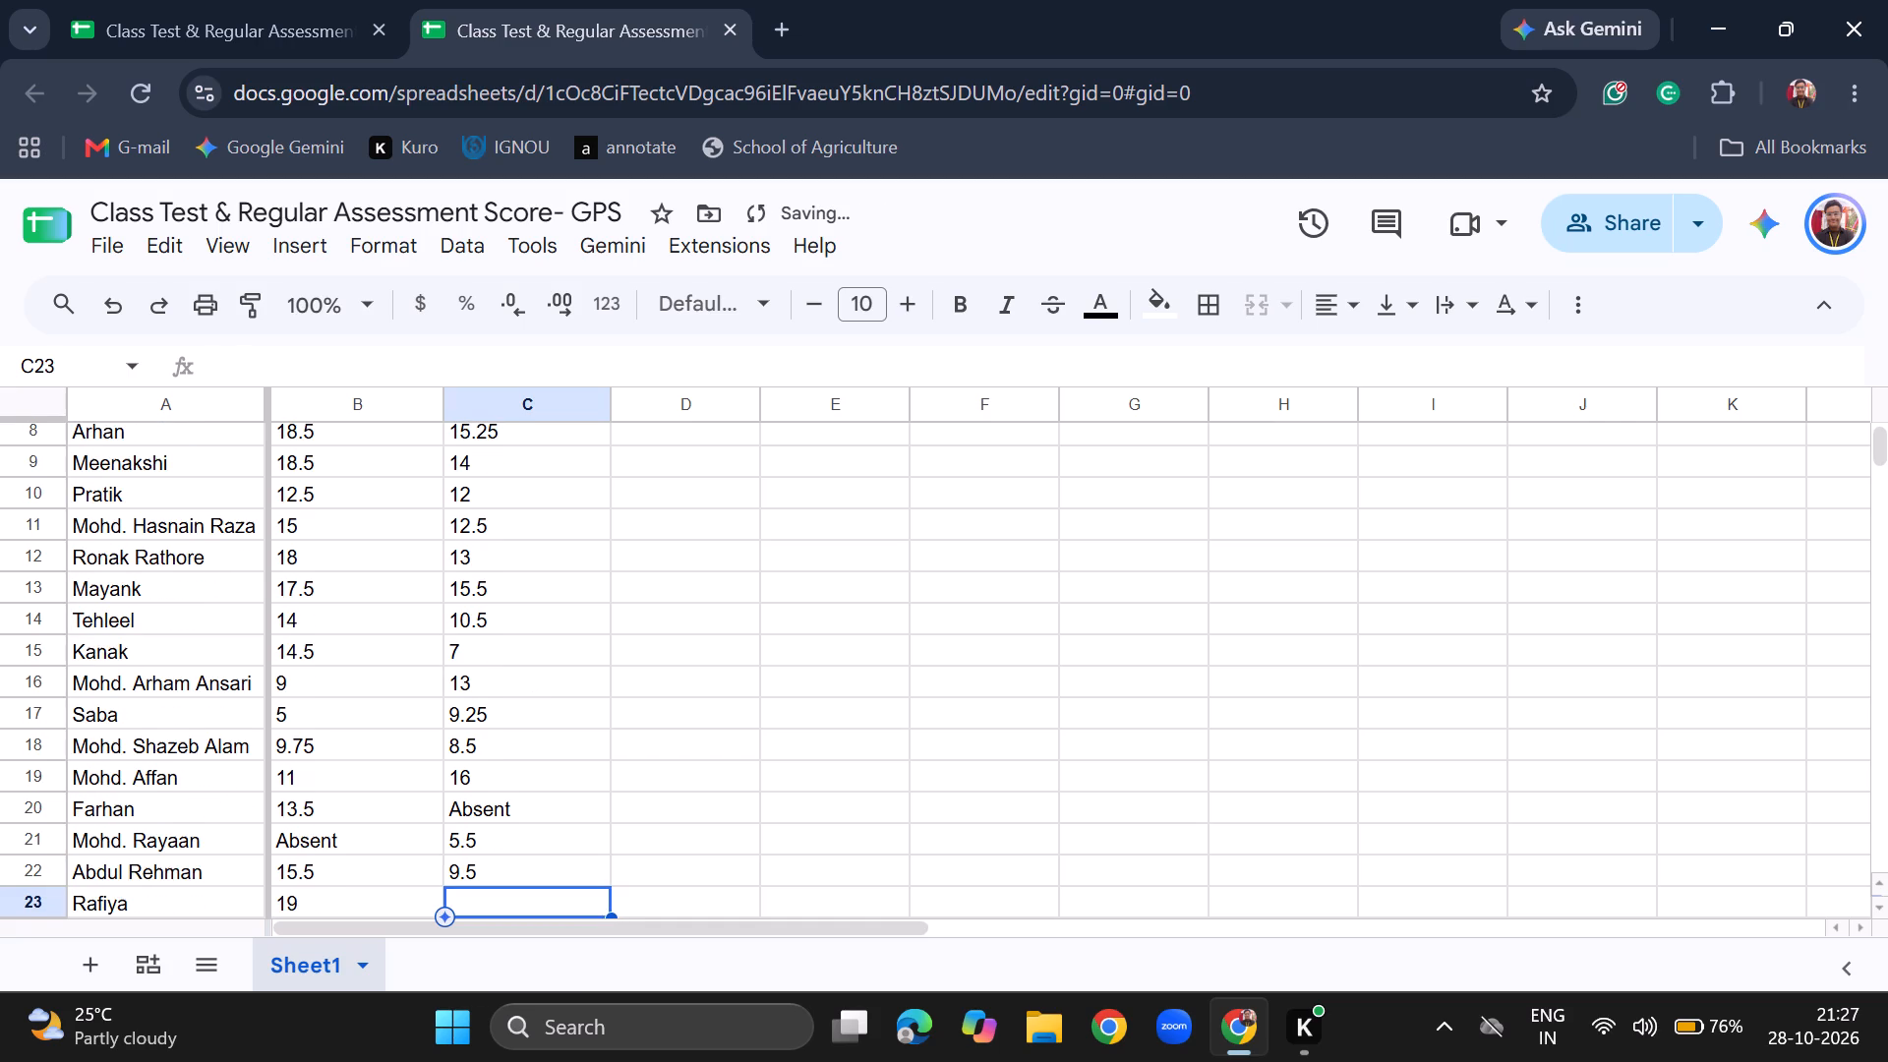
text(20)
key(Return)
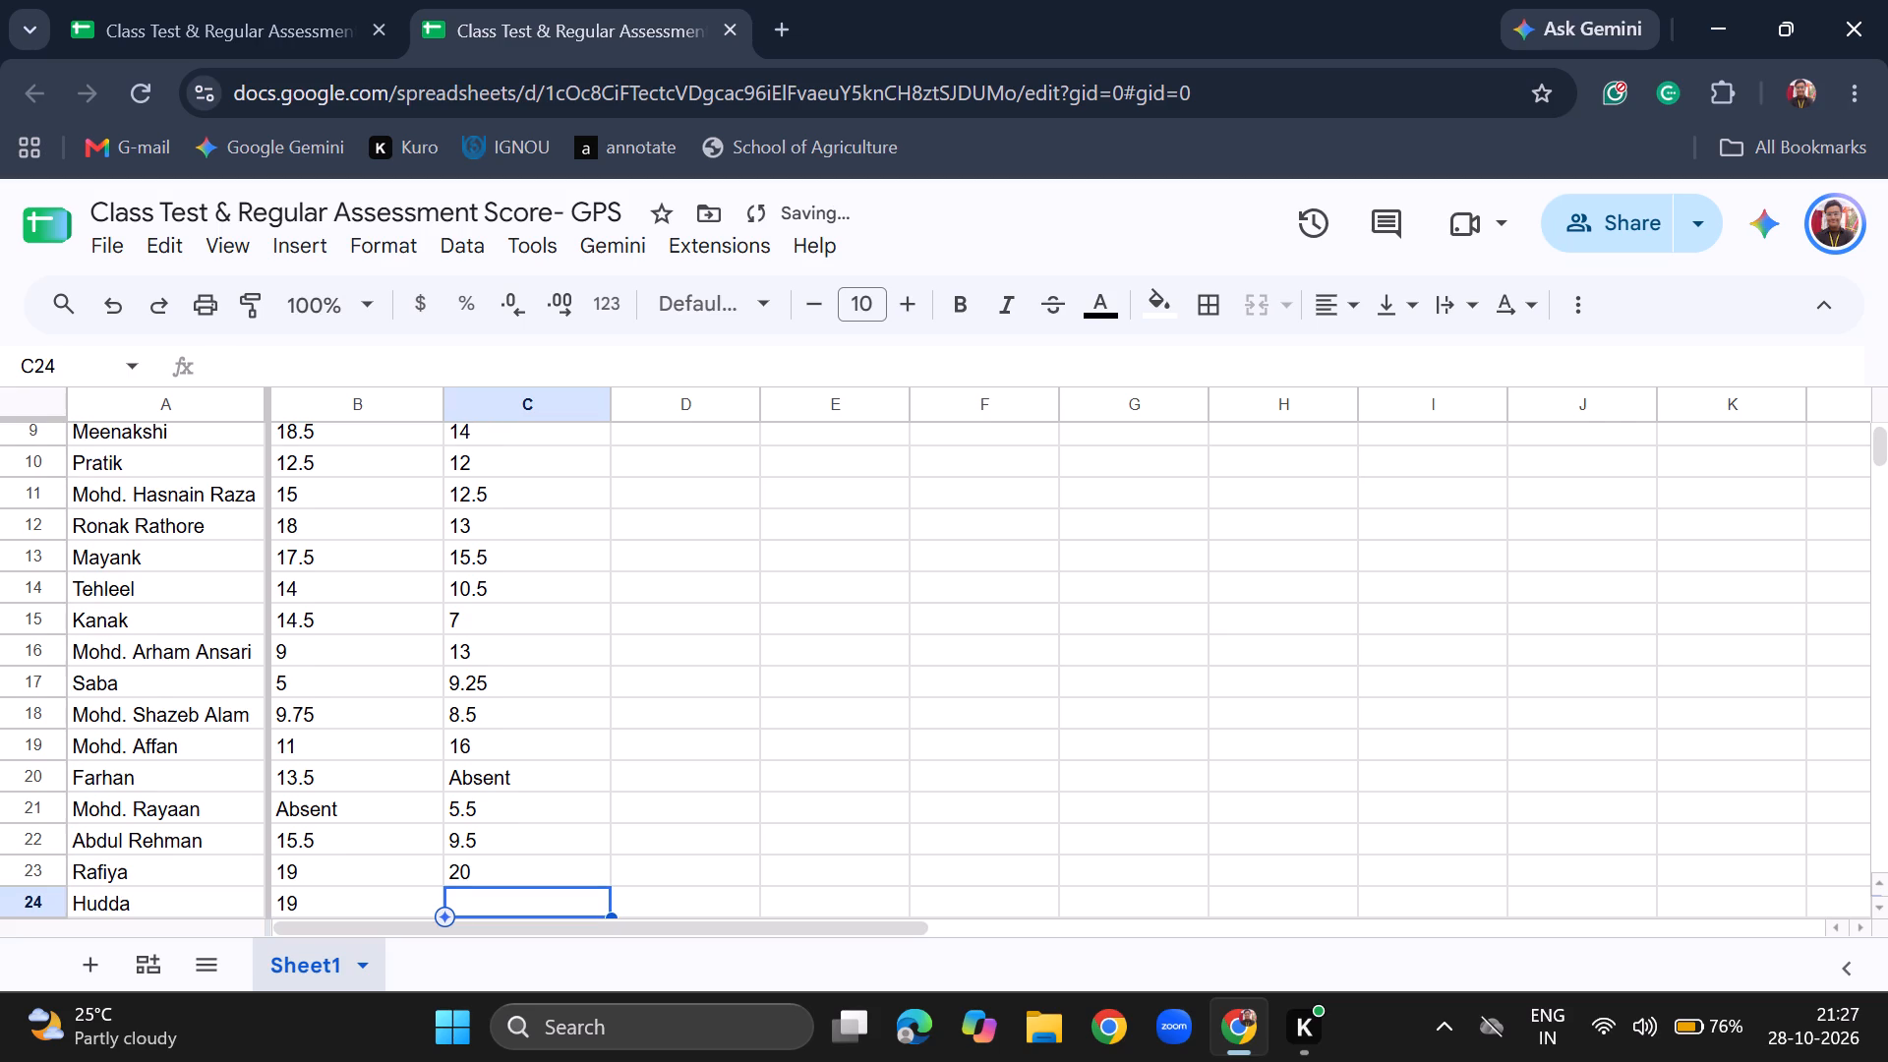
text(13)
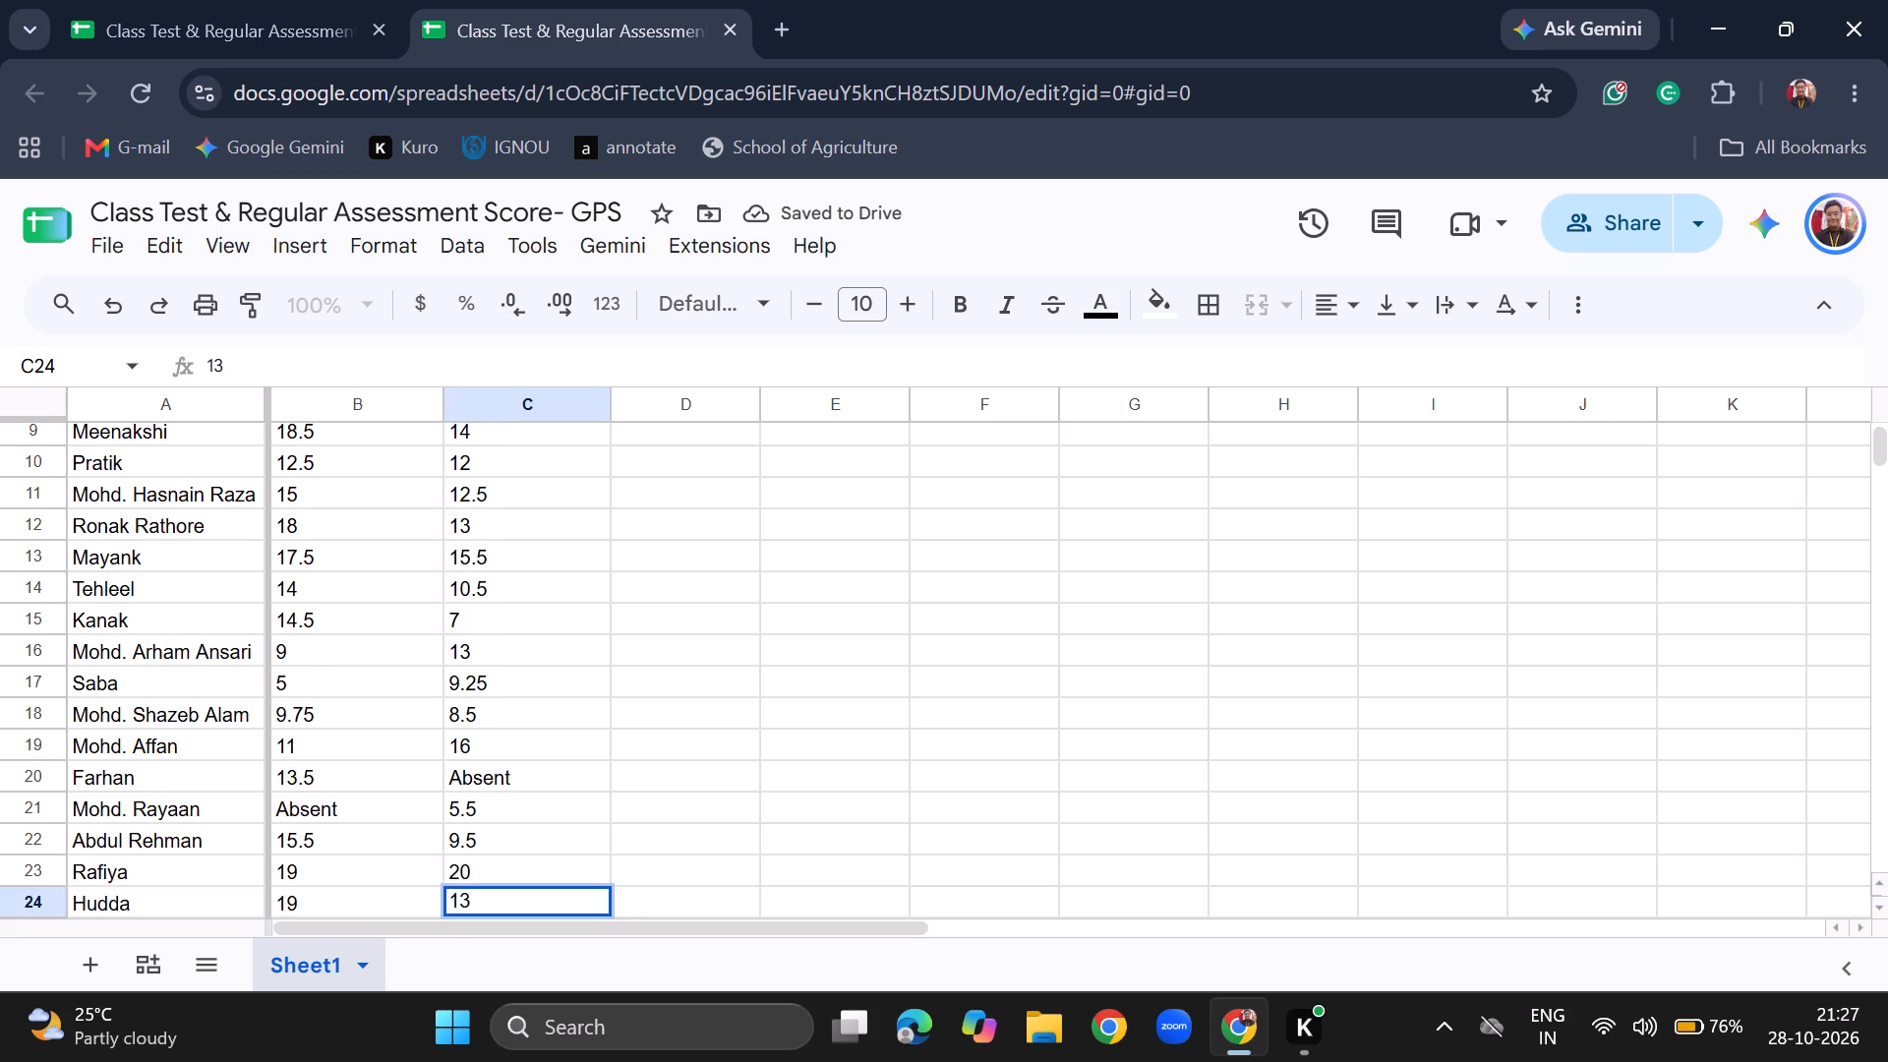
text(.5)
key(Return)
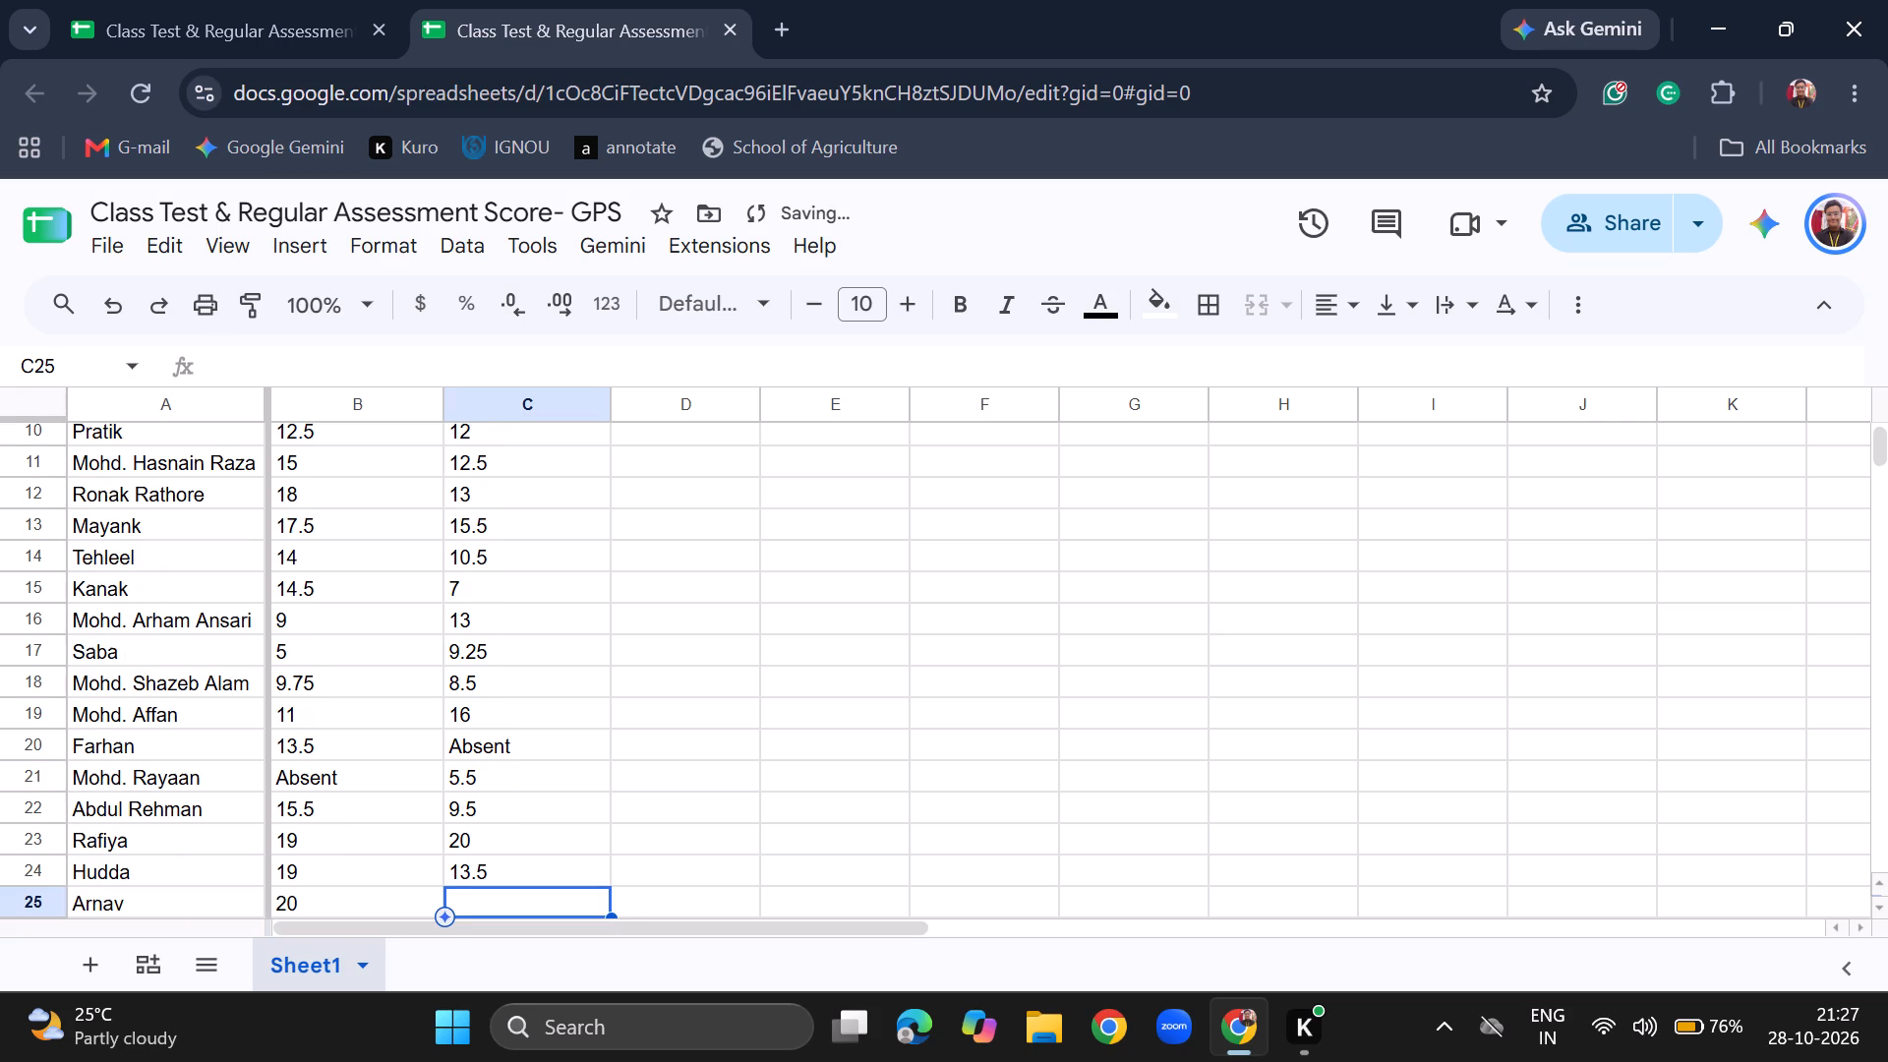
Enter the Math scores 17.5, 9, 8 and 13.5 in cells C25 to C28.
text(17)
text(.5)
key(Return)
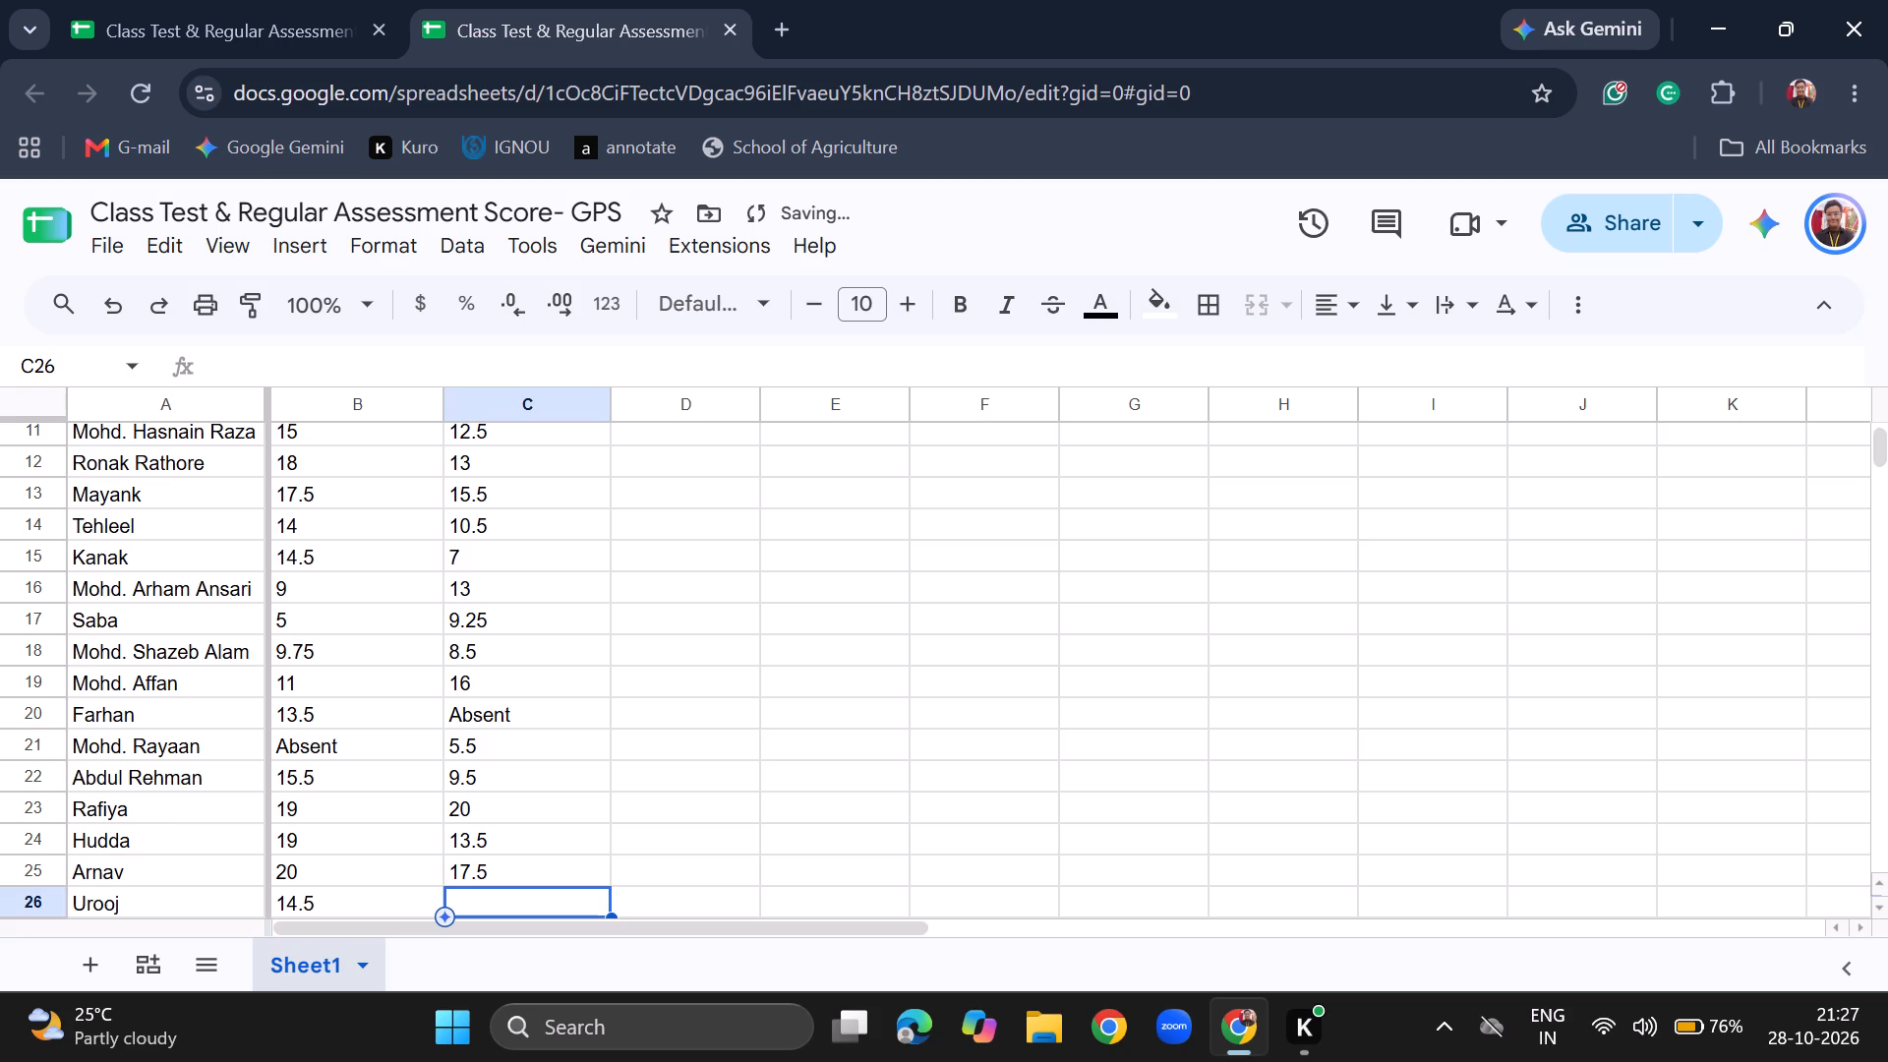
key(9)
key(Return)
key(8)
key(Return)
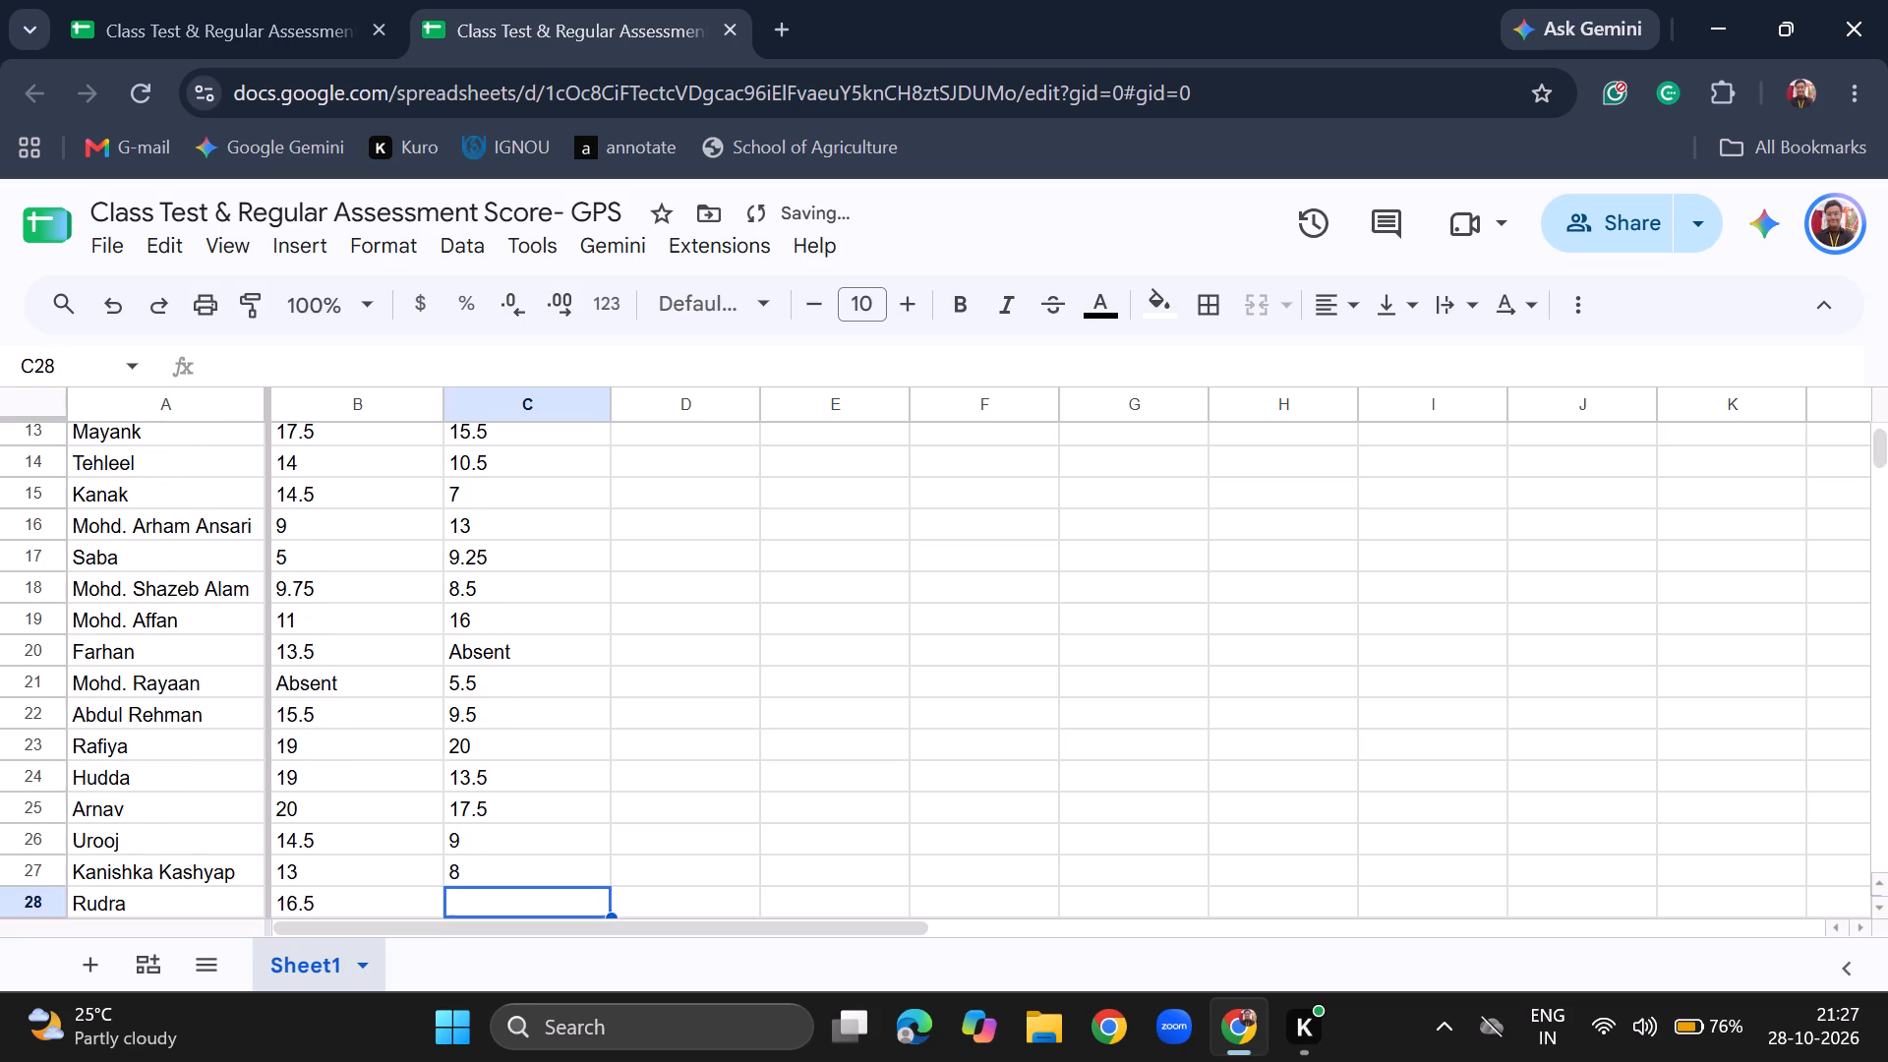
text(13.5)
key(Return)
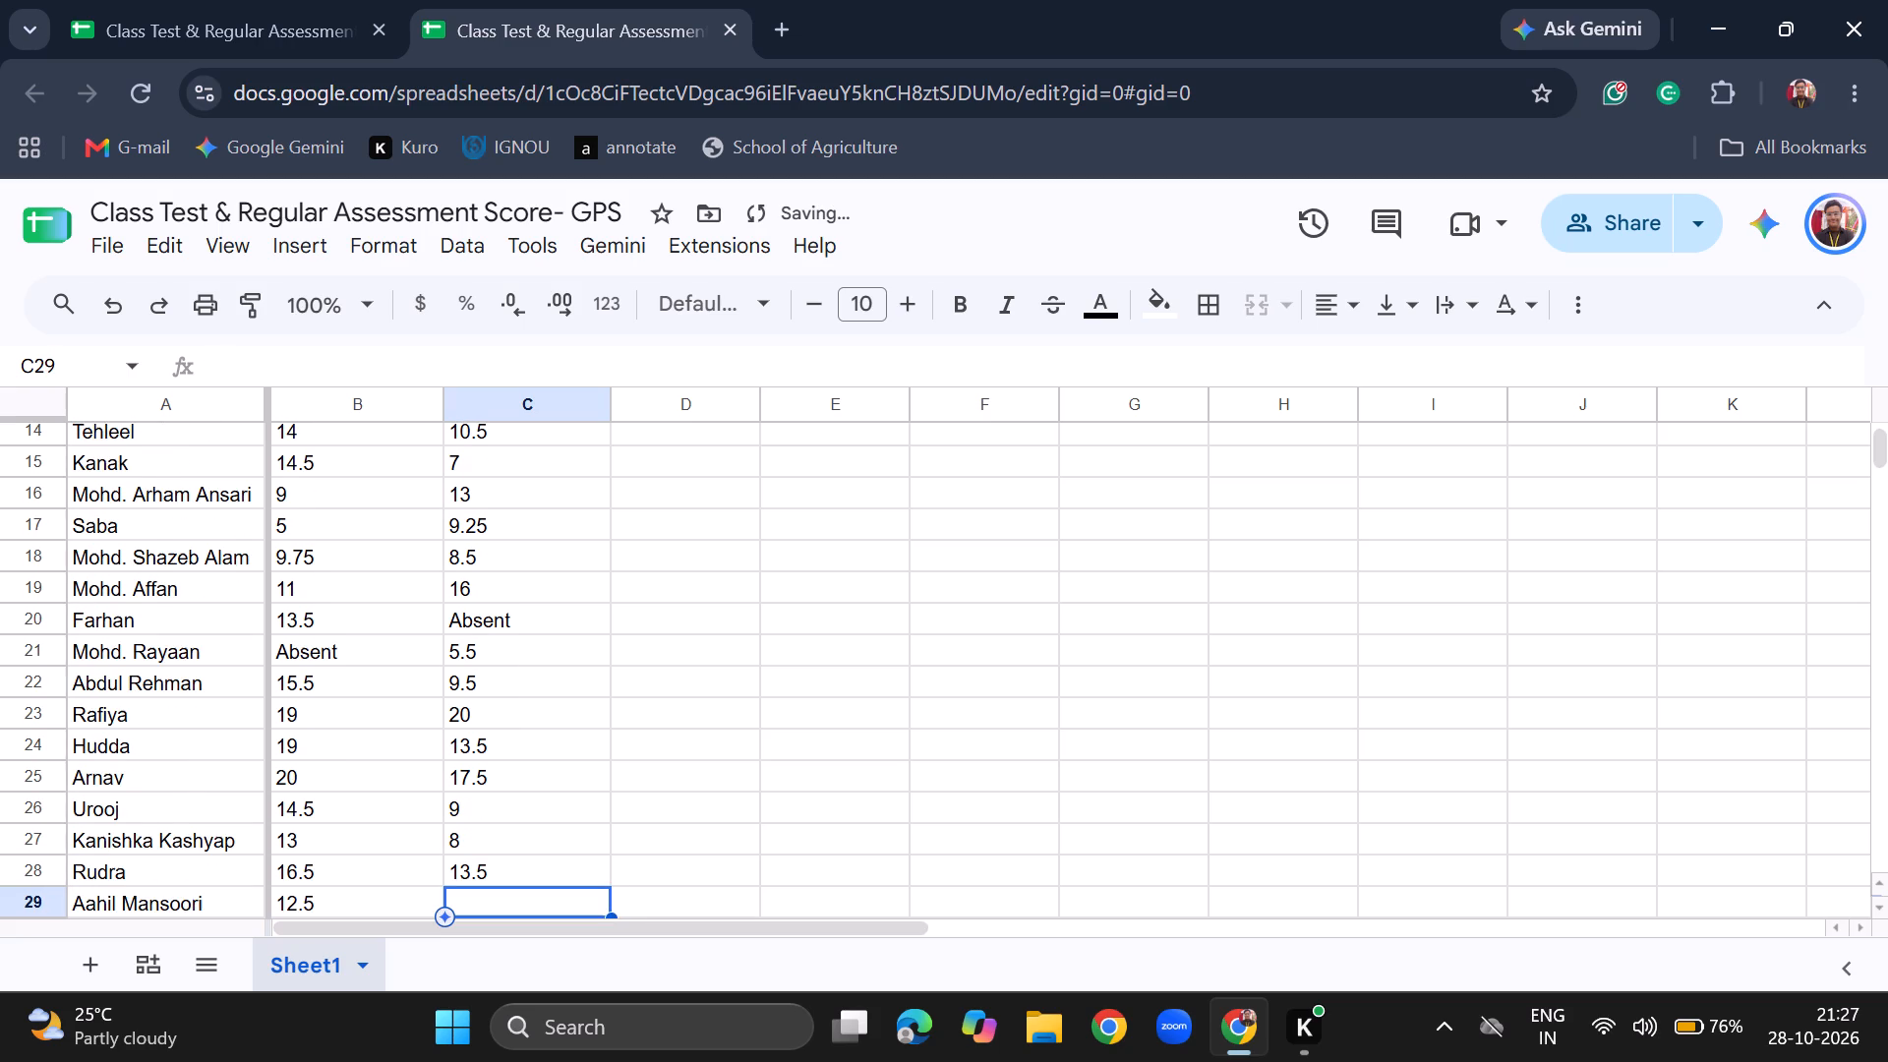
Enter the Math scores 14, 9, 14.5 and 17.5 in cells C29 to C32.
text(14)
key(Return)
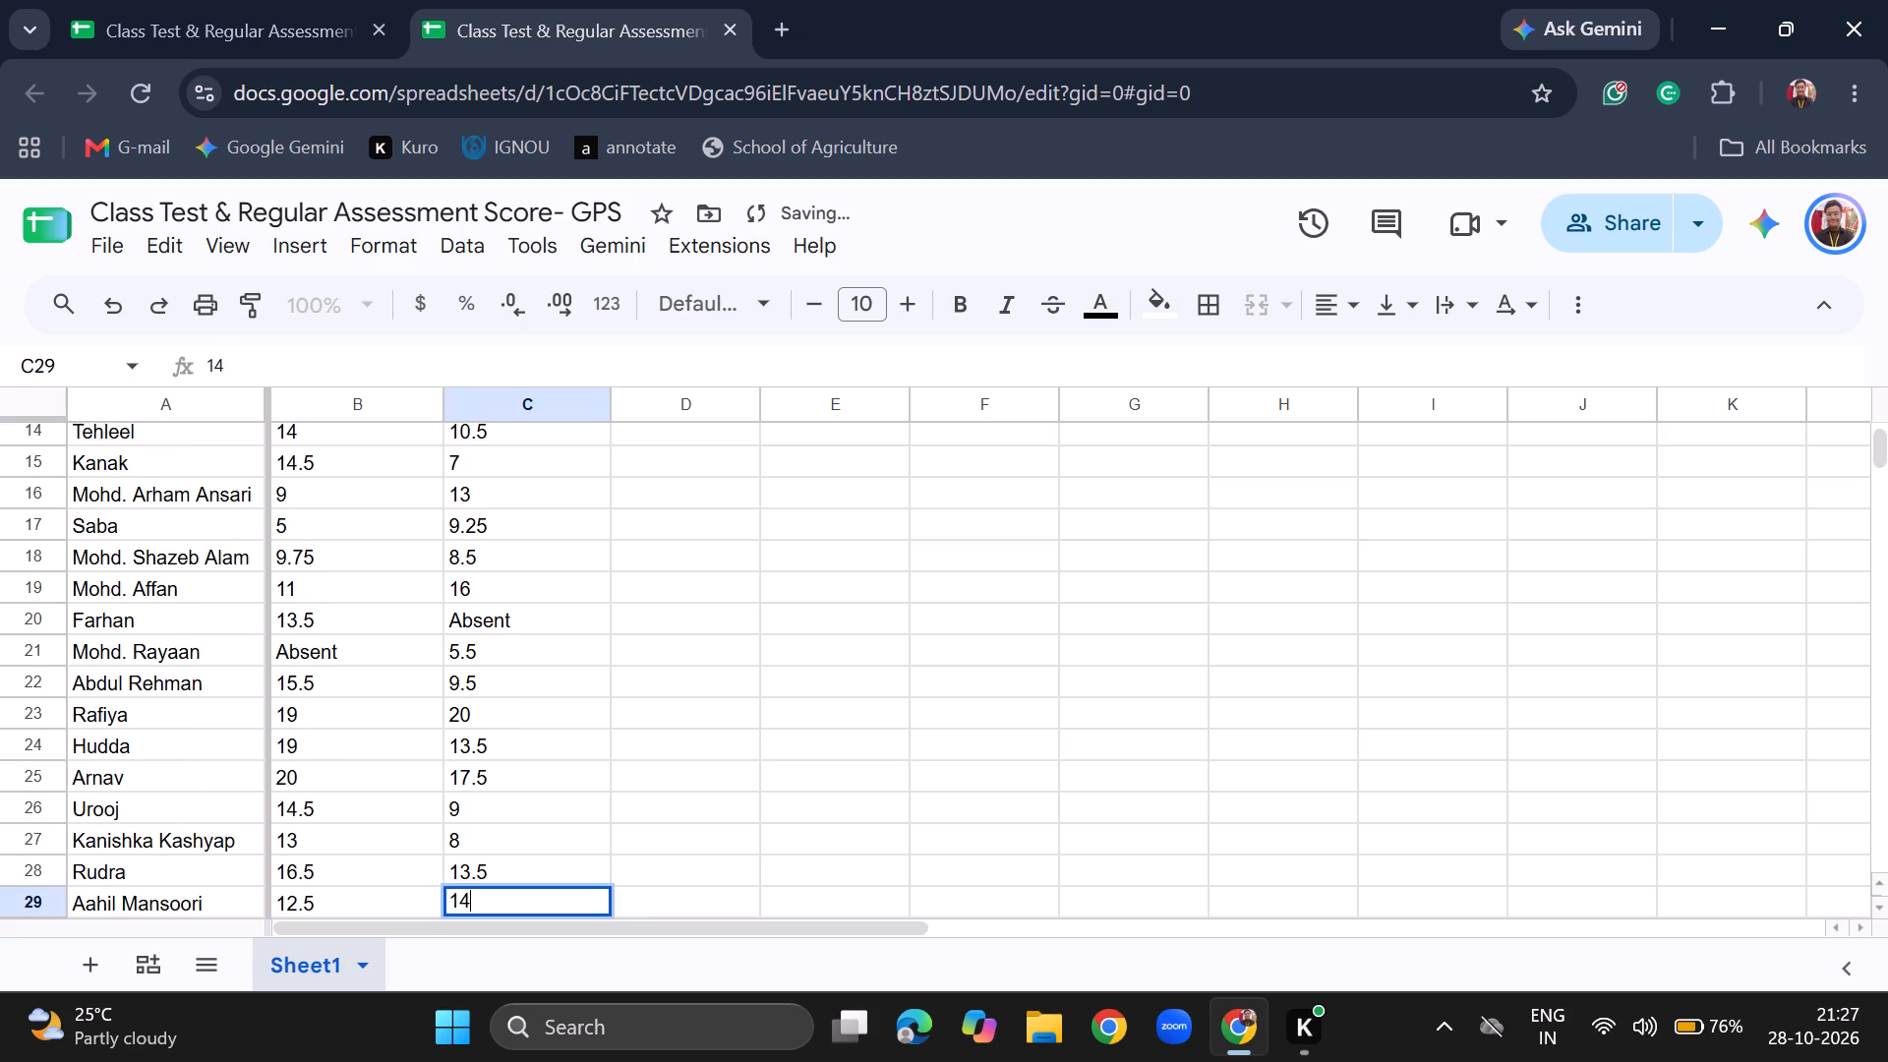
key(9)
key(Return)
text(14.5)
key(Return)
text(17.5)
key(Return)
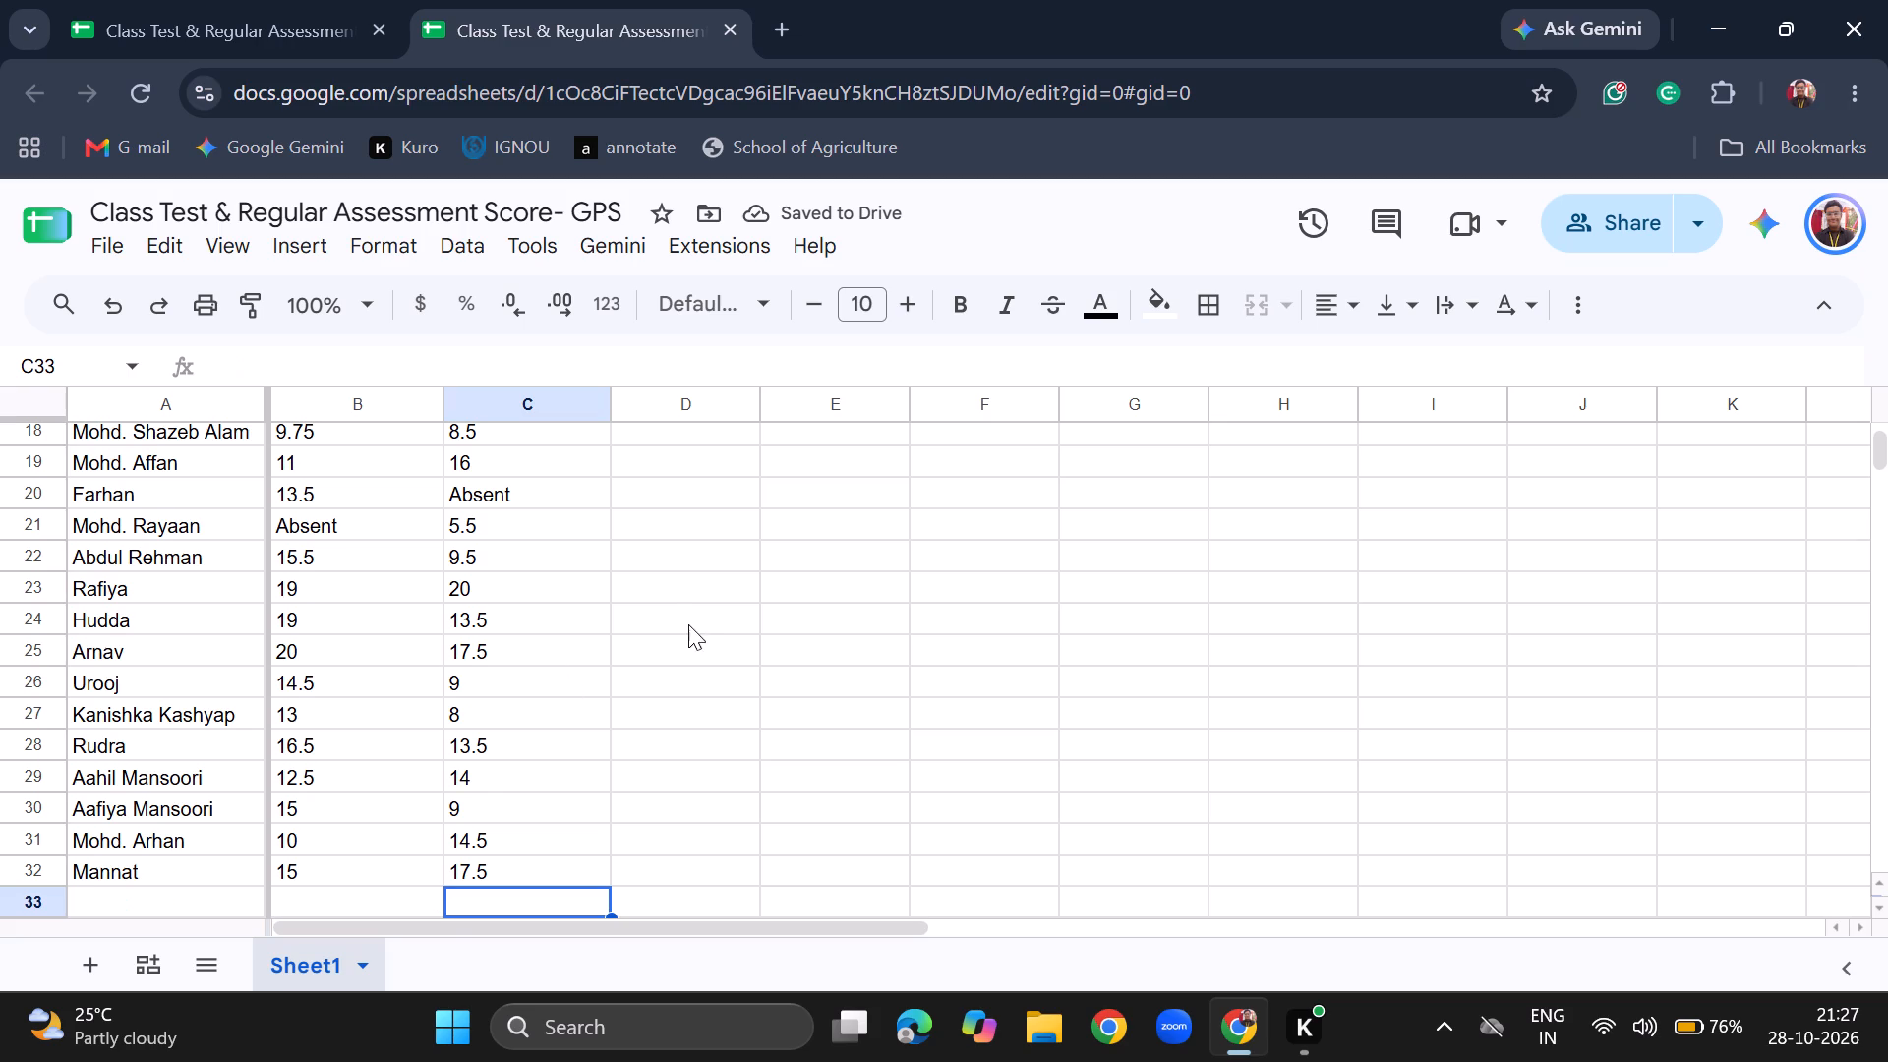
Add the column heading Total UT Score in cell D2, beside the Math heading.
scroll(682, 627, up, 8)
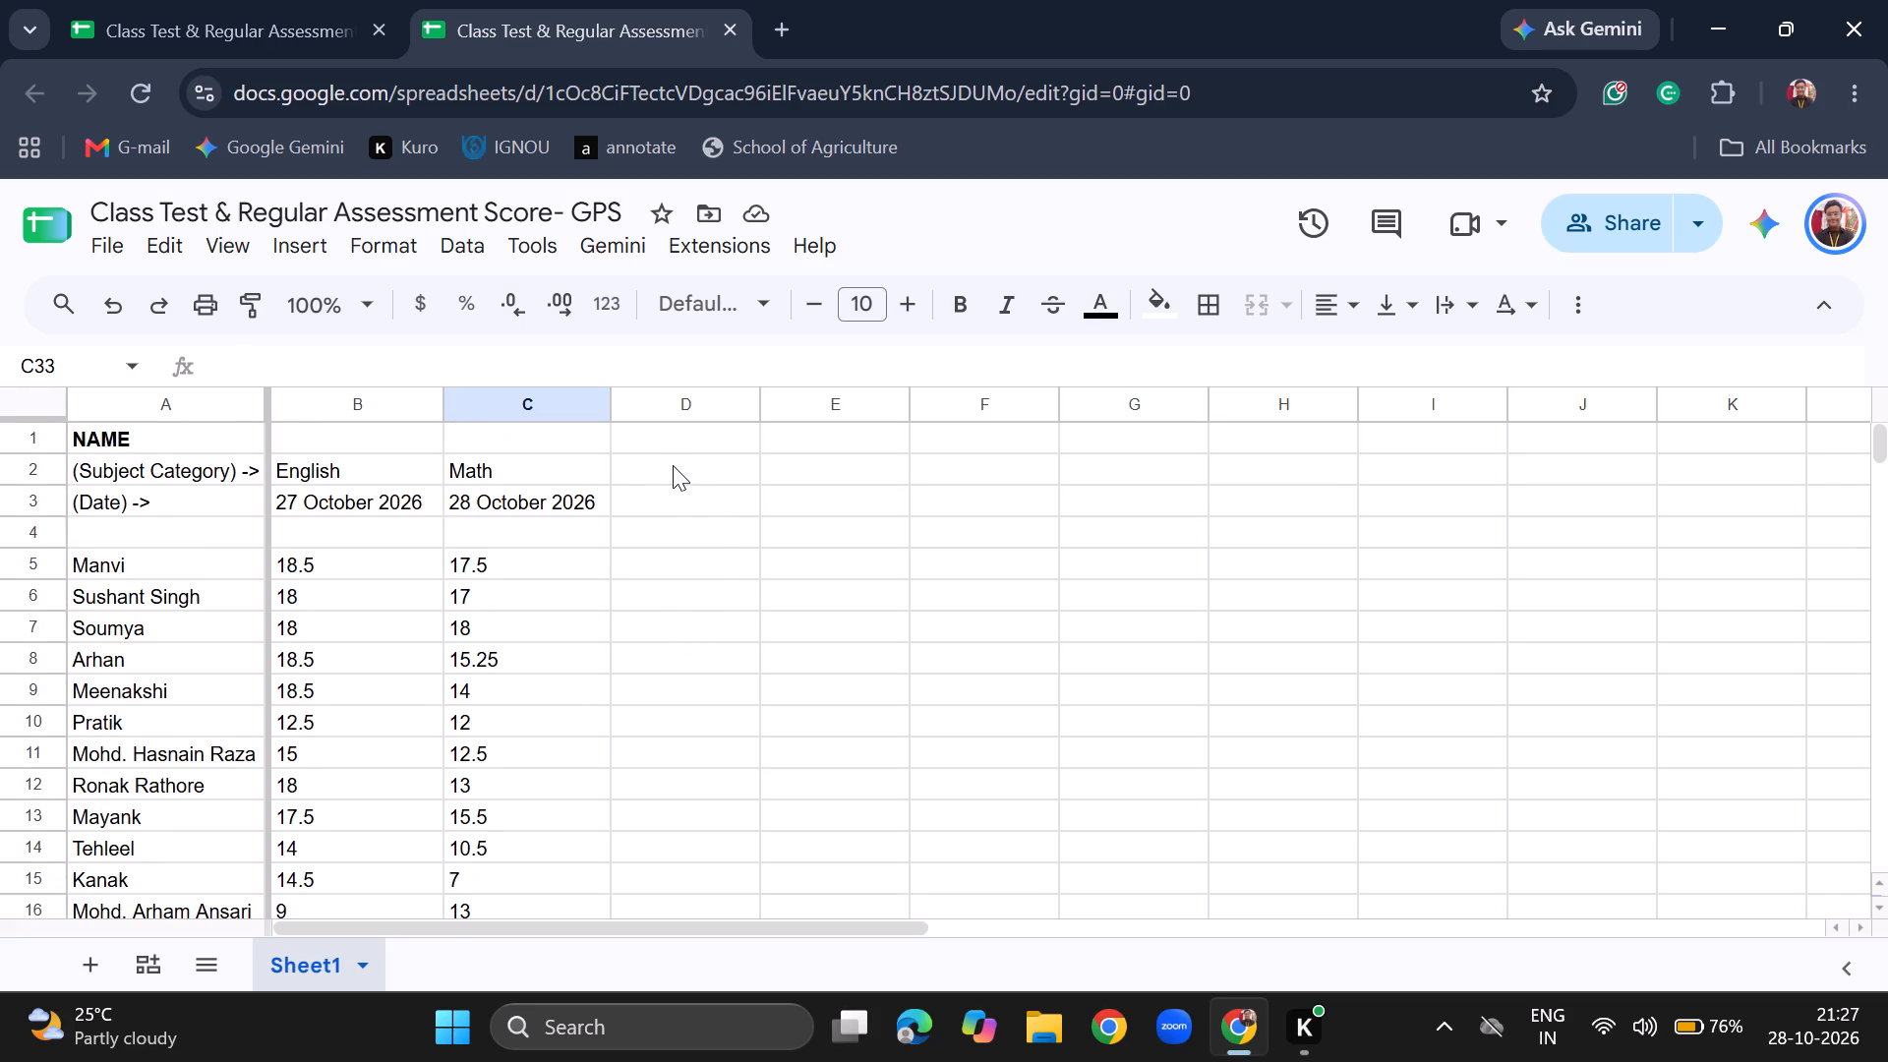
click(673, 465)
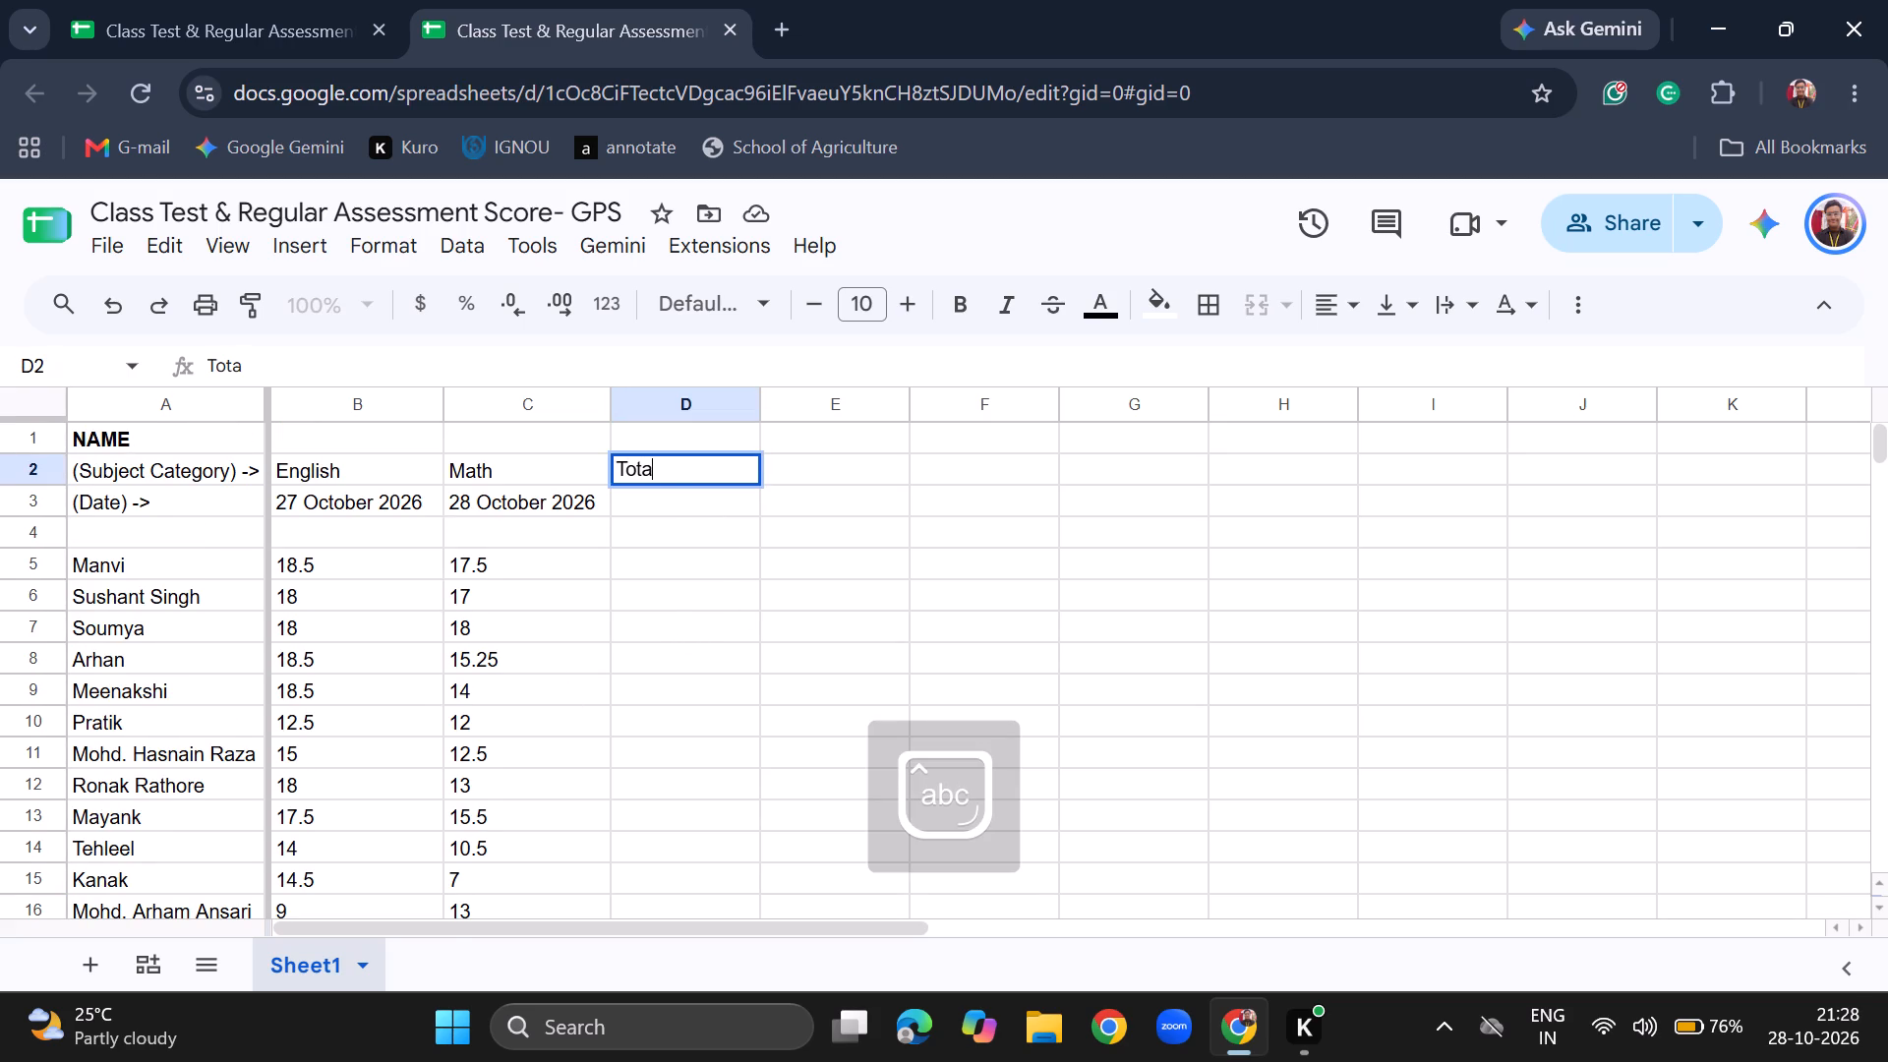
key(BackSpace)
key(BackSpace)
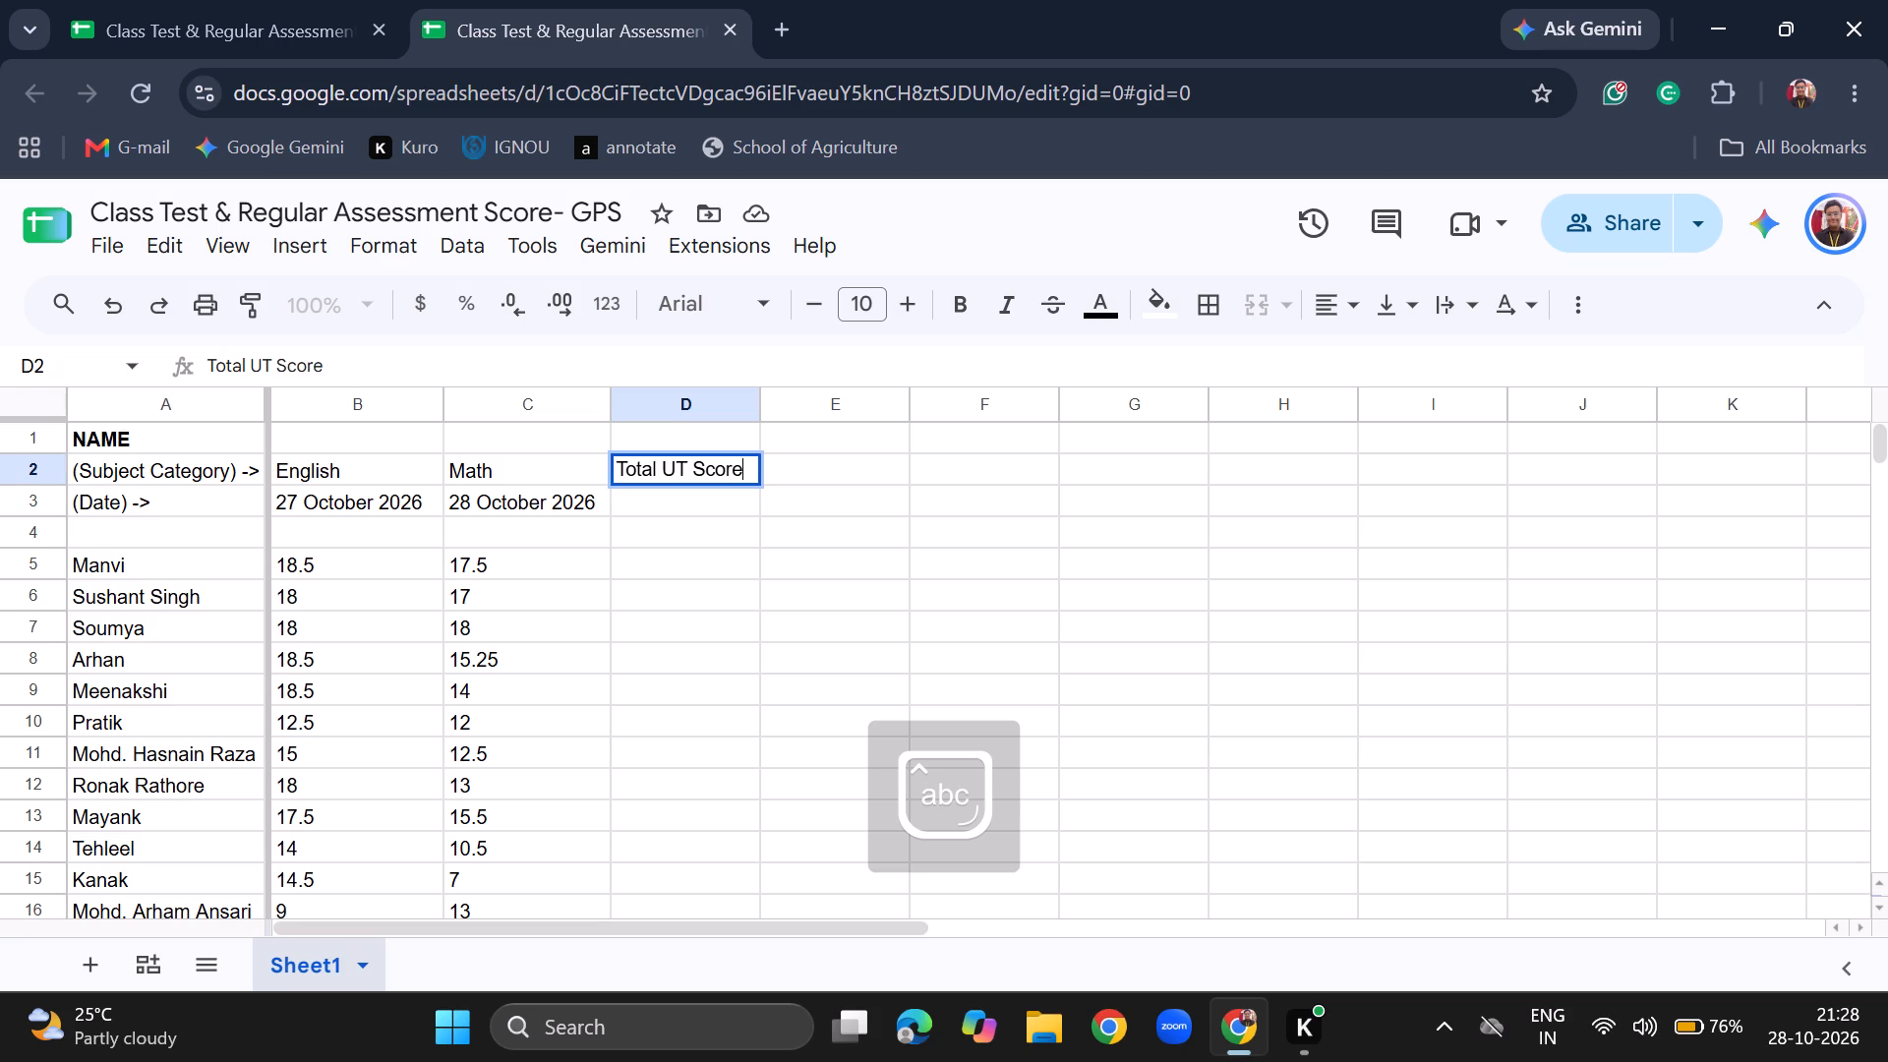
key(Return)
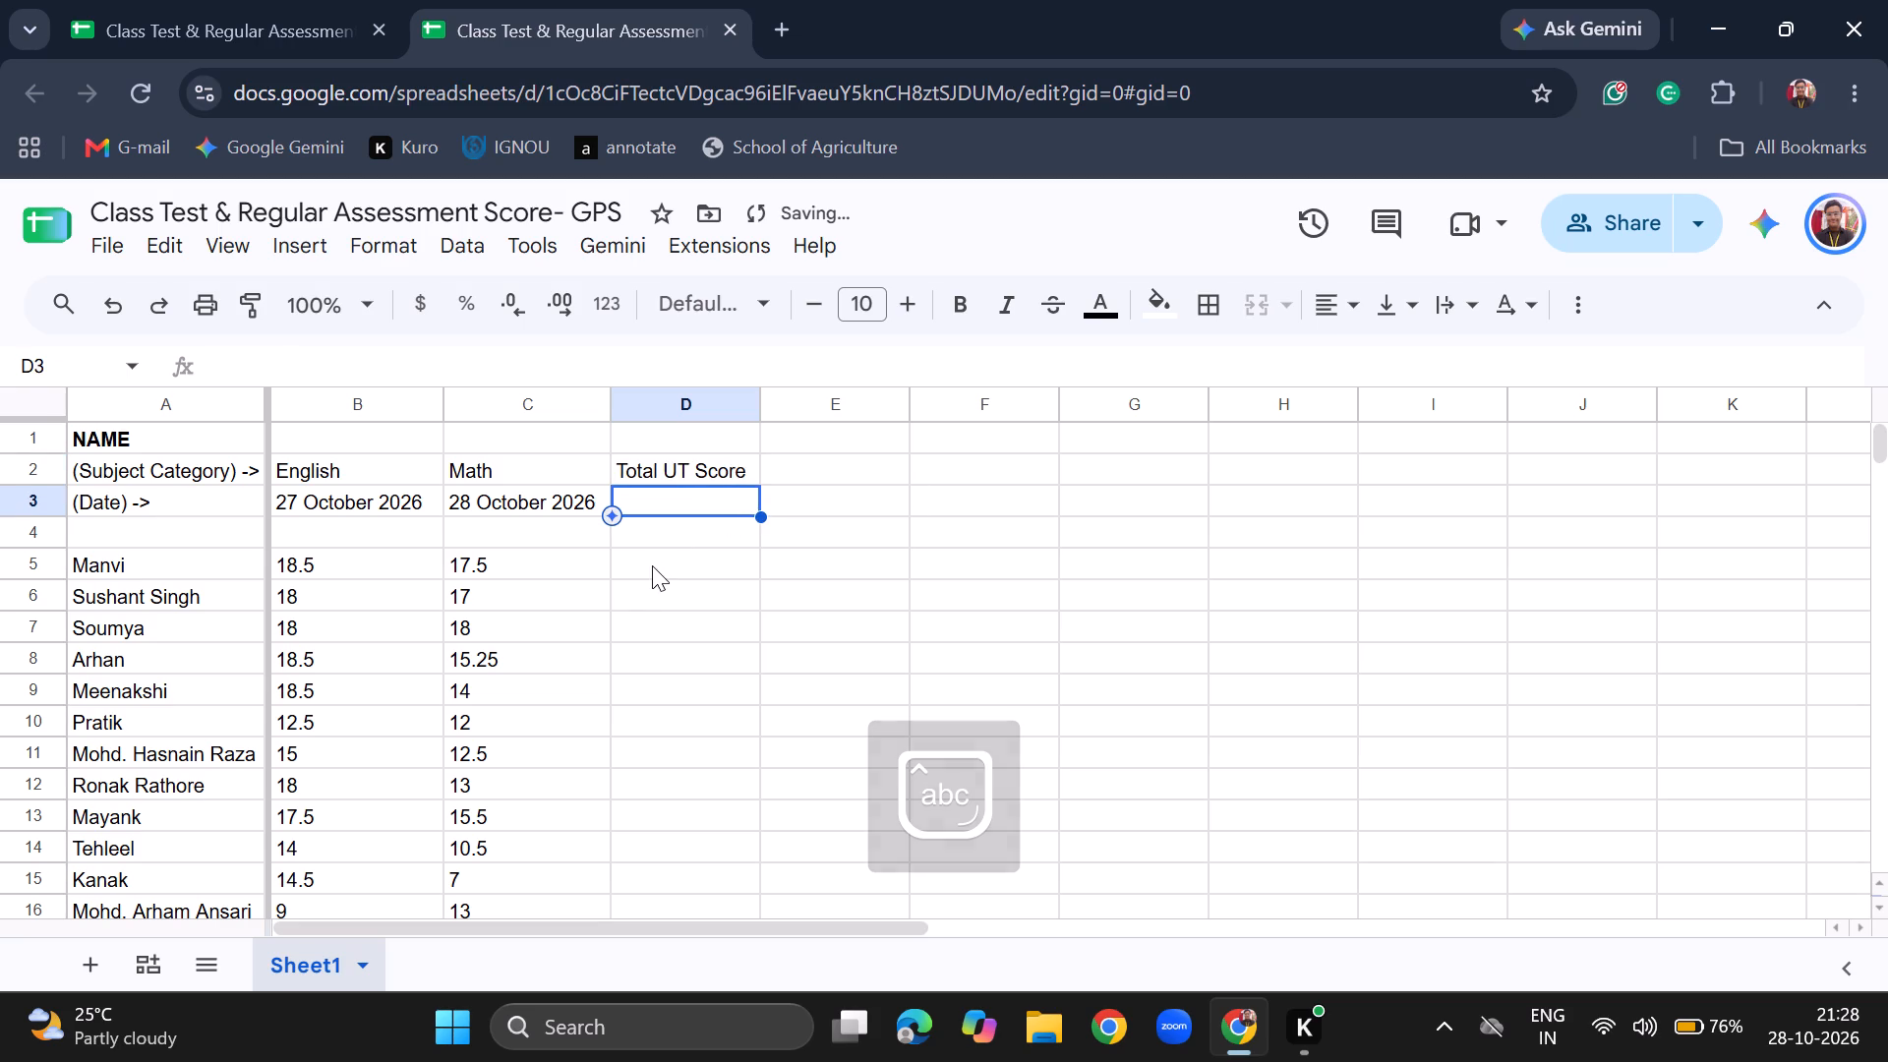
Total each student's English and Math scores in column D, using a SUM of B5:C5 in D5 and the suggested autofill for the remaining rows.
click(652, 565)
text(=sum()
drag(514, 563, 402, 566)
key(shift+parenright)
key(Return)
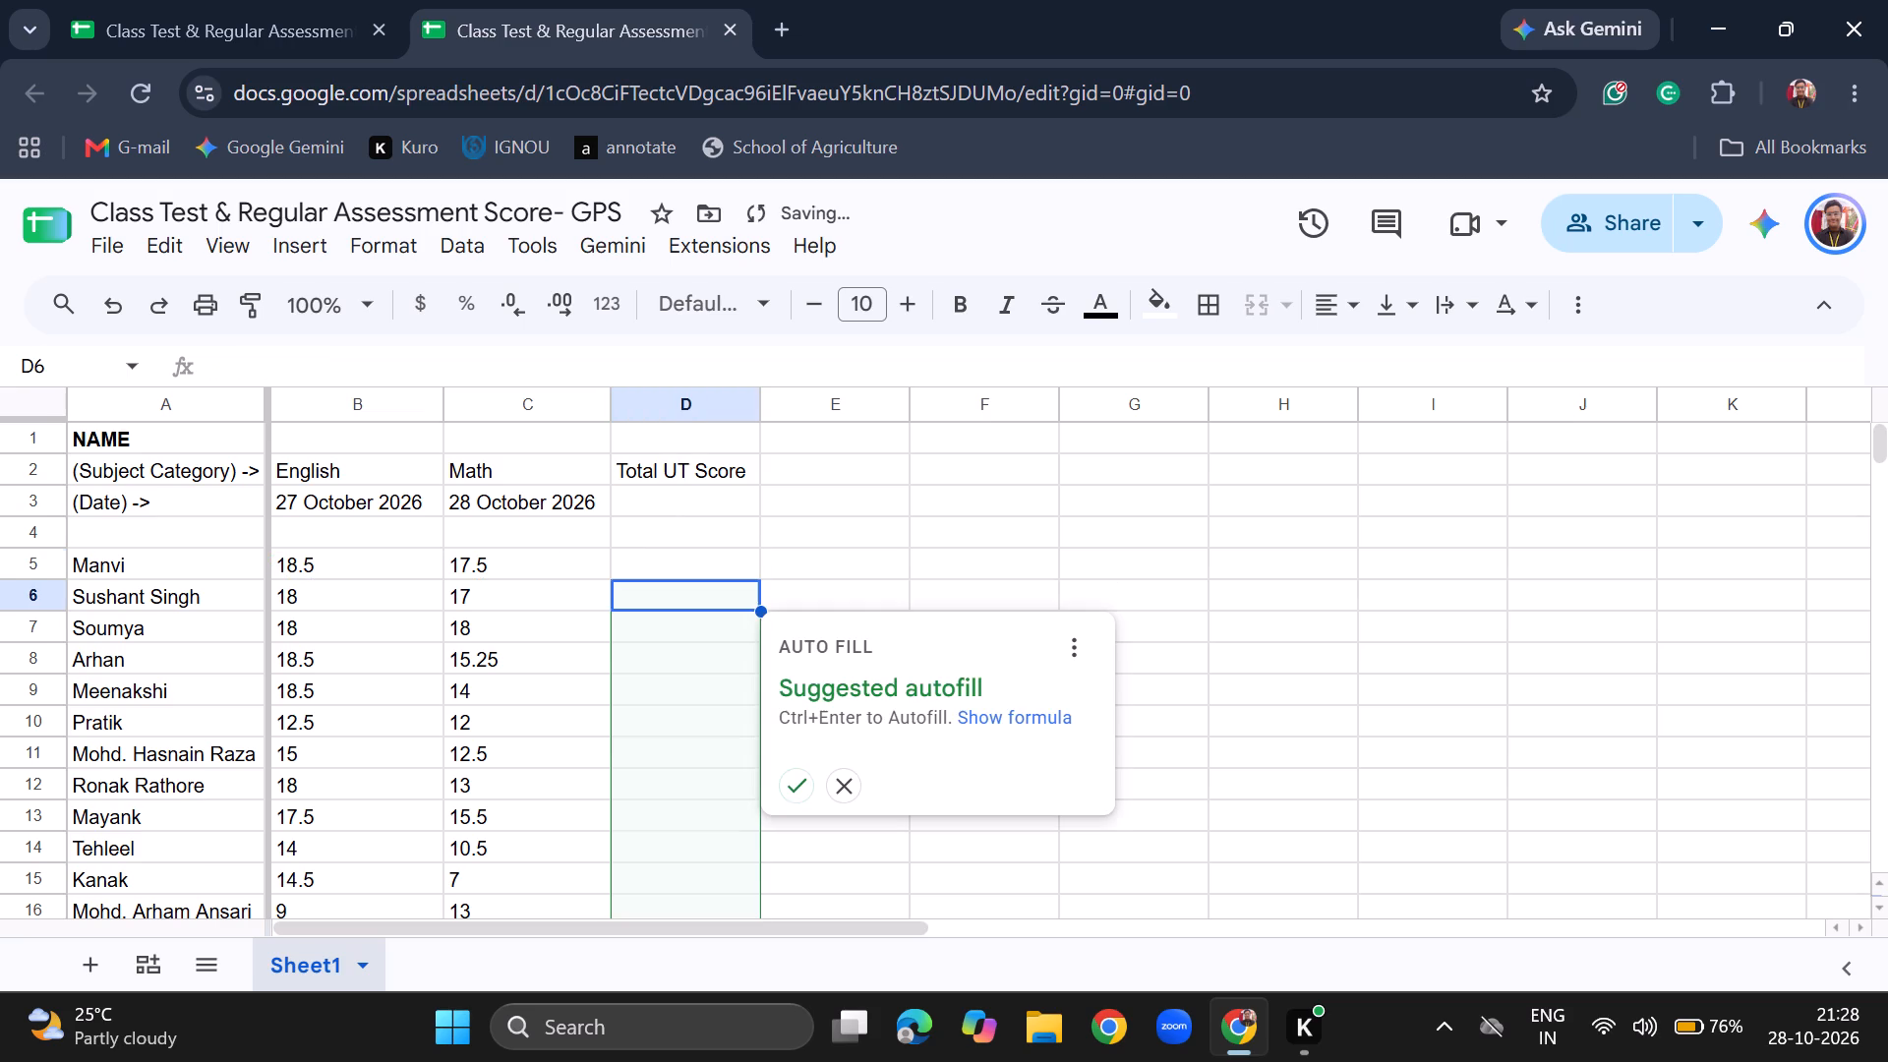
click(781, 787)
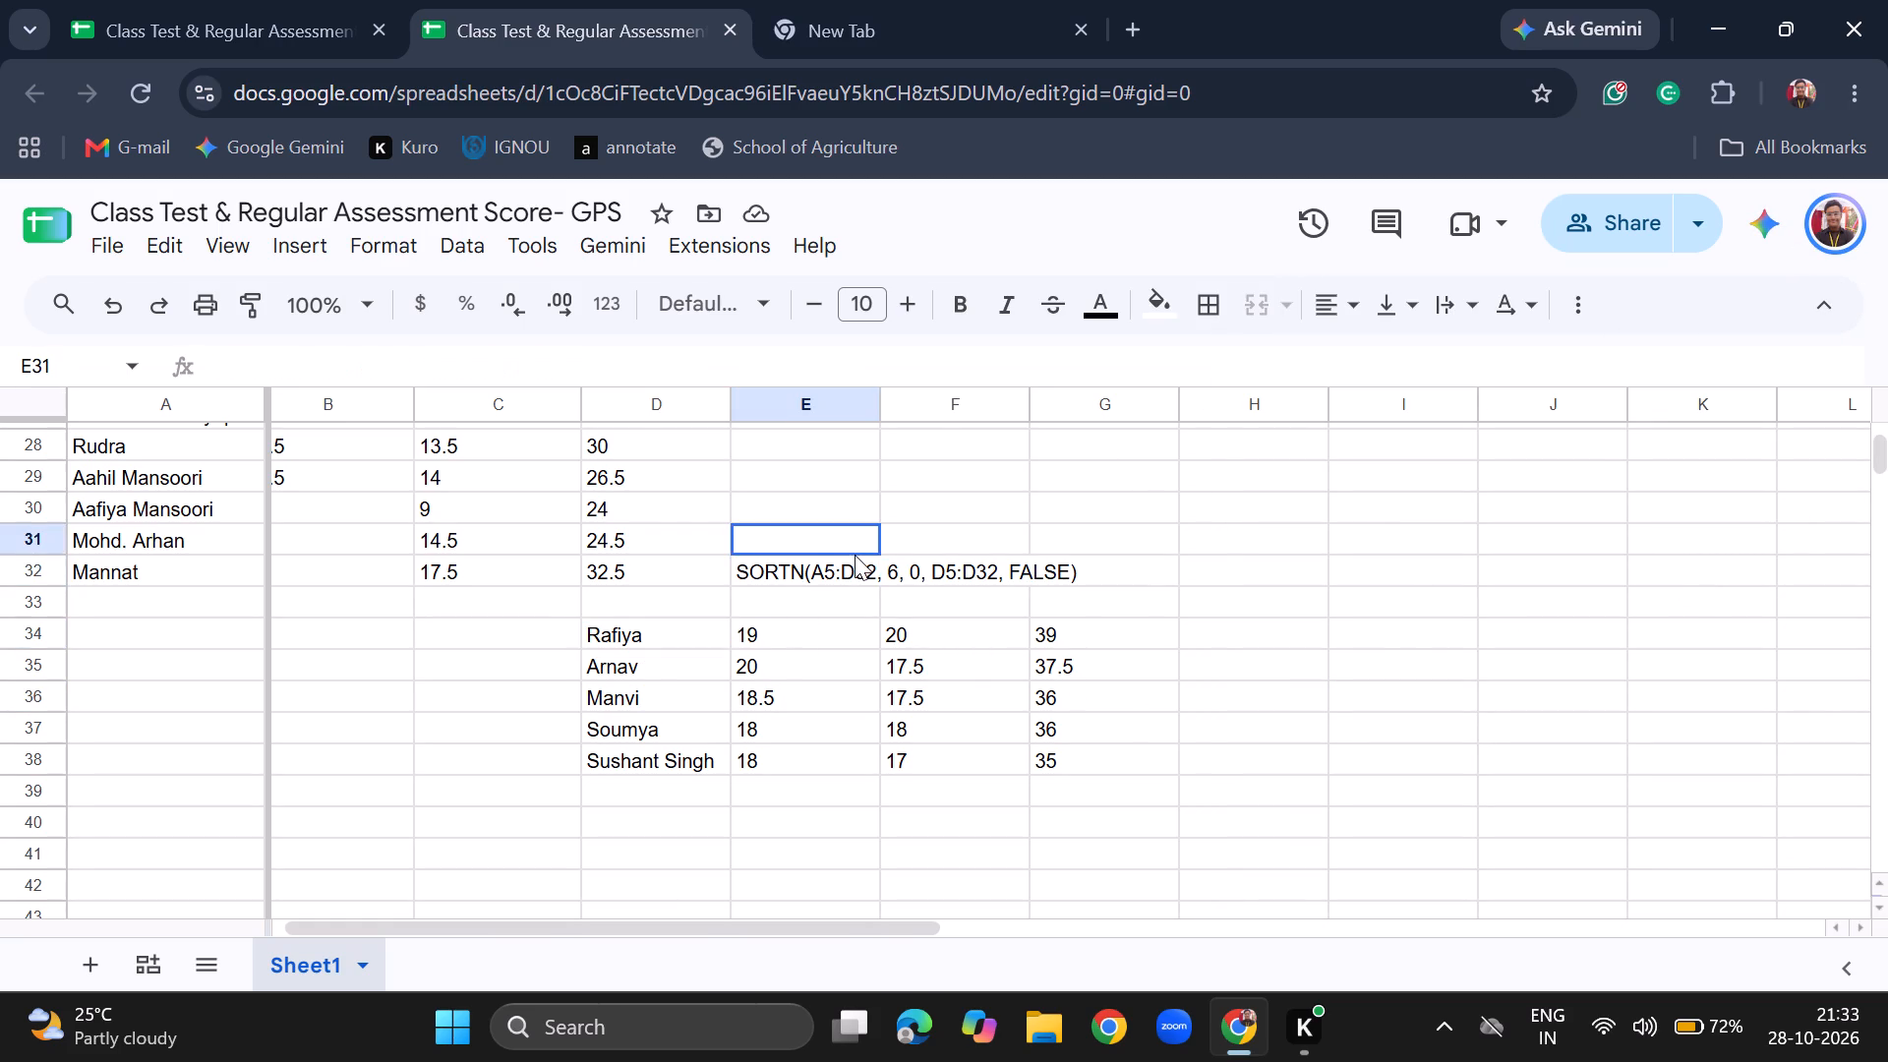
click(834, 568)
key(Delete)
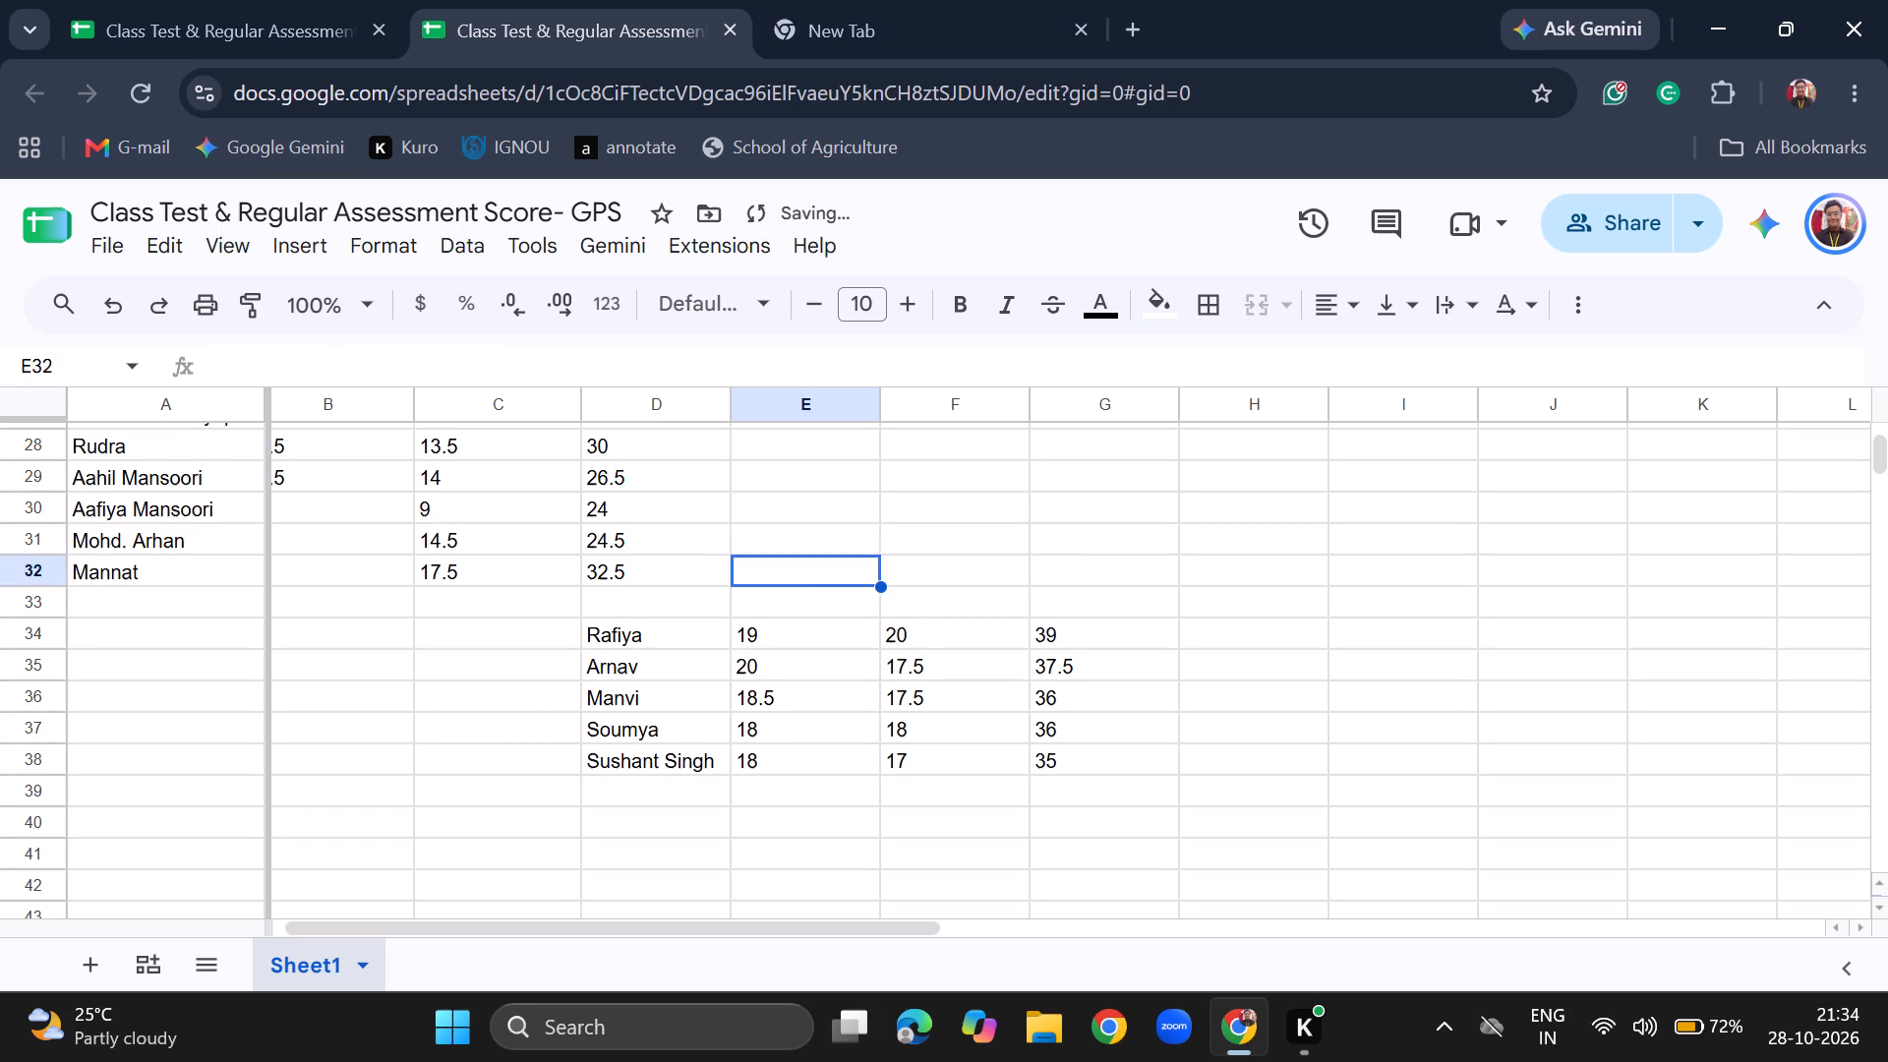
Try an orange fill on the top-5 student list in D34:G38, and settle on yellow.
drag(651, 626, 1039, 764)
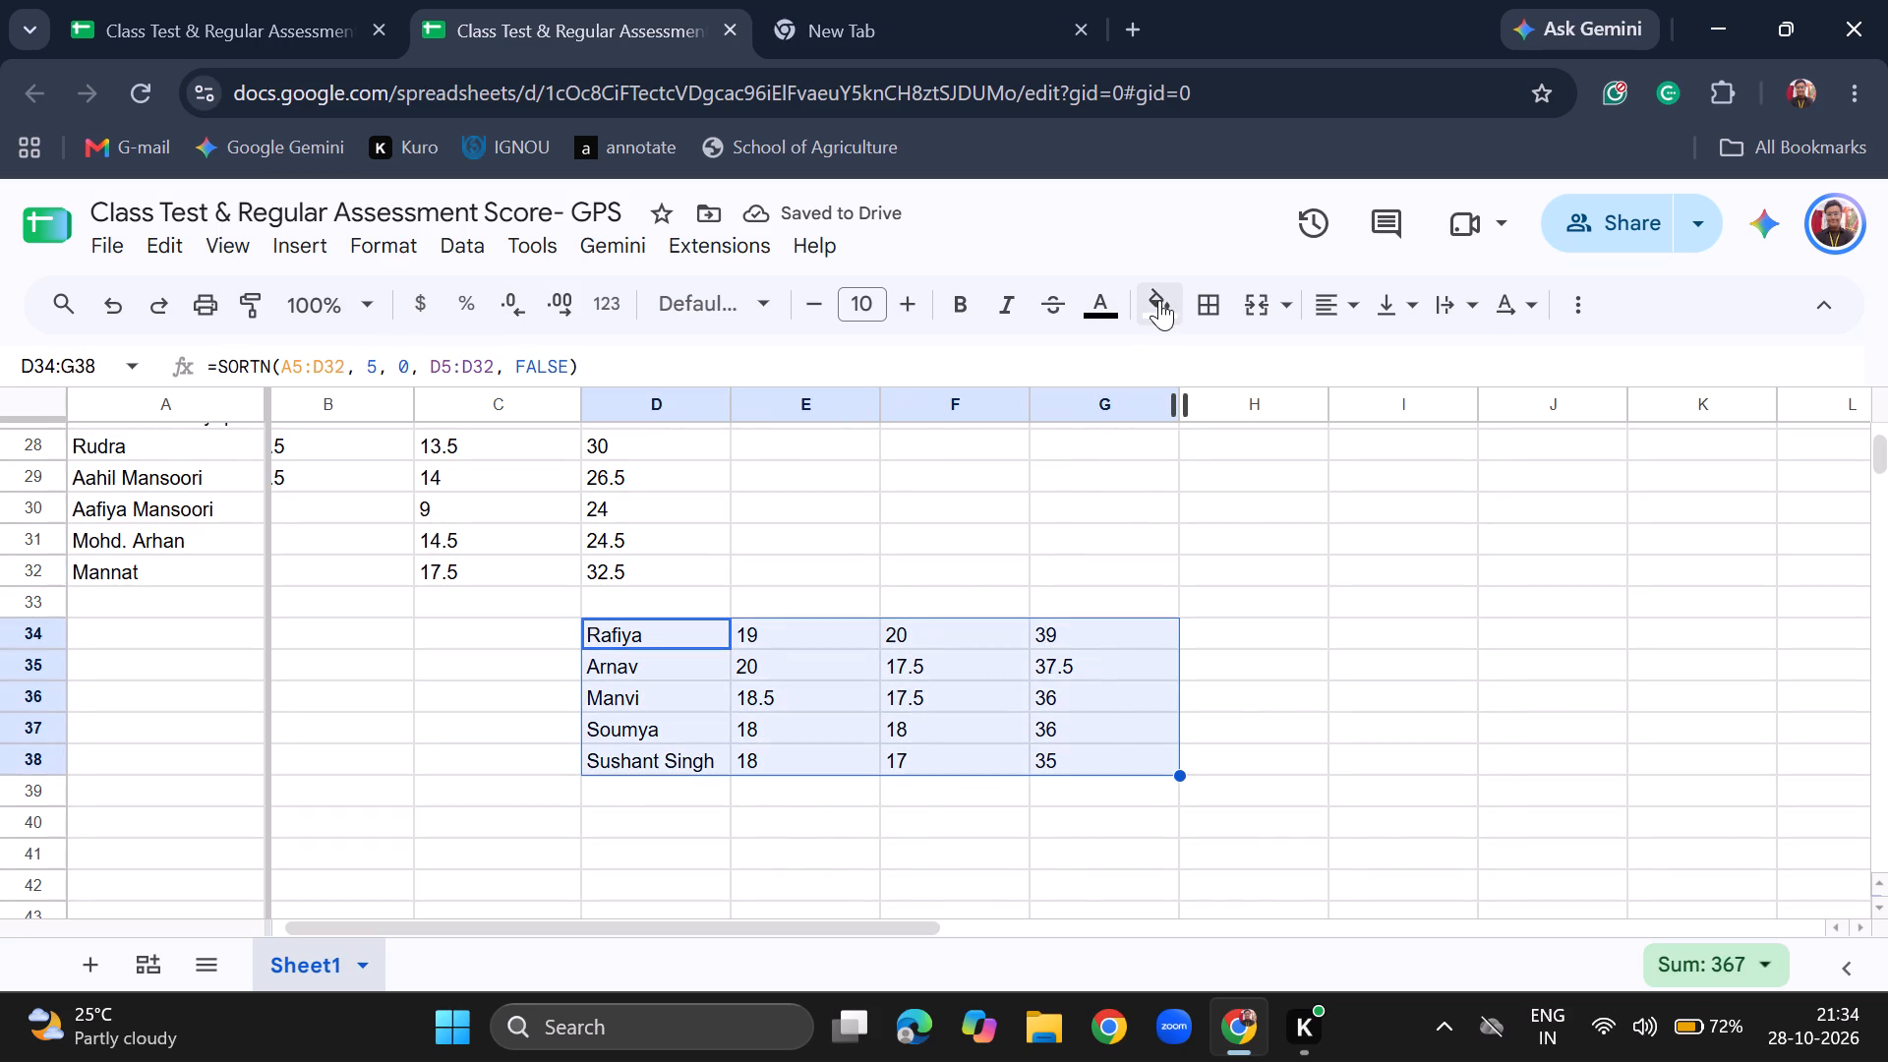
click(1157, 302)
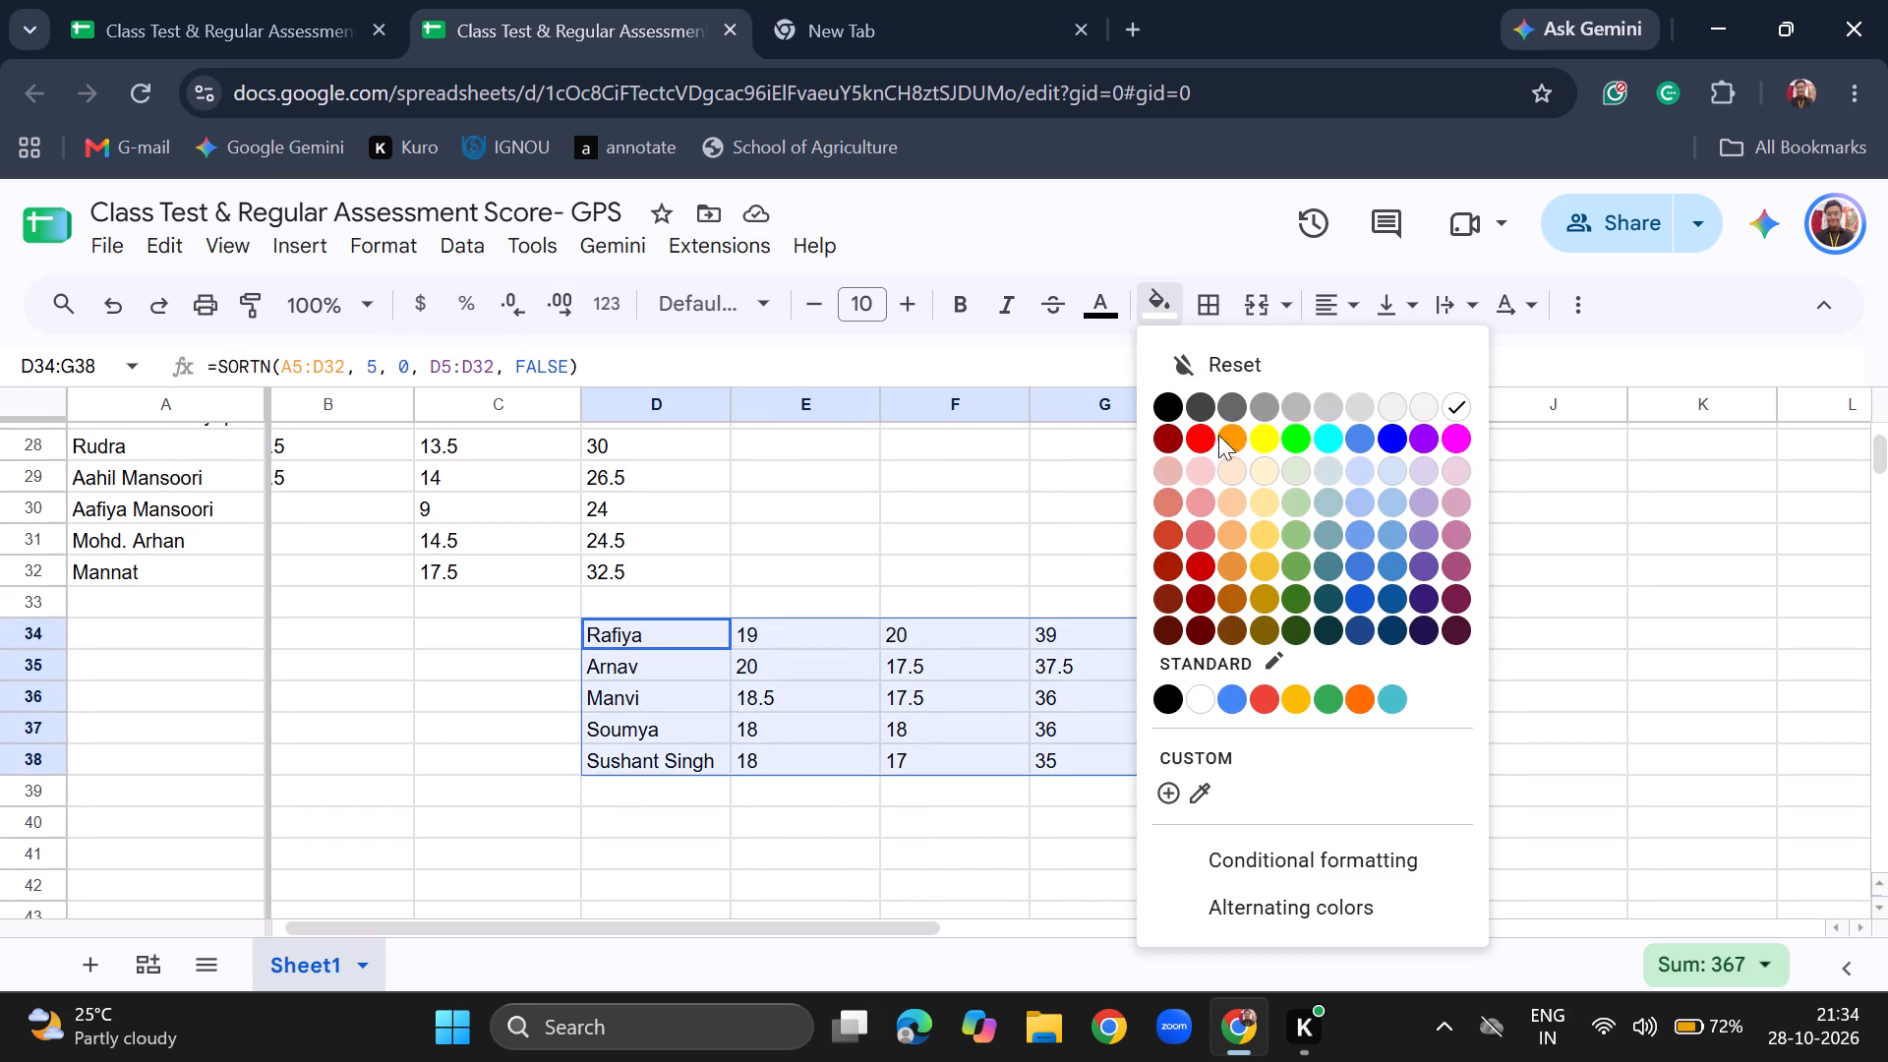
click(1226, 435)
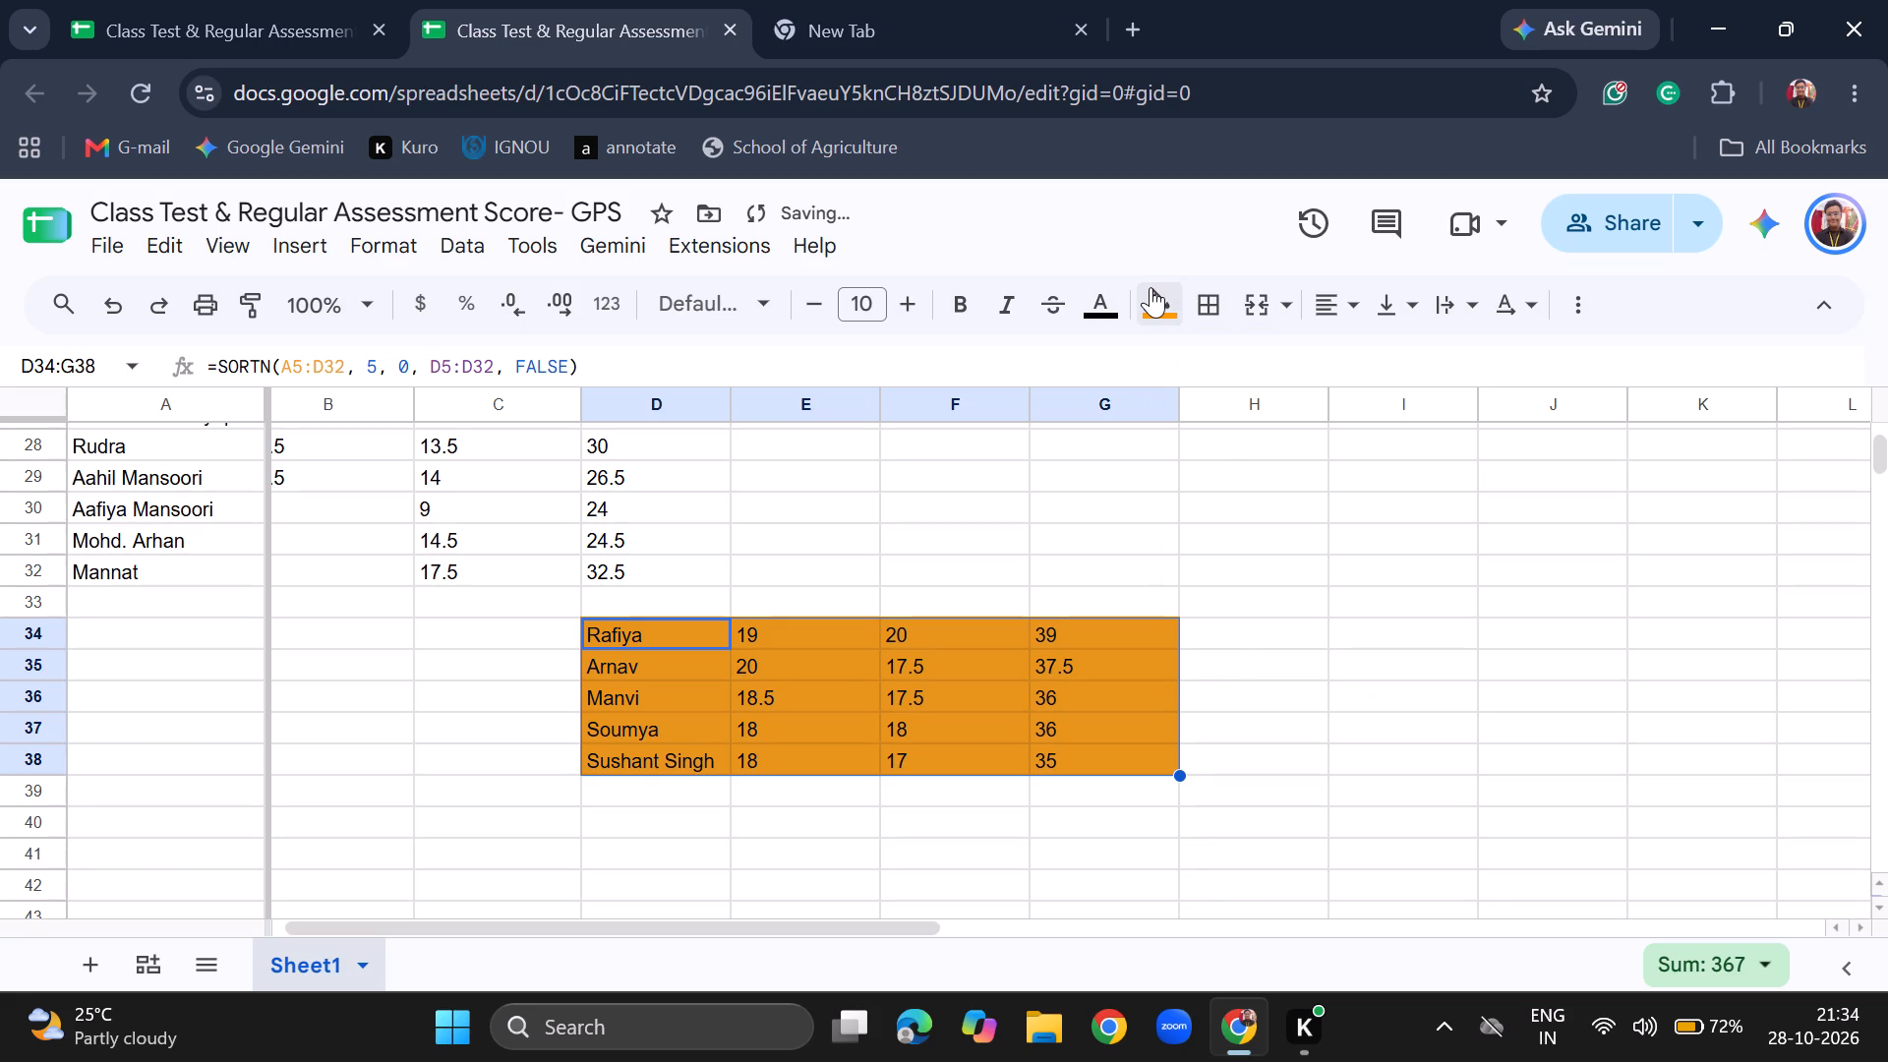
click(1153, 288)
click(1265, 440)
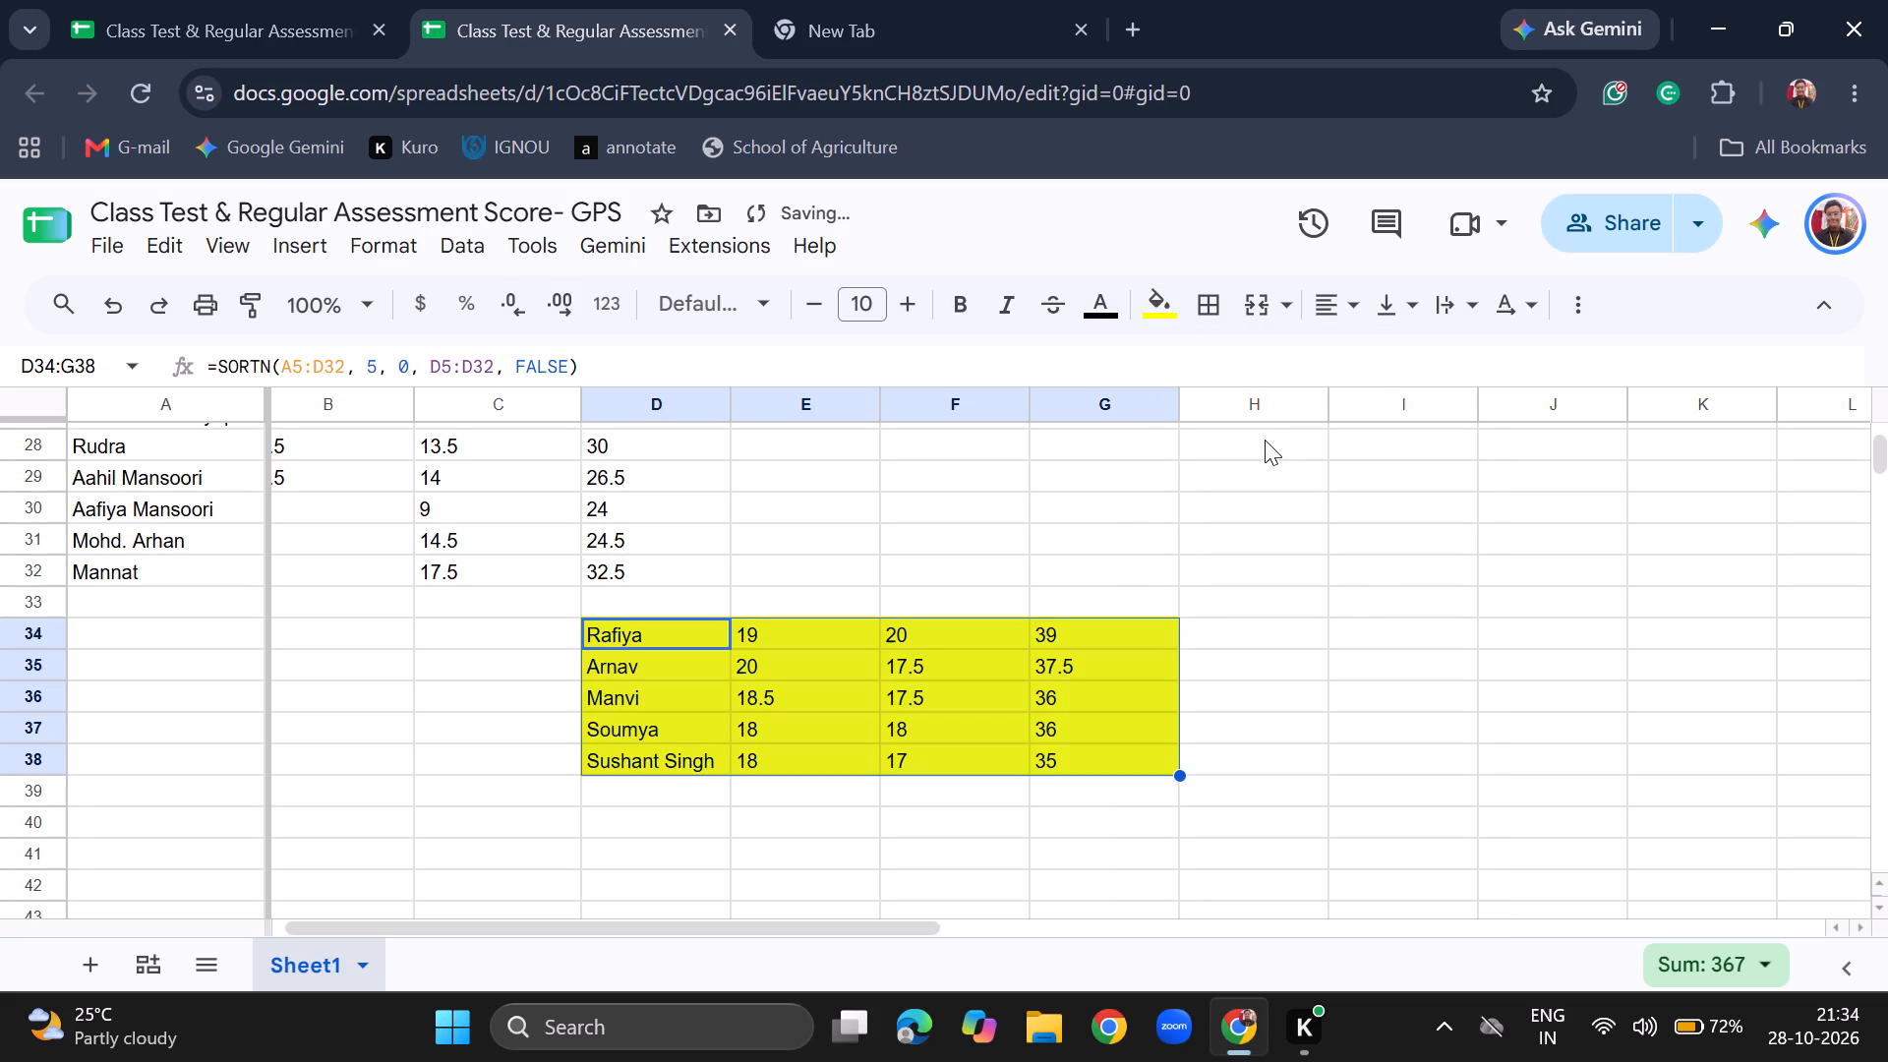
click(1341, 584)
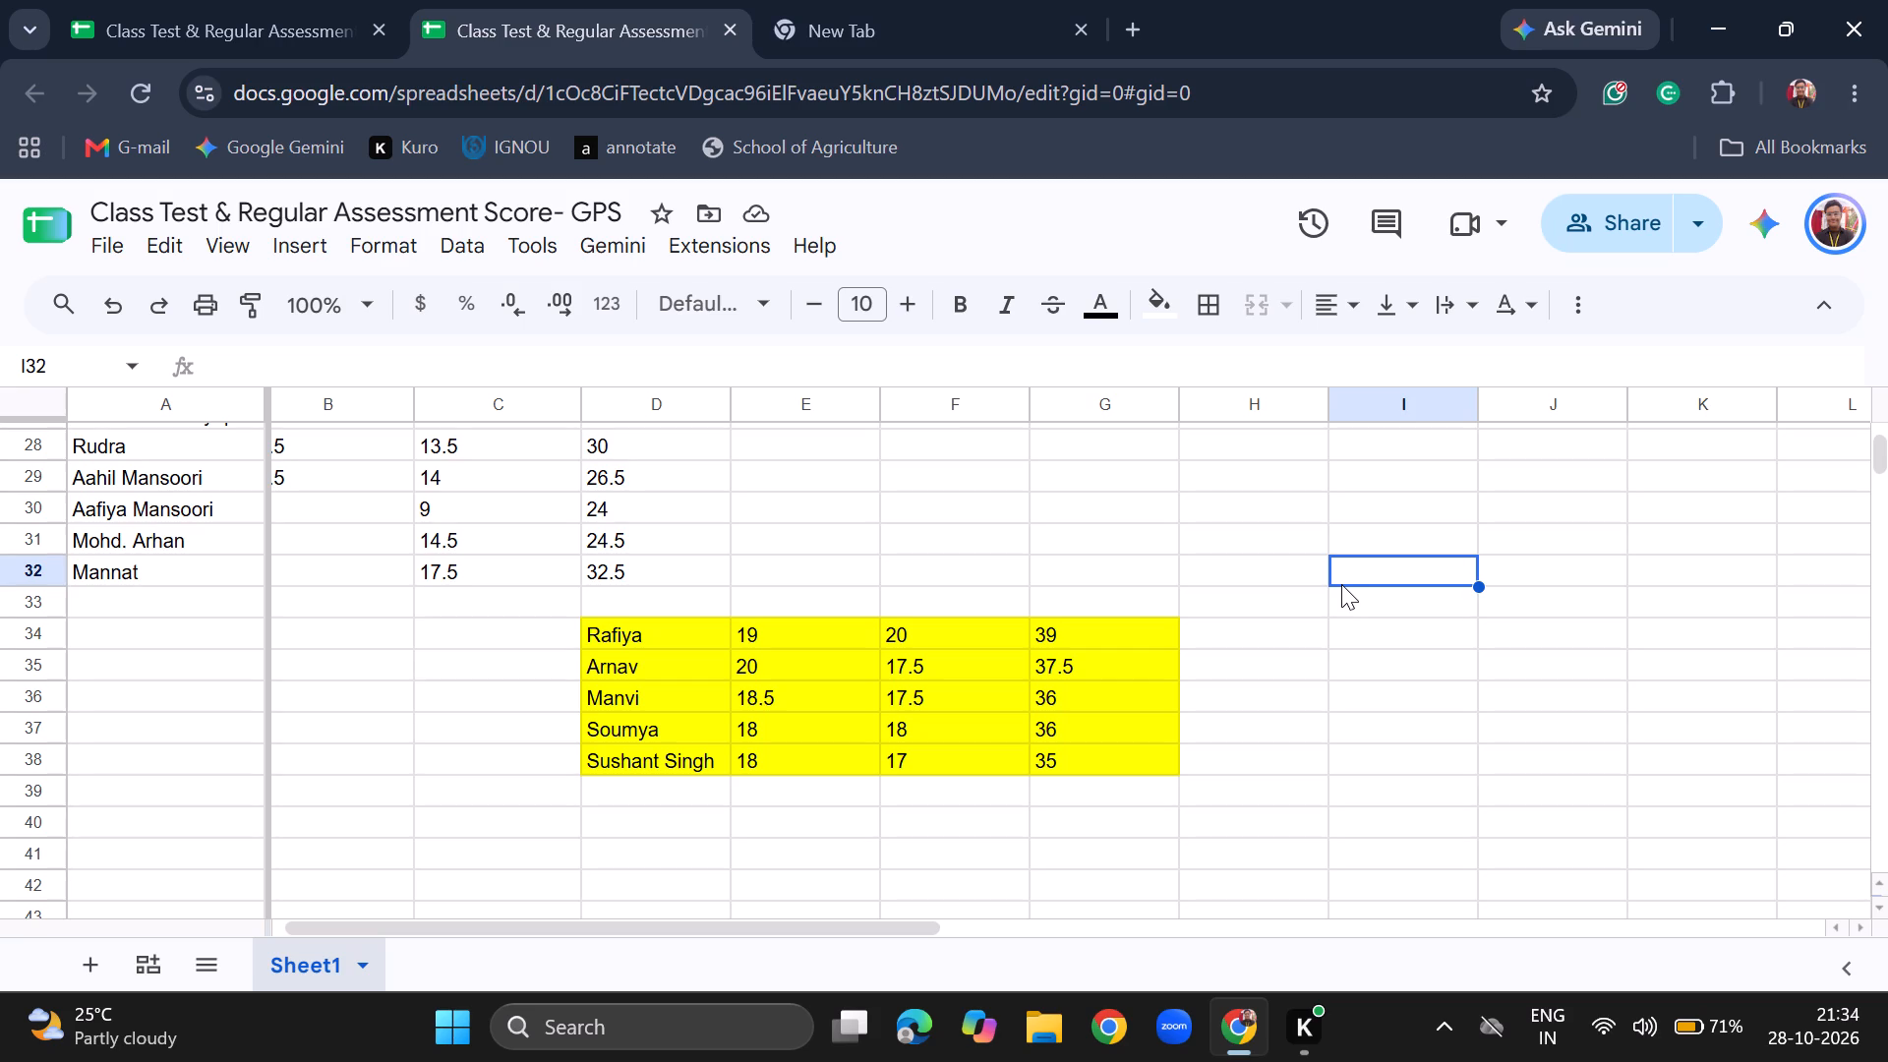
Review the GPS score table with its Total UT Score column and the highlighted top-5 list below it.
scroll(478, 680, up, 3)
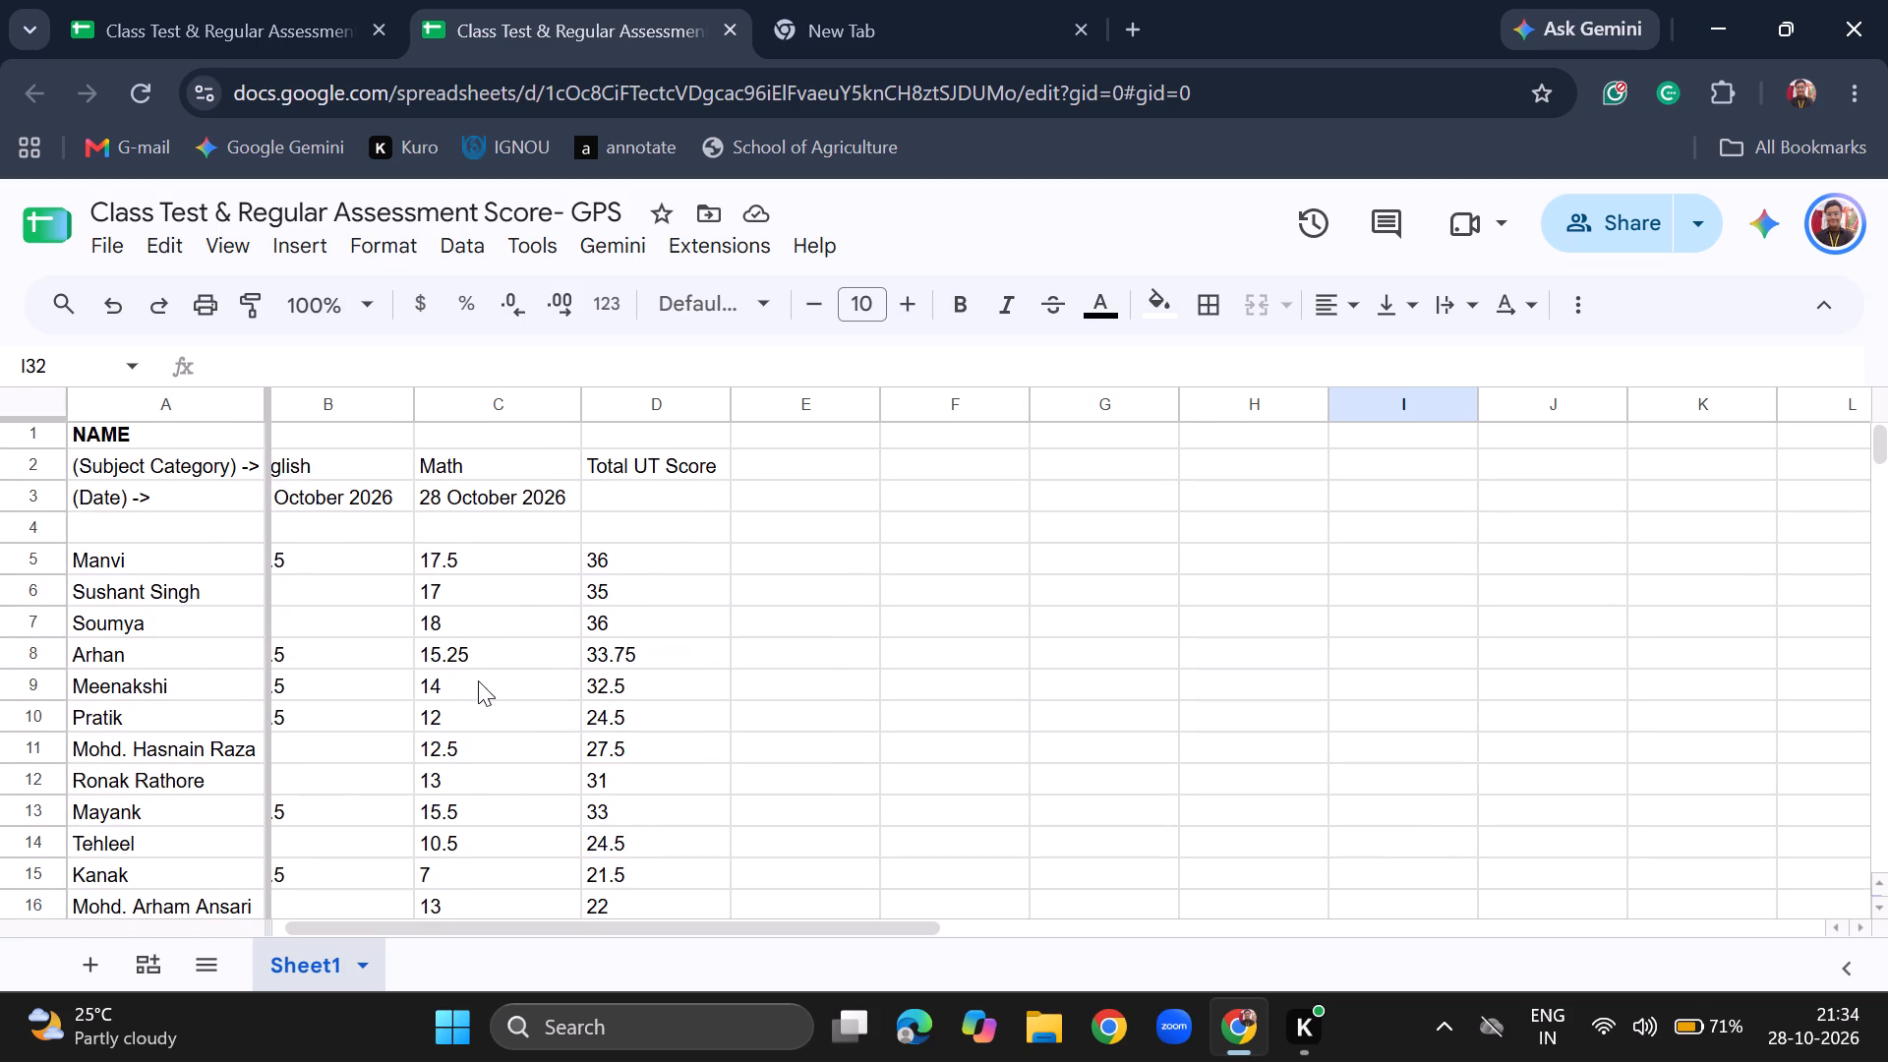
scroll(478, 680, up, 1)
scroll(653, 678, right, 1)
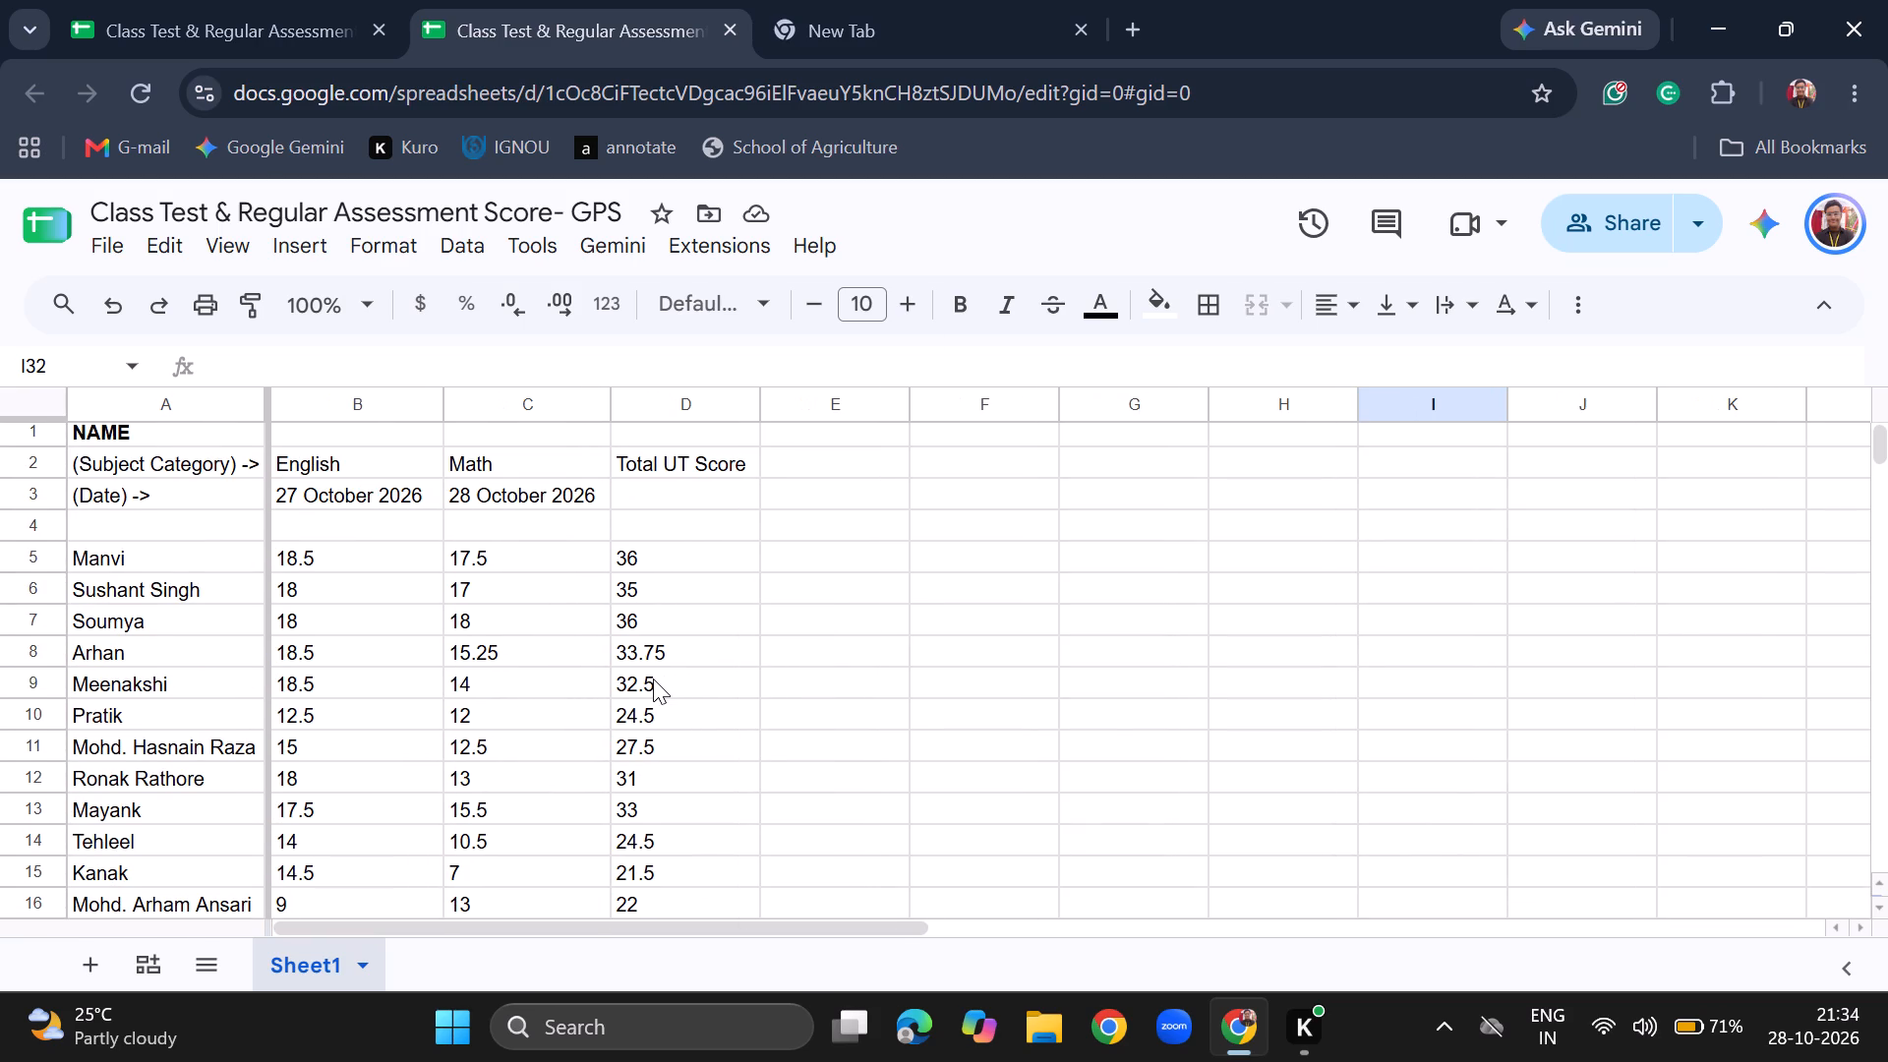
scroll(653, 678, right, 1)
click(703, 685)
scroll(703, 685, down, 2)
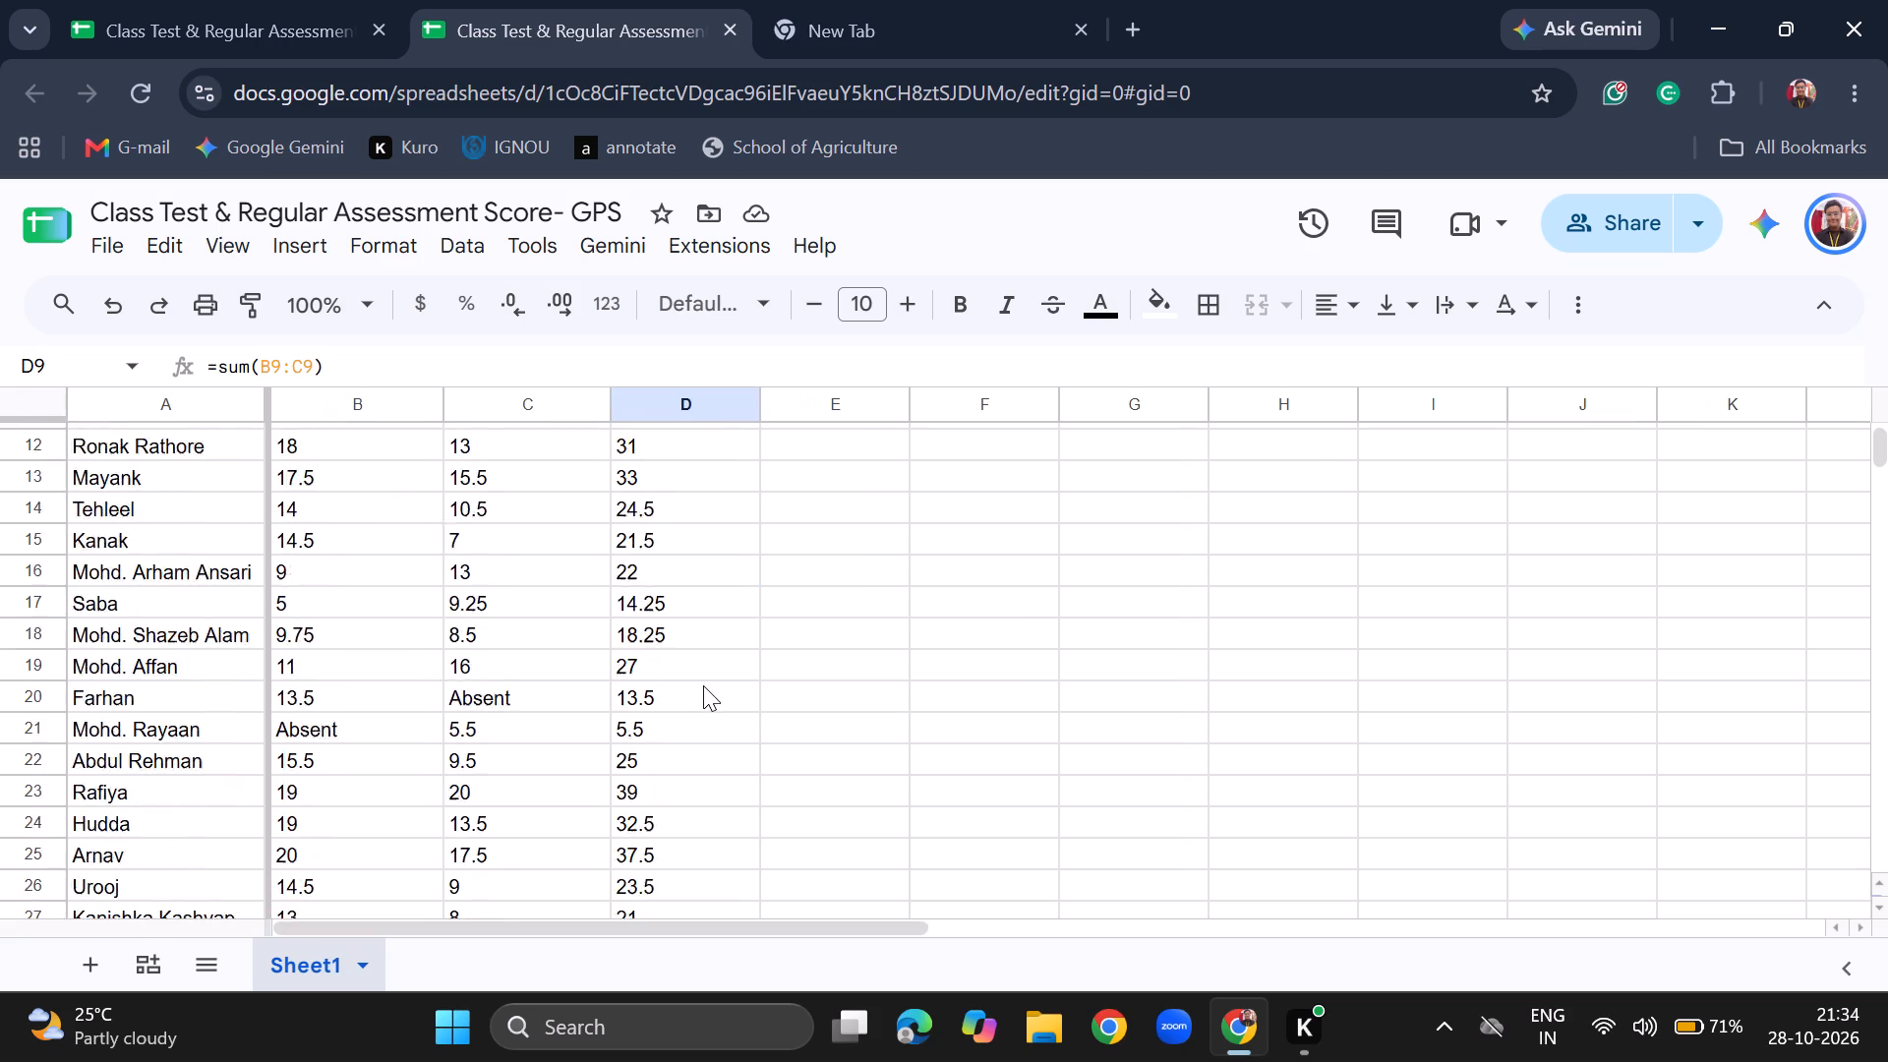
scroll(703, 685, down, 3)
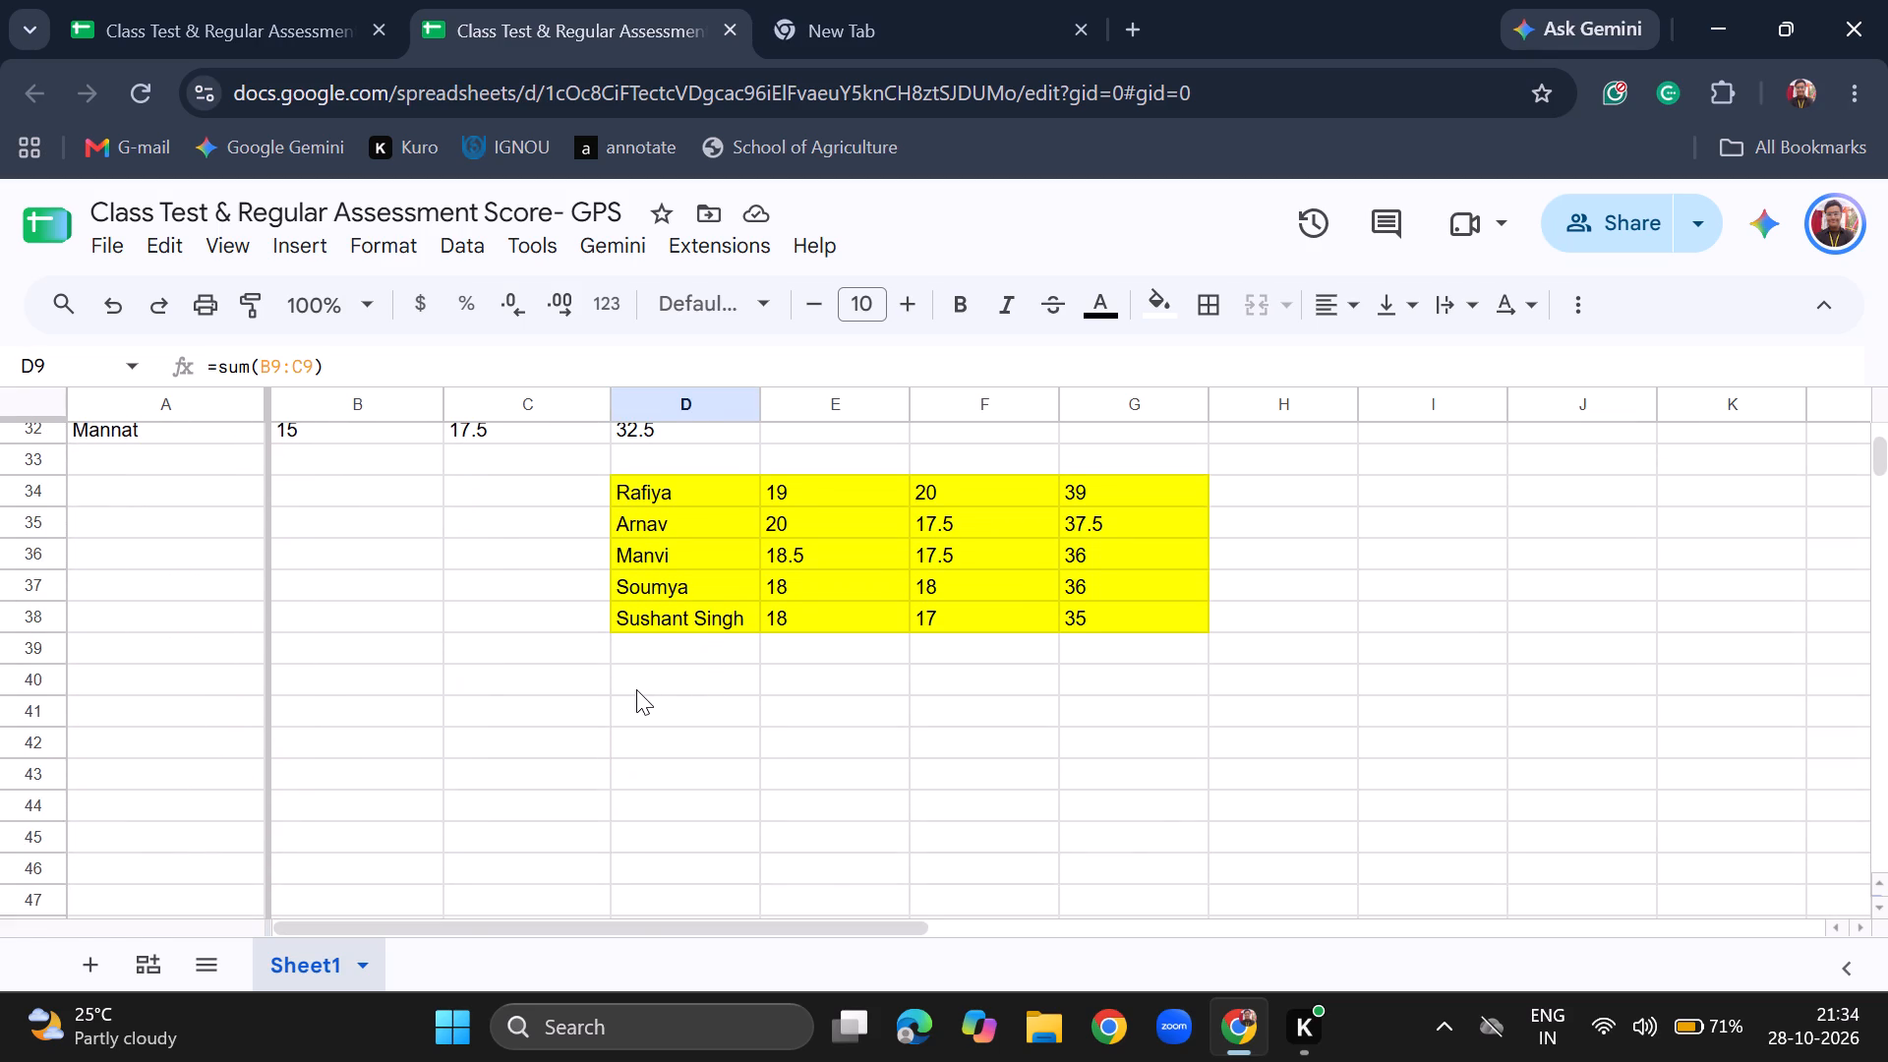
click(636, 690)
scroll(636, 690, up, 1)
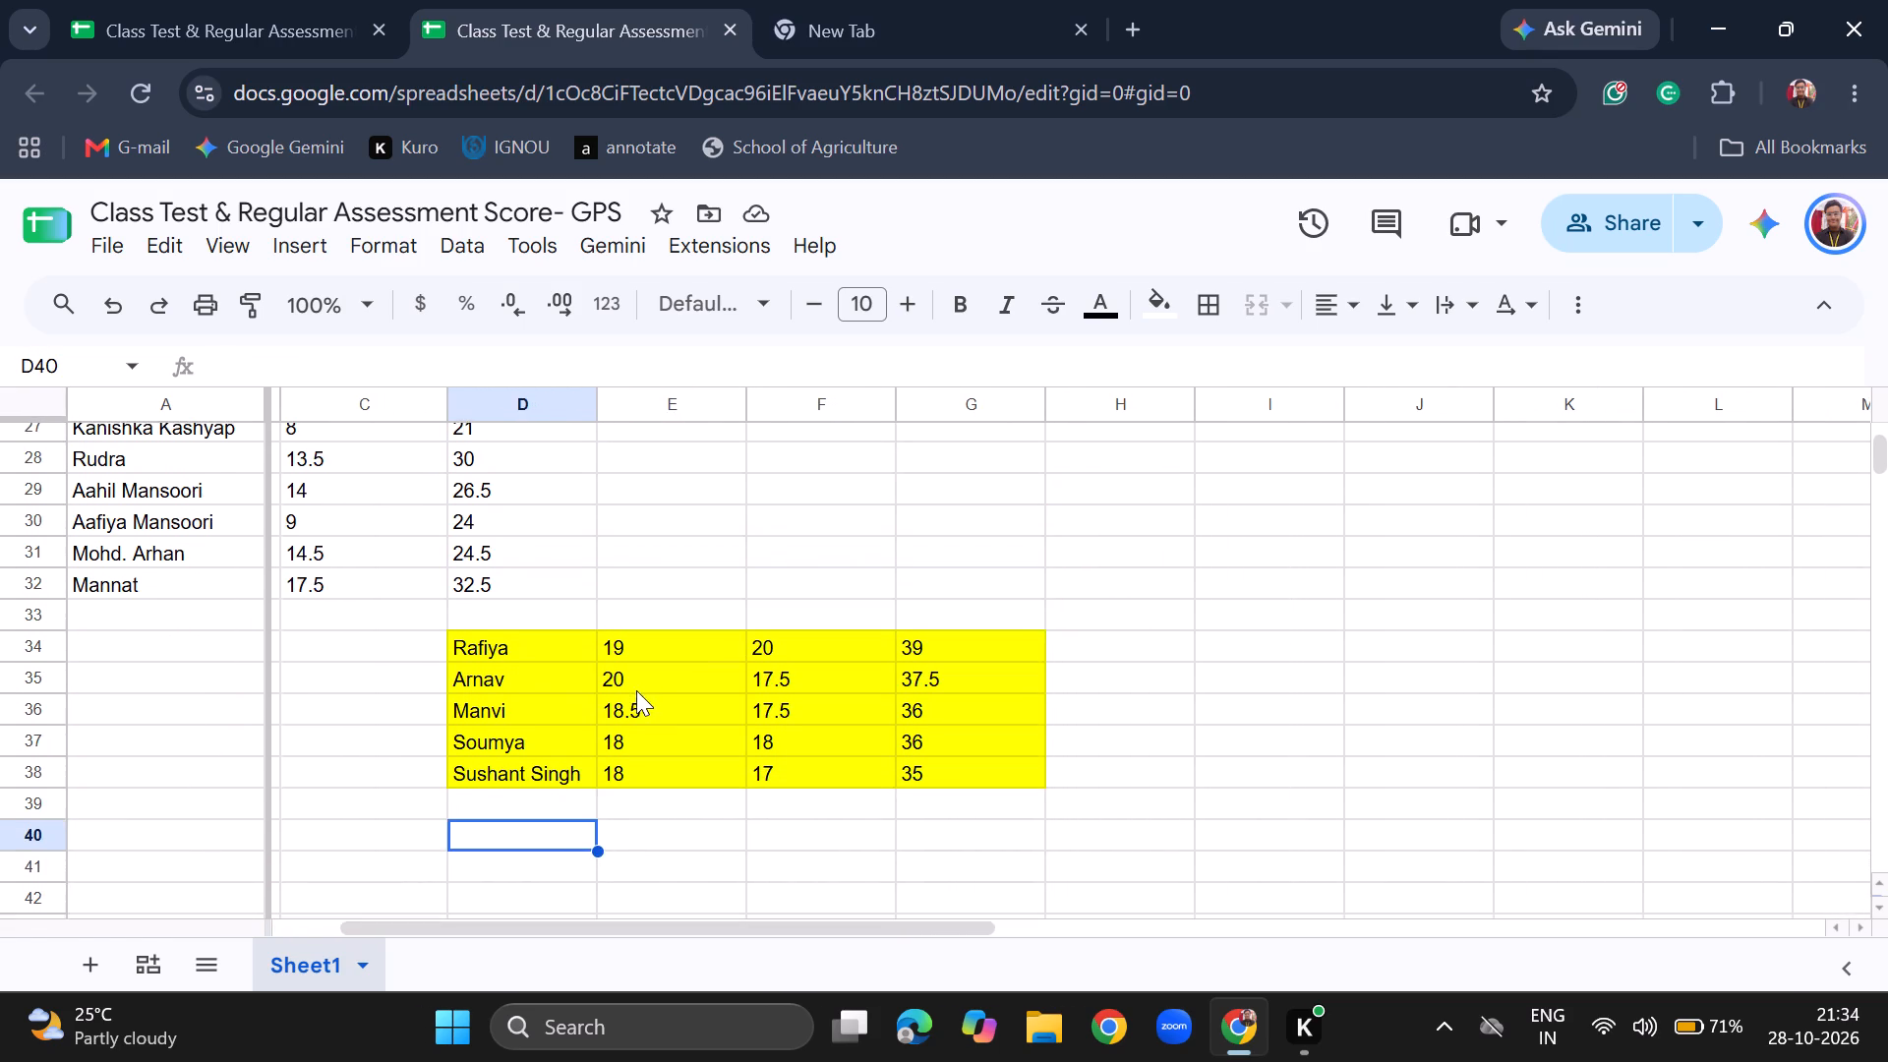
scroll(636, 690, up, 1)
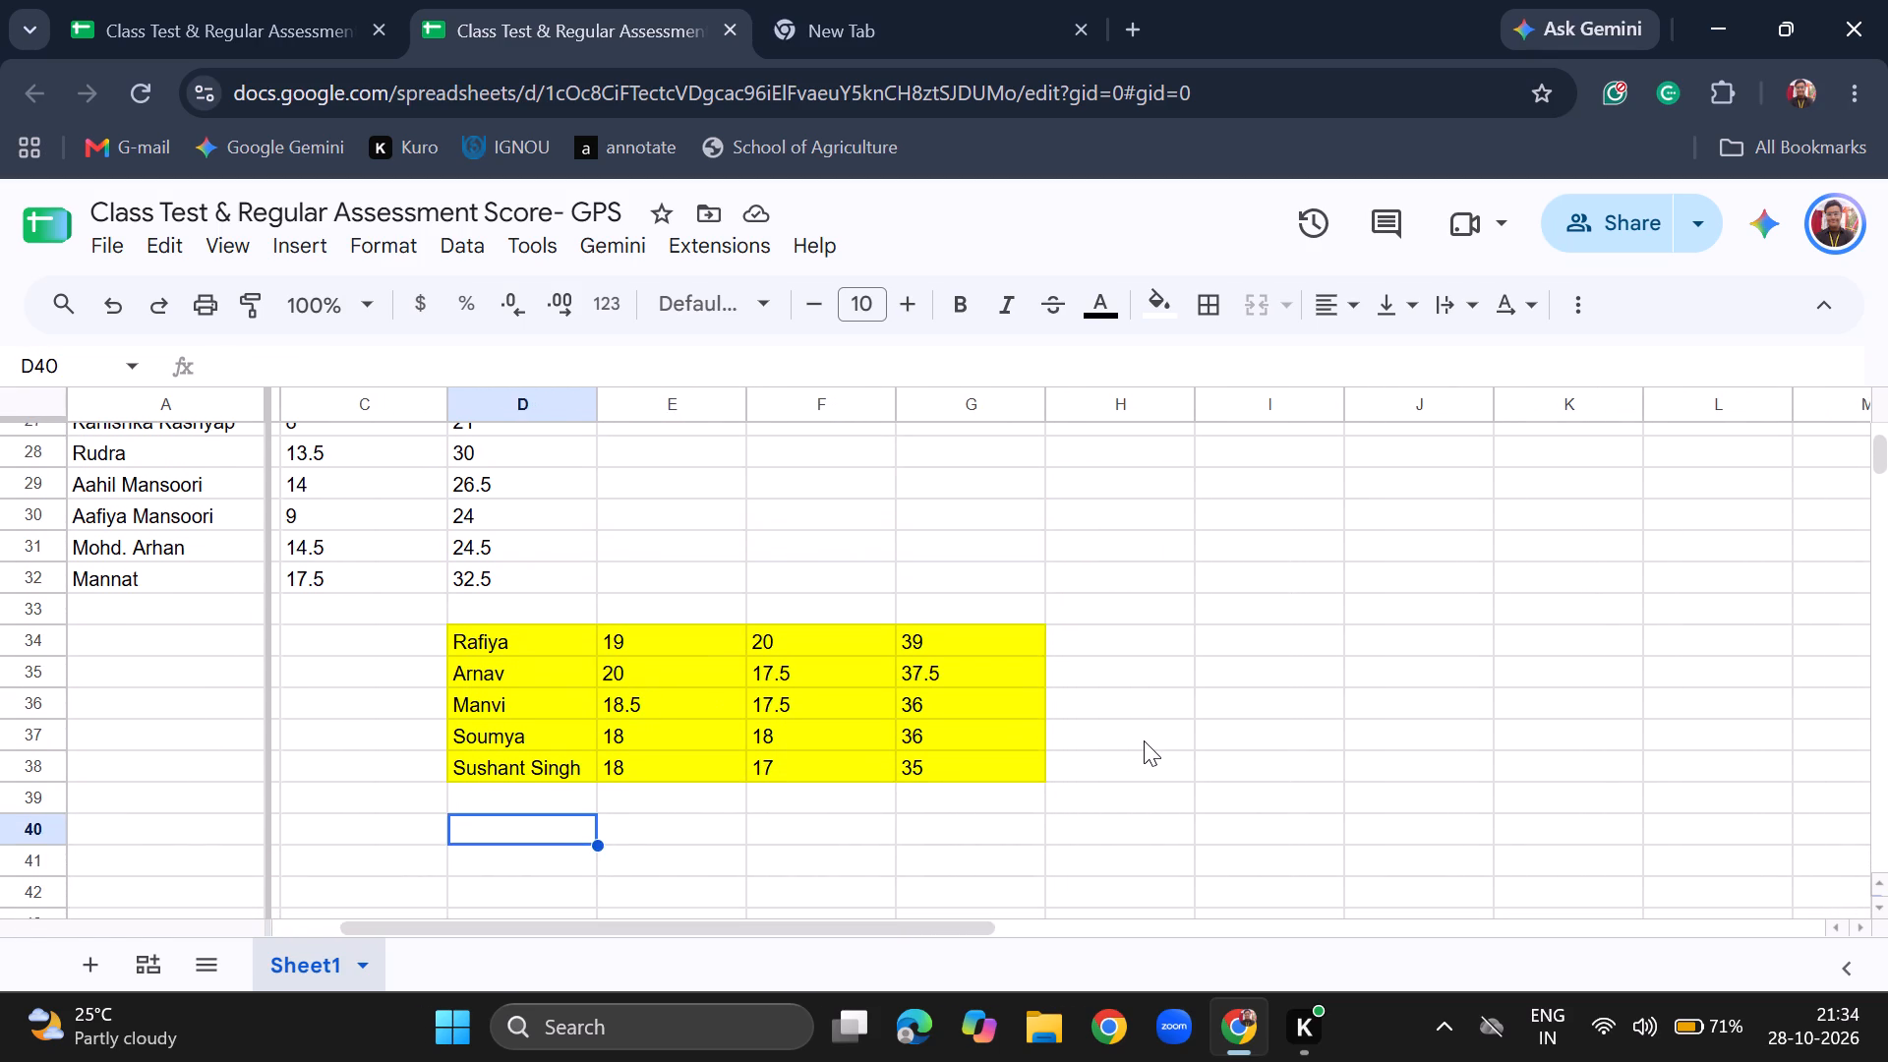
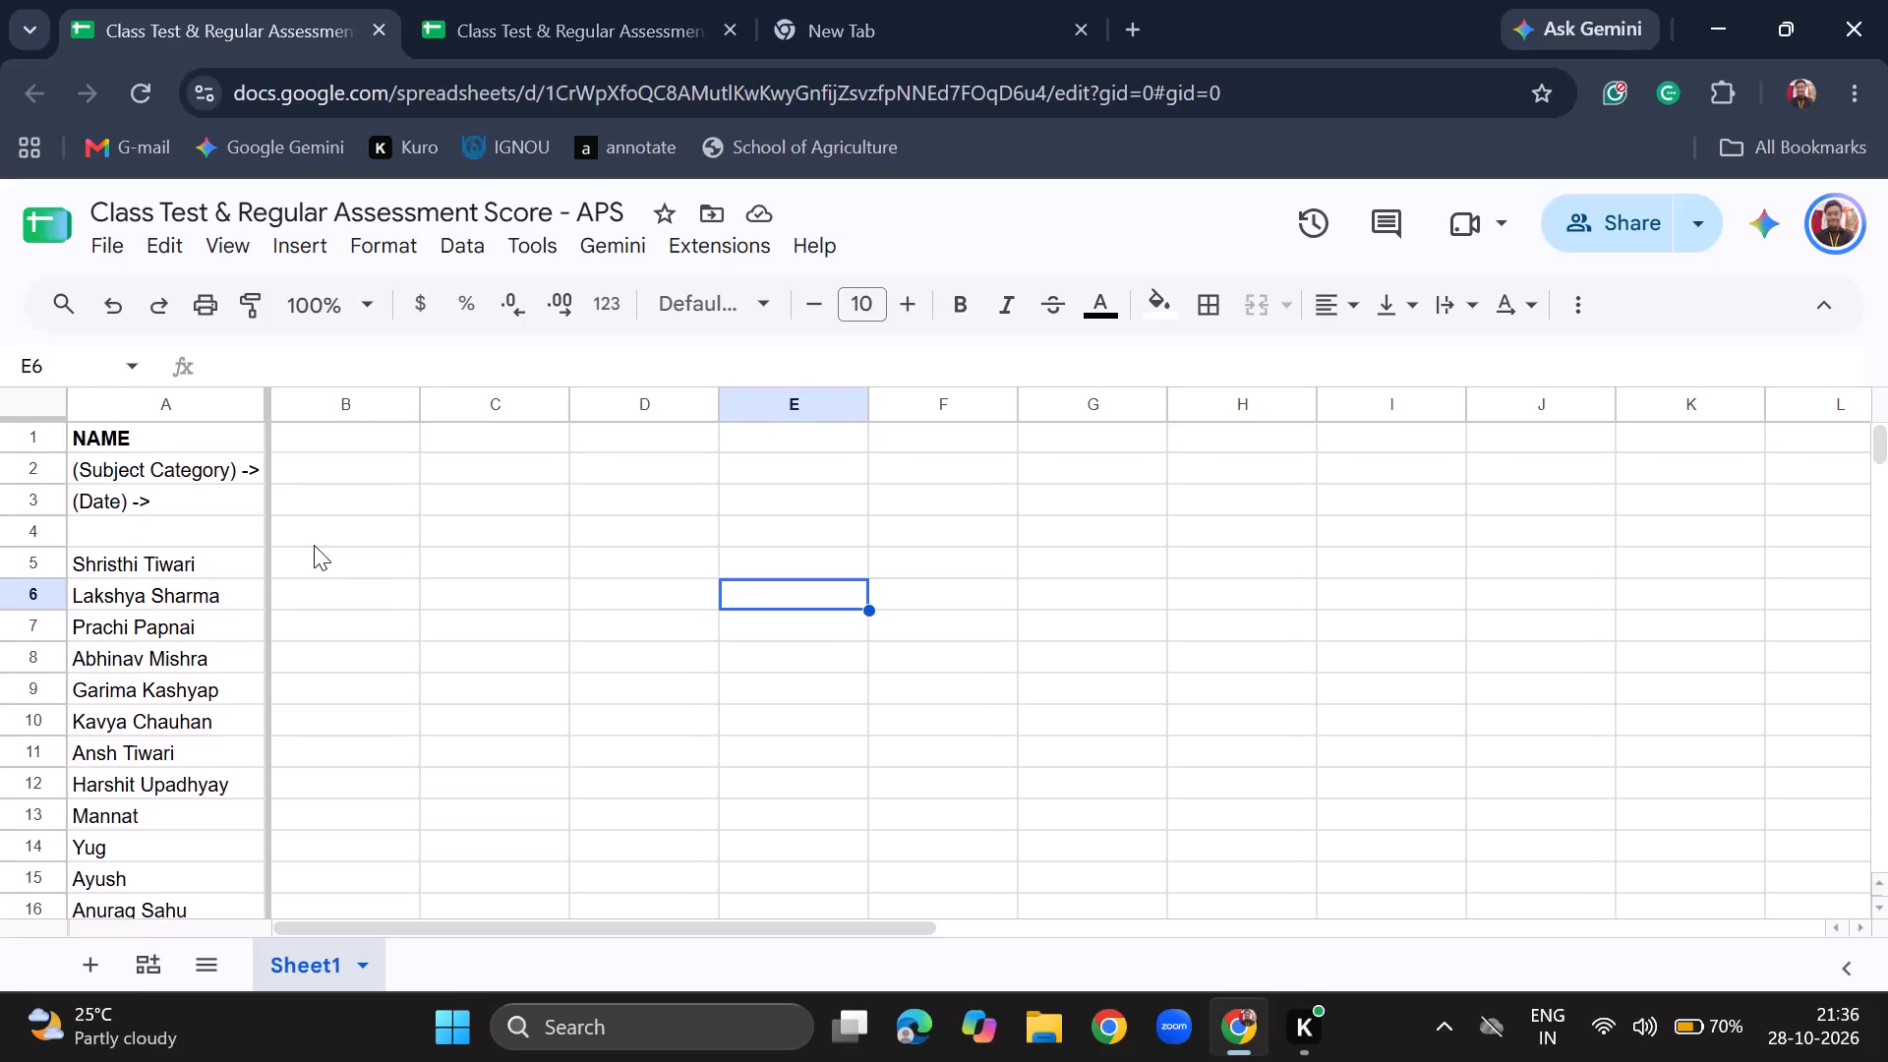
Enter Mathematics as the subject in B2 and 30 September 2026 as the date in B3.
click(327, 463)
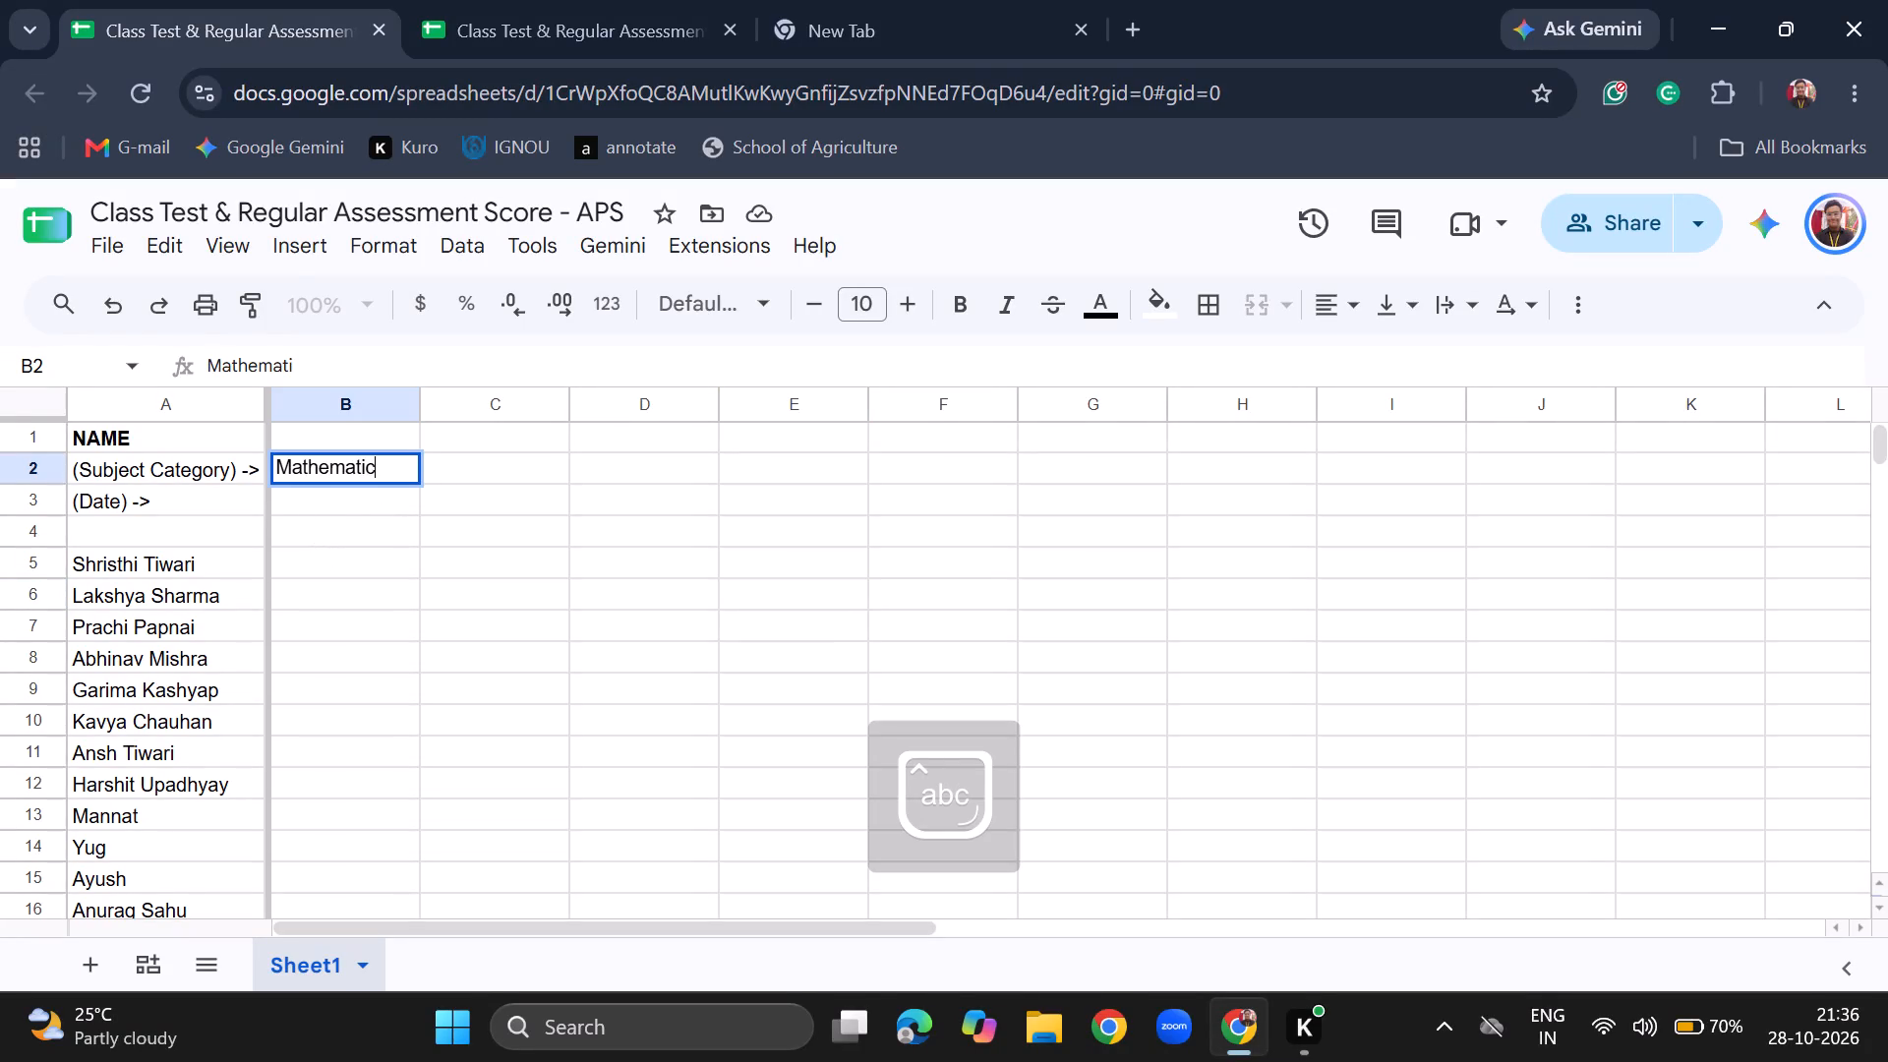
key(Return)
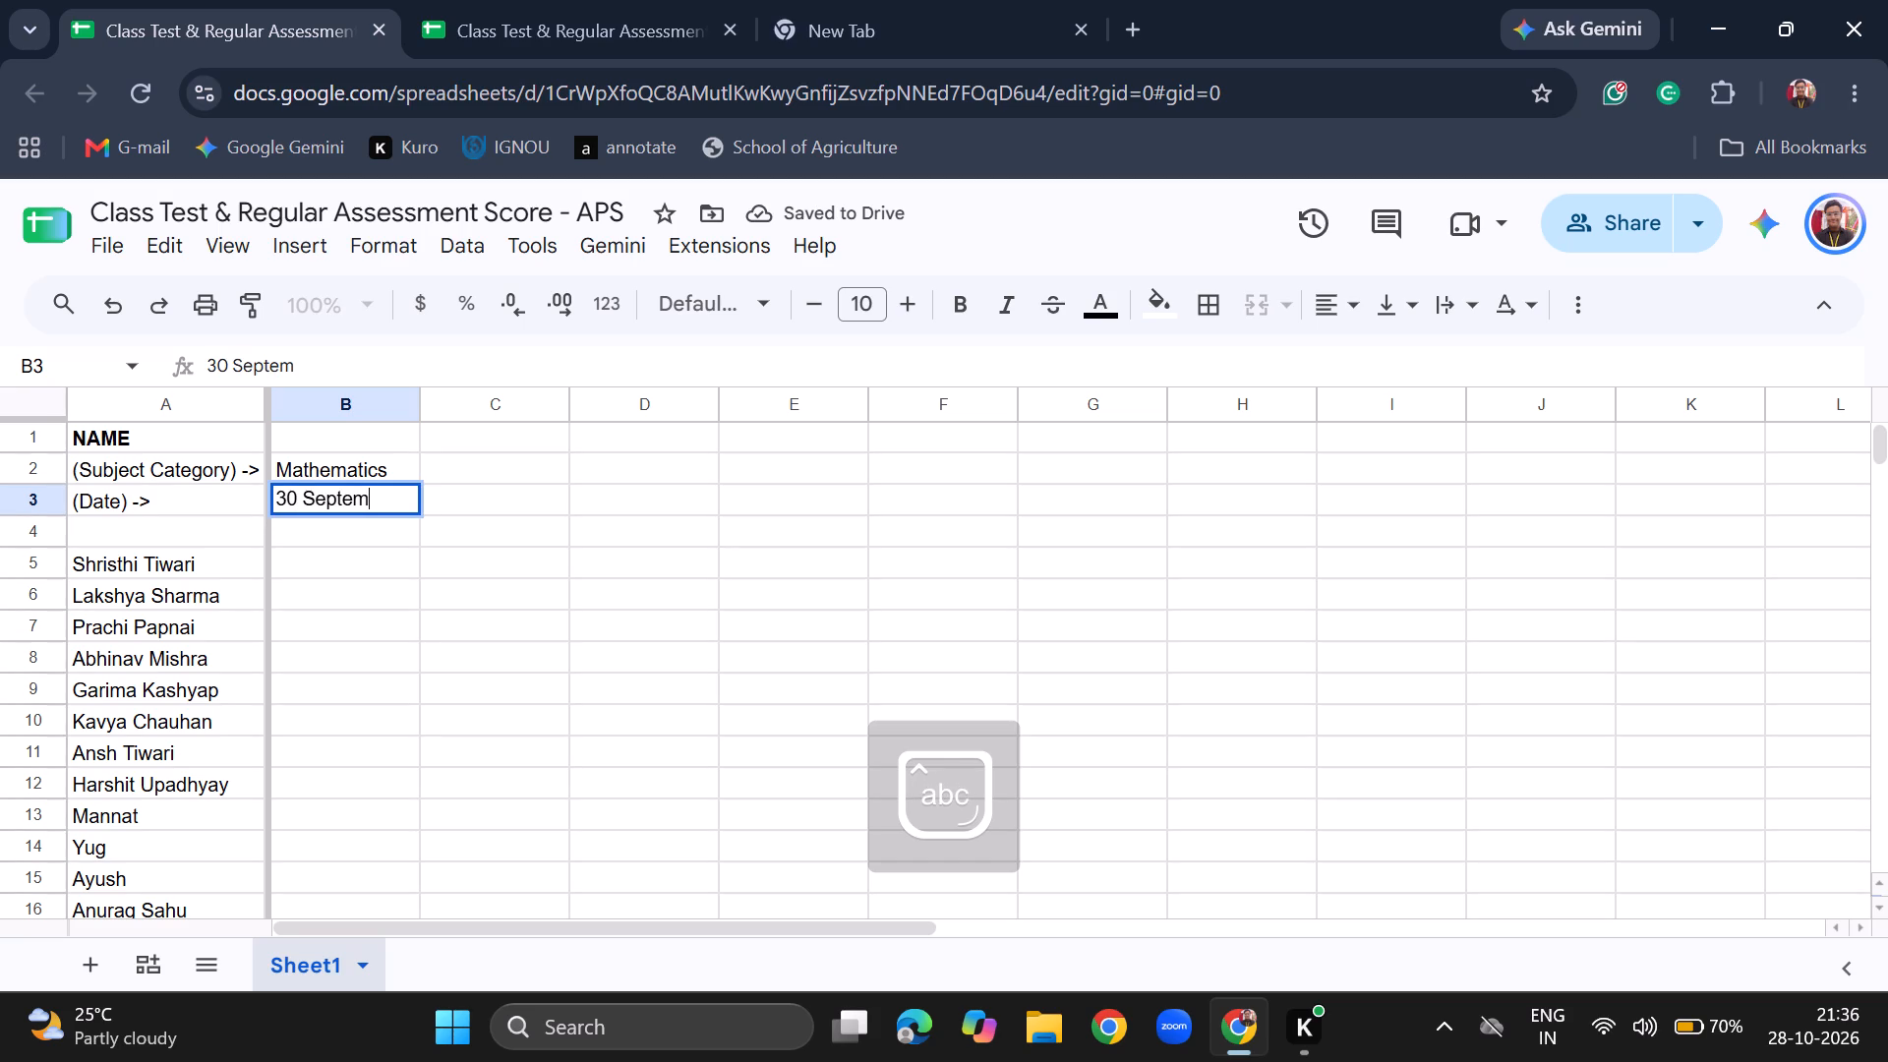
text(ber 2026)
key(Return)
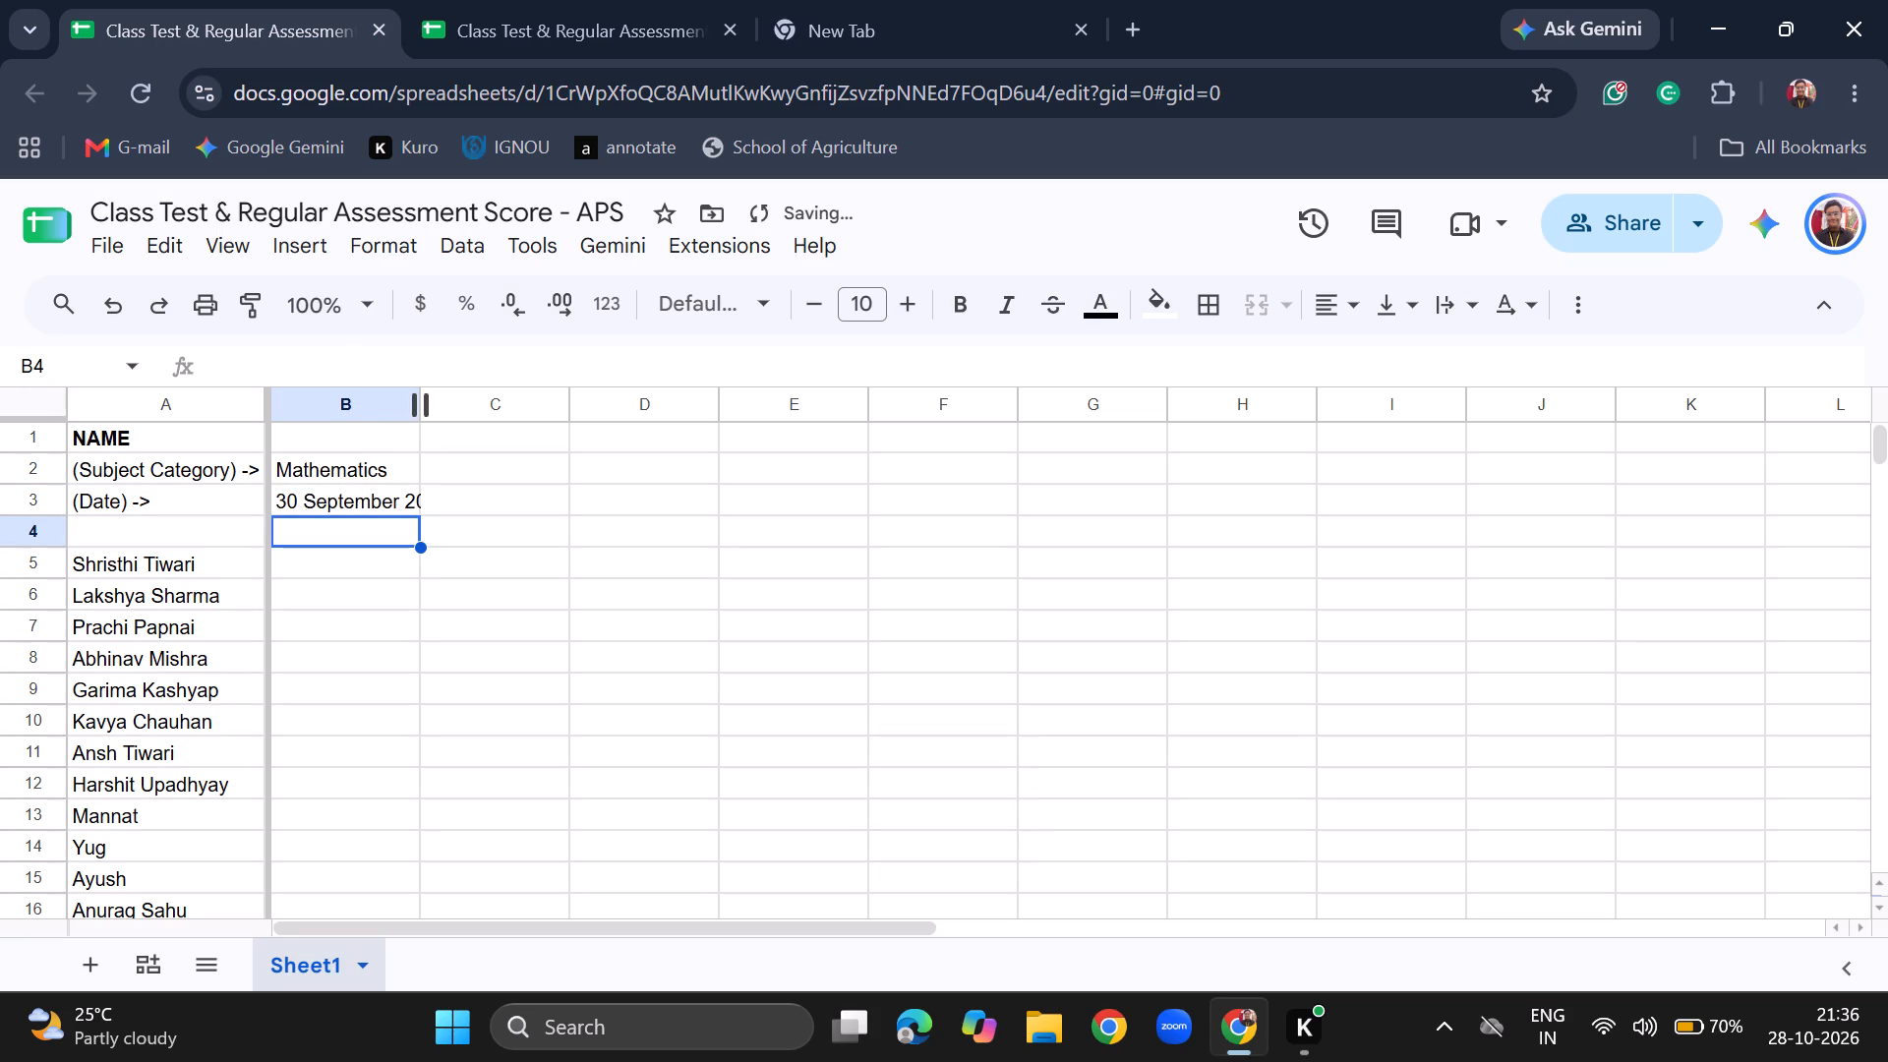
Replace the date in B3 with the shorter form "30 Sep, 2026".
double_click(383, 503)
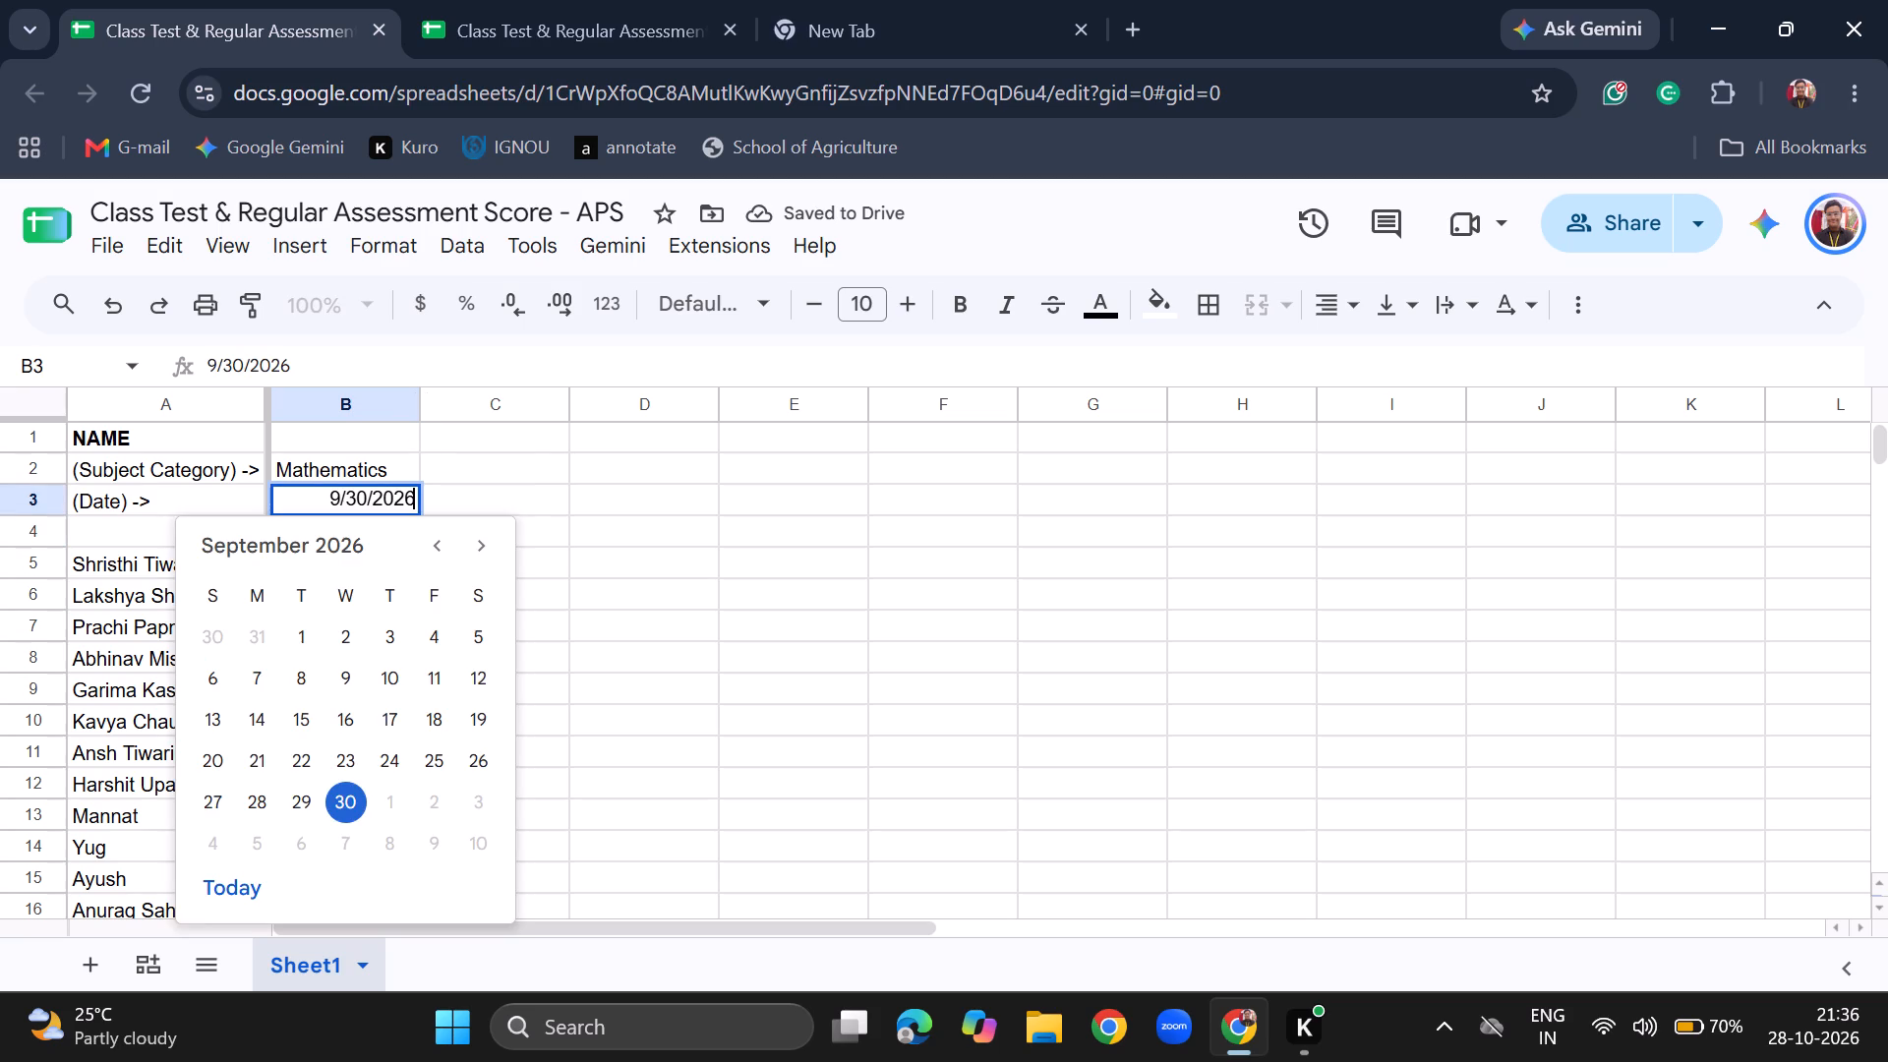
click(504, 522)
click(571, 503)
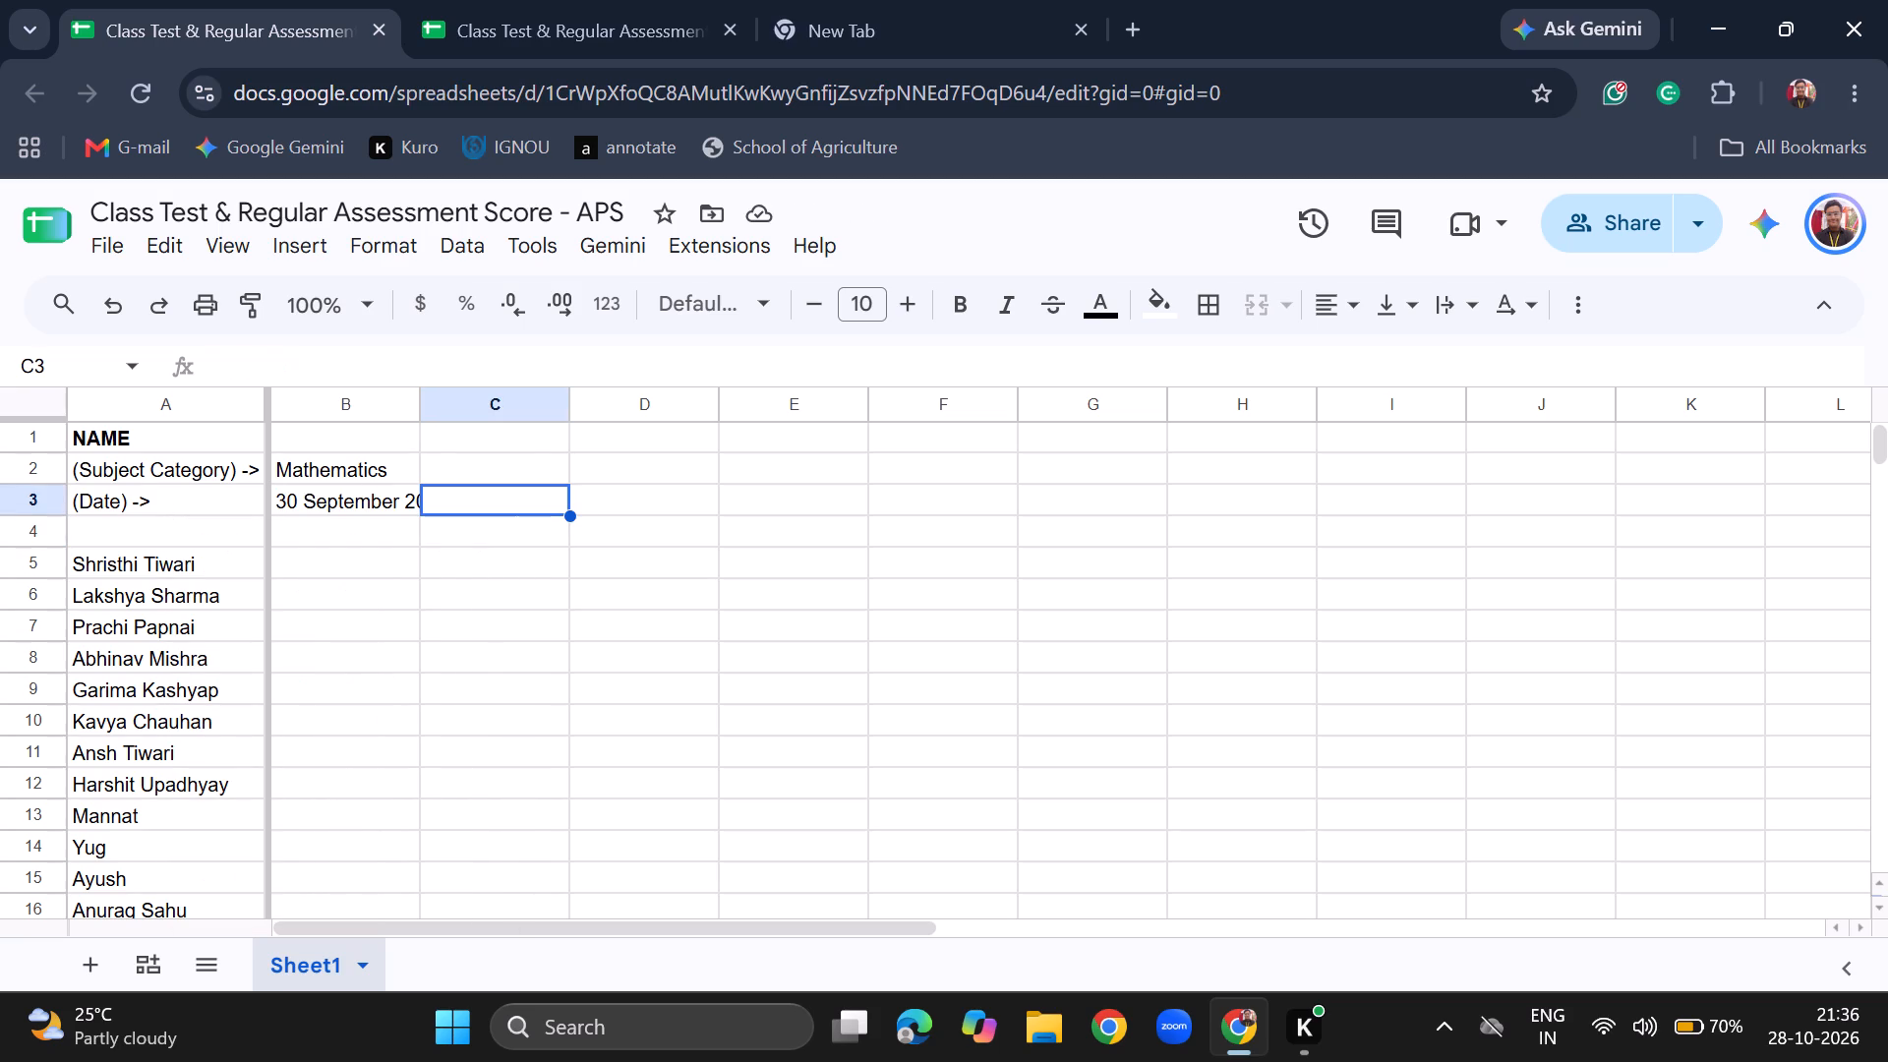
double_click(365, 503)
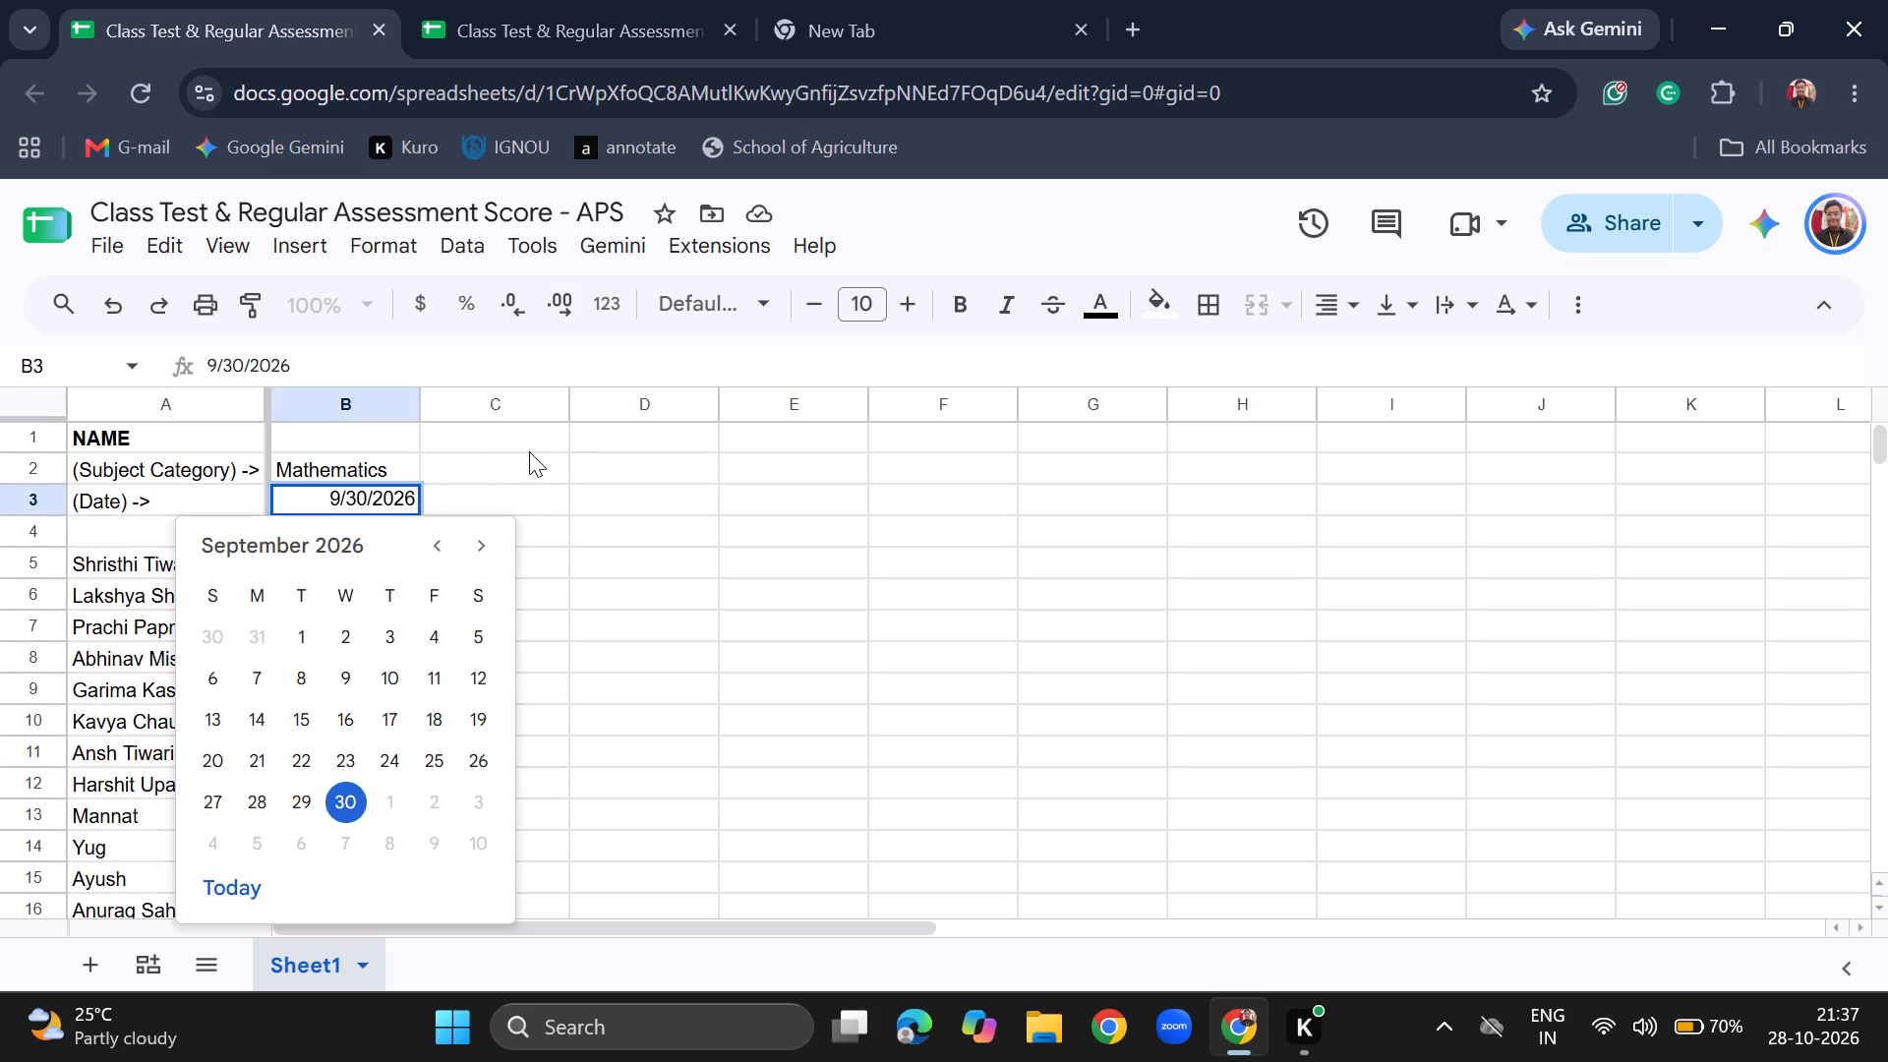
click(529, 451)
triple_click(357, 499)
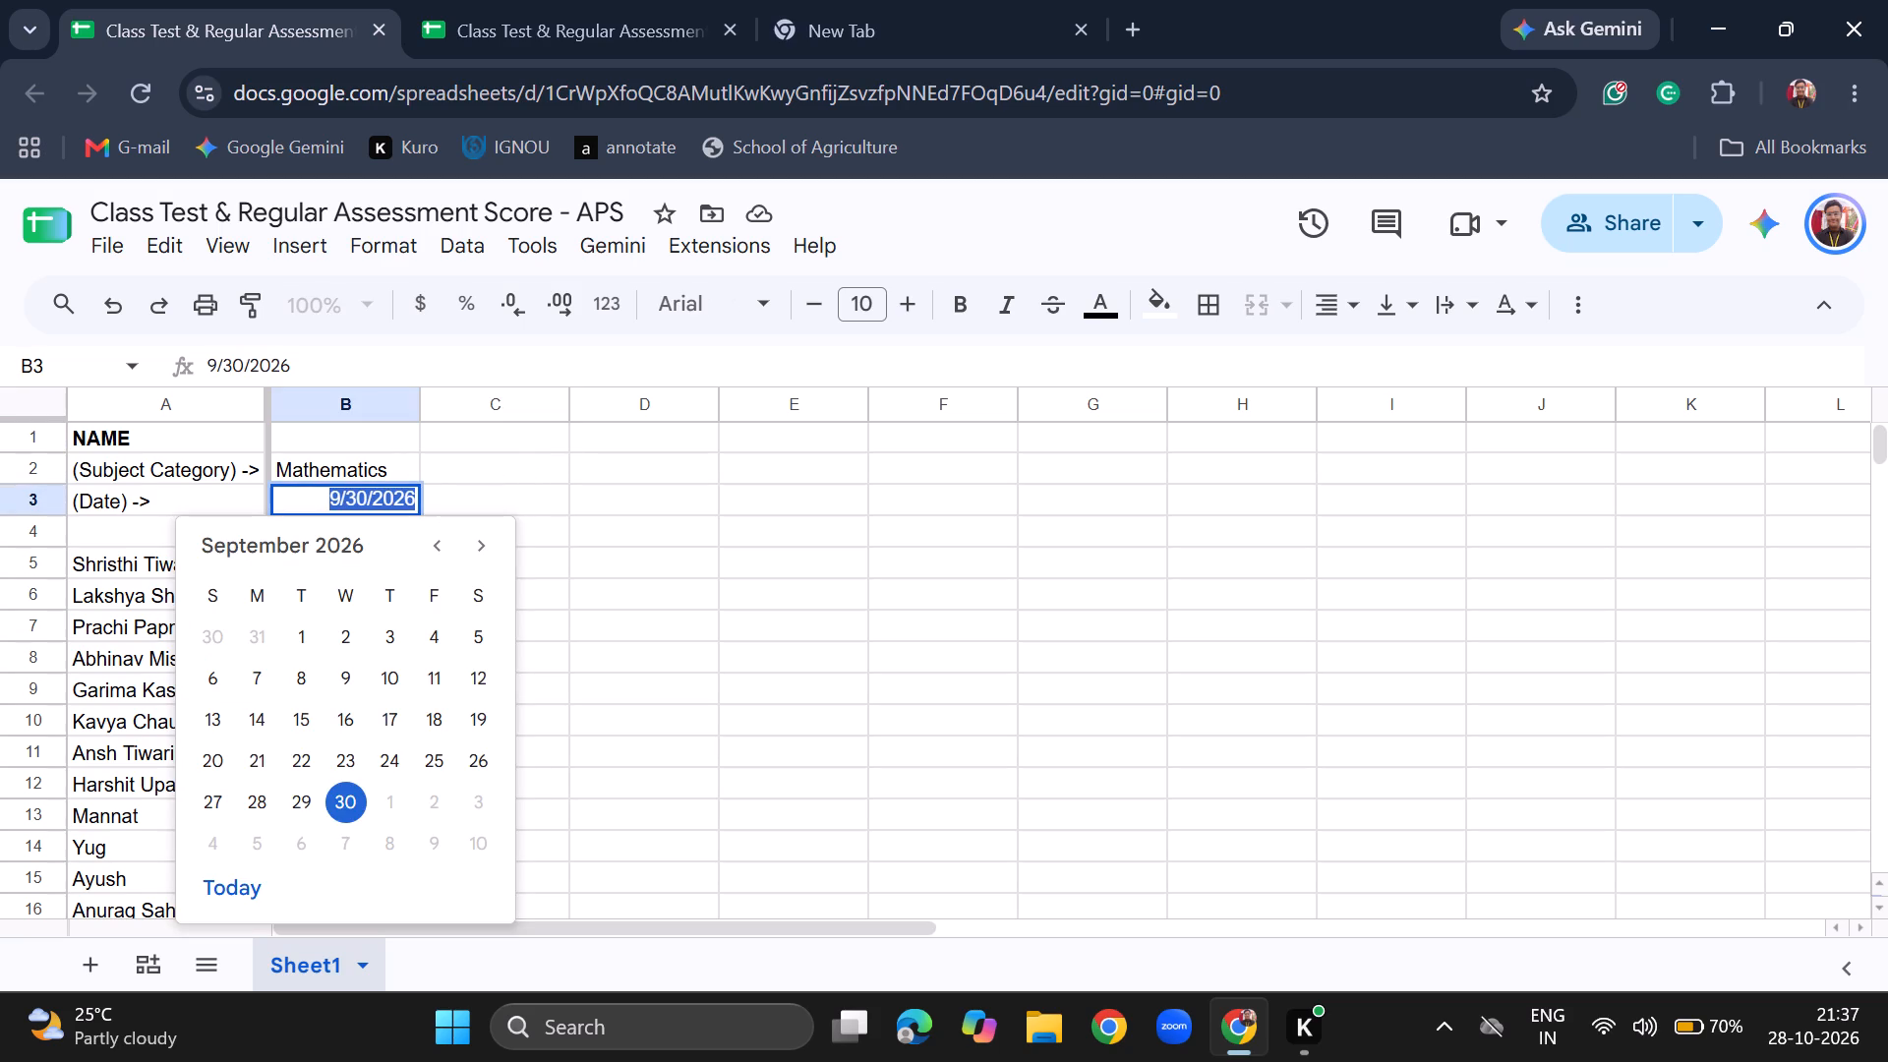
key(BackSpace)
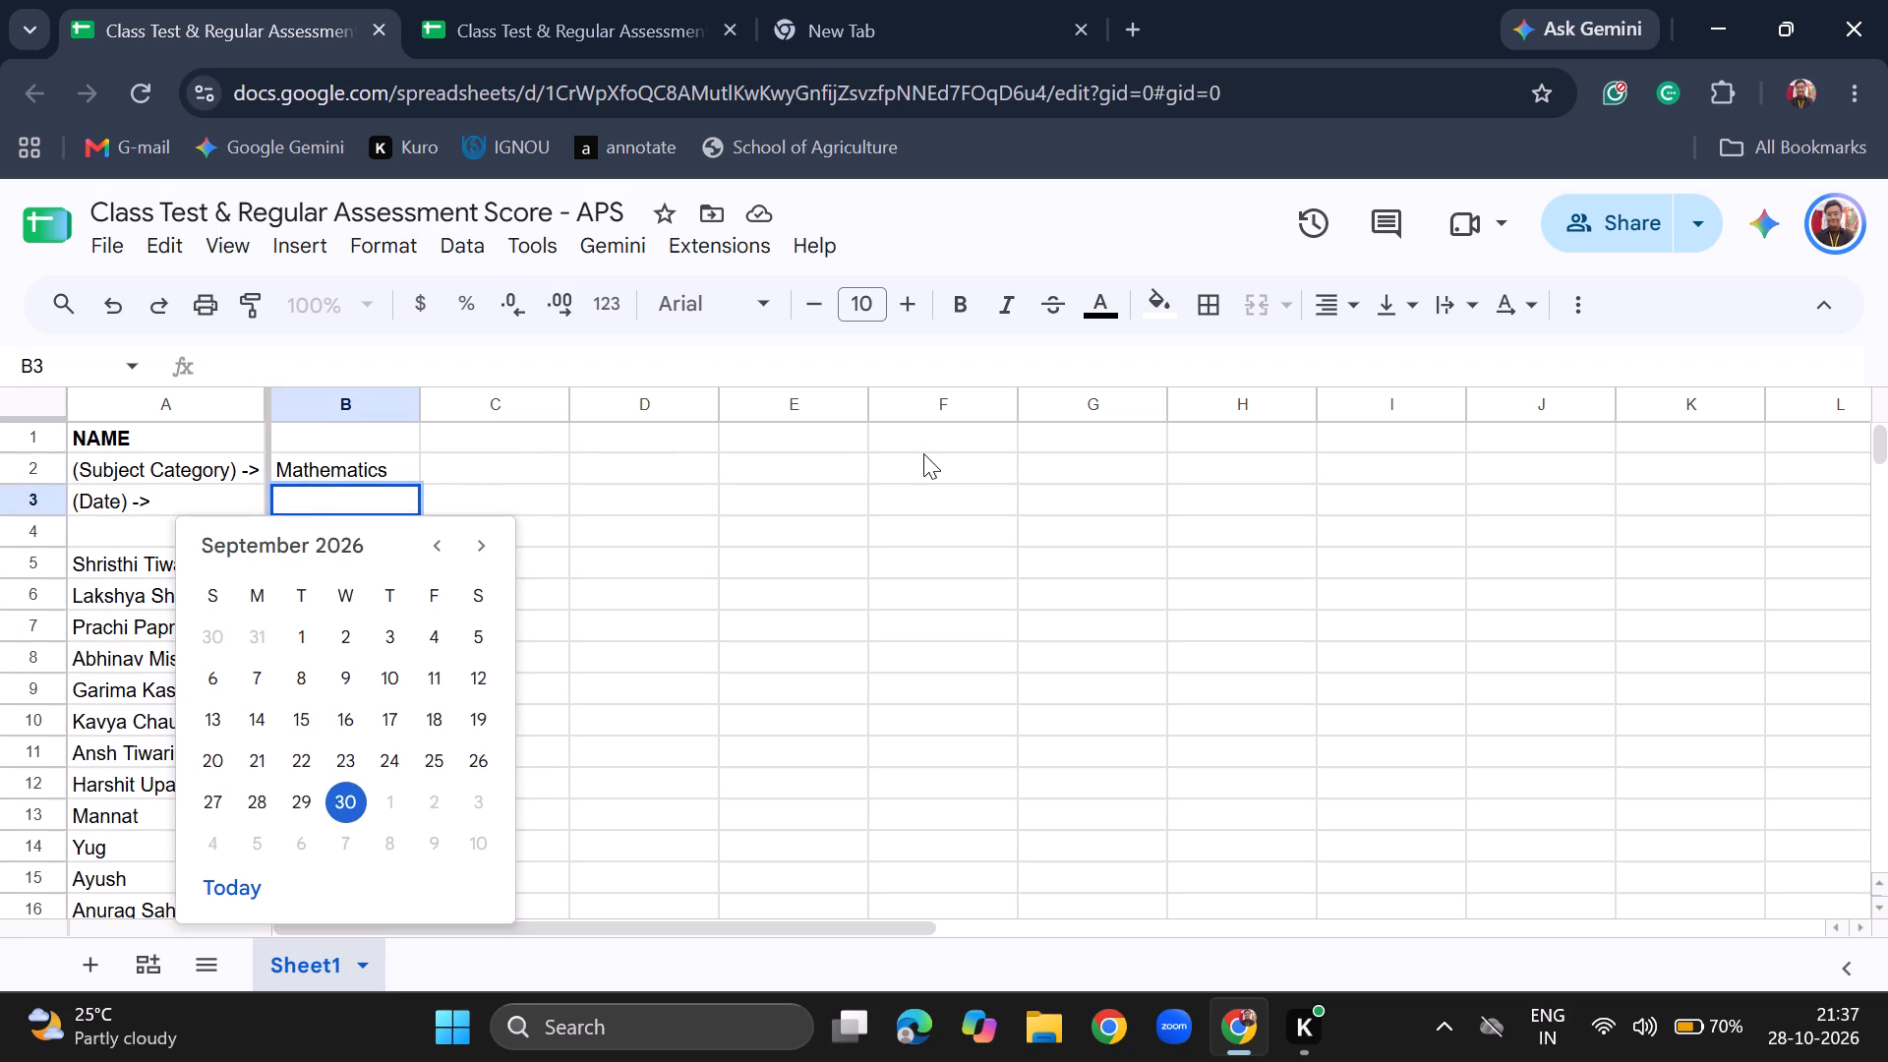
click(923, 452)
click(339, 497)
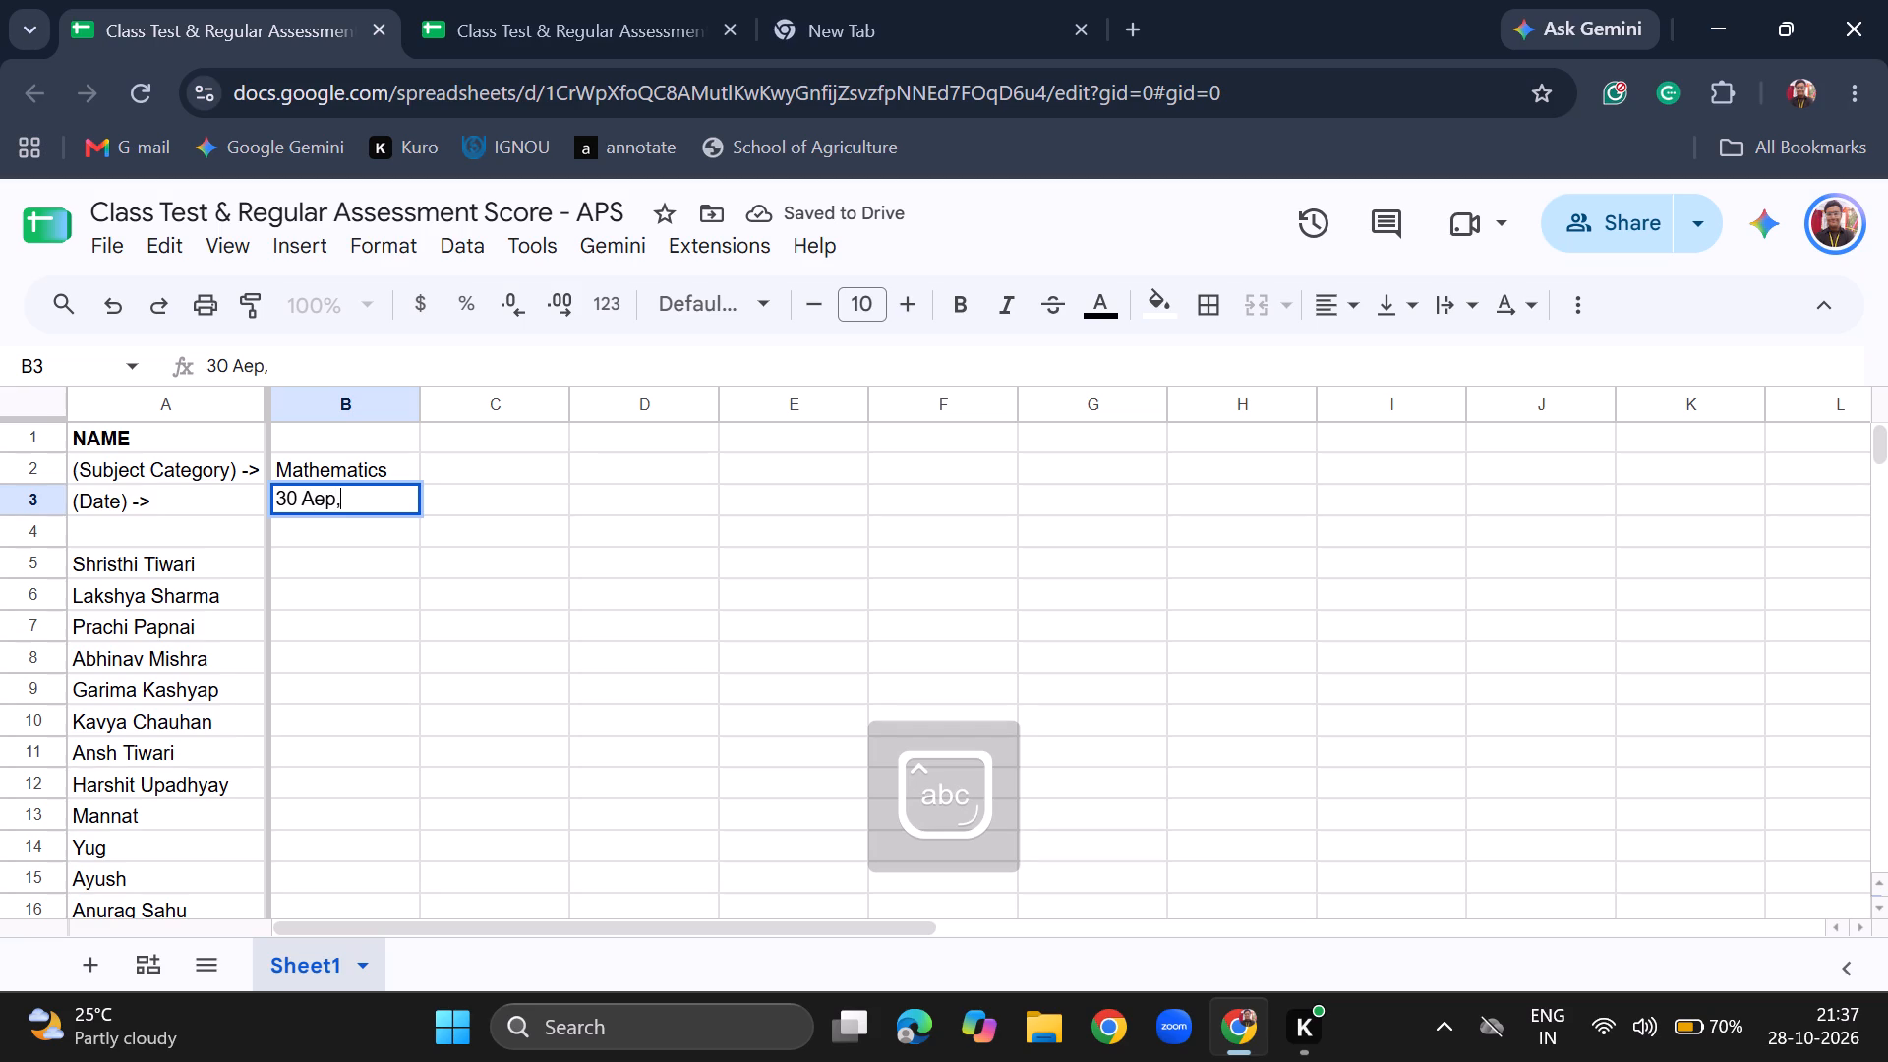
key(Return)
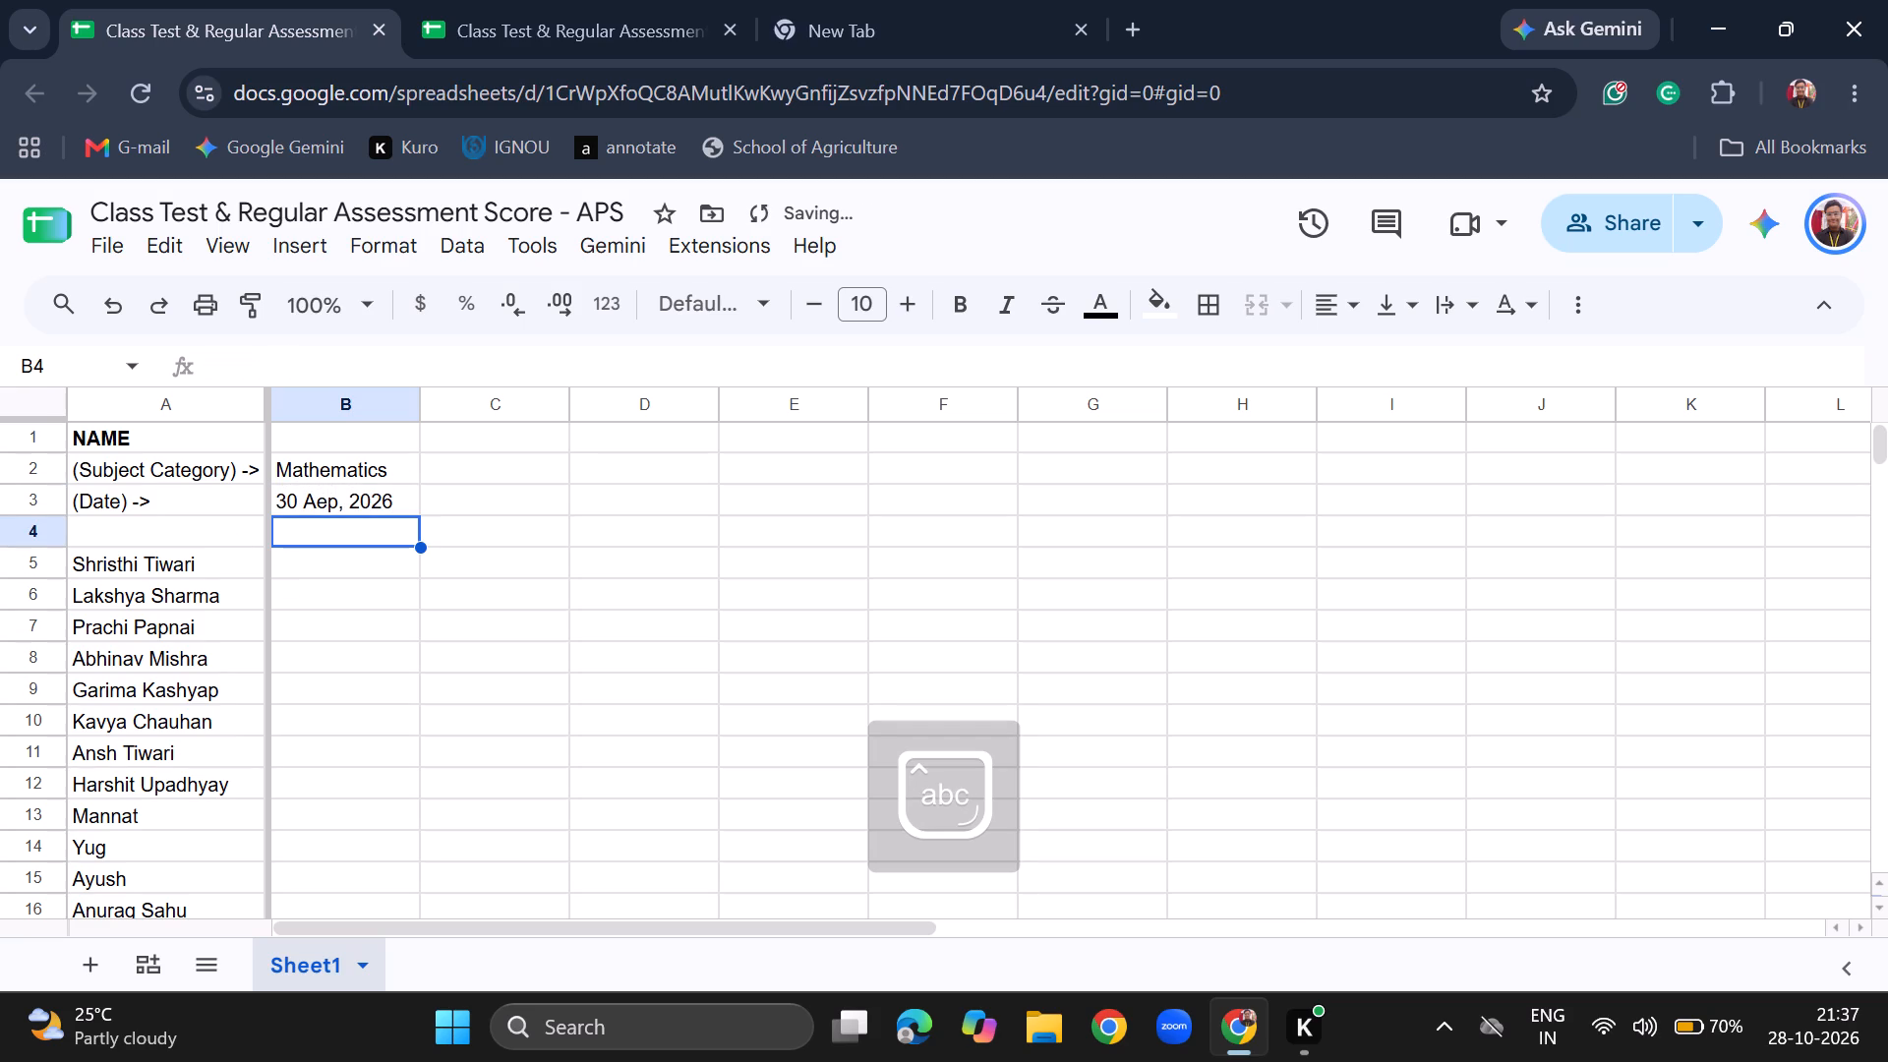
double_click(319, 490)
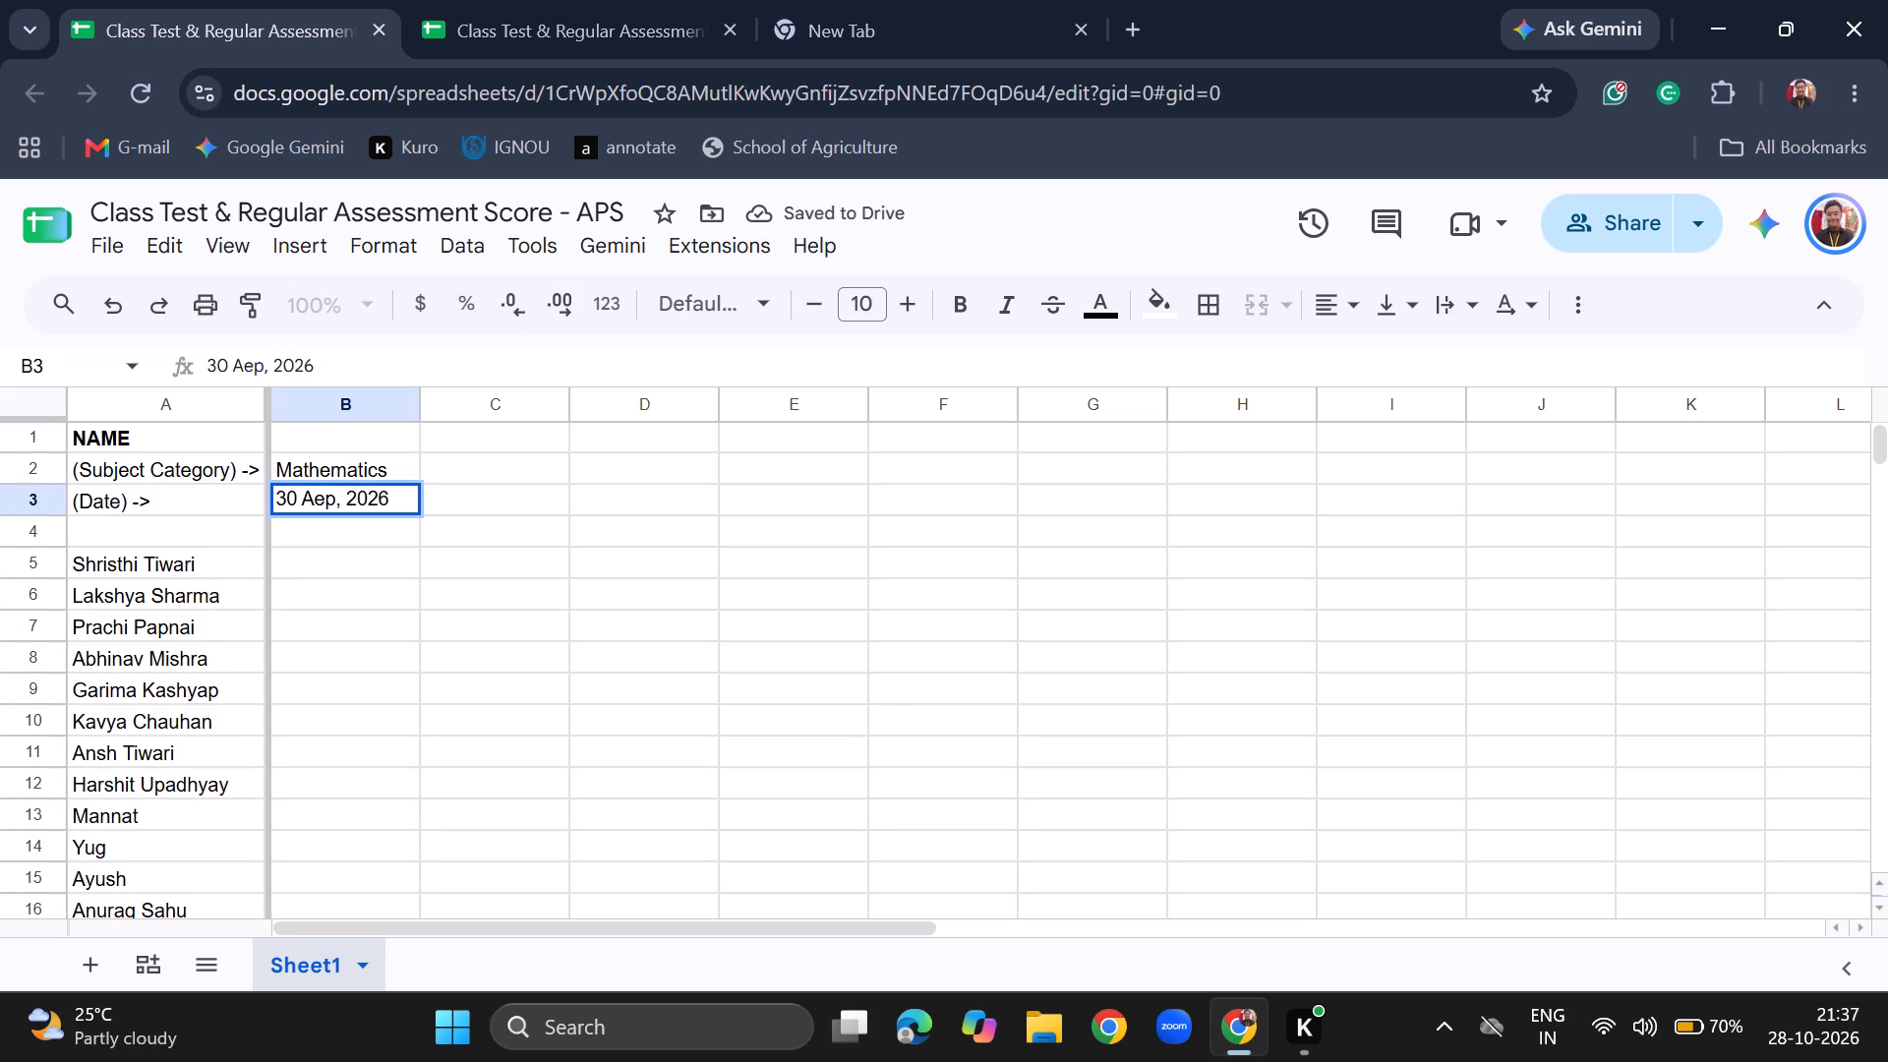
click(314, 497)
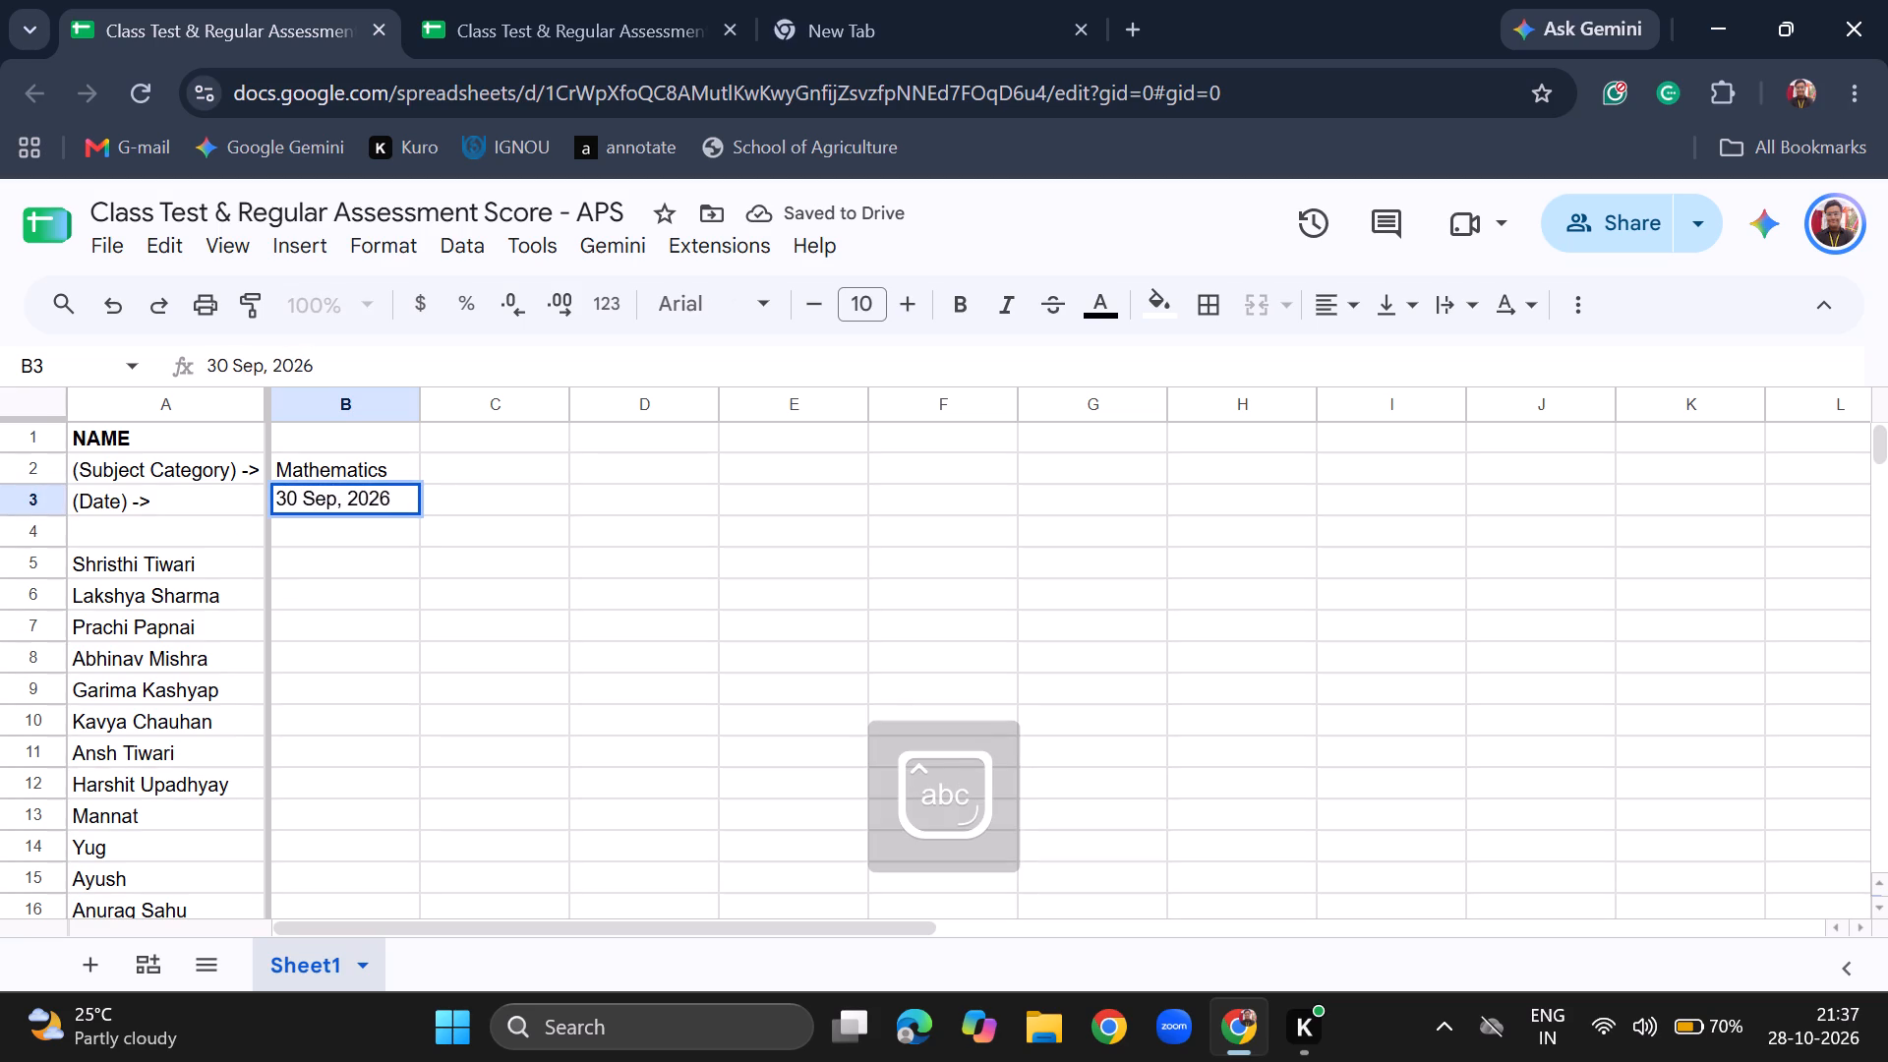
key(Return)
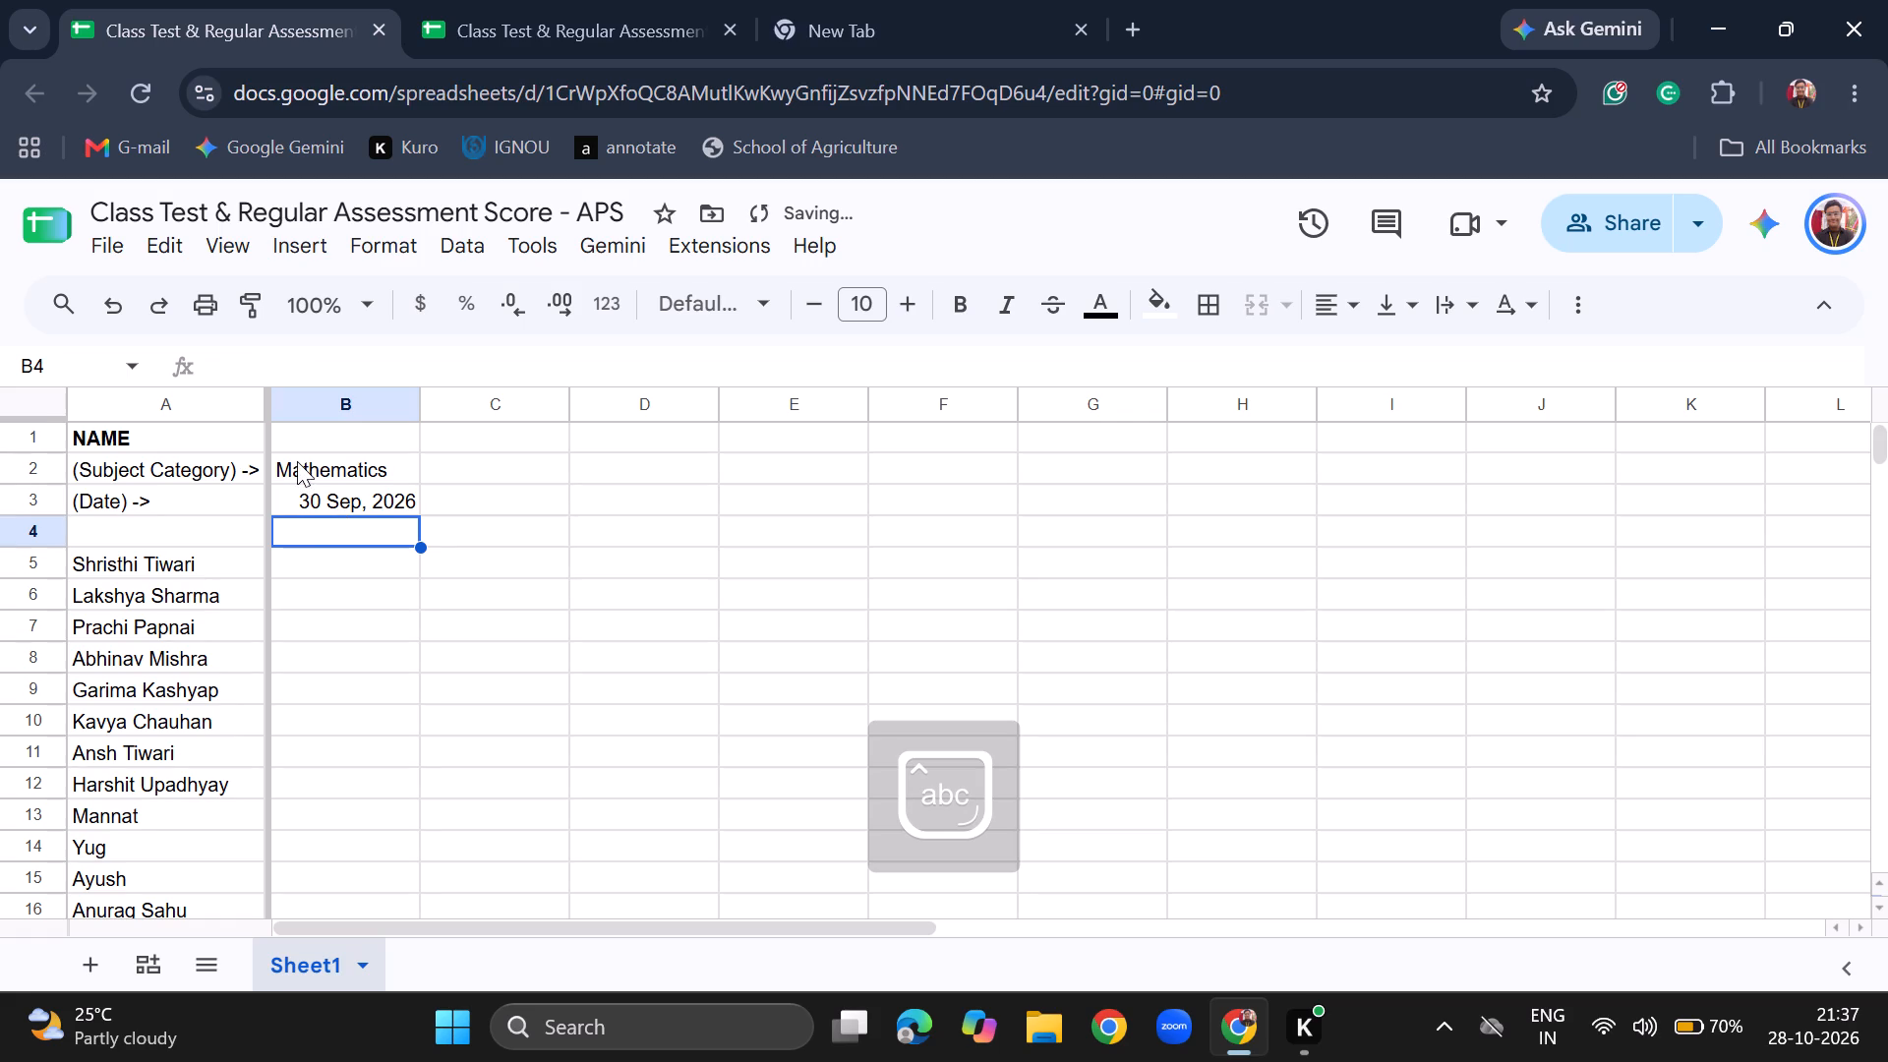
Left-align the whole data range A1:D49.
drag(298, 461, 636, 552)
key(ctrl+a)
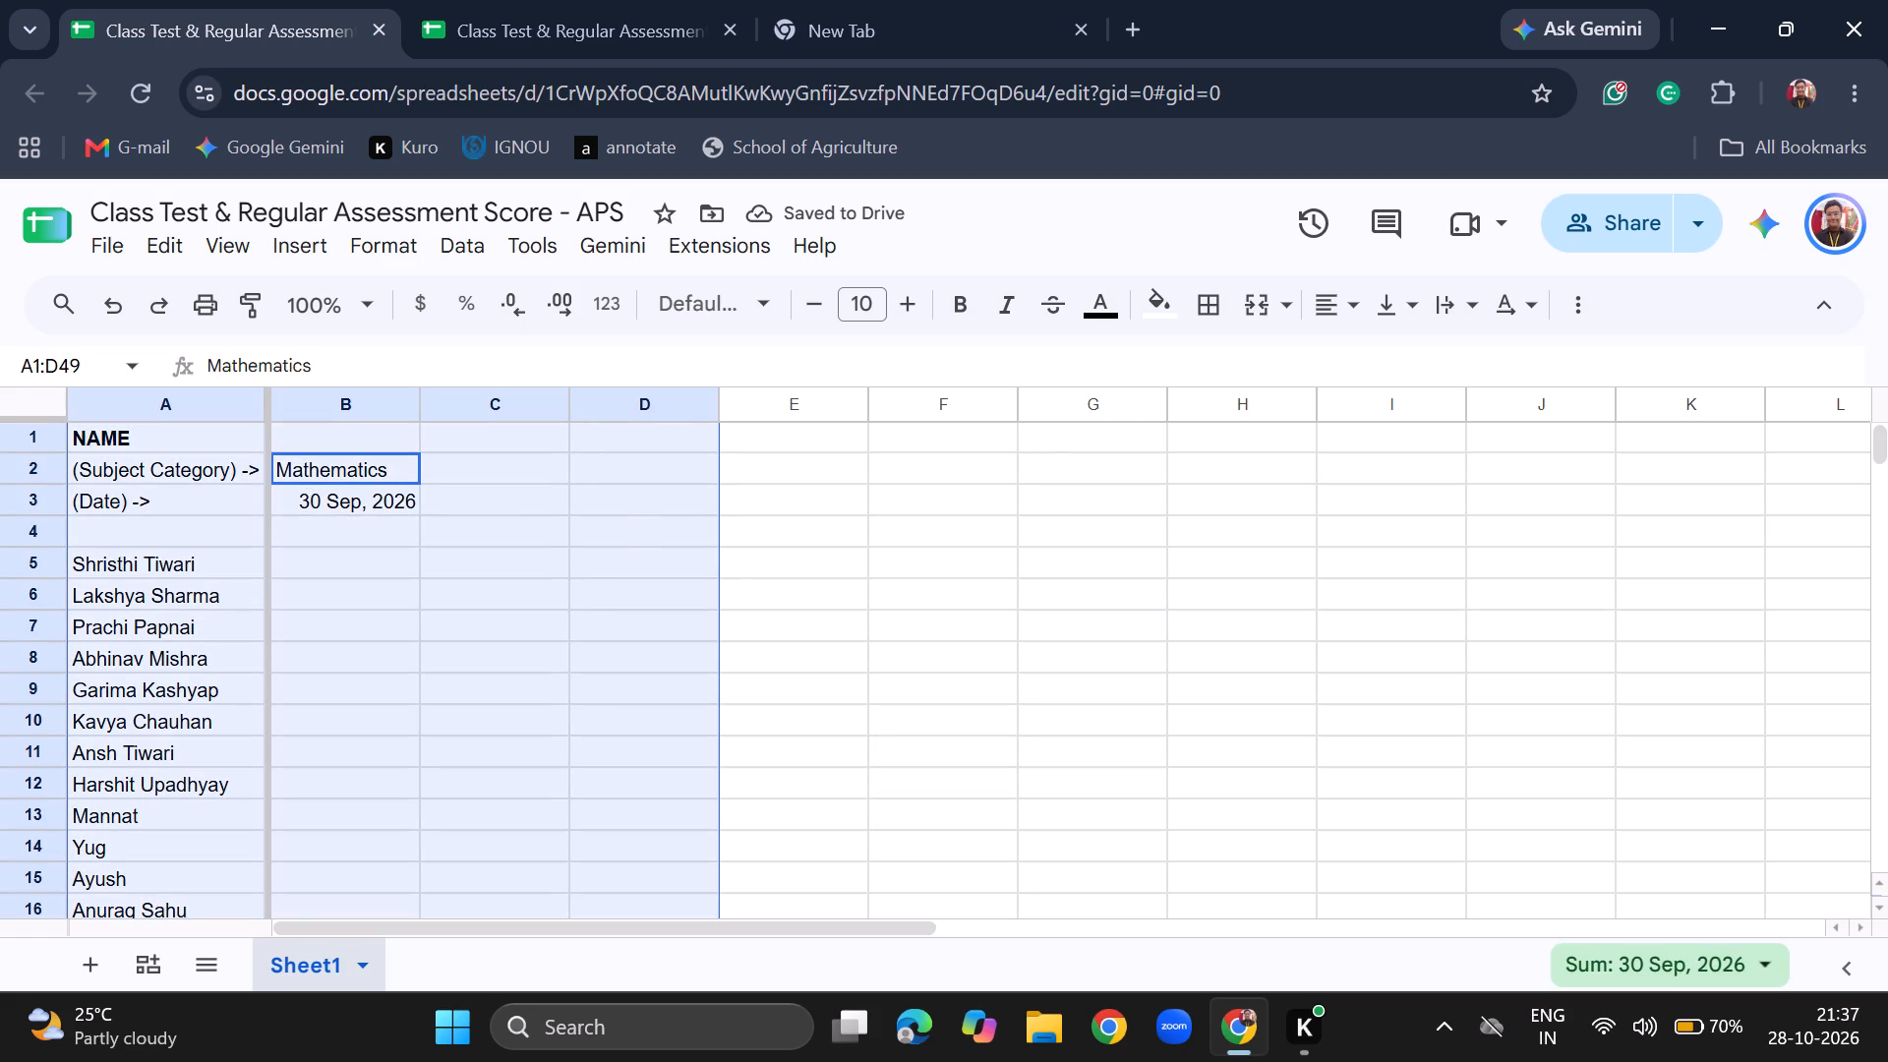
drag(1328, 308, 1333, 352)
click(1333, 352)
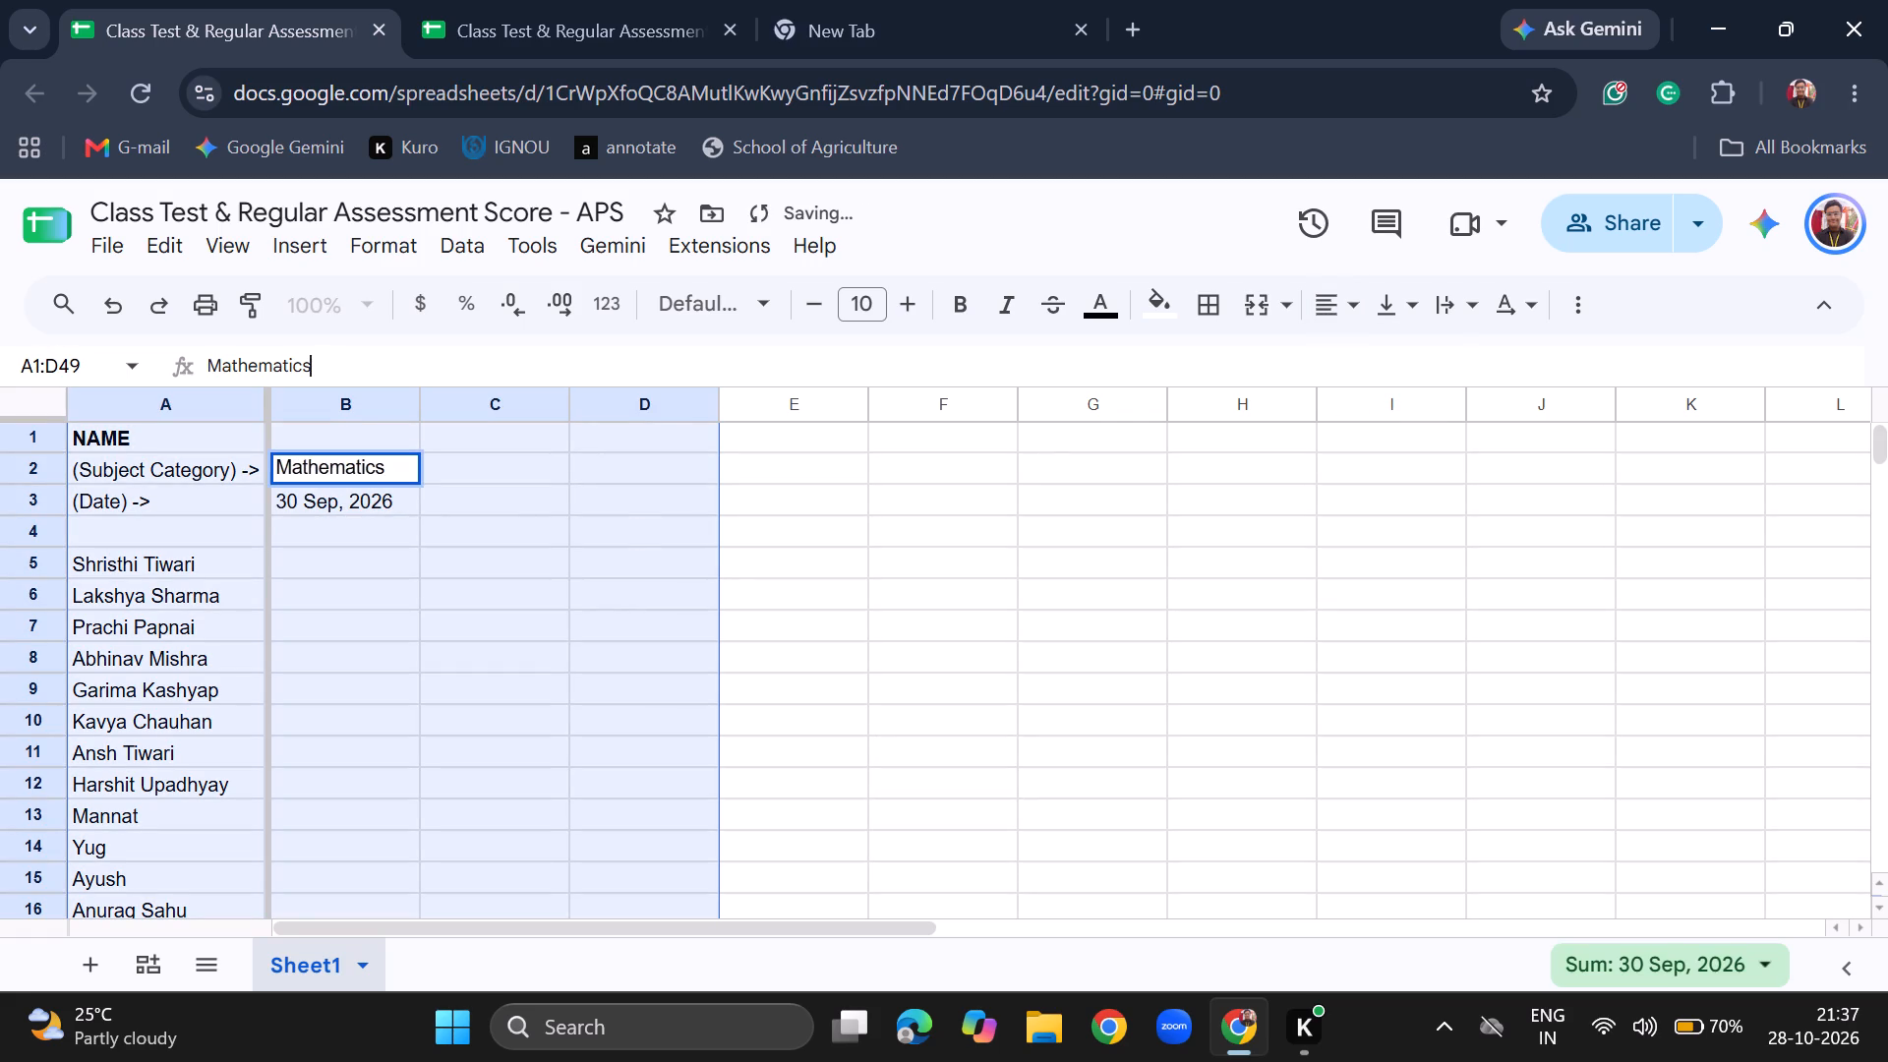
click(1103, 549)
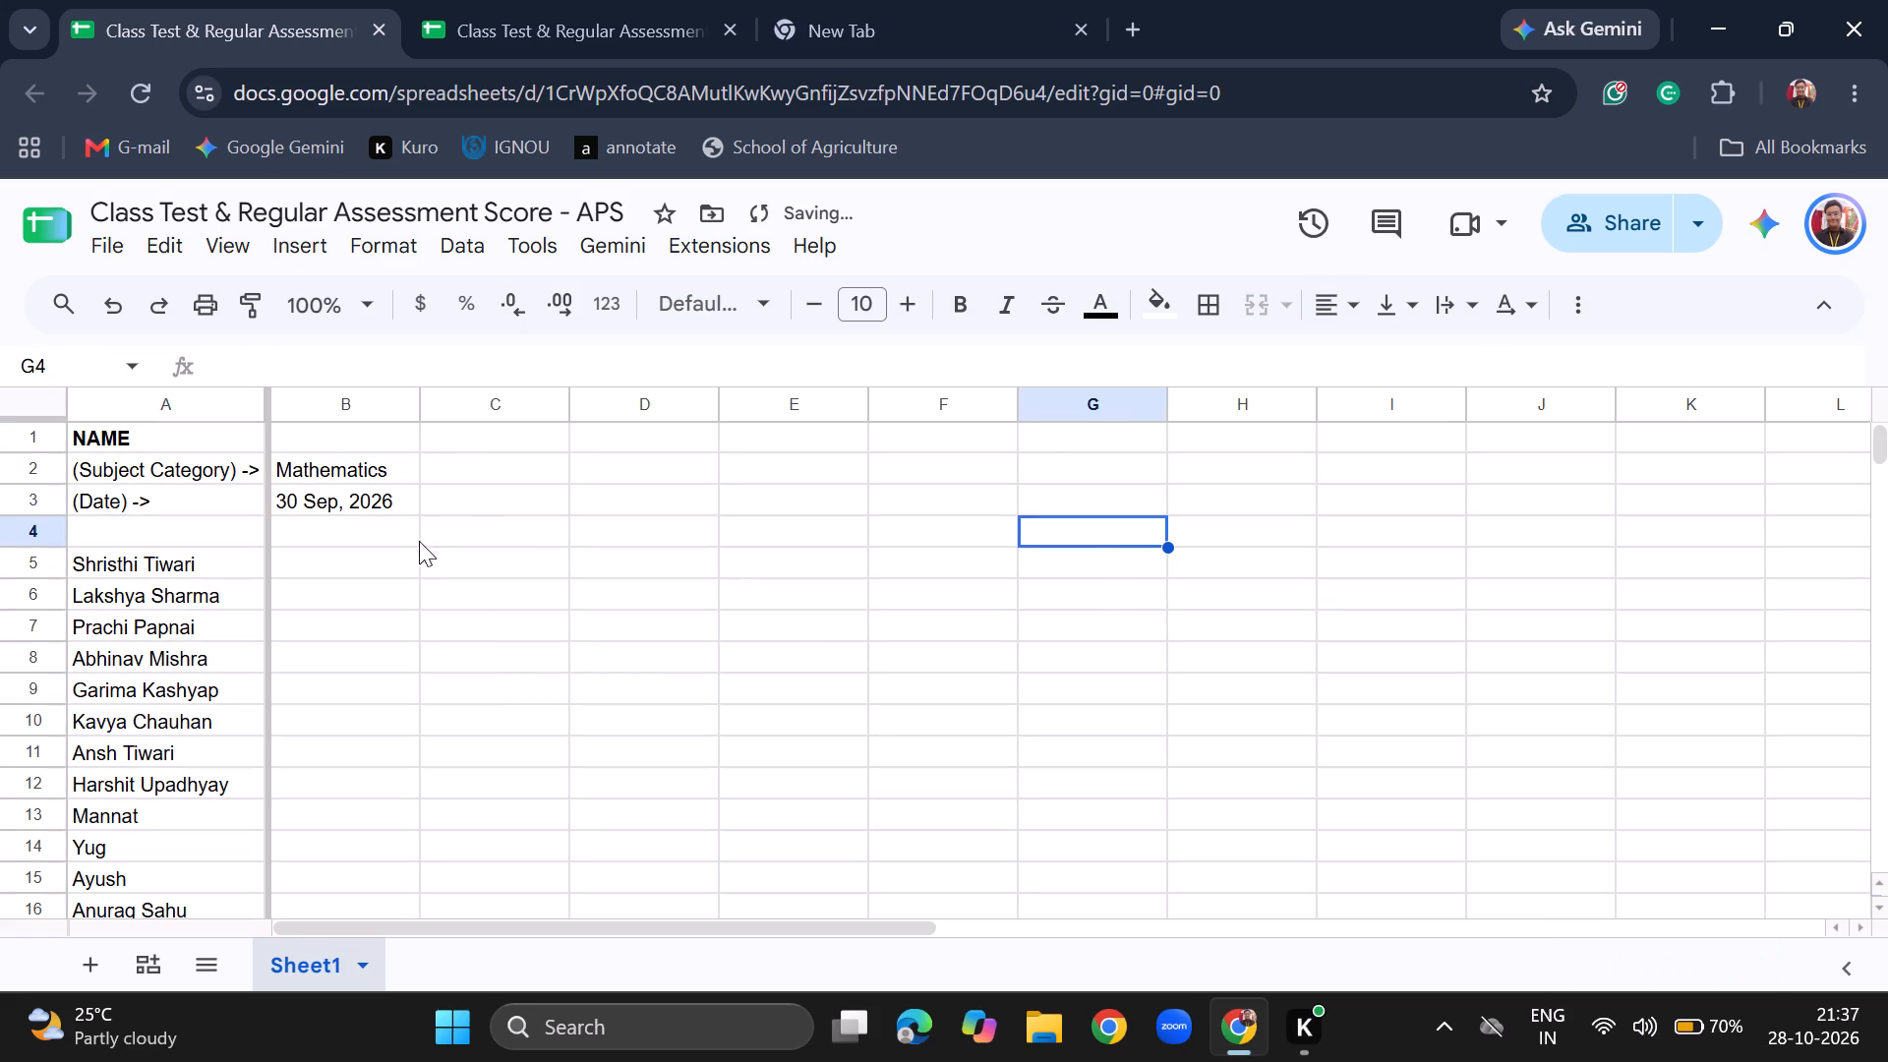
Search the APS sheet for the student matching "anura".
click(361, 562)
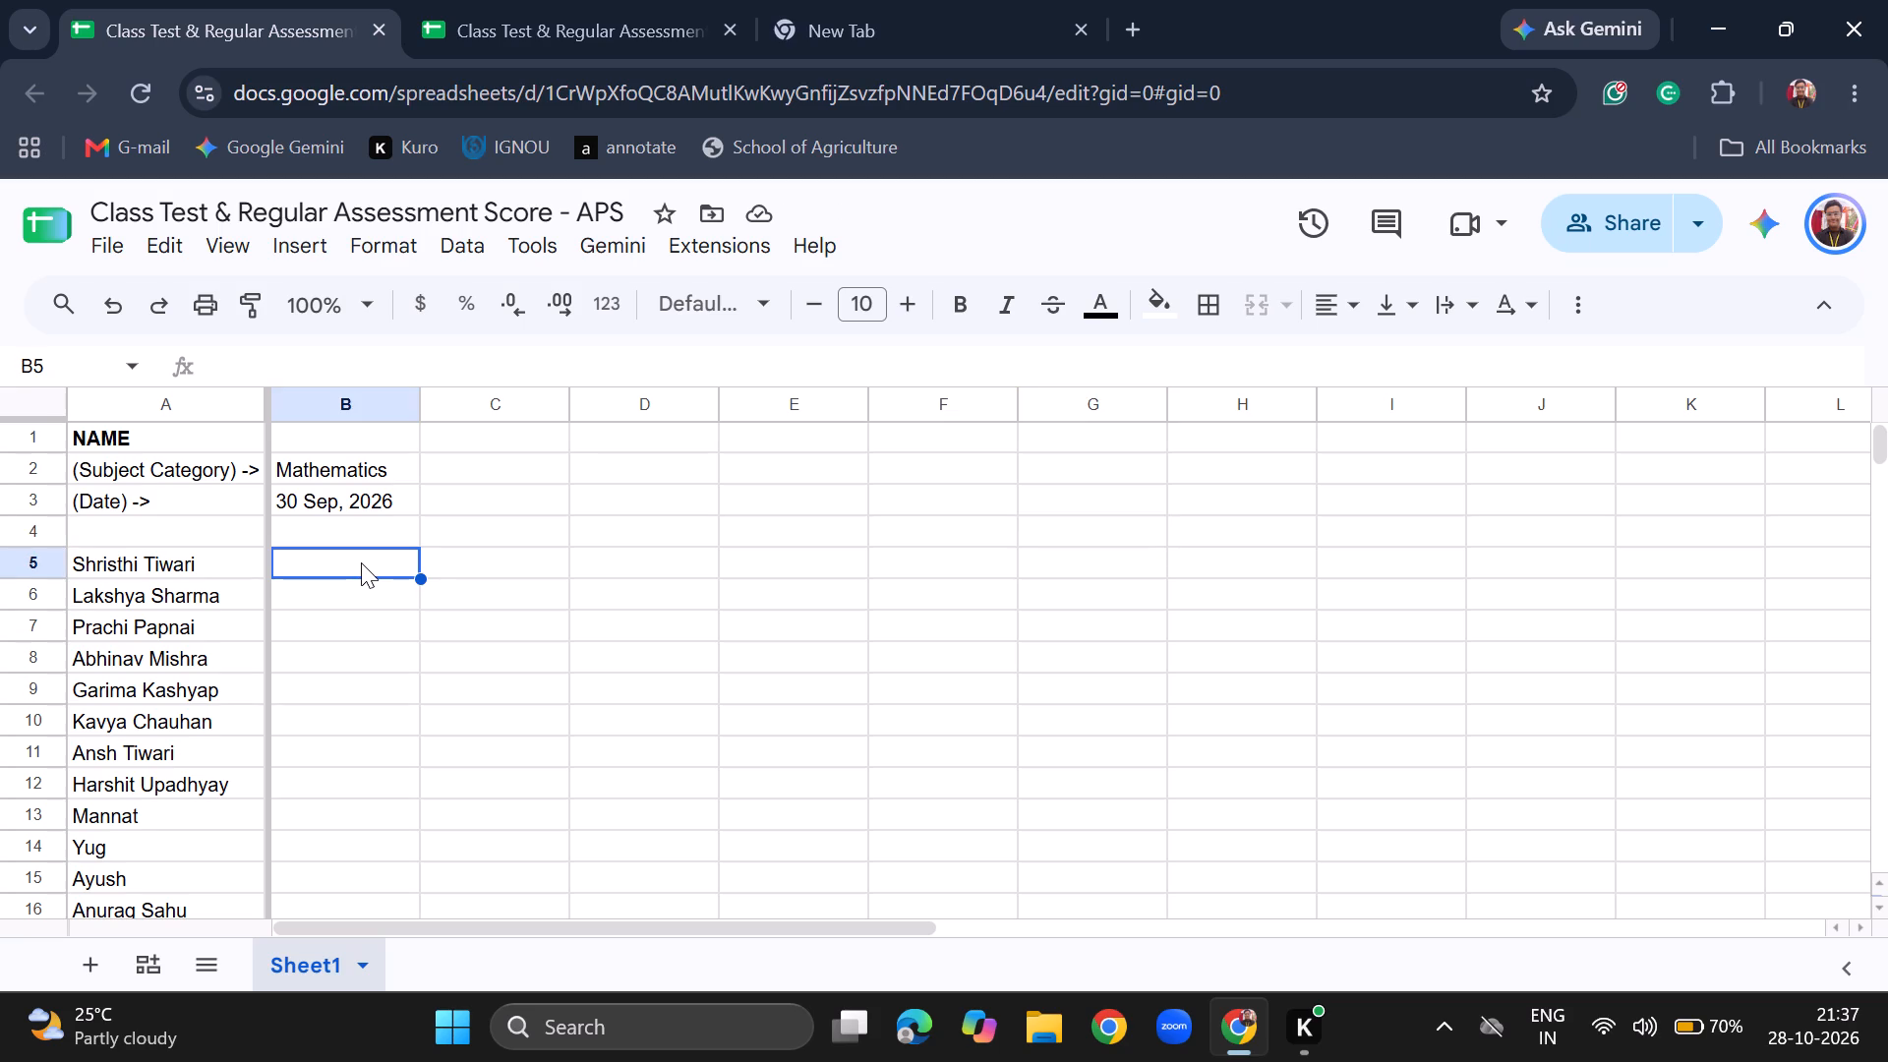
key(ctrl+f)
text(anura)
scroll(347, 740, down, 1)
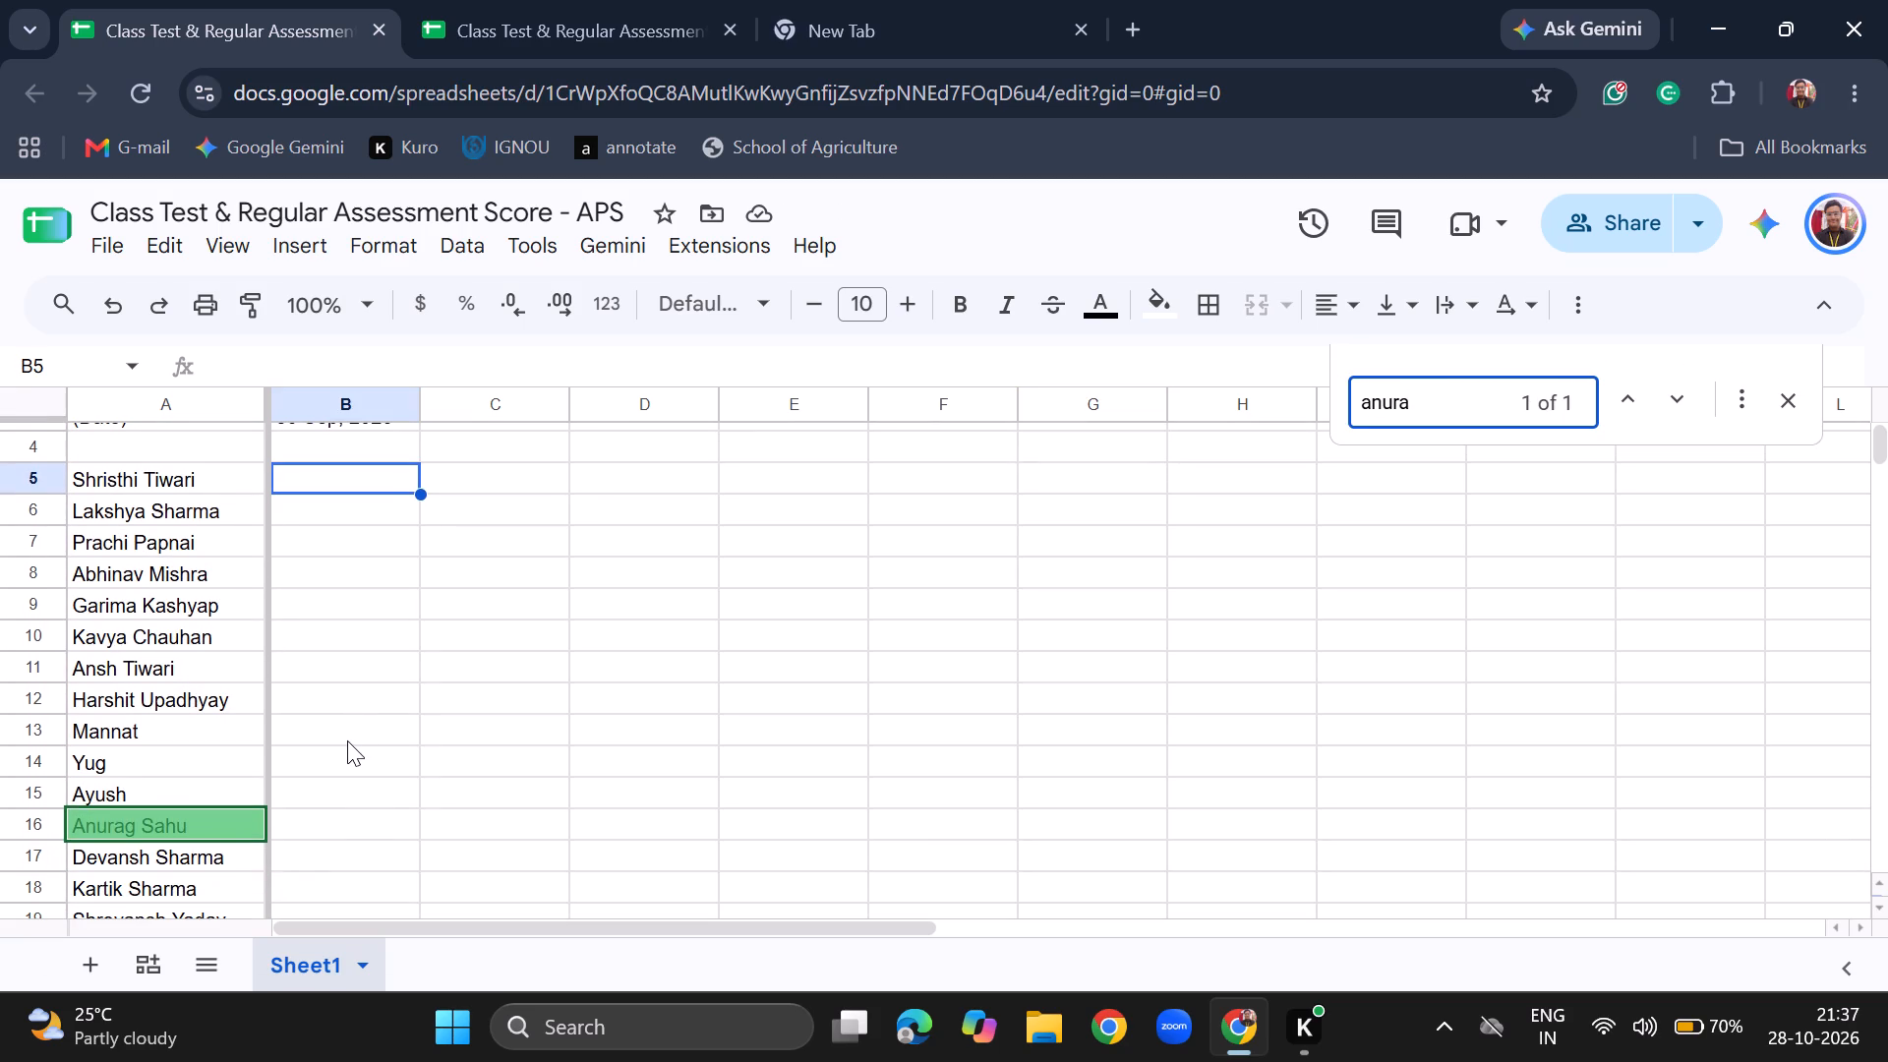
scroll(347, 740, up, 1)
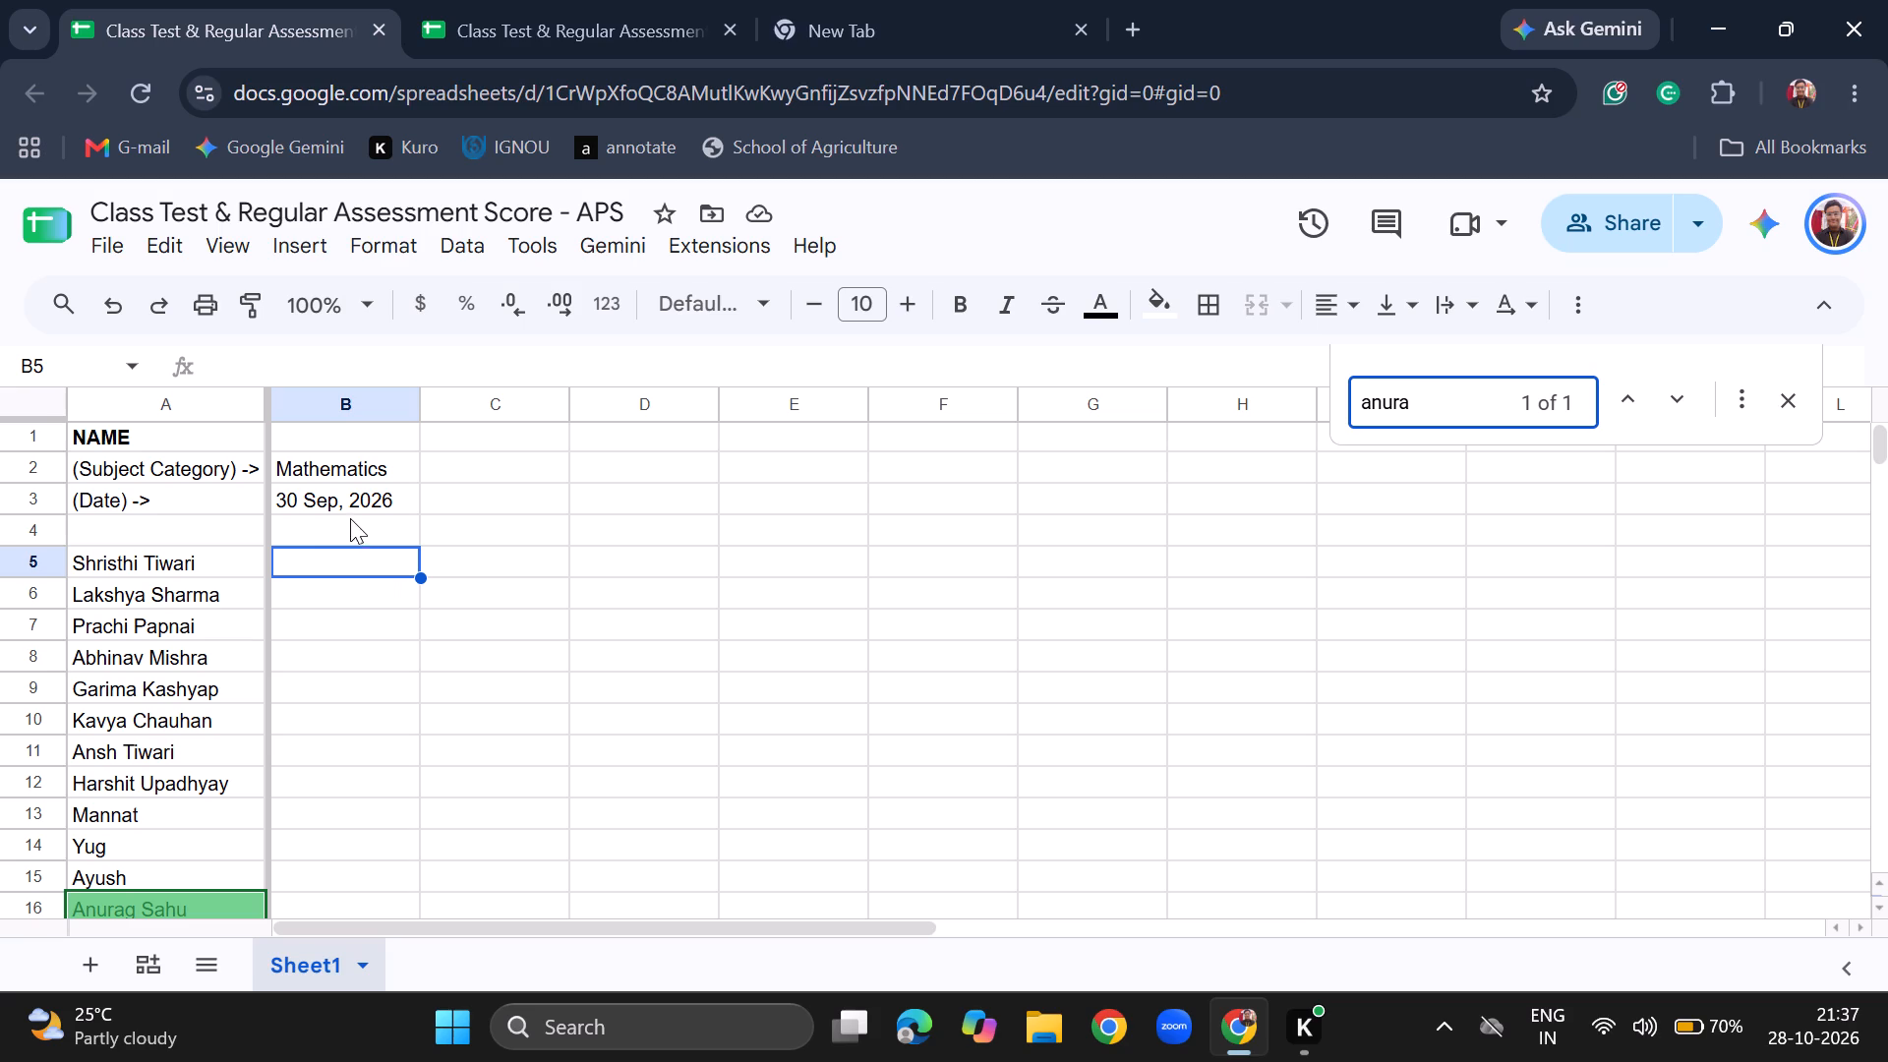
Enter "Out of 15" in B4 under the Mathematics date.
click(338, 531)
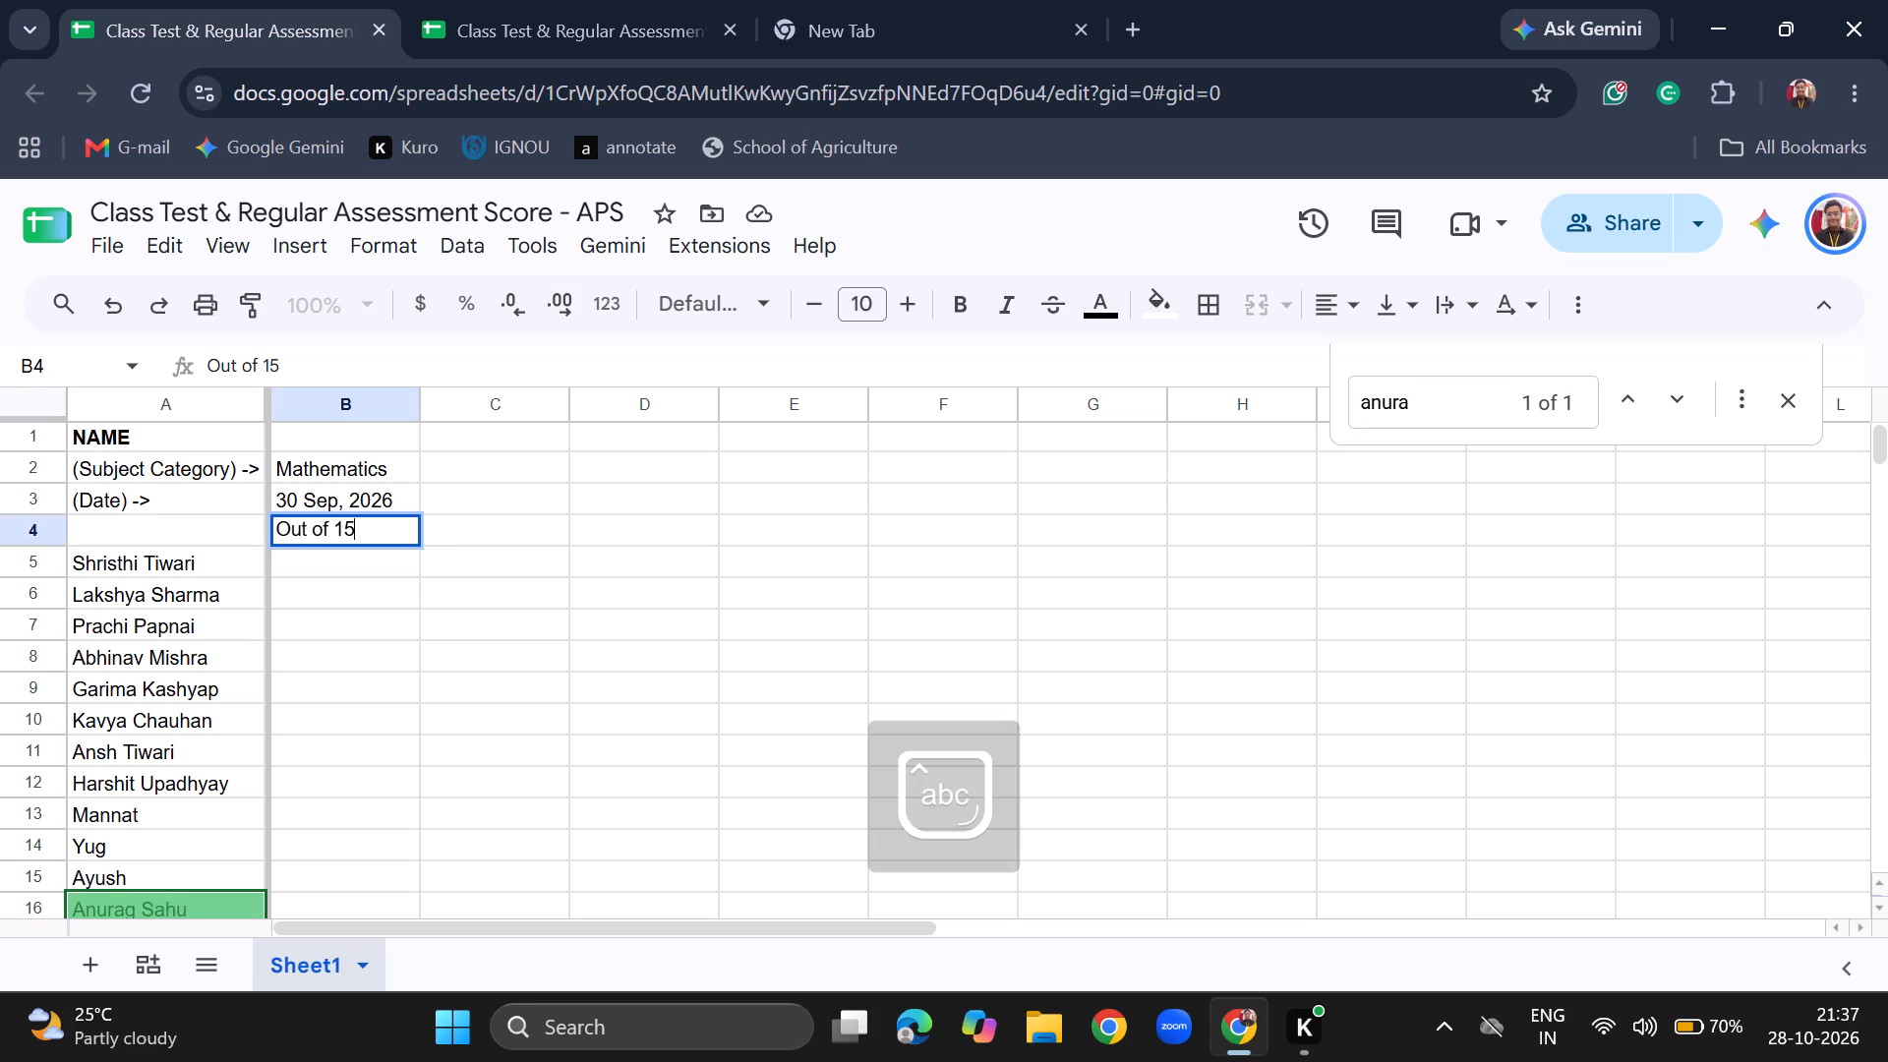
key(Return)
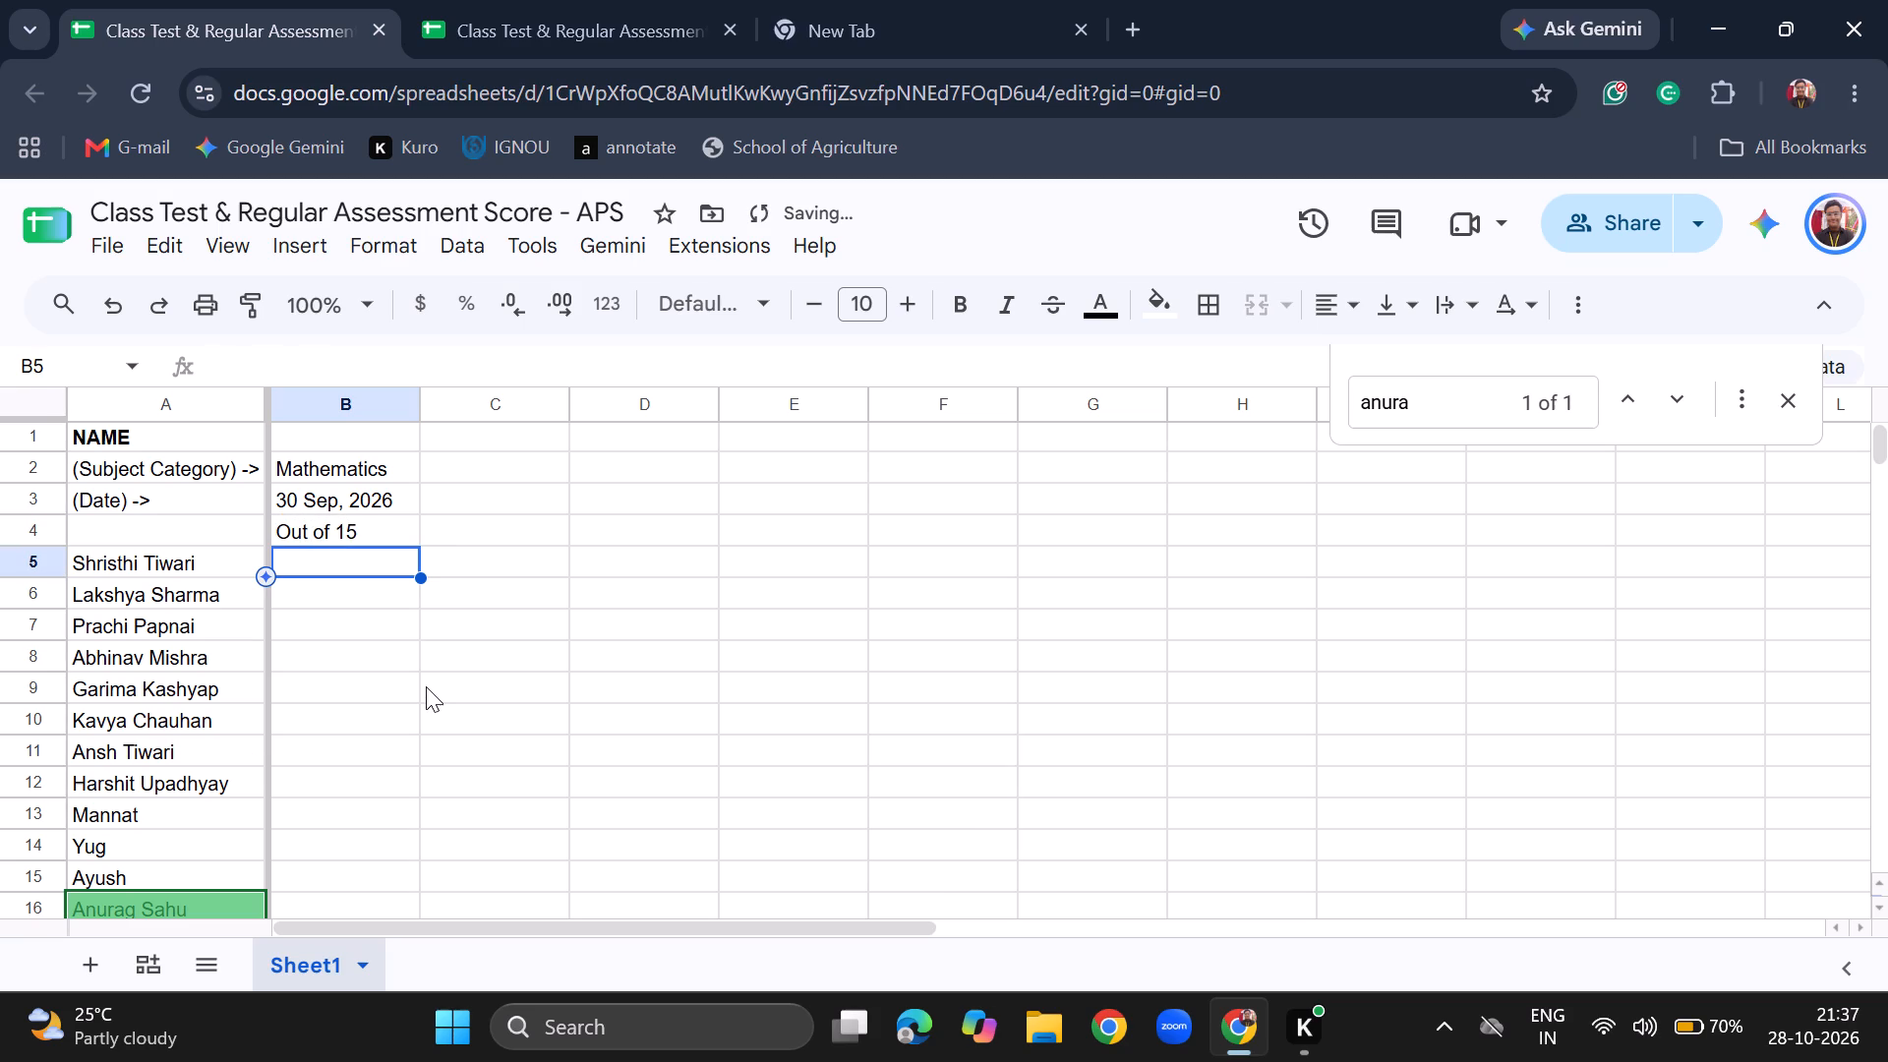
In the GPS spreadsheet, enter "Out of 20" in F4 under the English date and copy it to G4 under Math.
click(555, 0)
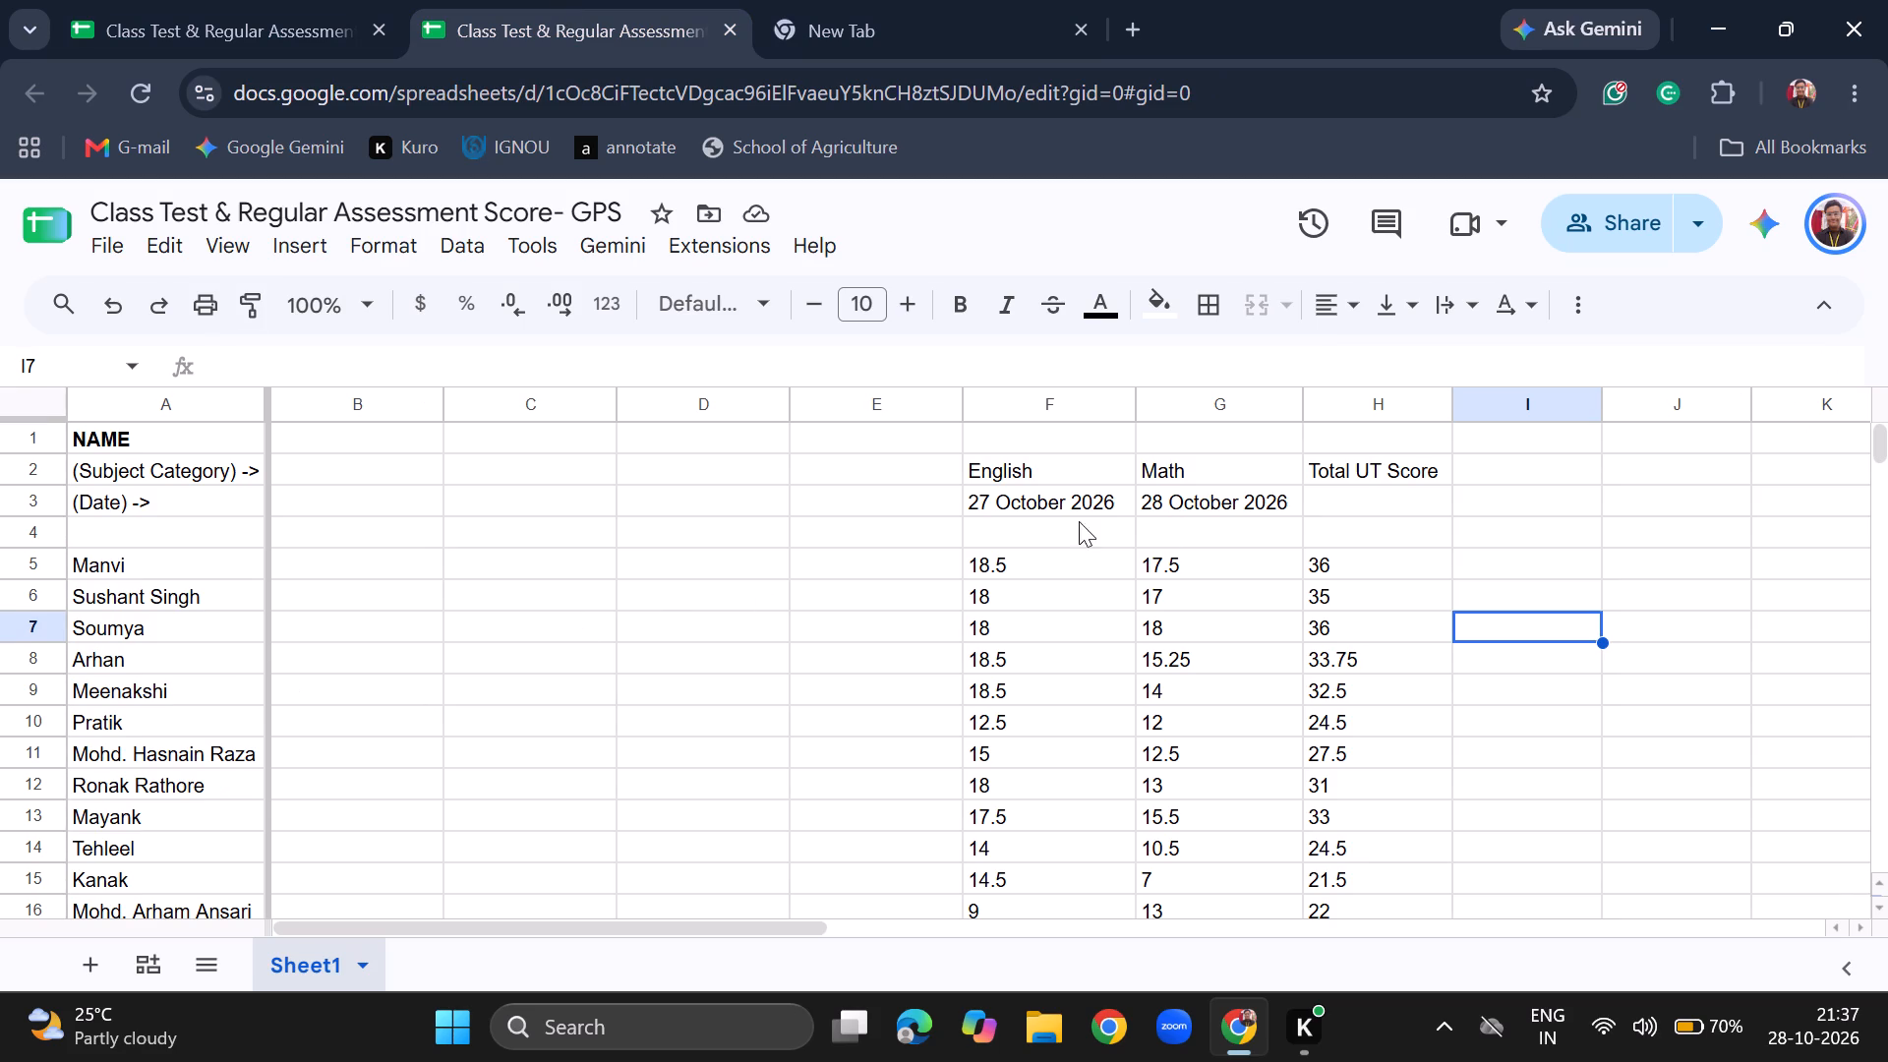
click(1041, 522)
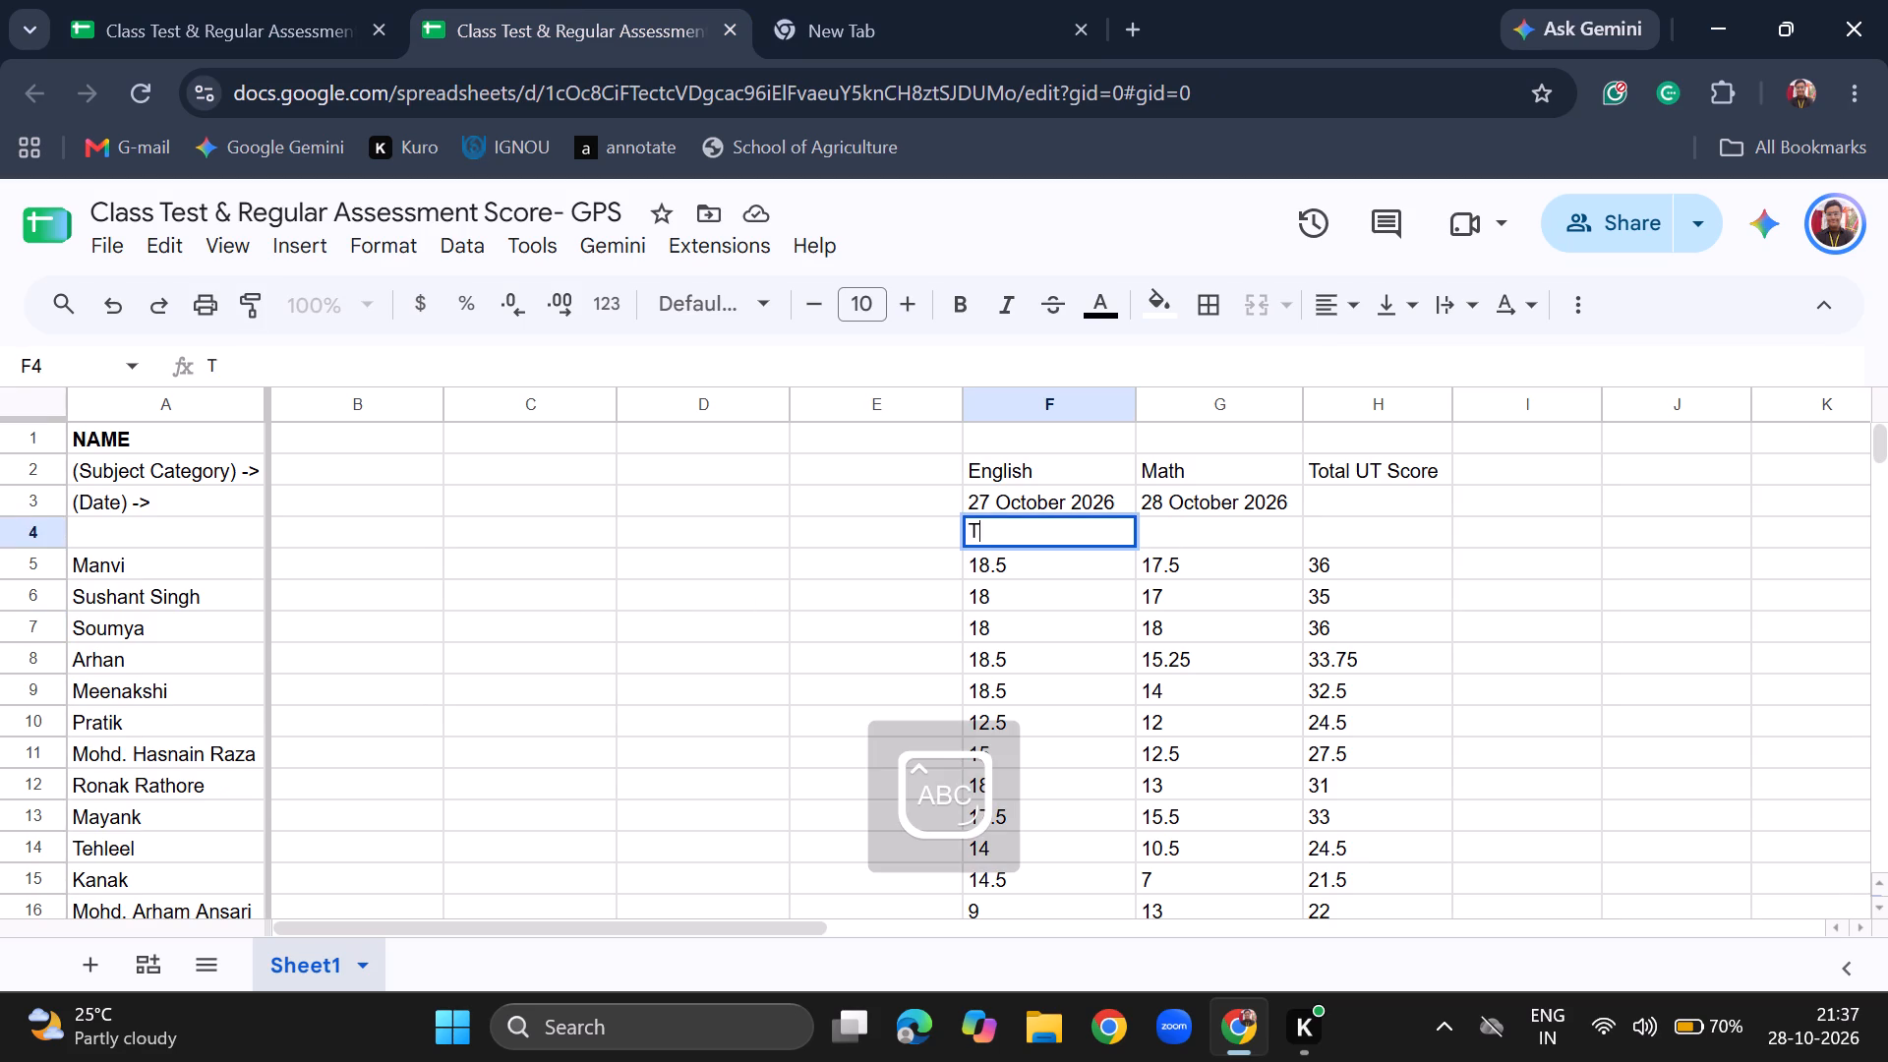
key(BackSpace)
text(ot)
key(BackSpace)
key(BackSpace)
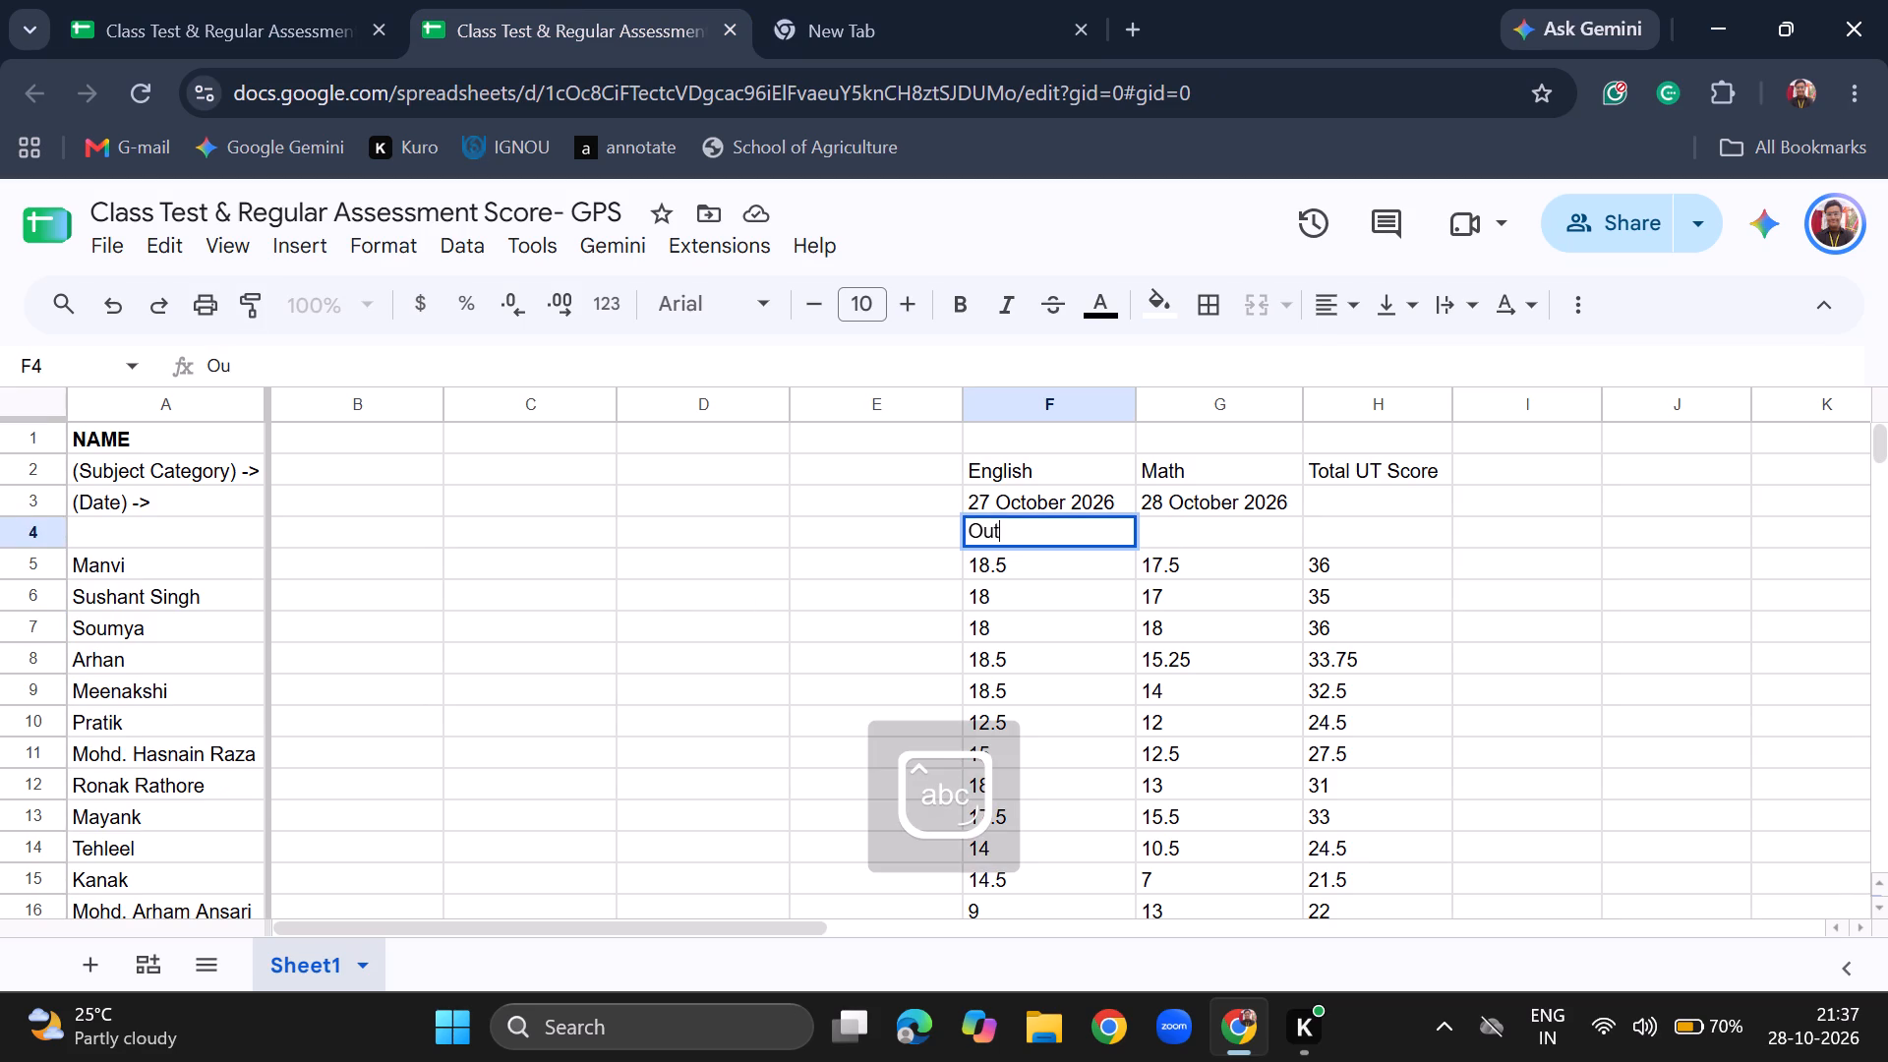
key(BackSpace)
key(BackSpace)
text(f 20)
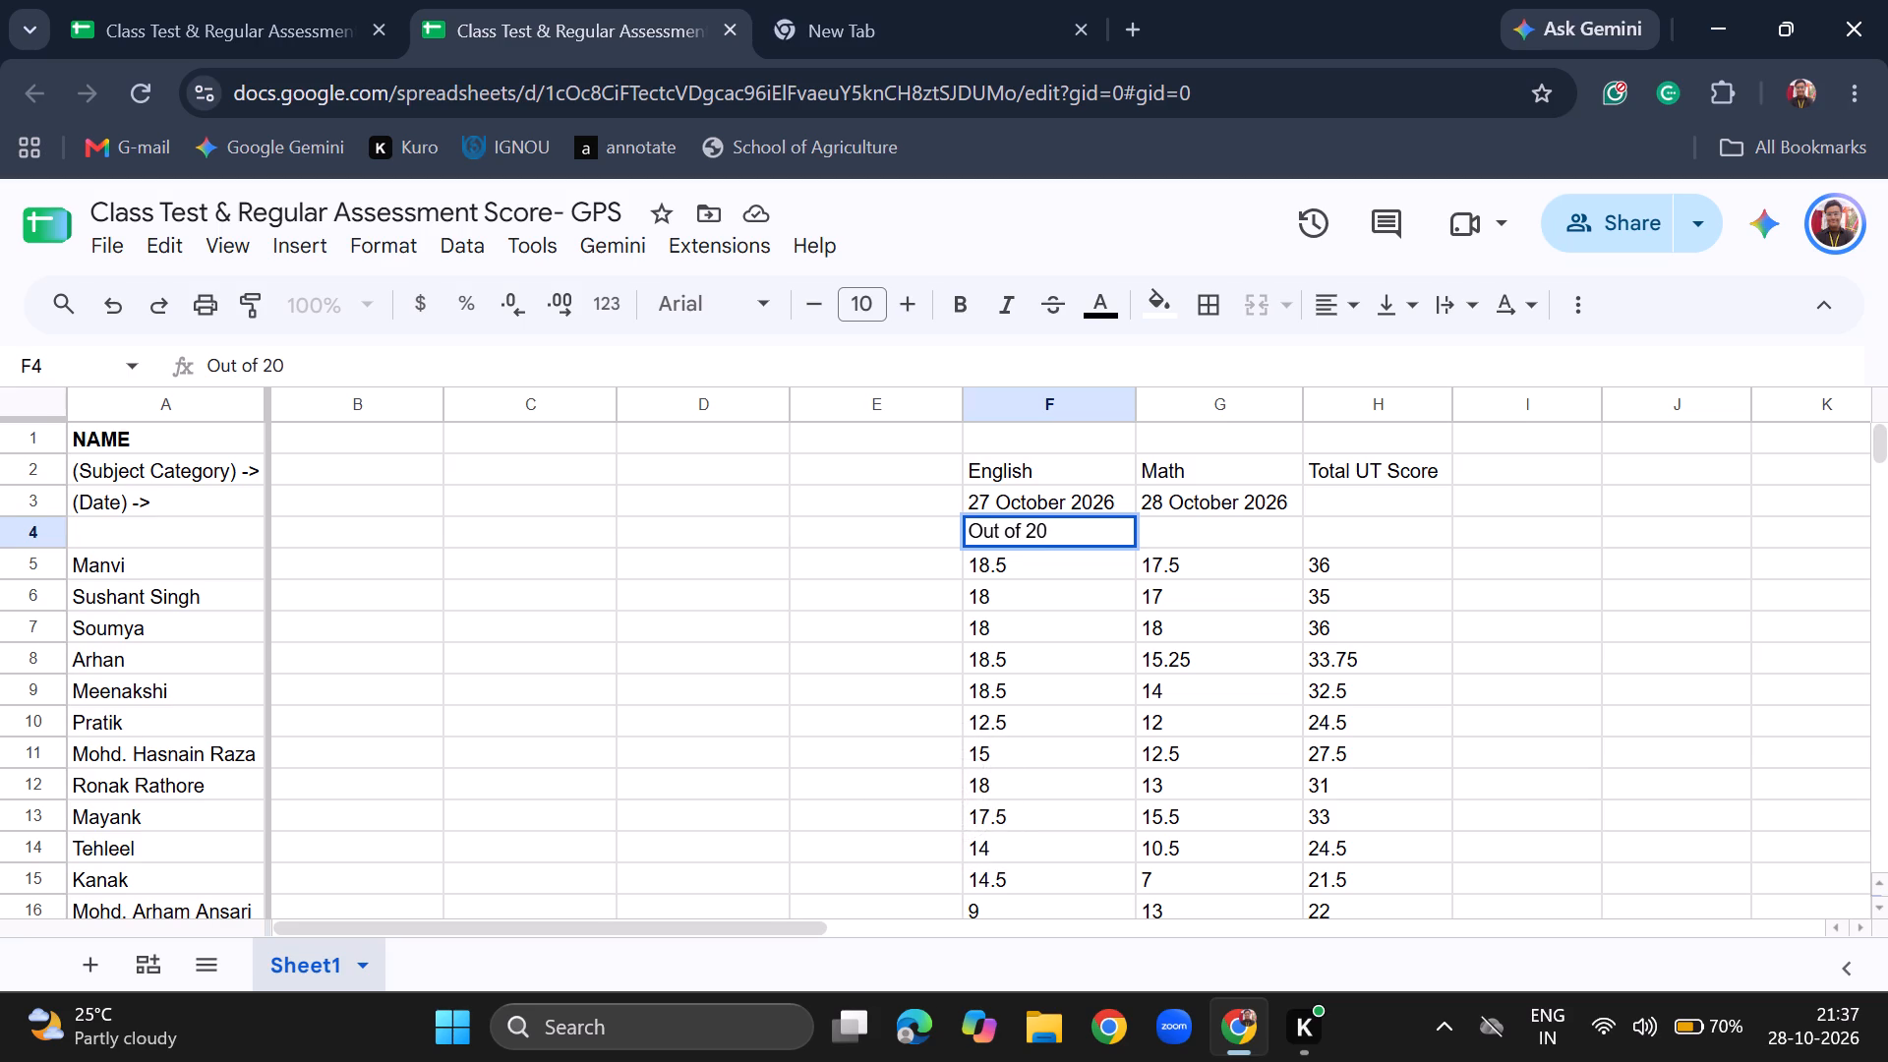
key(Return)
key(Up)
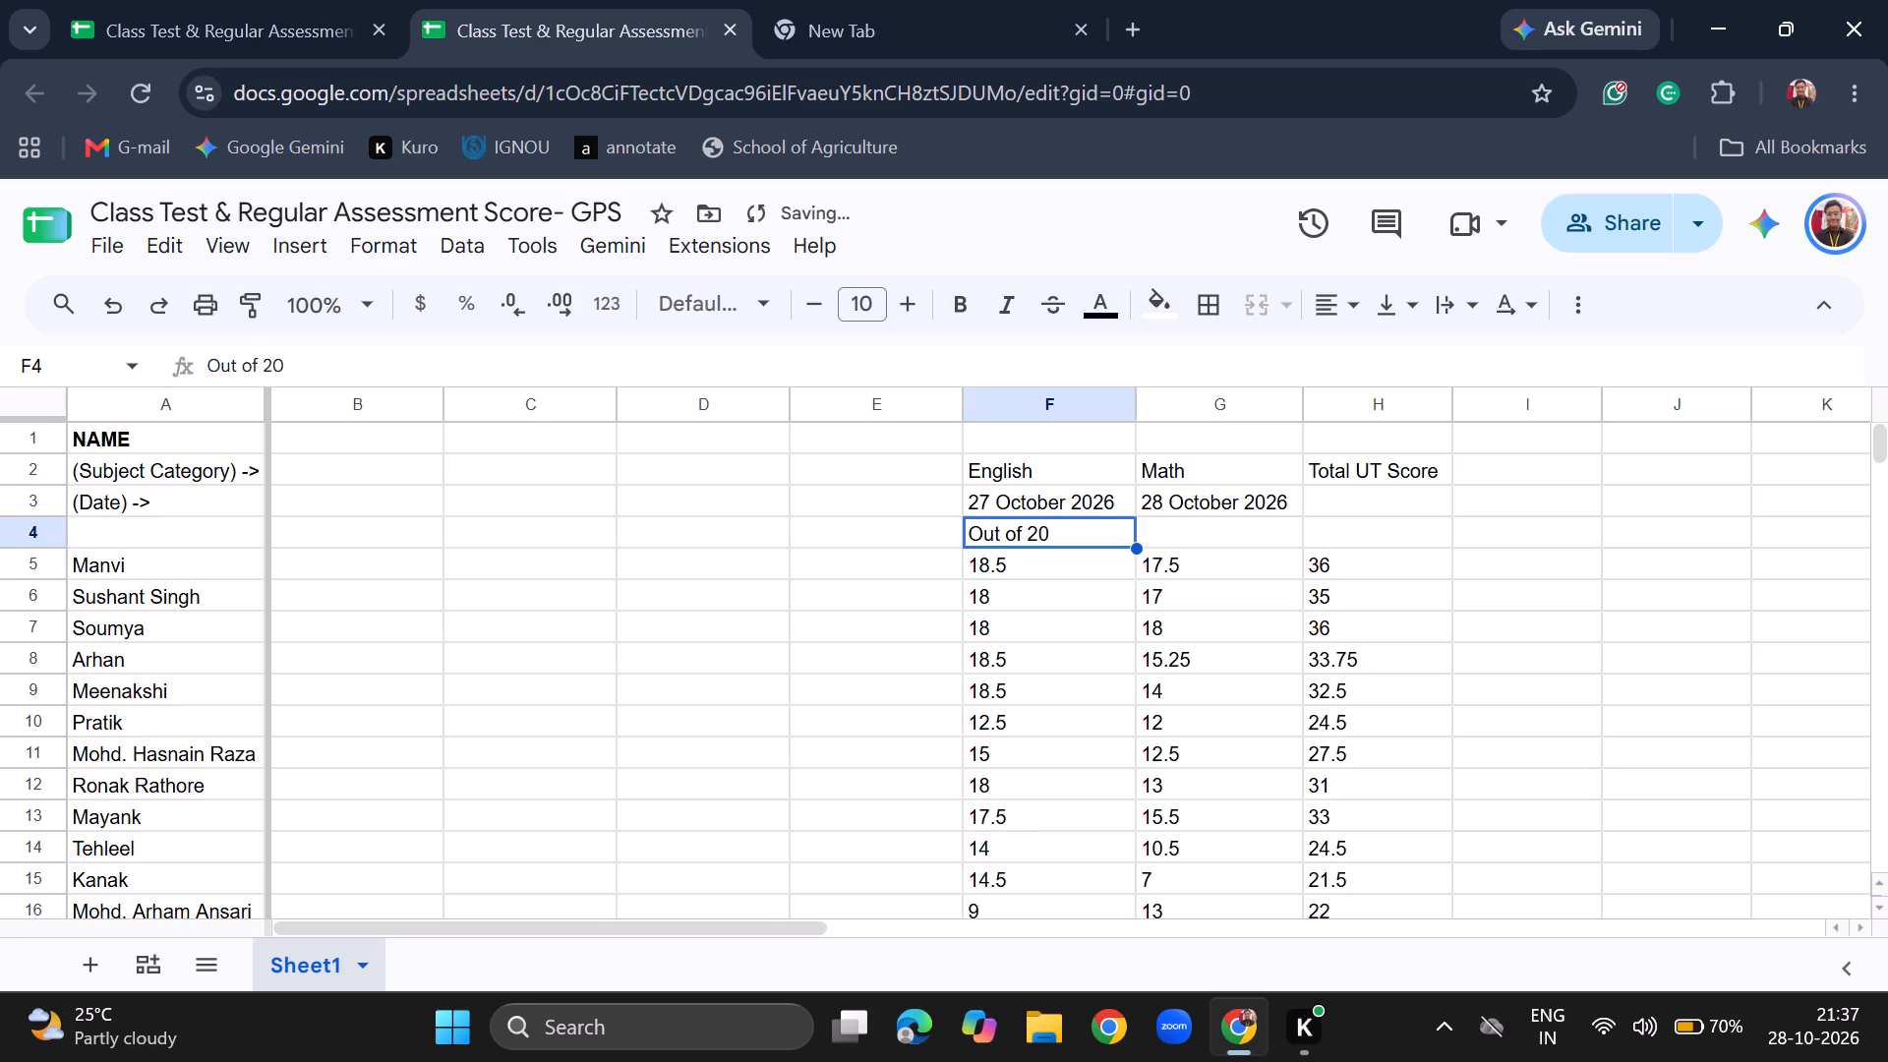
key(ctrl+c)
key(Right)
key(ctrl+v)
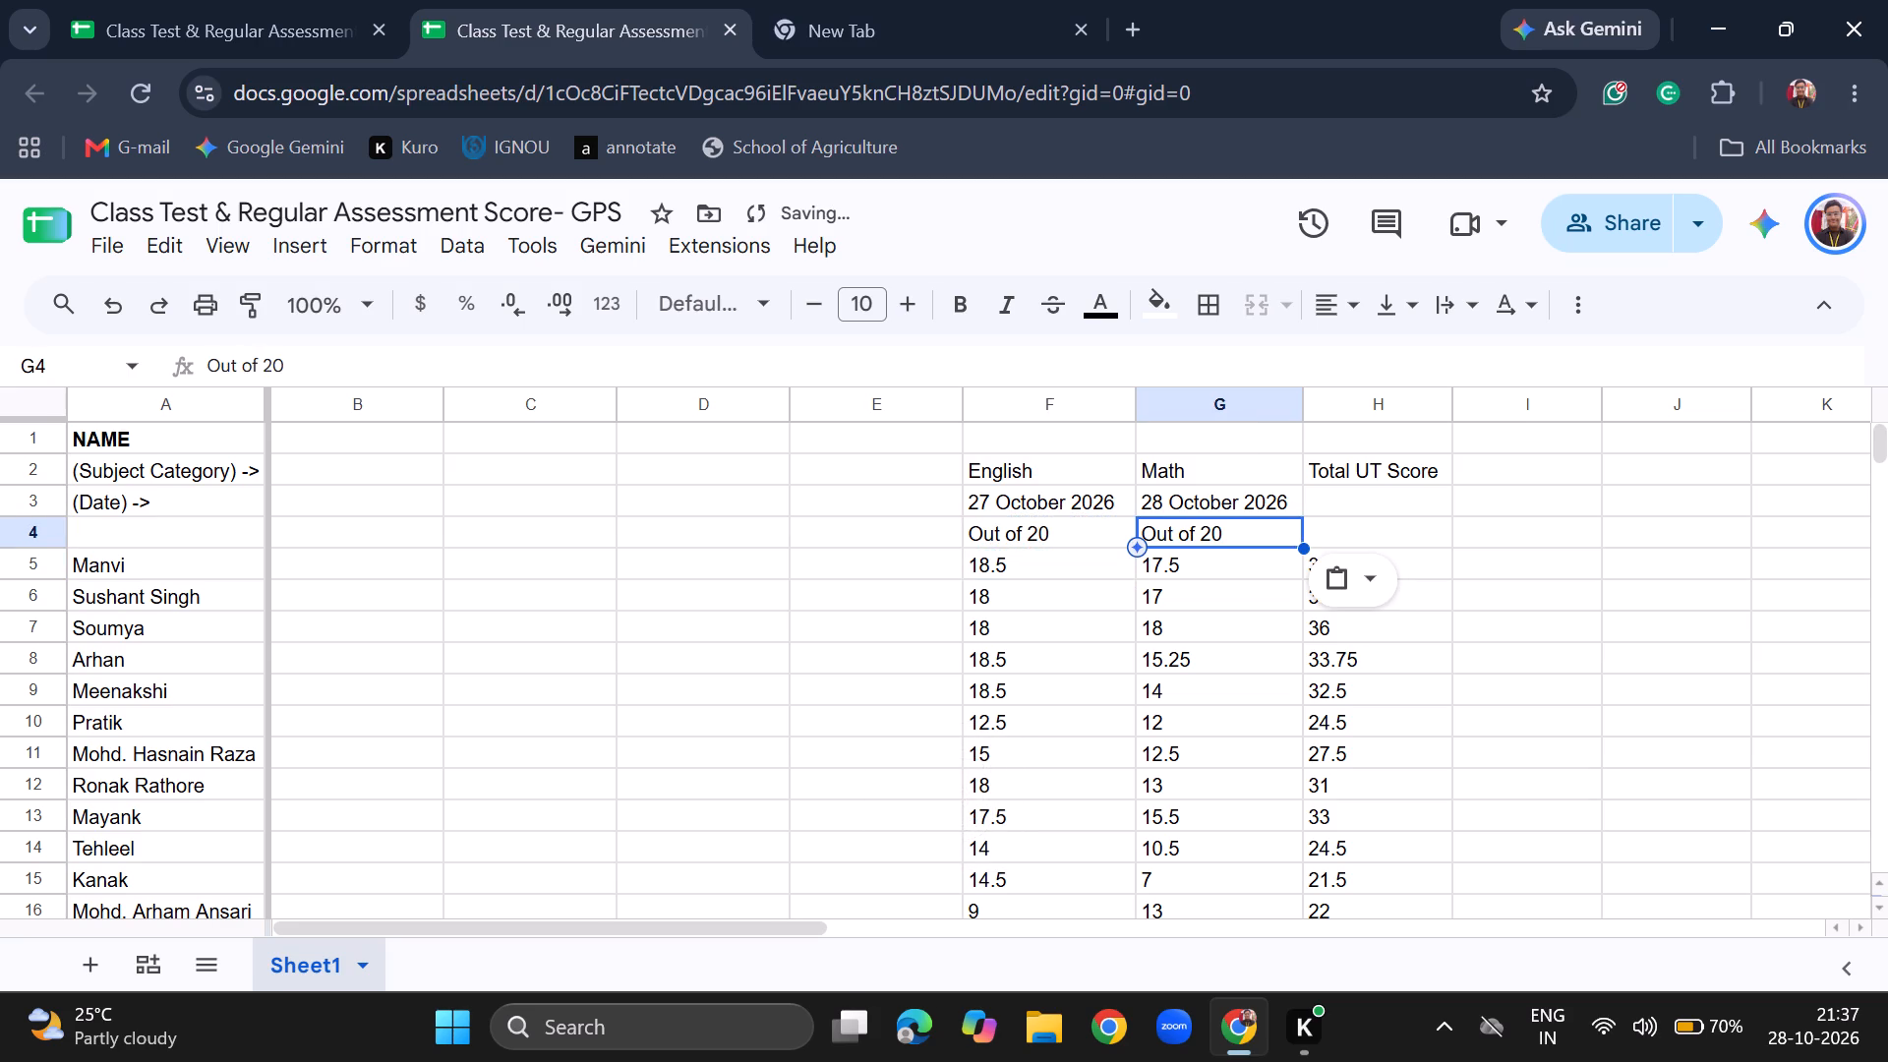
click(631, 577)
scroll(631, 577, up, 1)
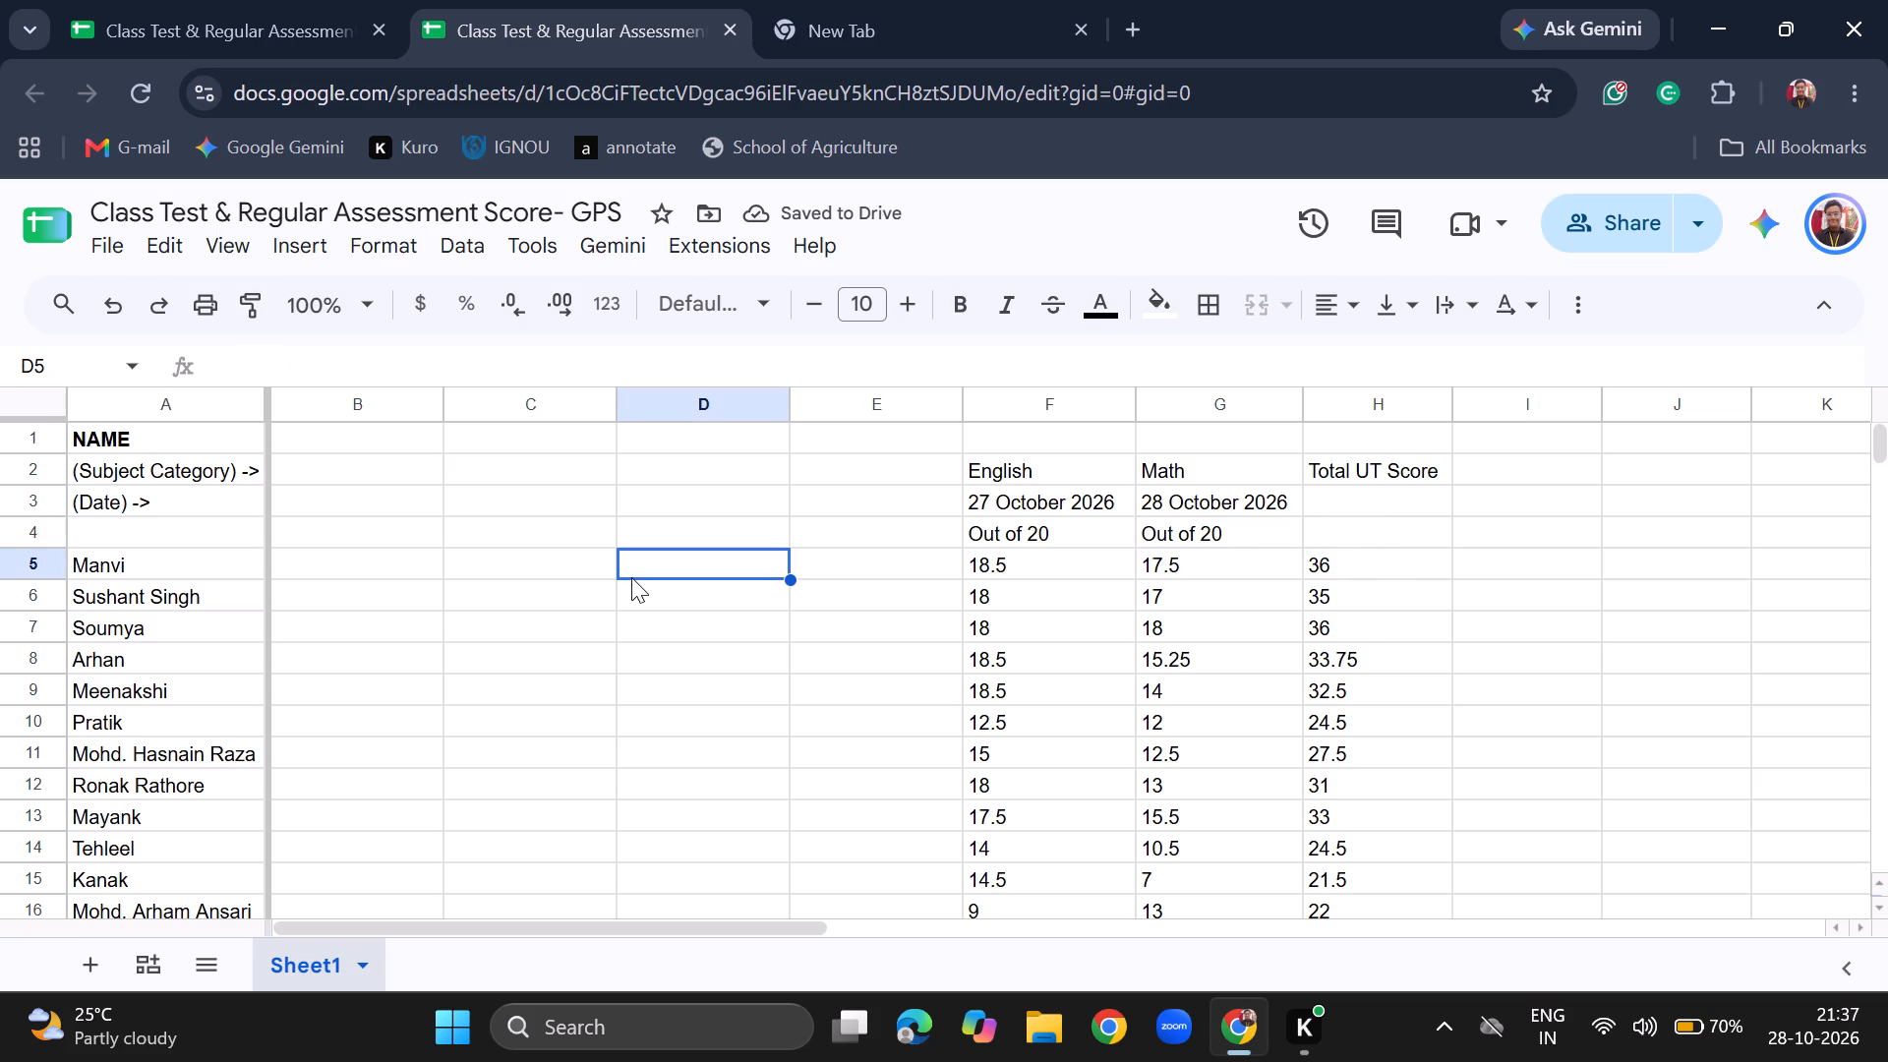
scroll(631, 577, up, 1)
Return to the APS spreadsheet and close the GPS spreadsheet.
click(220, 1)
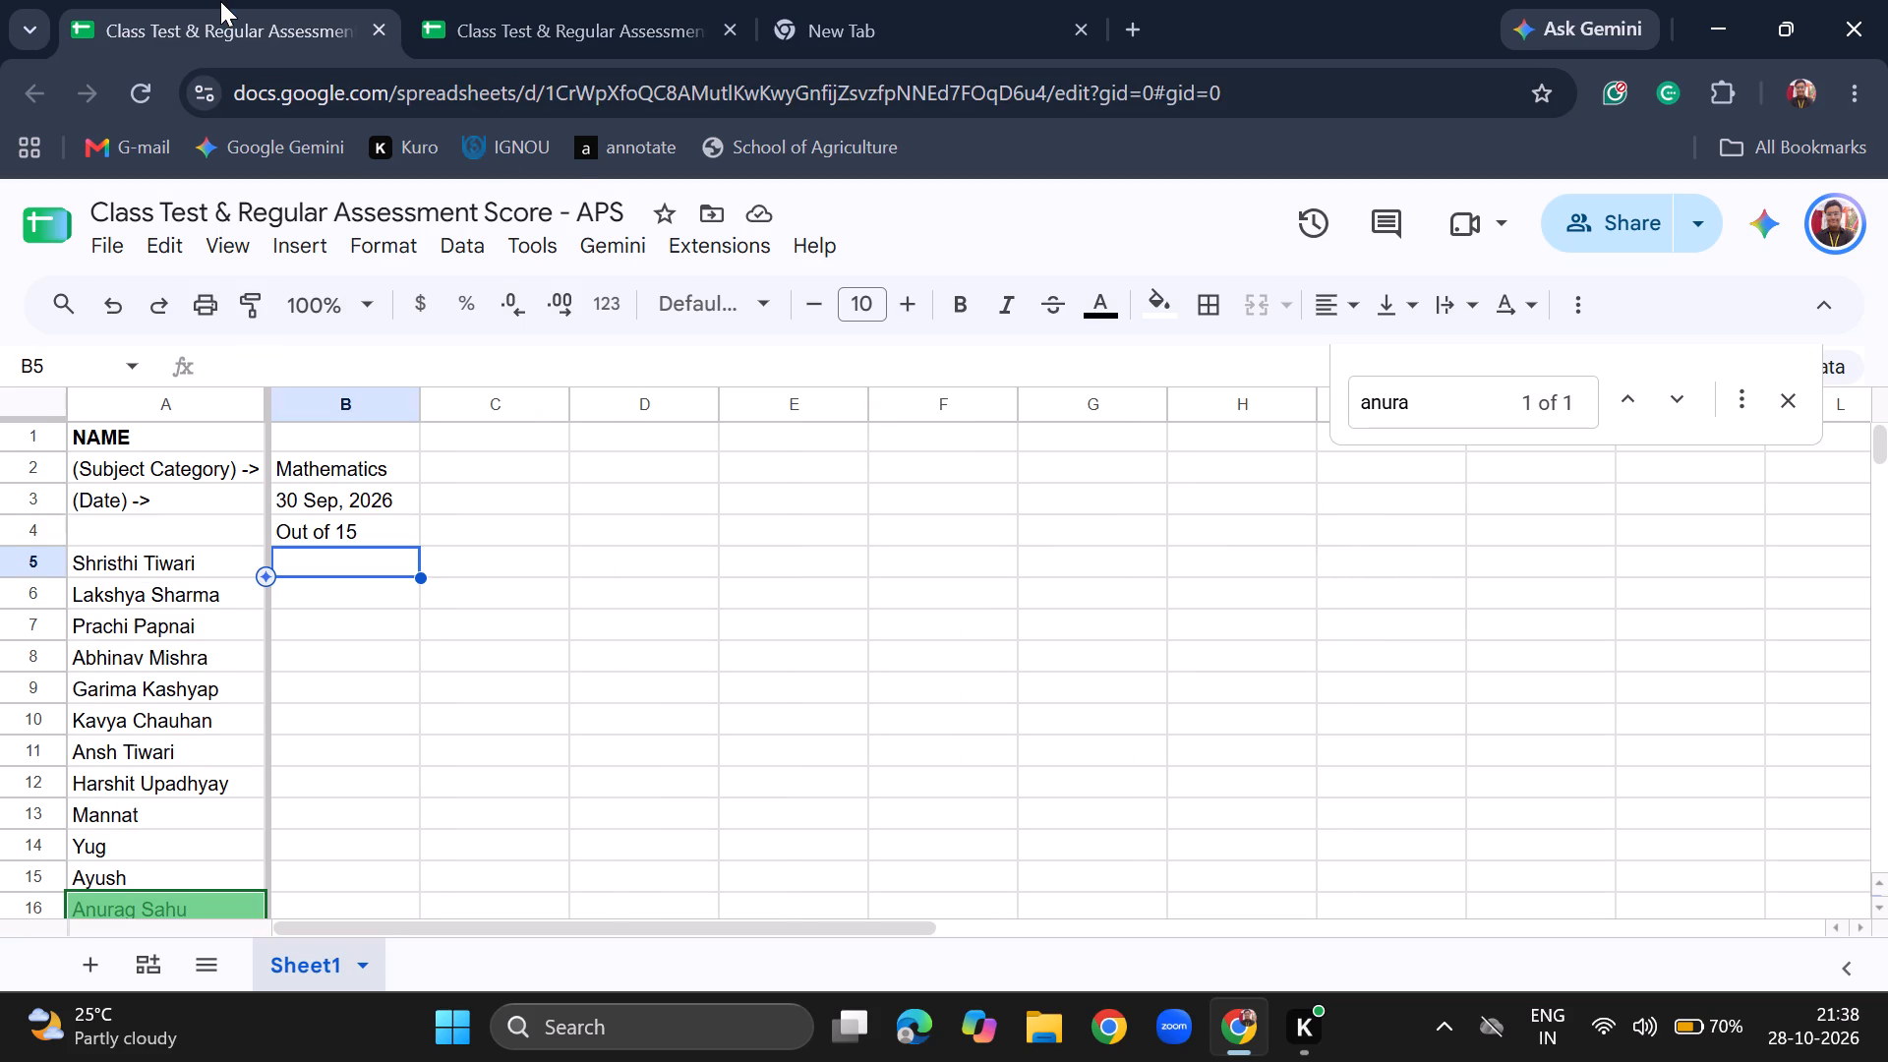
click(731, 34)
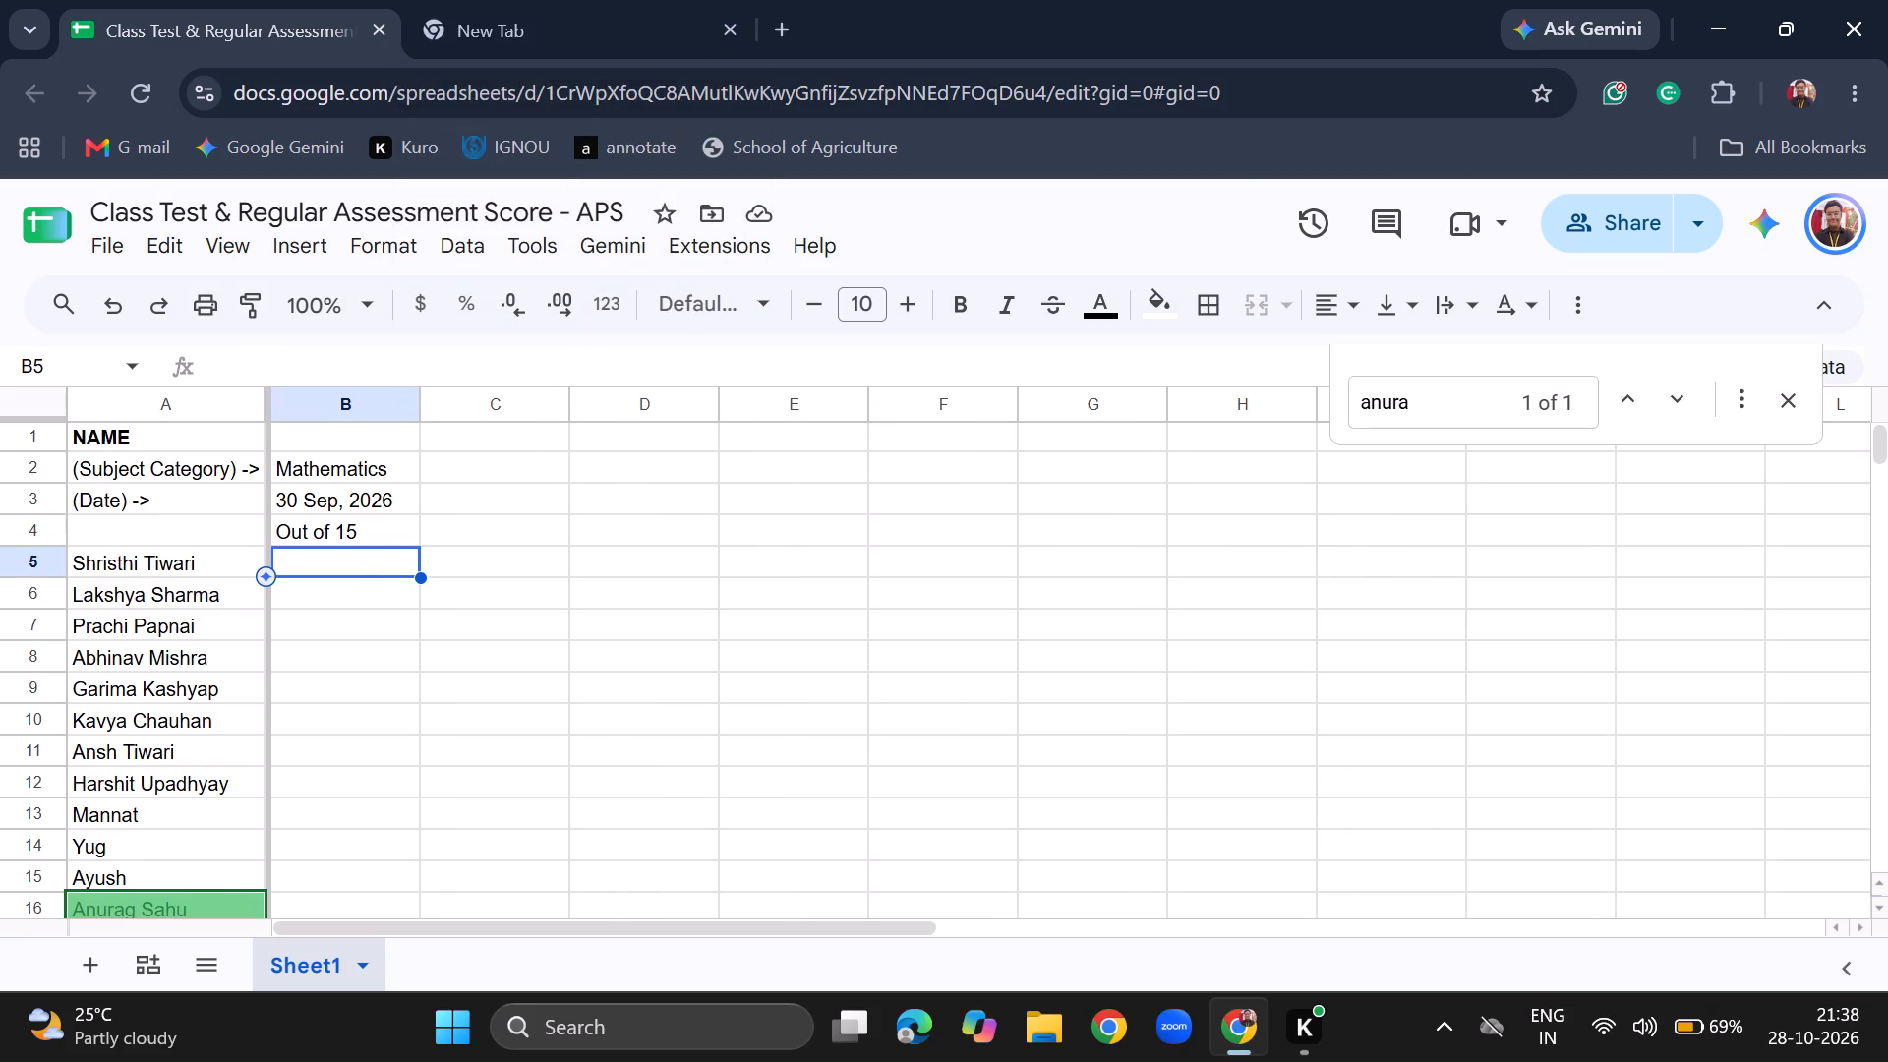
Enter Mathematics scores of 15 in B16 for the highlighted student and 14 in B27 for the student found with "siddh".
click(312, 904)
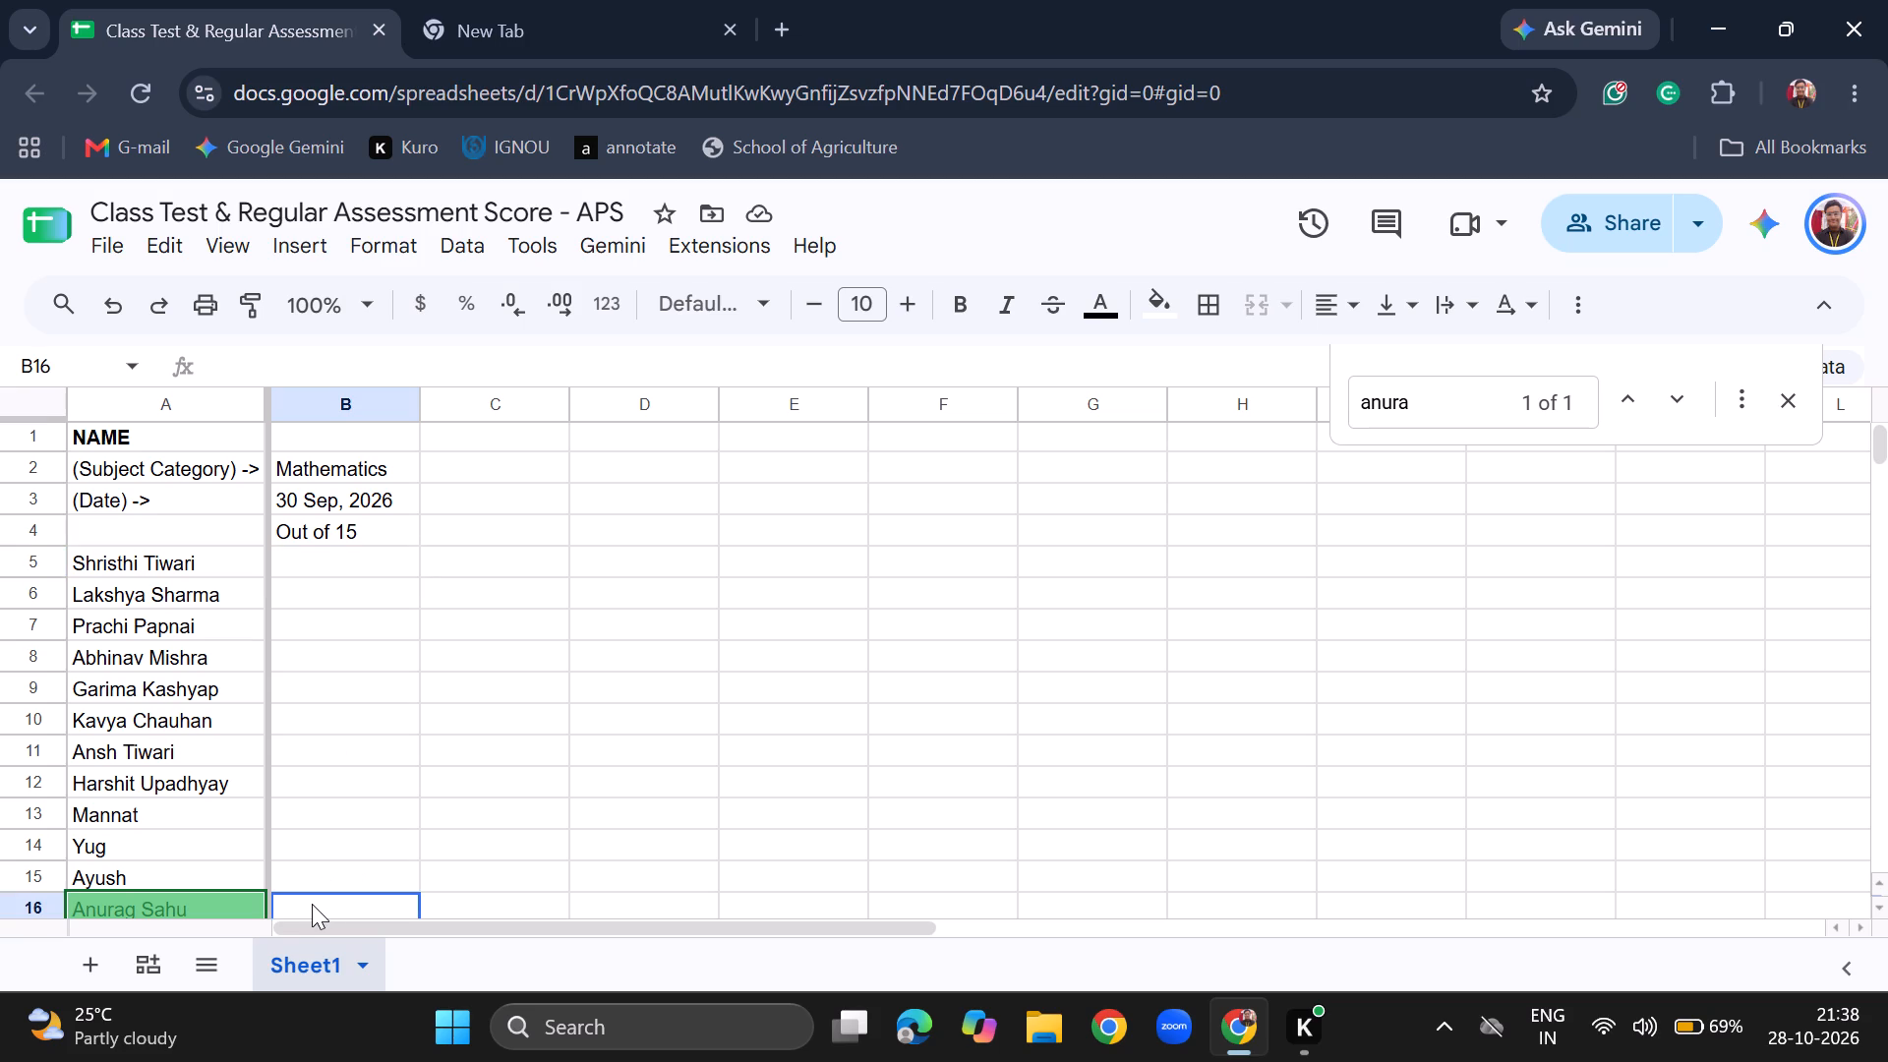
text(15)
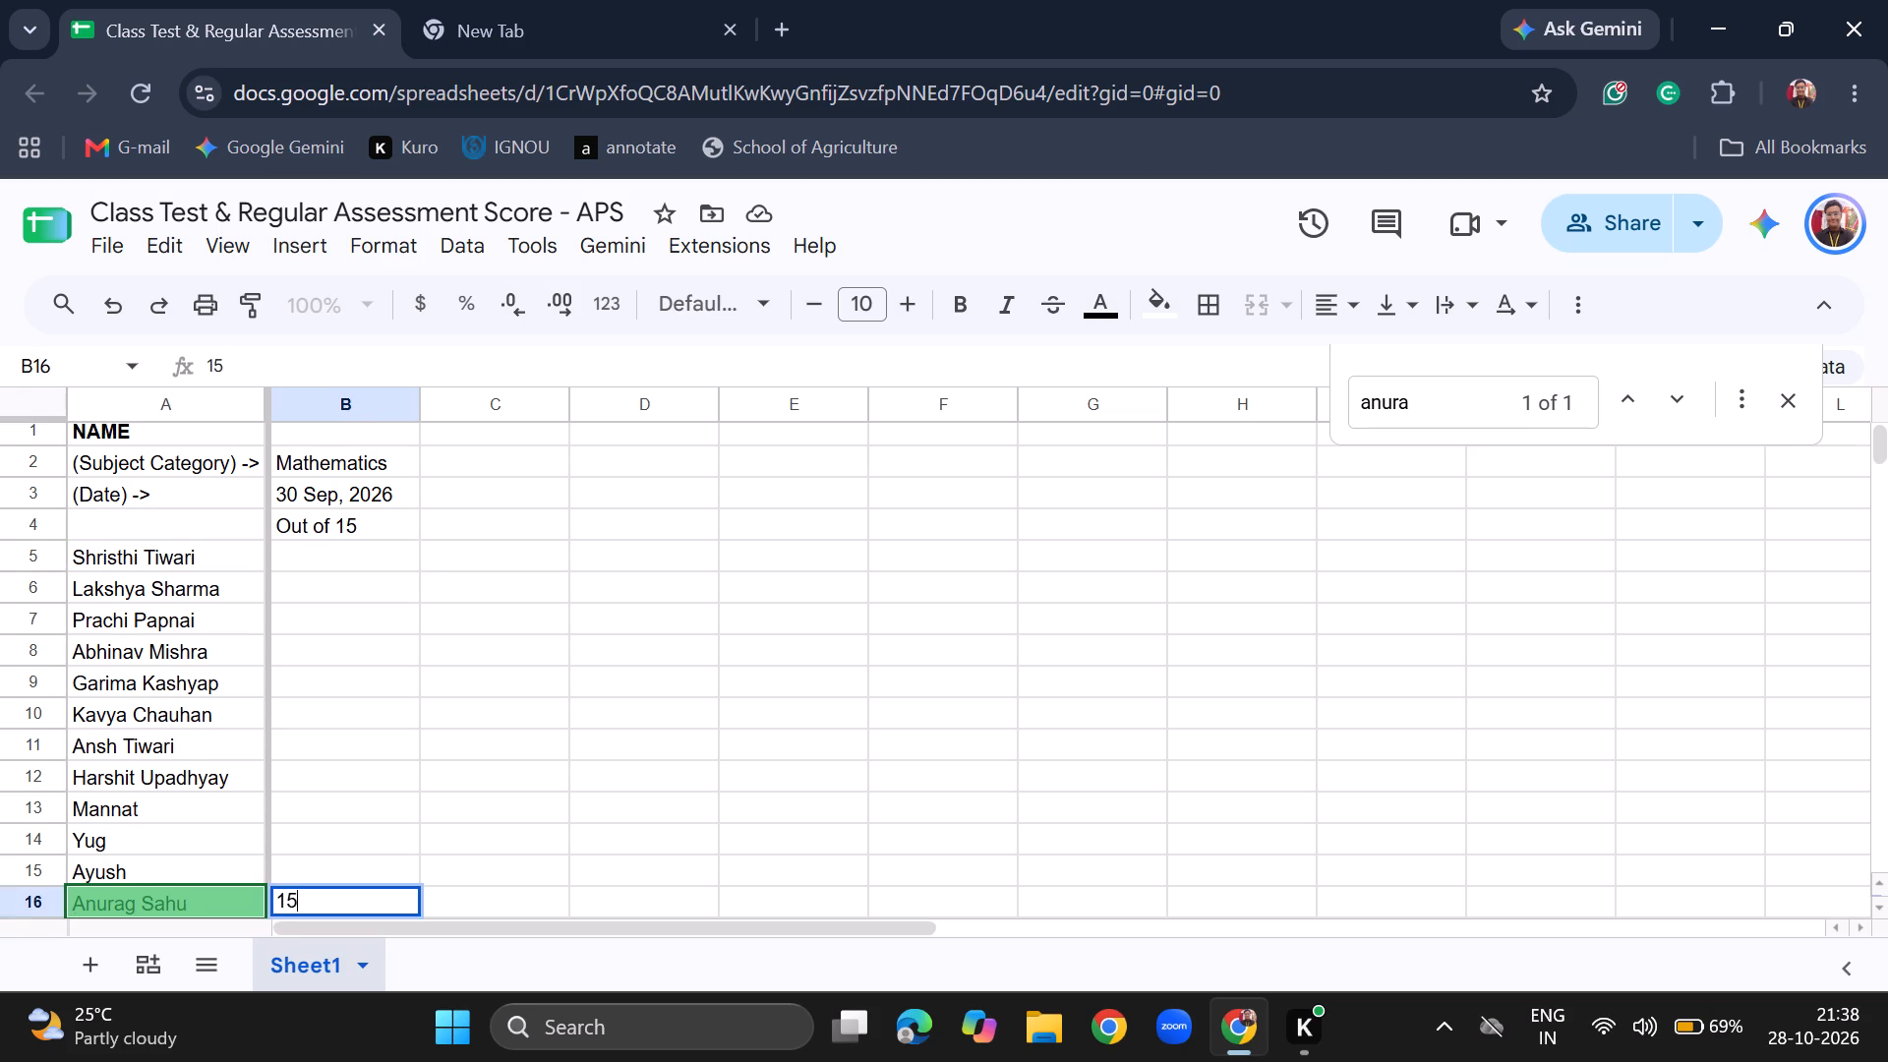
key(Return)
key(ctrl+f)
text(siddh)
click(331, 904)
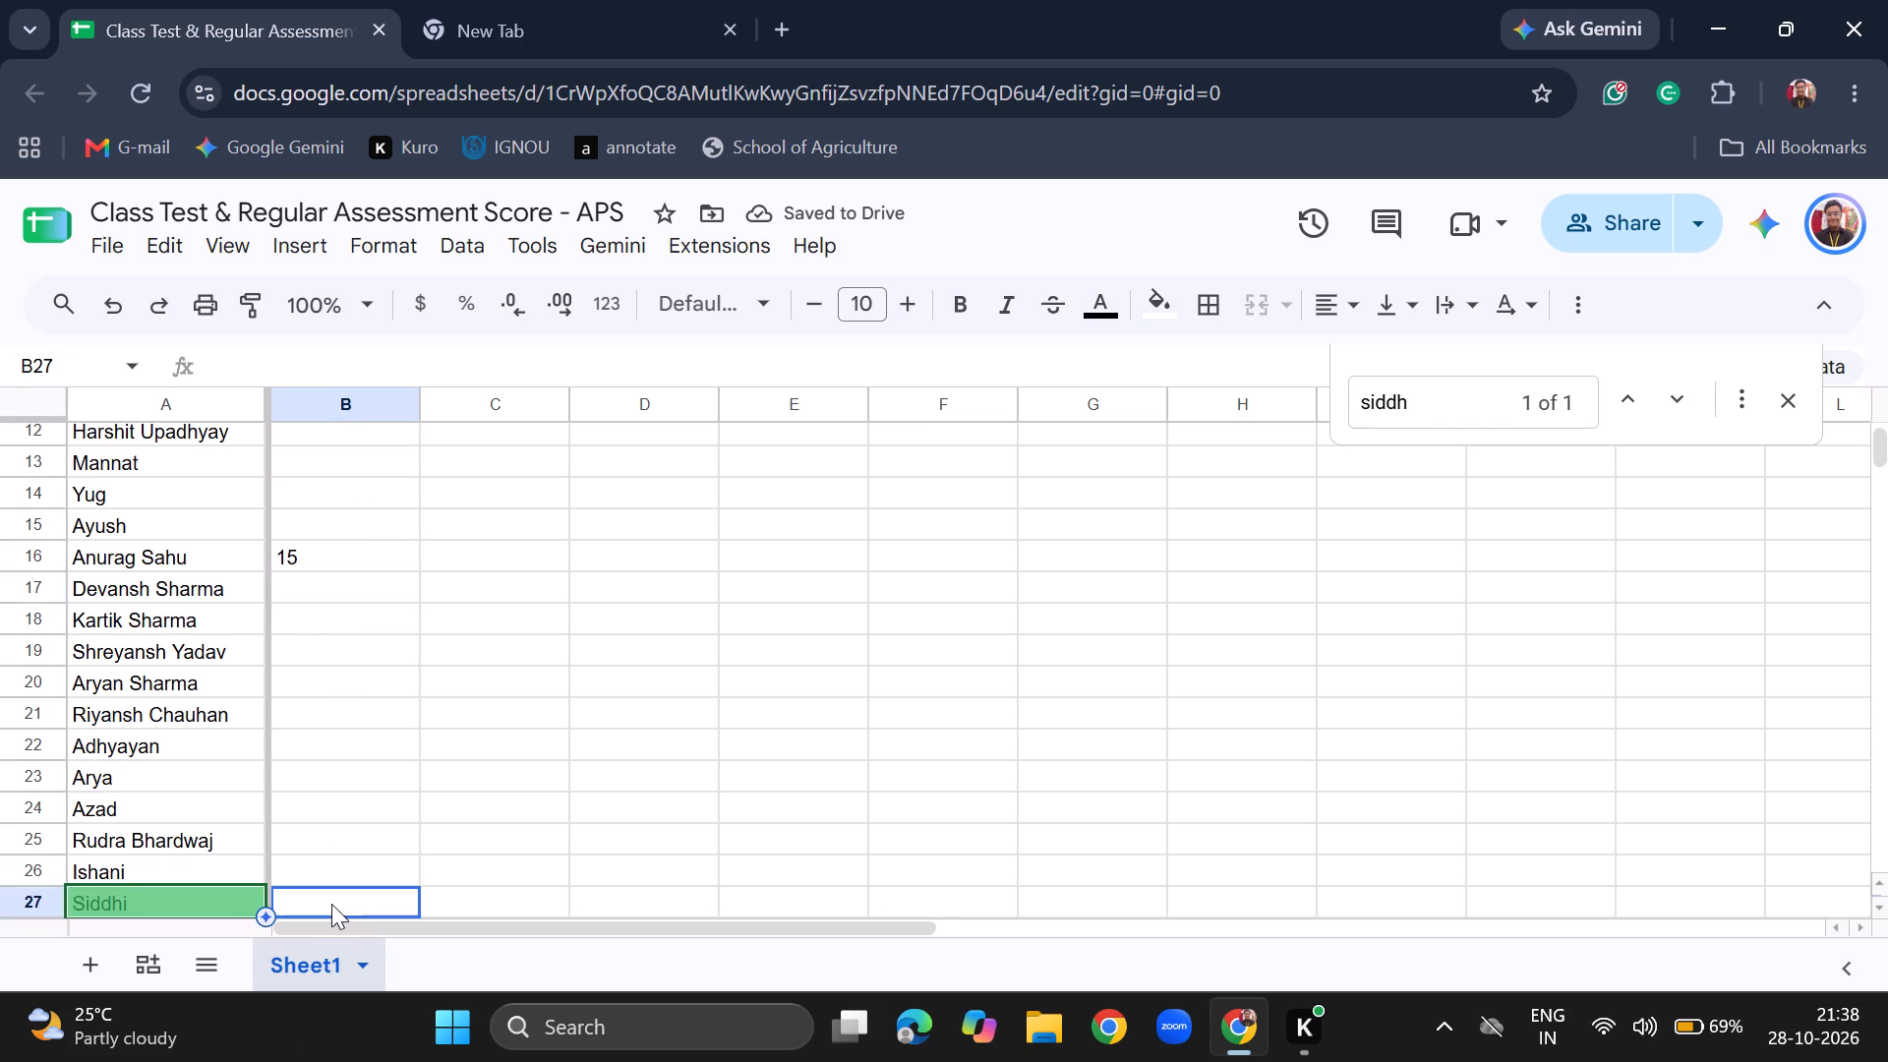
text(14)
key(Return)
Search the sheet for "shre" and enter a Mathematics score of 15 in B19 for the matching student.
key(ctrl+f)
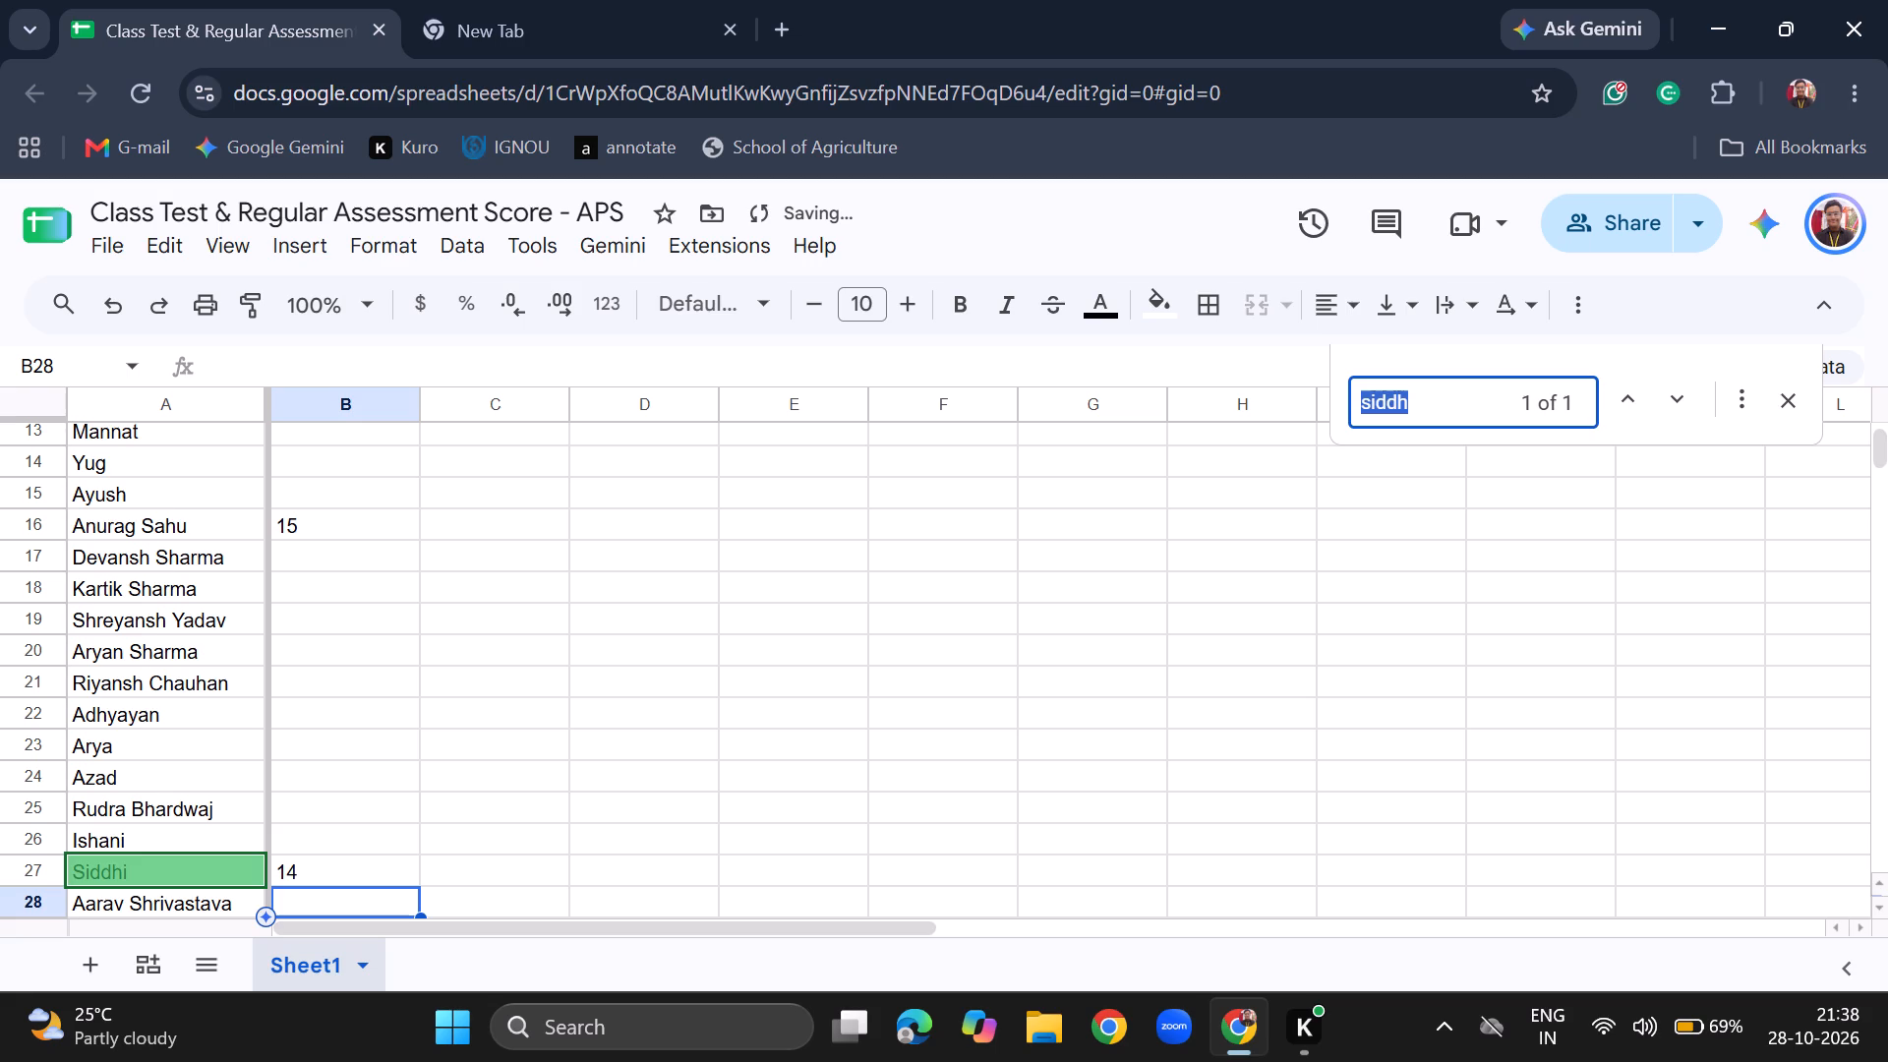
text(sg)
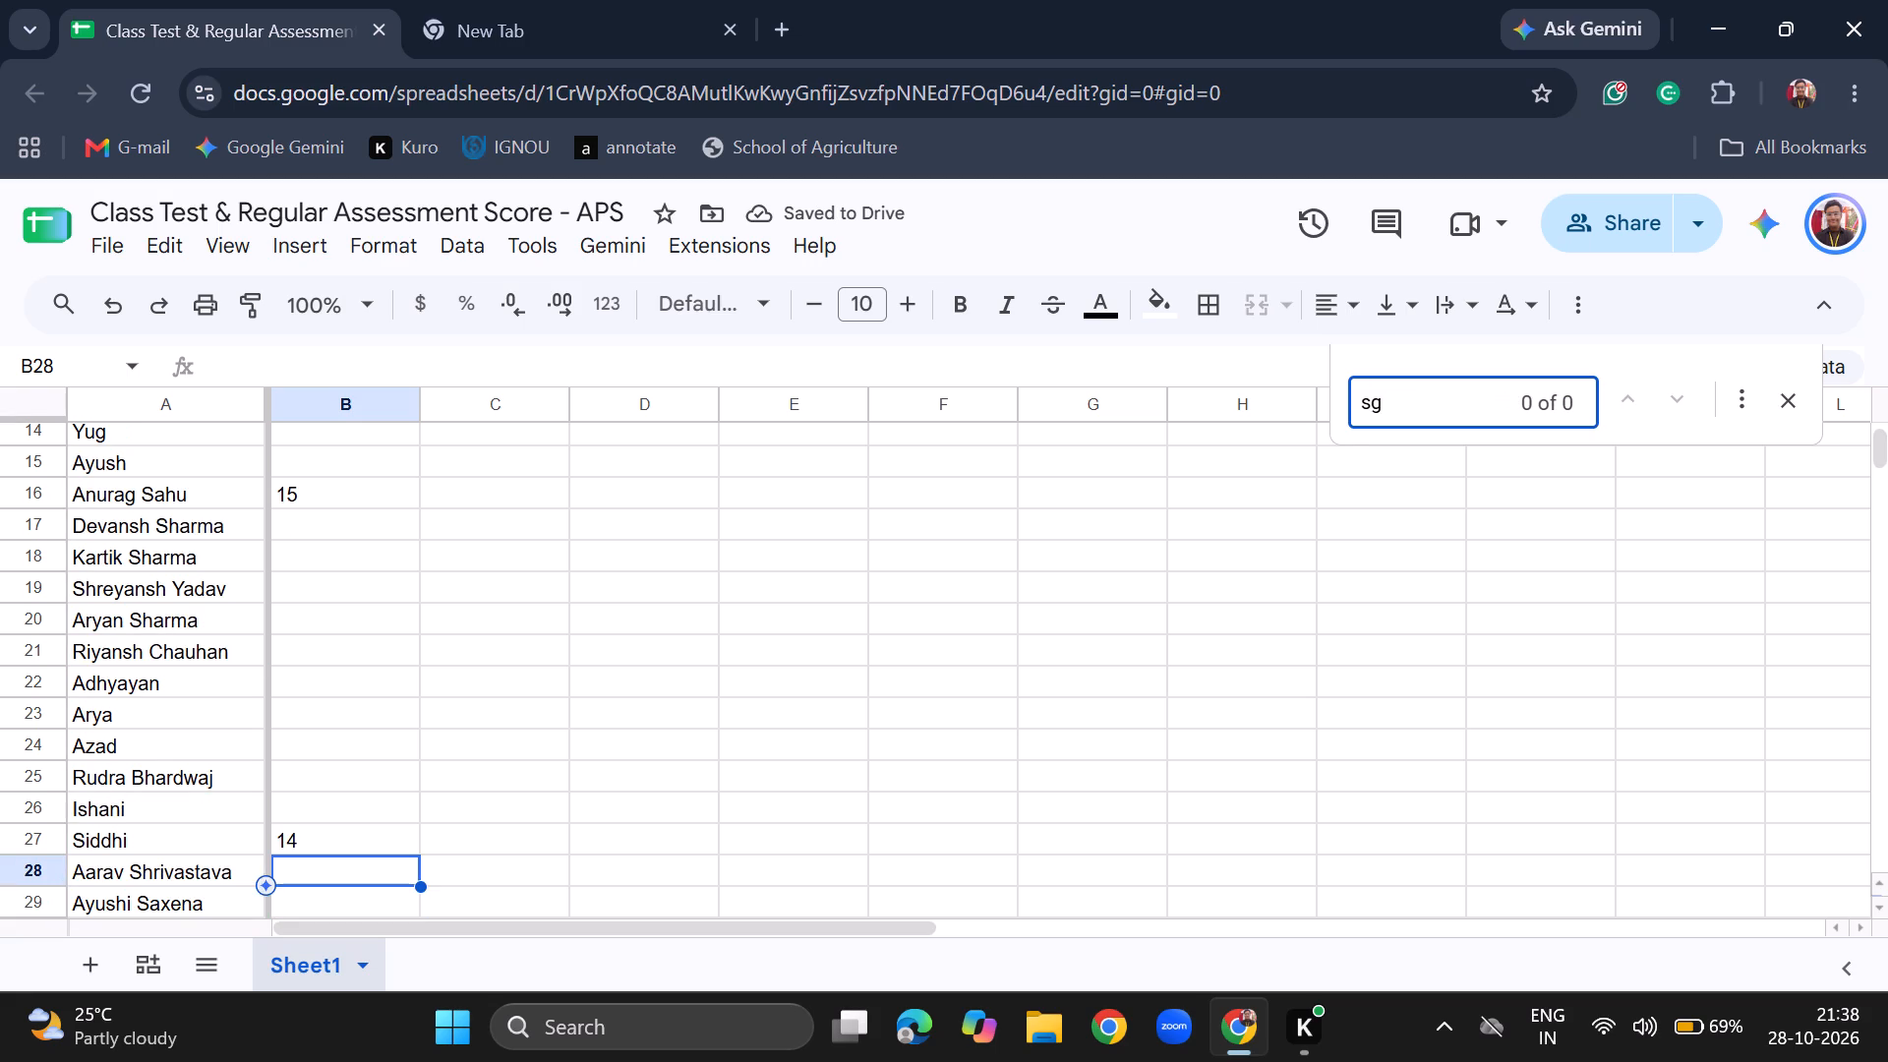
key(BackSpace)
text(hre)
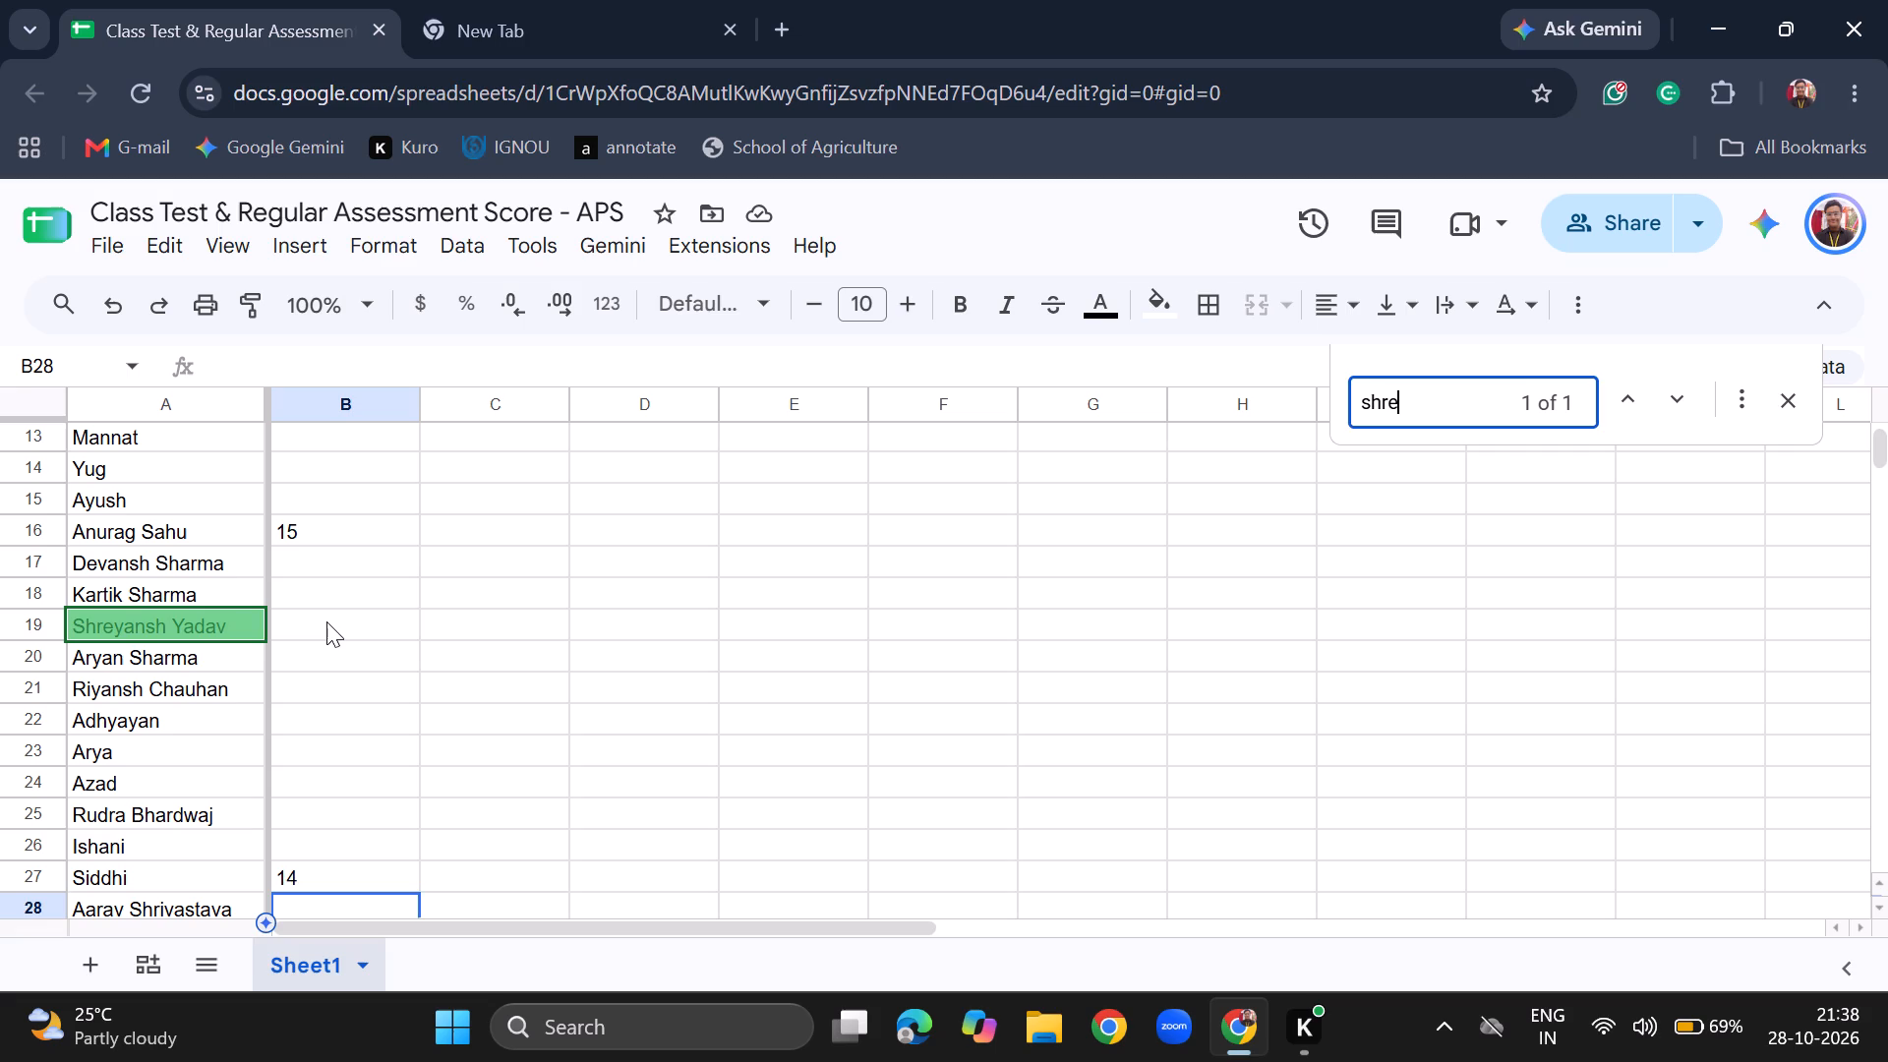
click(326, 621)
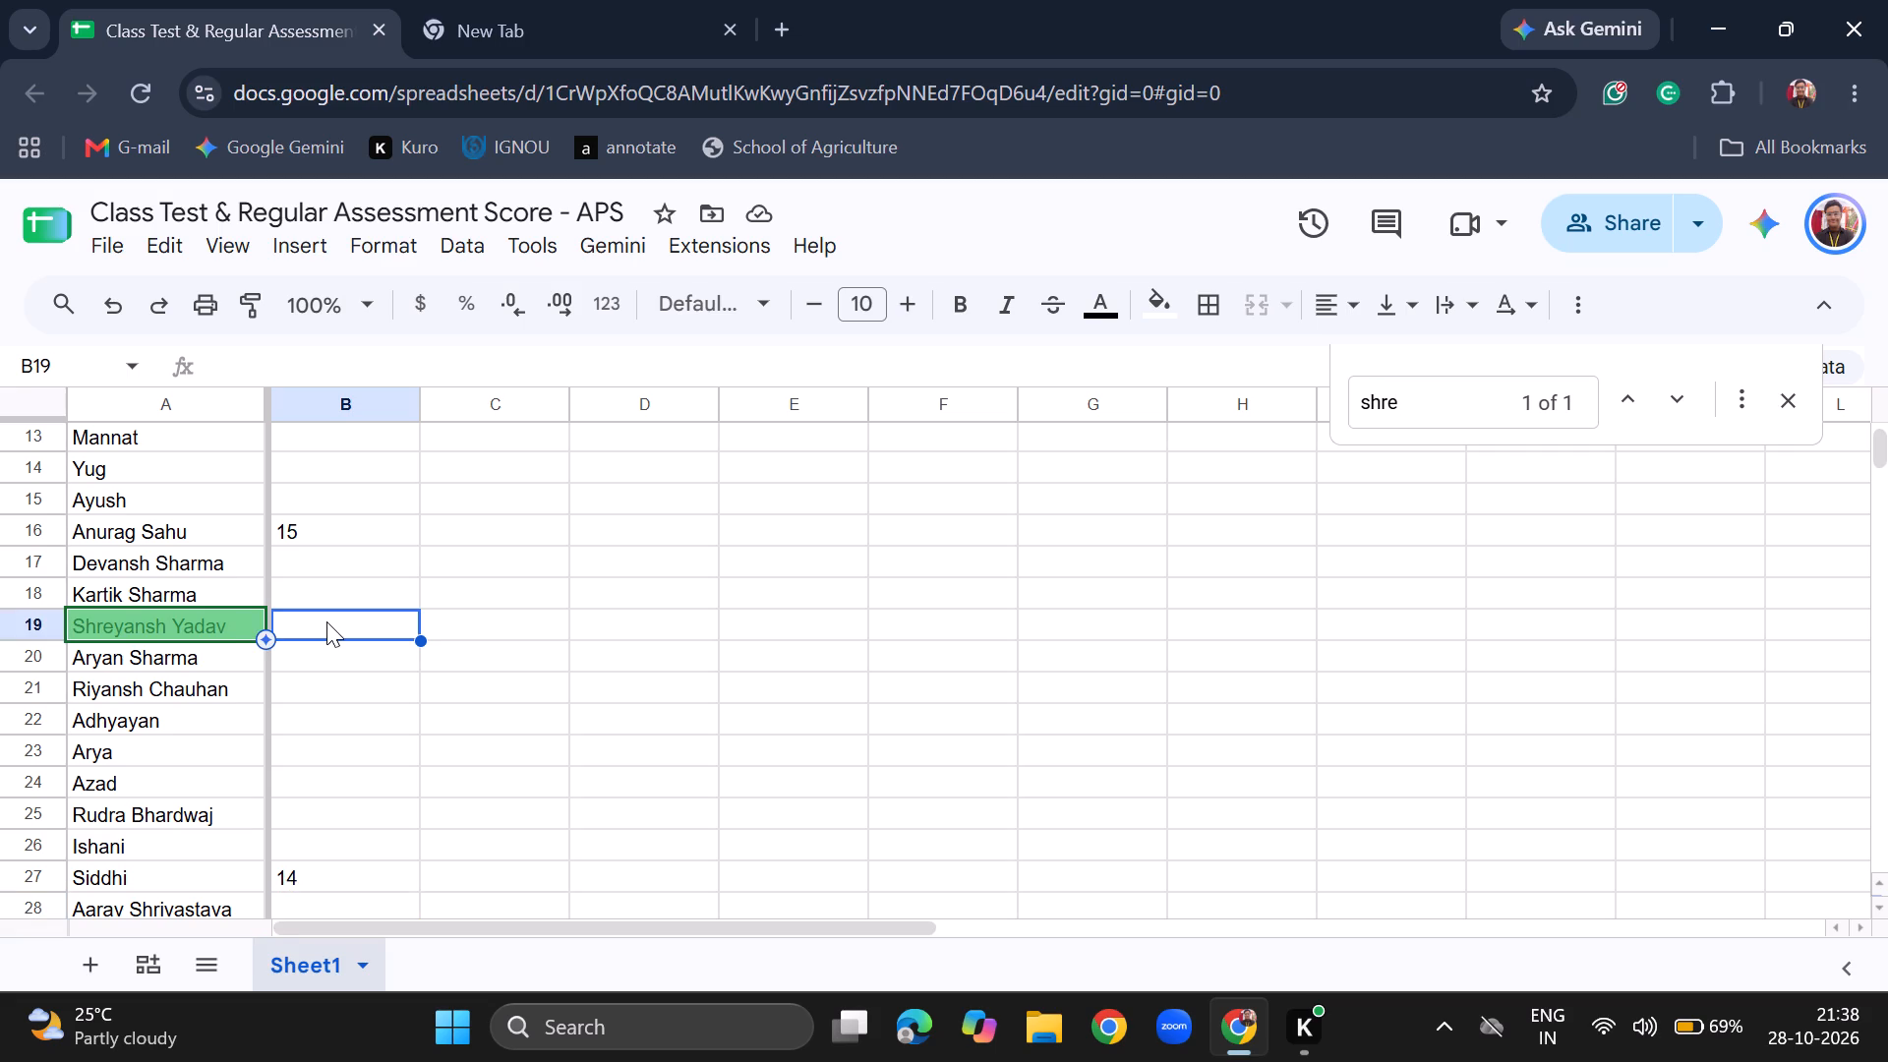
text(15)
key(Return)
Search for "radhi" and enter a Mathematics score of 11 in B37 for the matching student.
key(ctrl+f)
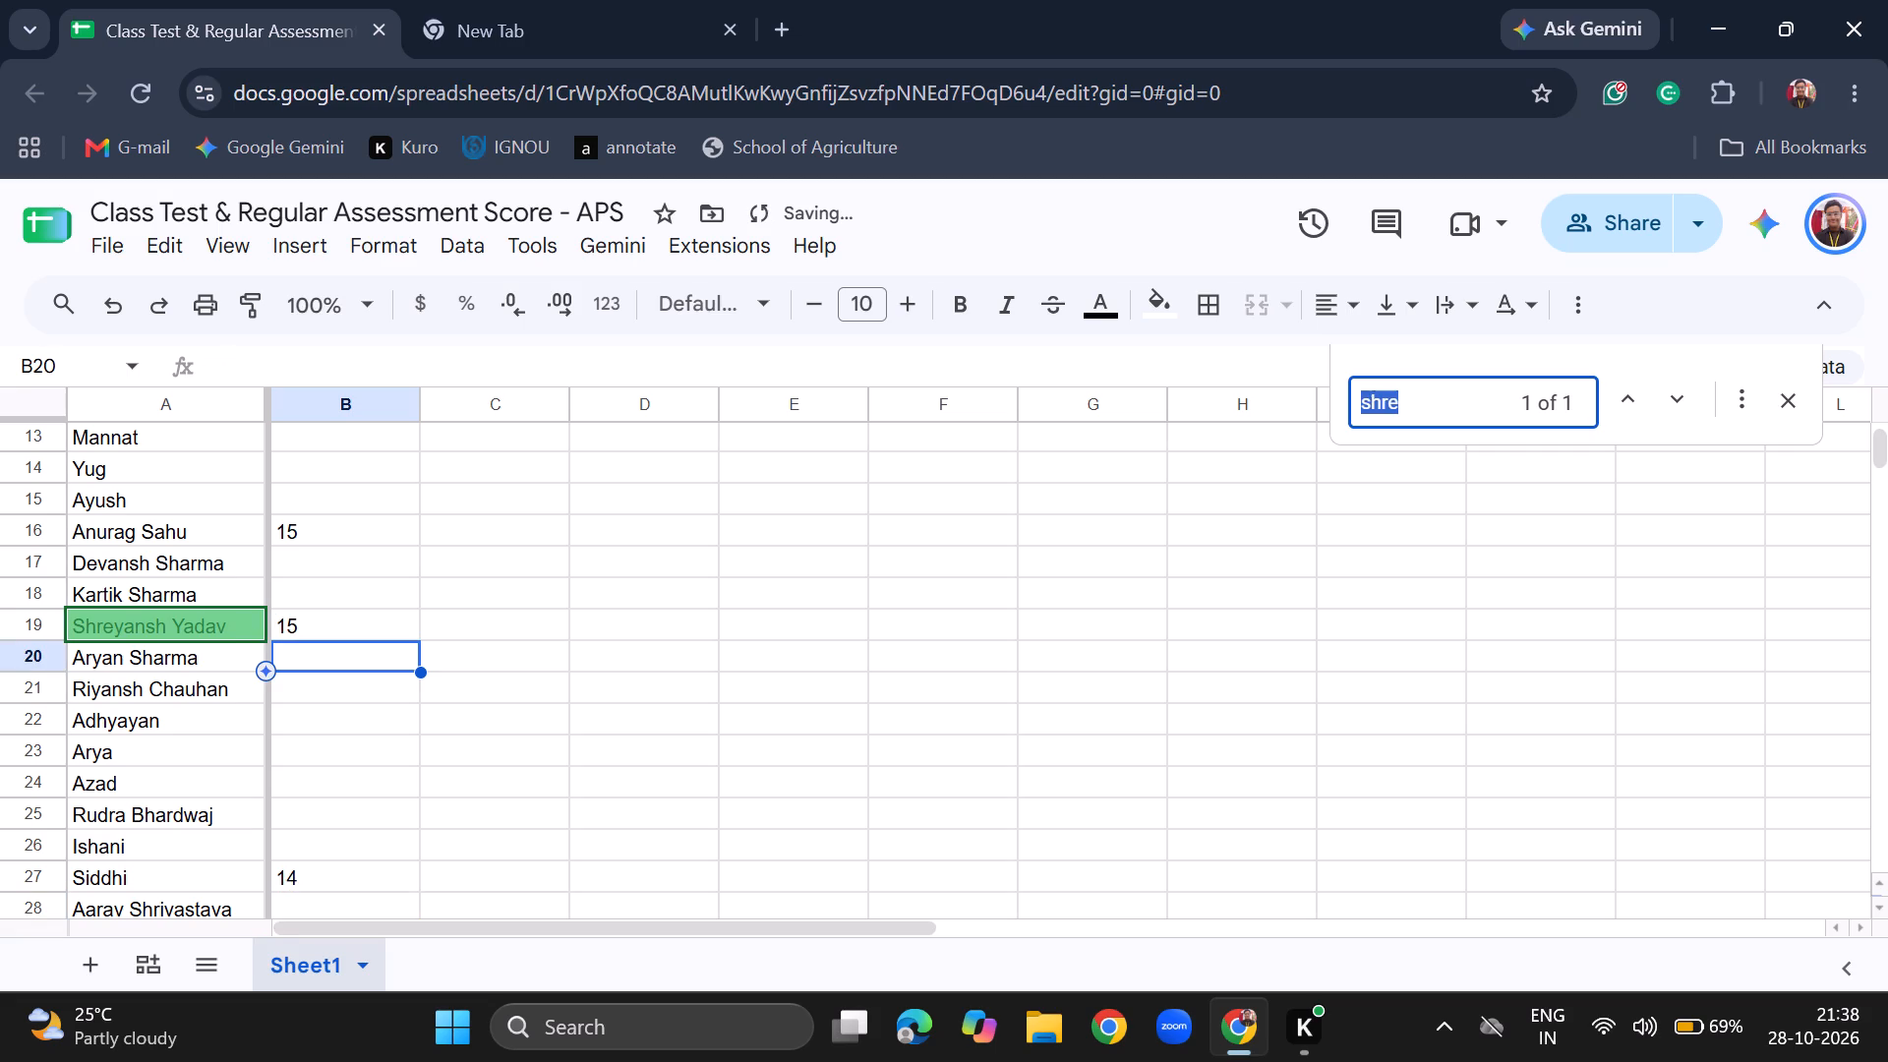
text(rad)
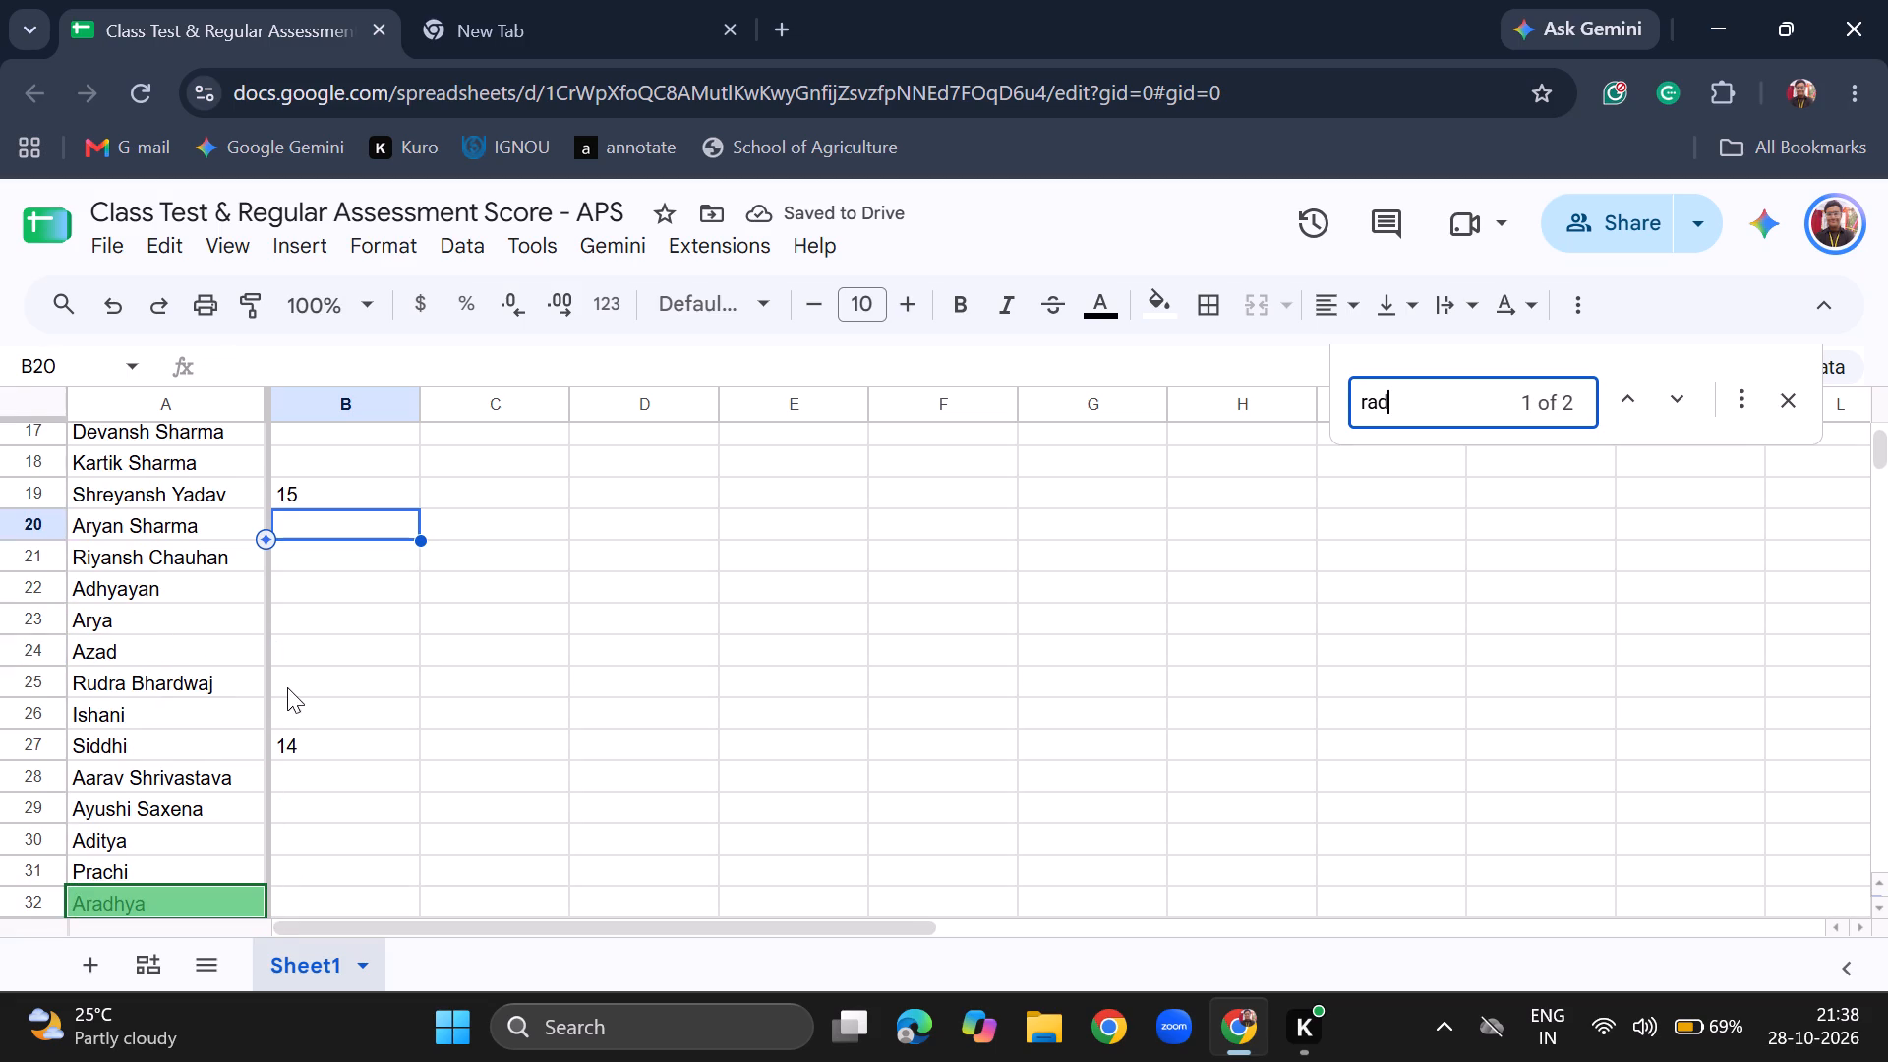
key(g)
key(BackSpace)
text(hi)
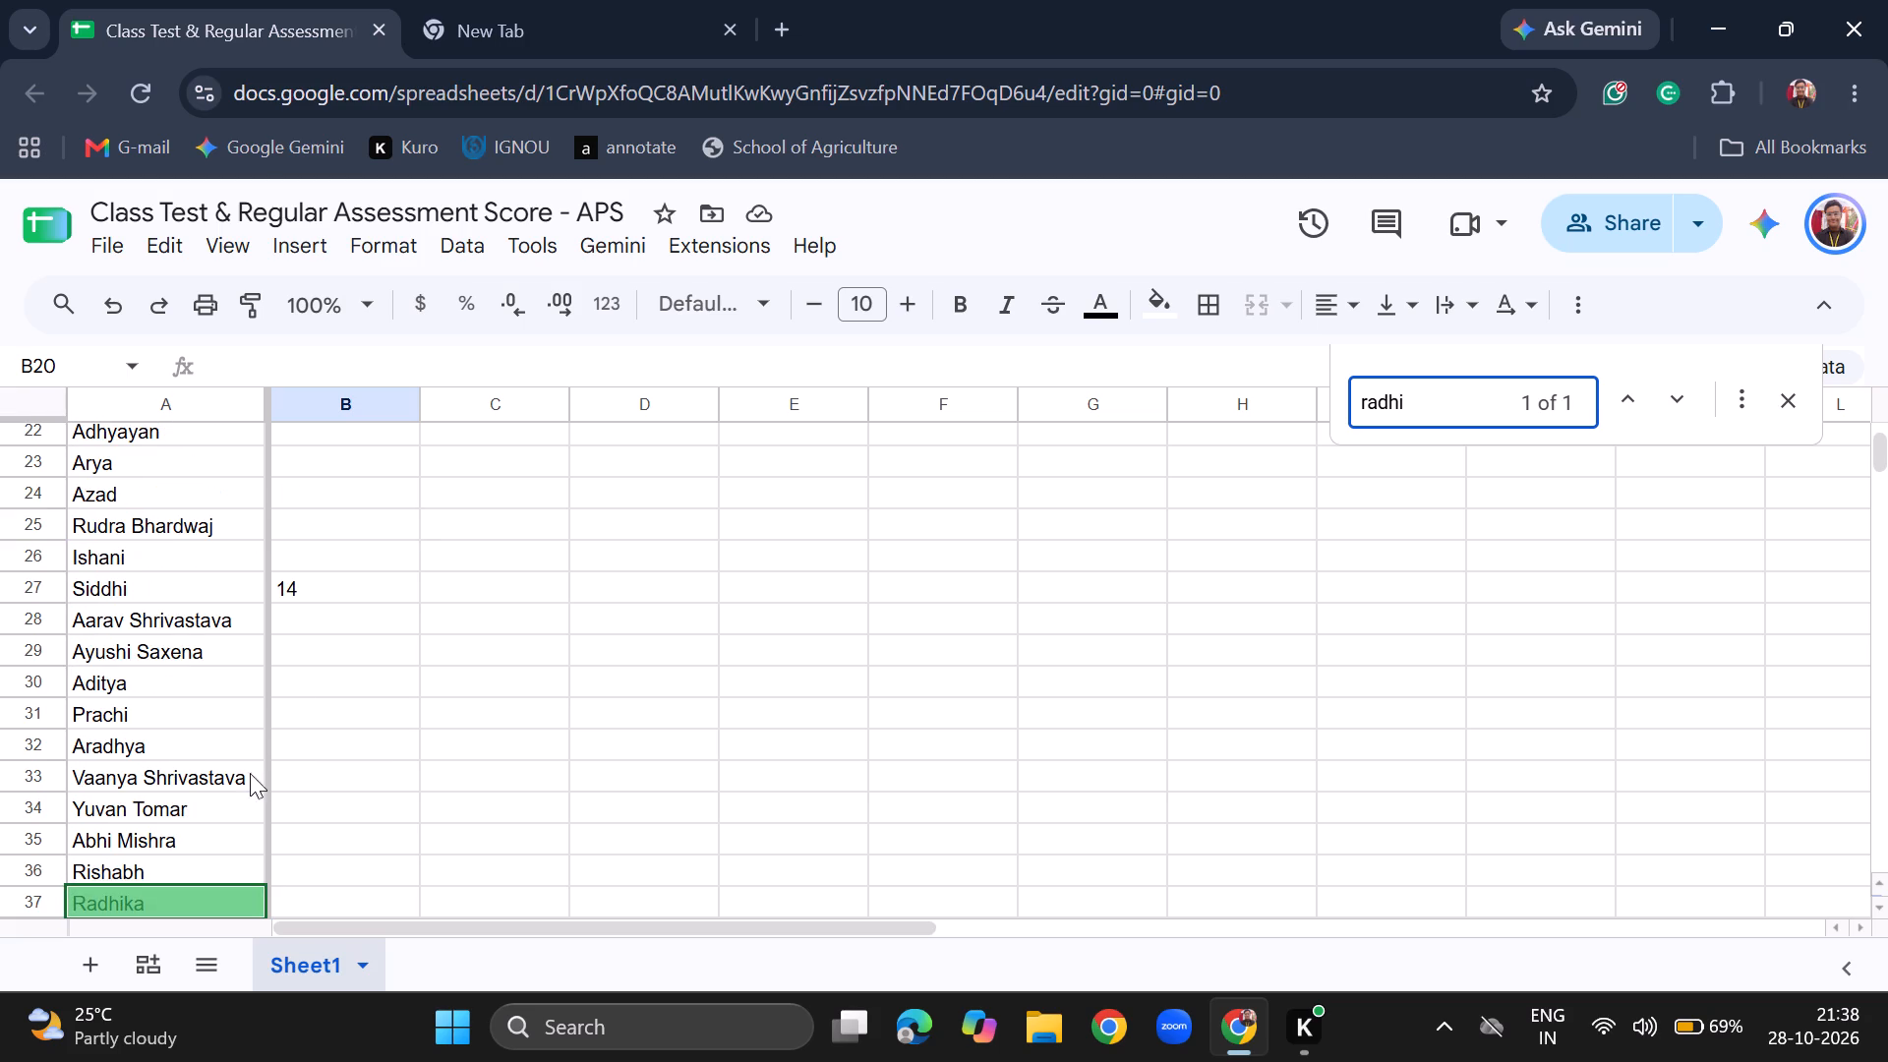
click(364, 903)
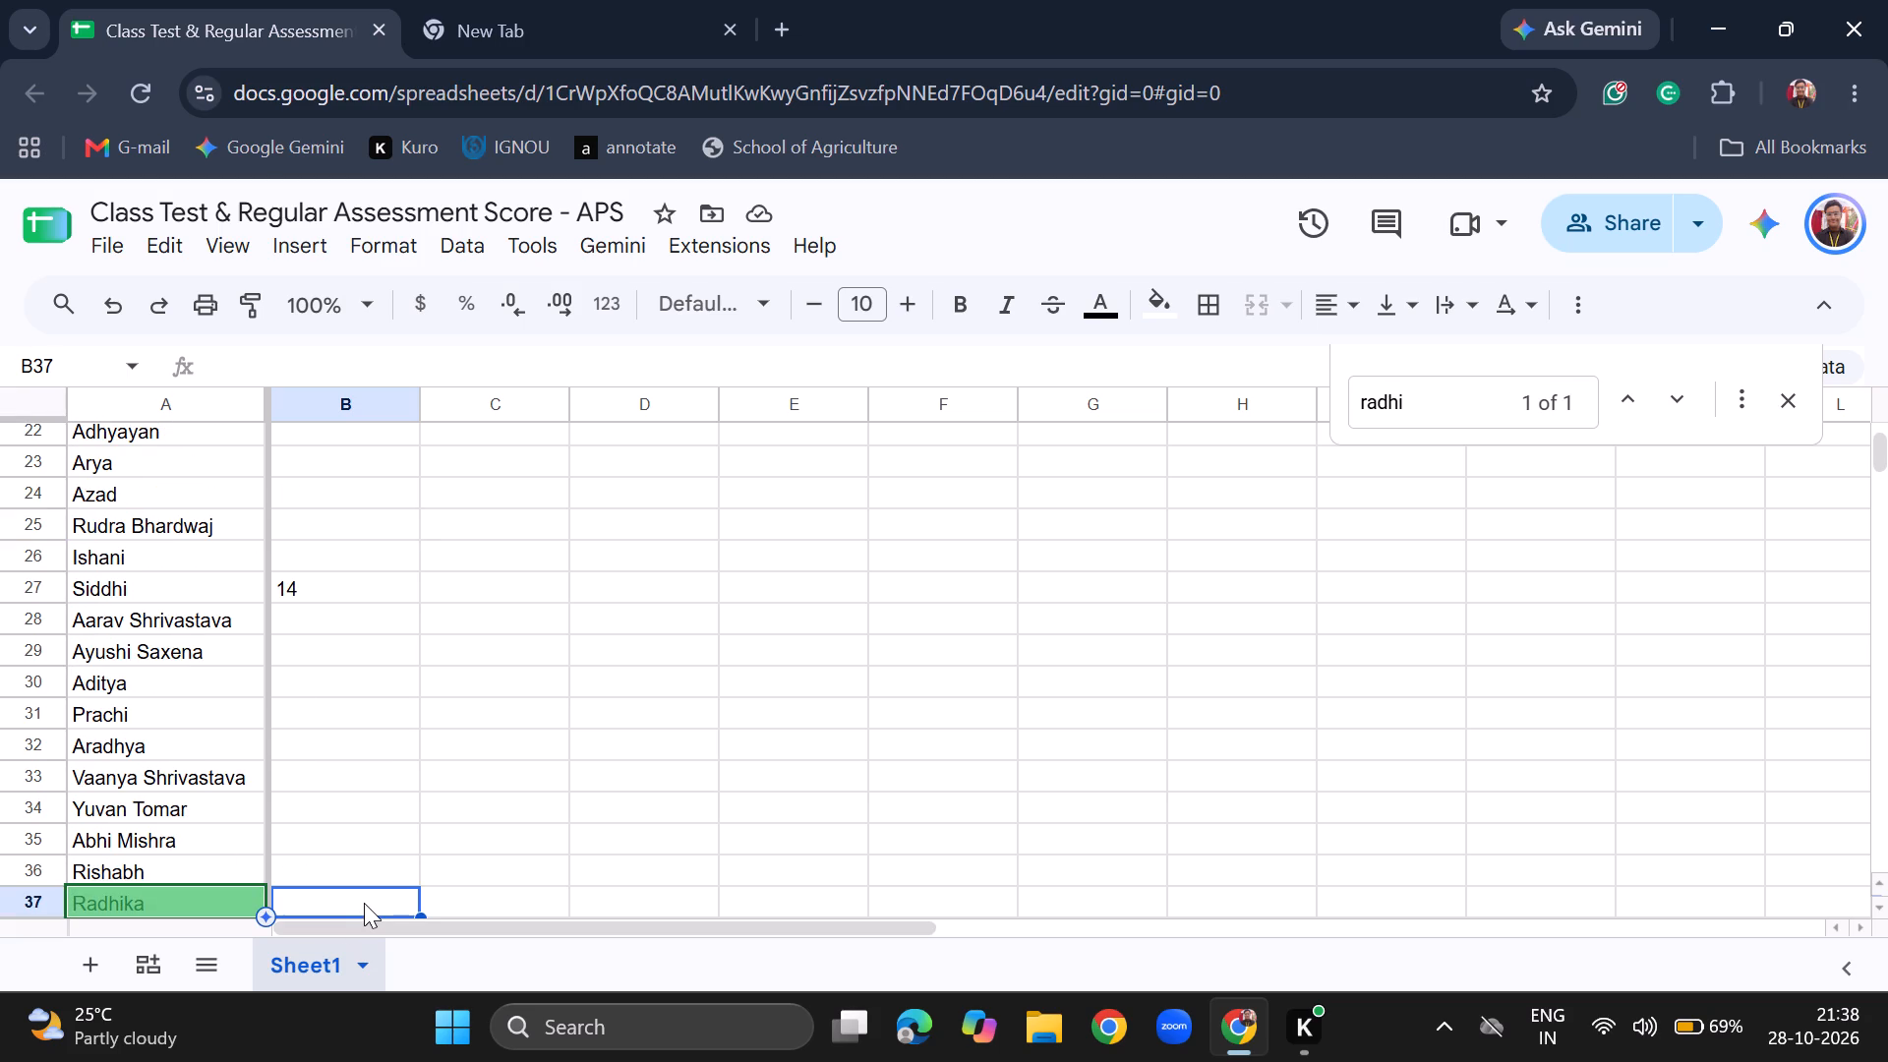
text(11)
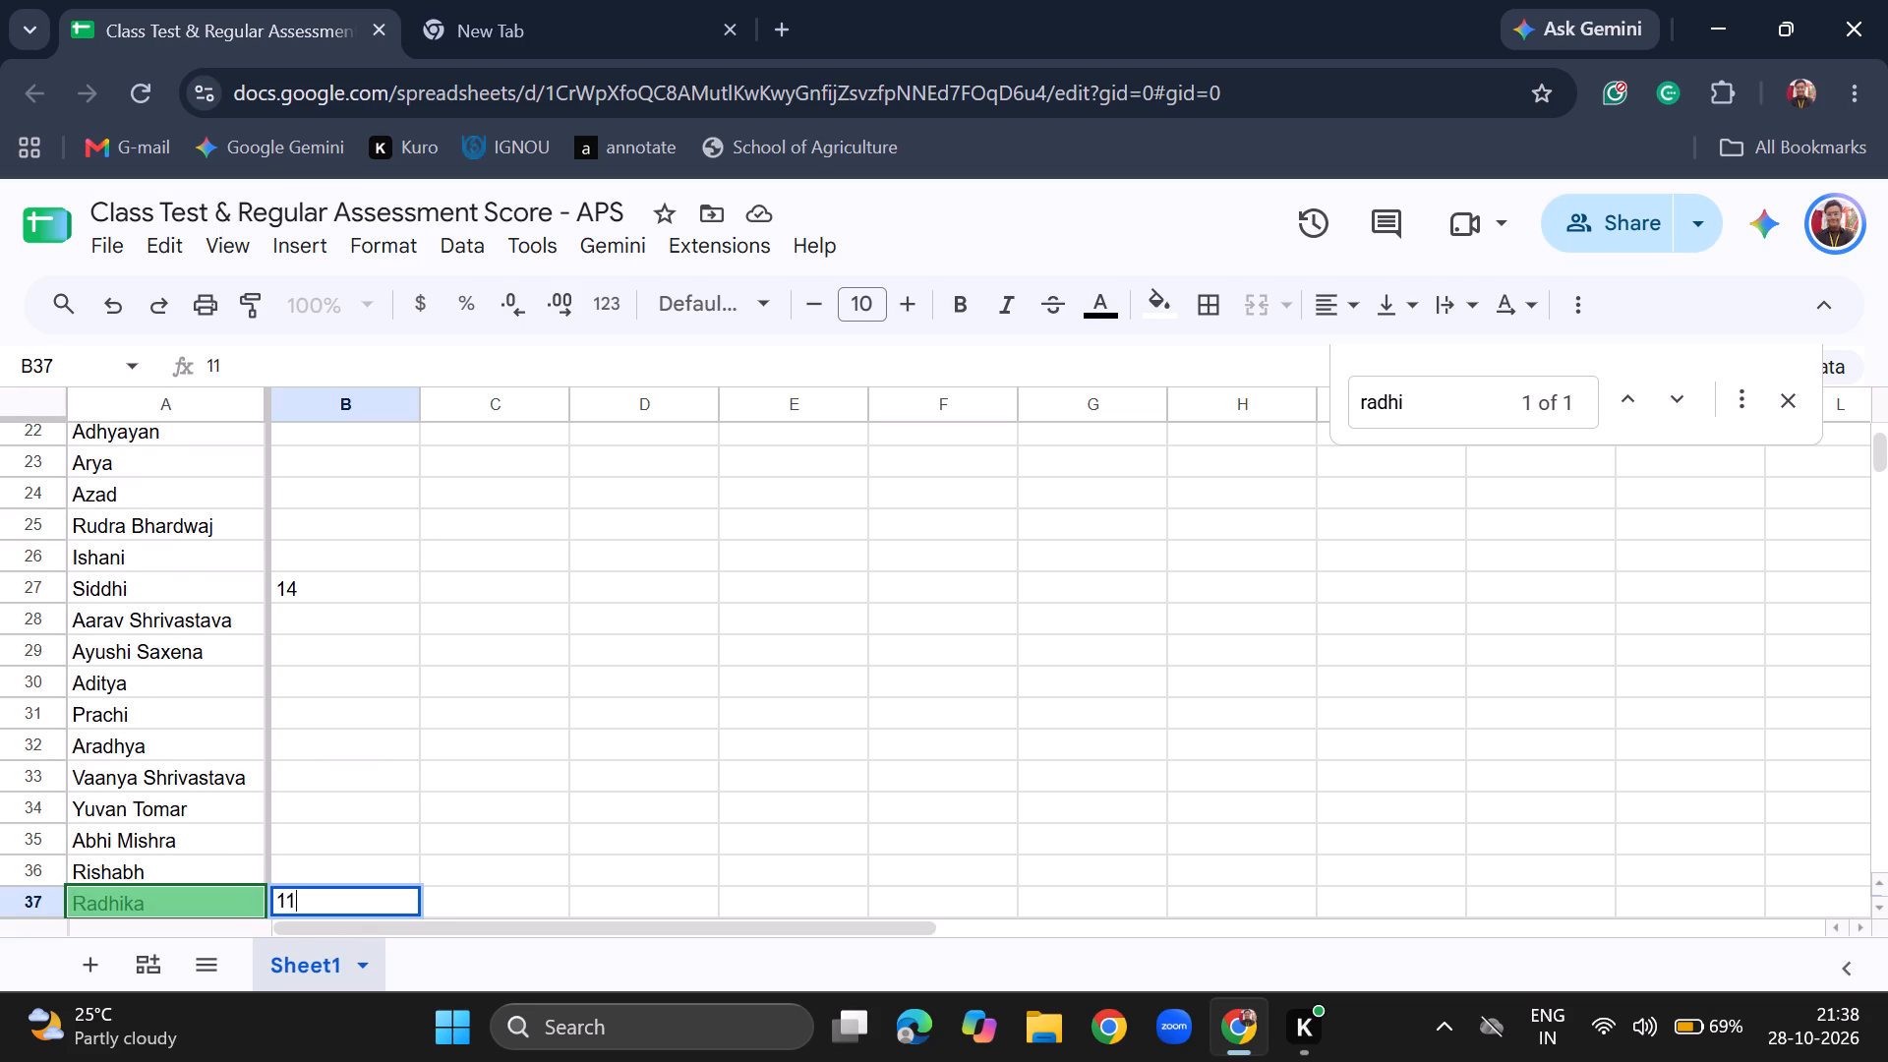
key(Return)
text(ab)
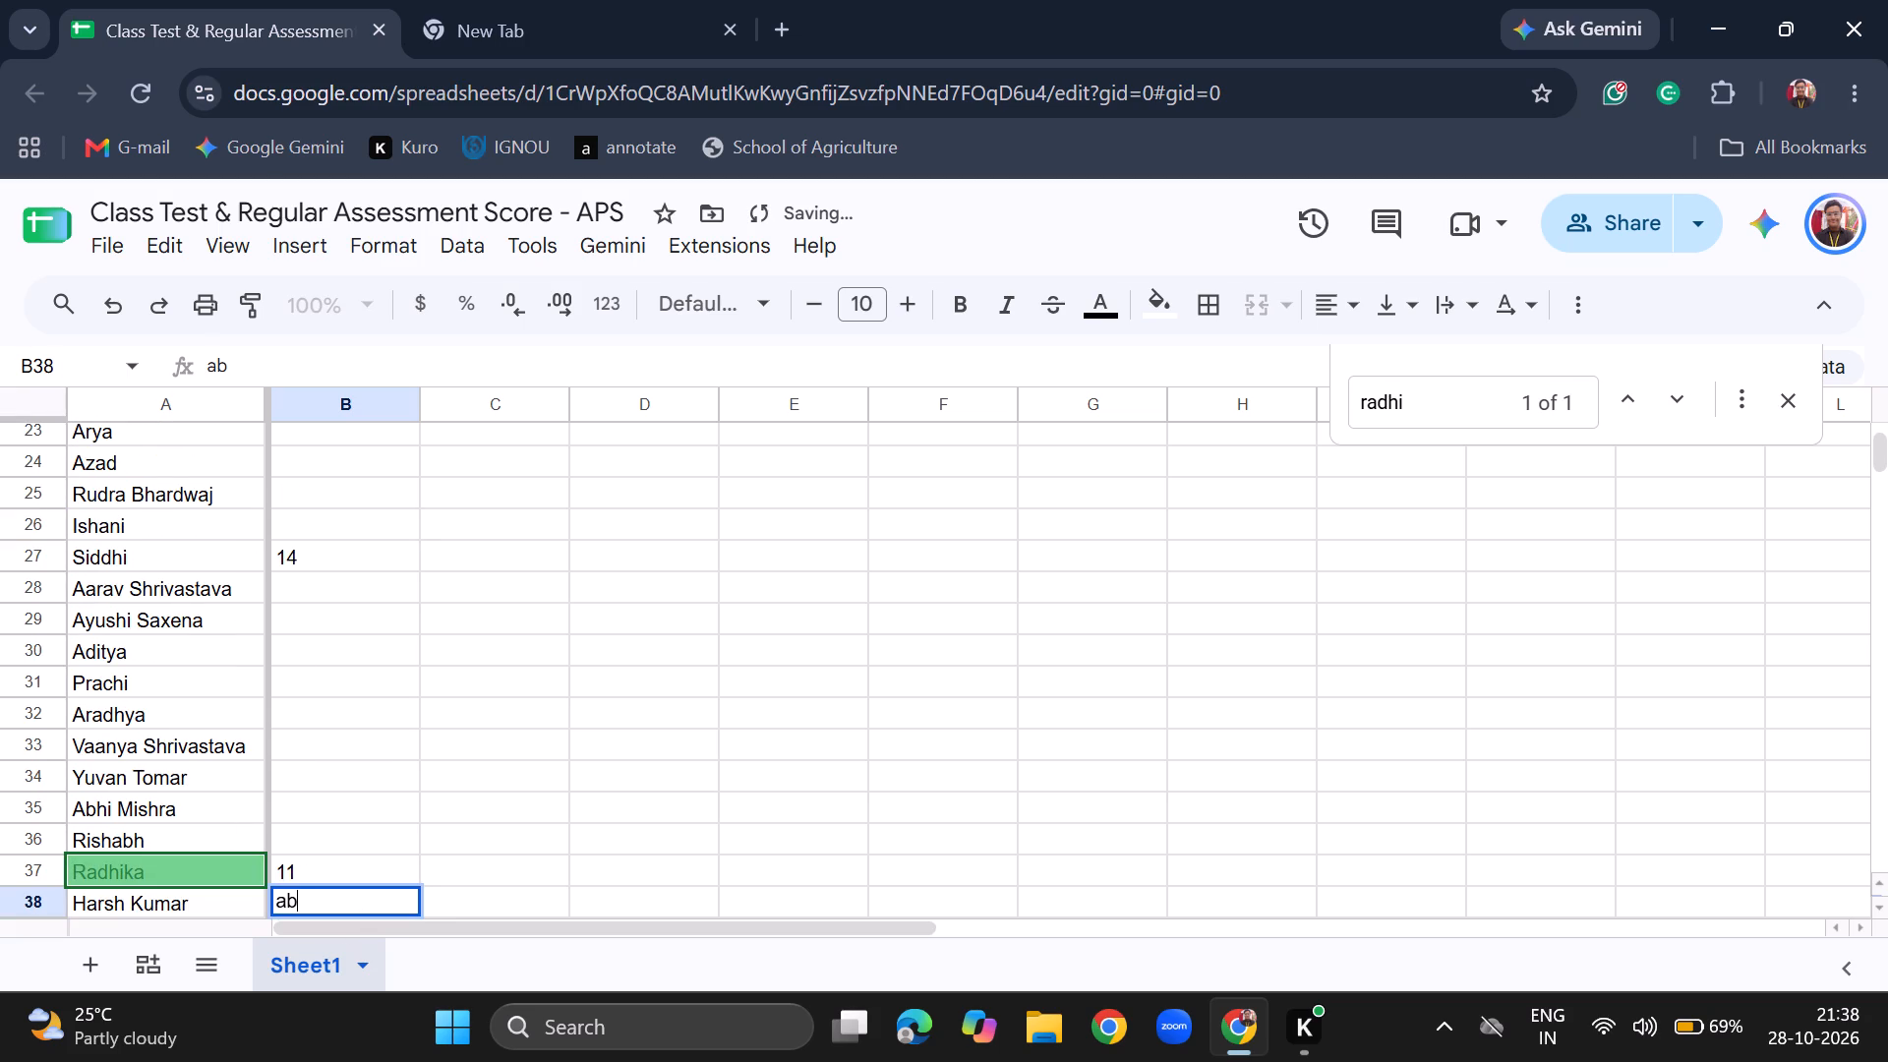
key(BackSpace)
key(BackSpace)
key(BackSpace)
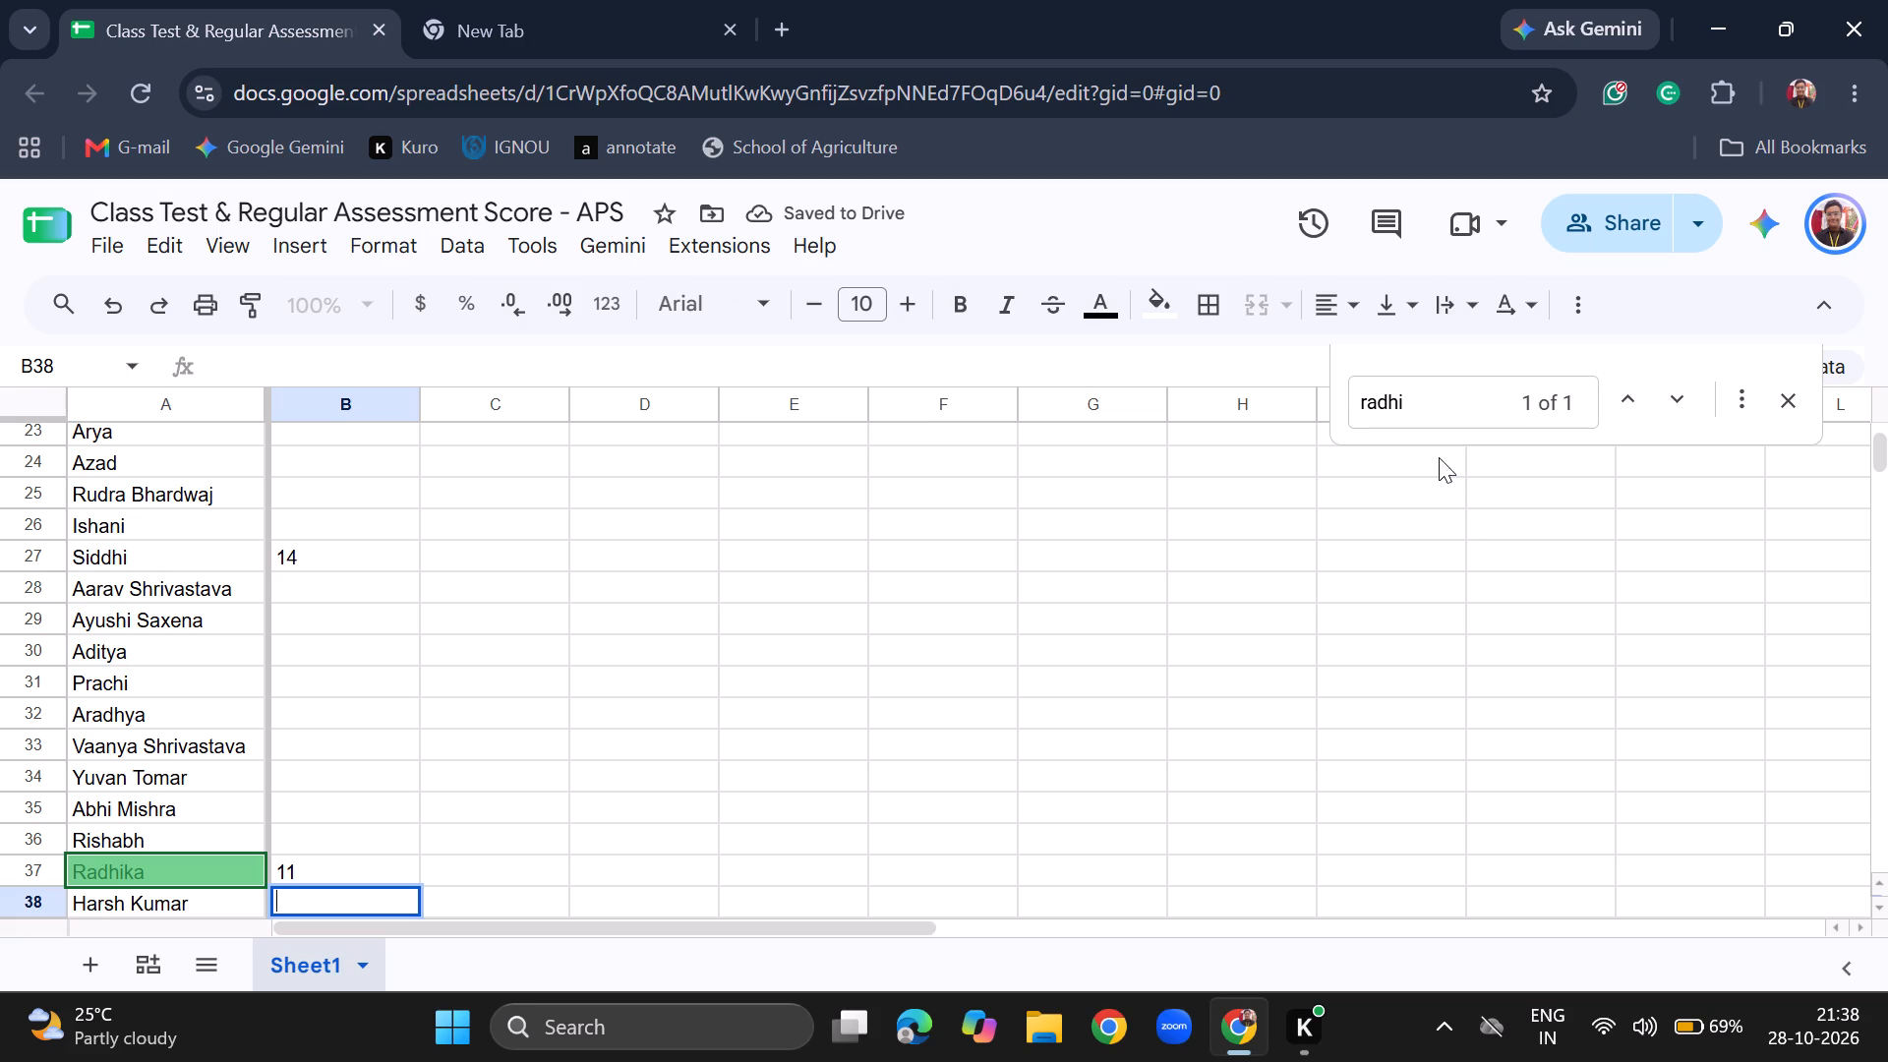
Search for "abhi" and enter a Mathematics score of 15 in B35 for the second matching student.
click(1425, 413)
key(BackSpace)
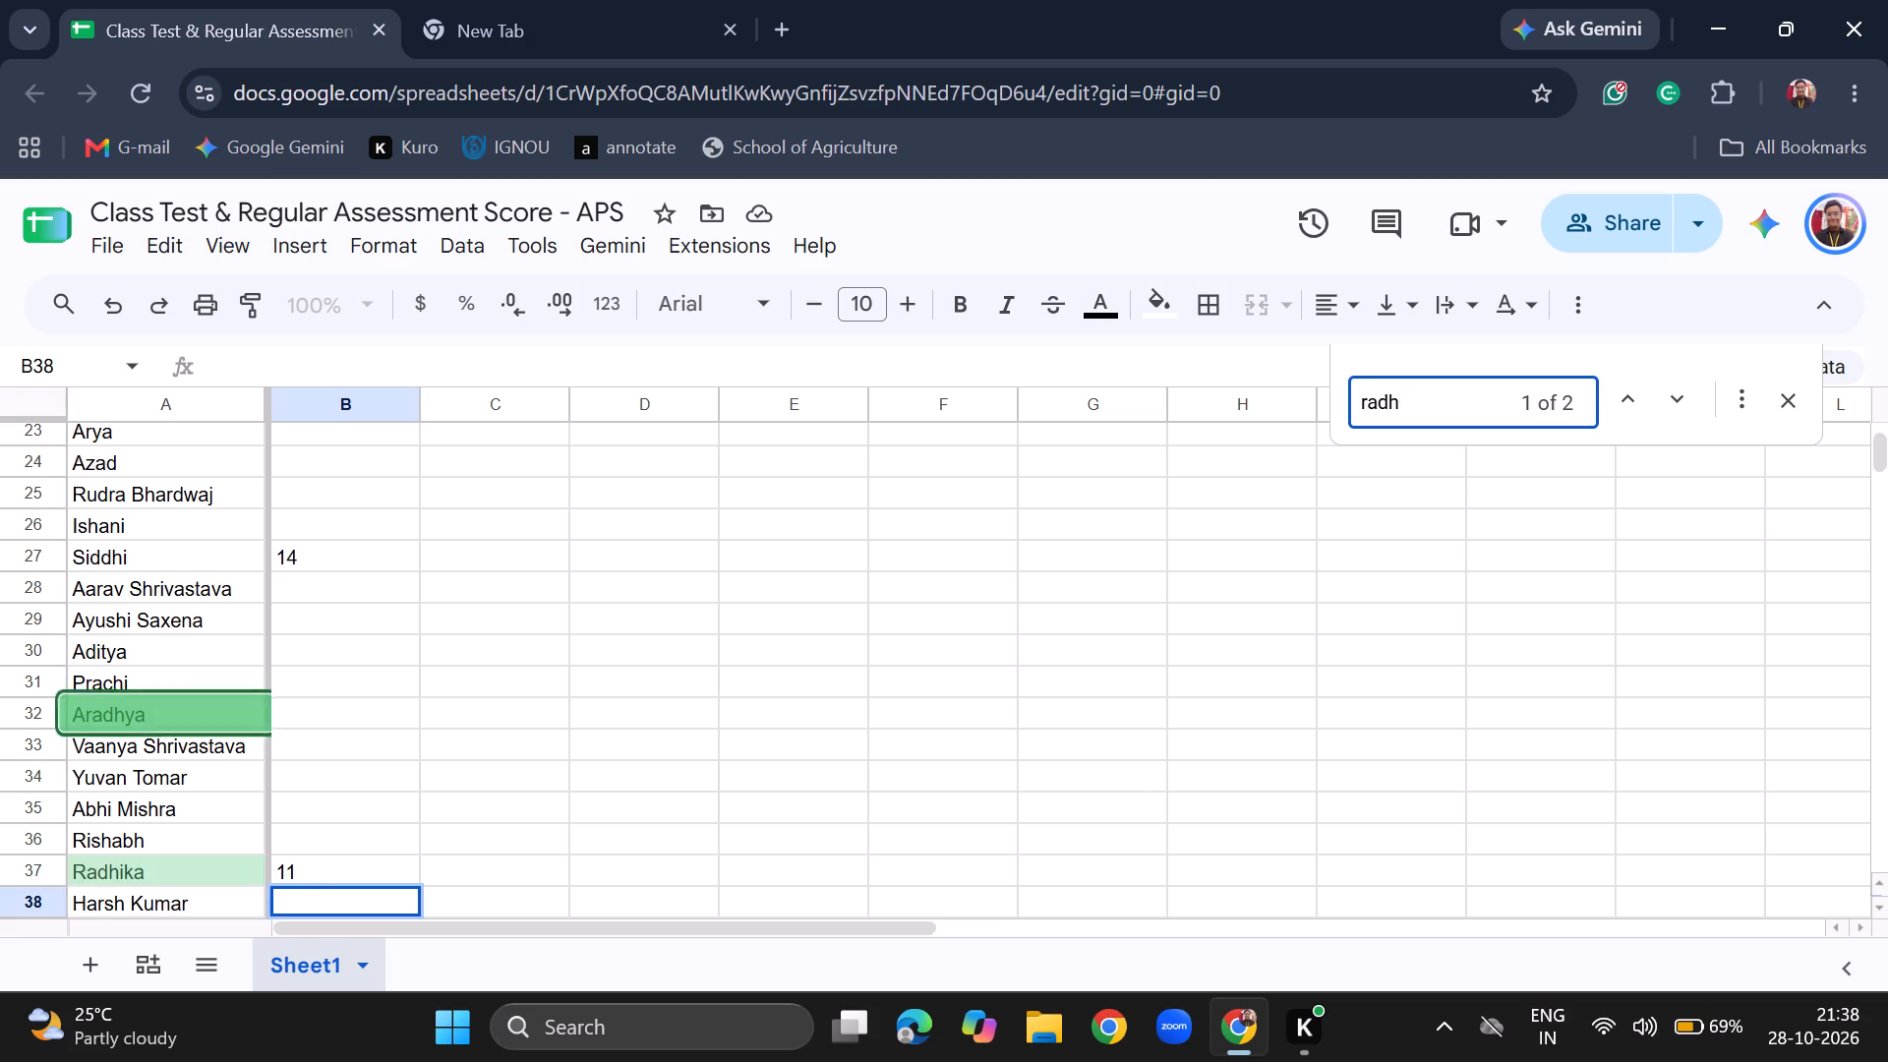
key(BackSpace)
key(BackSpace)
key(BackSpace)
key(BackSpace)
key(BackSpace)
text(abhi)
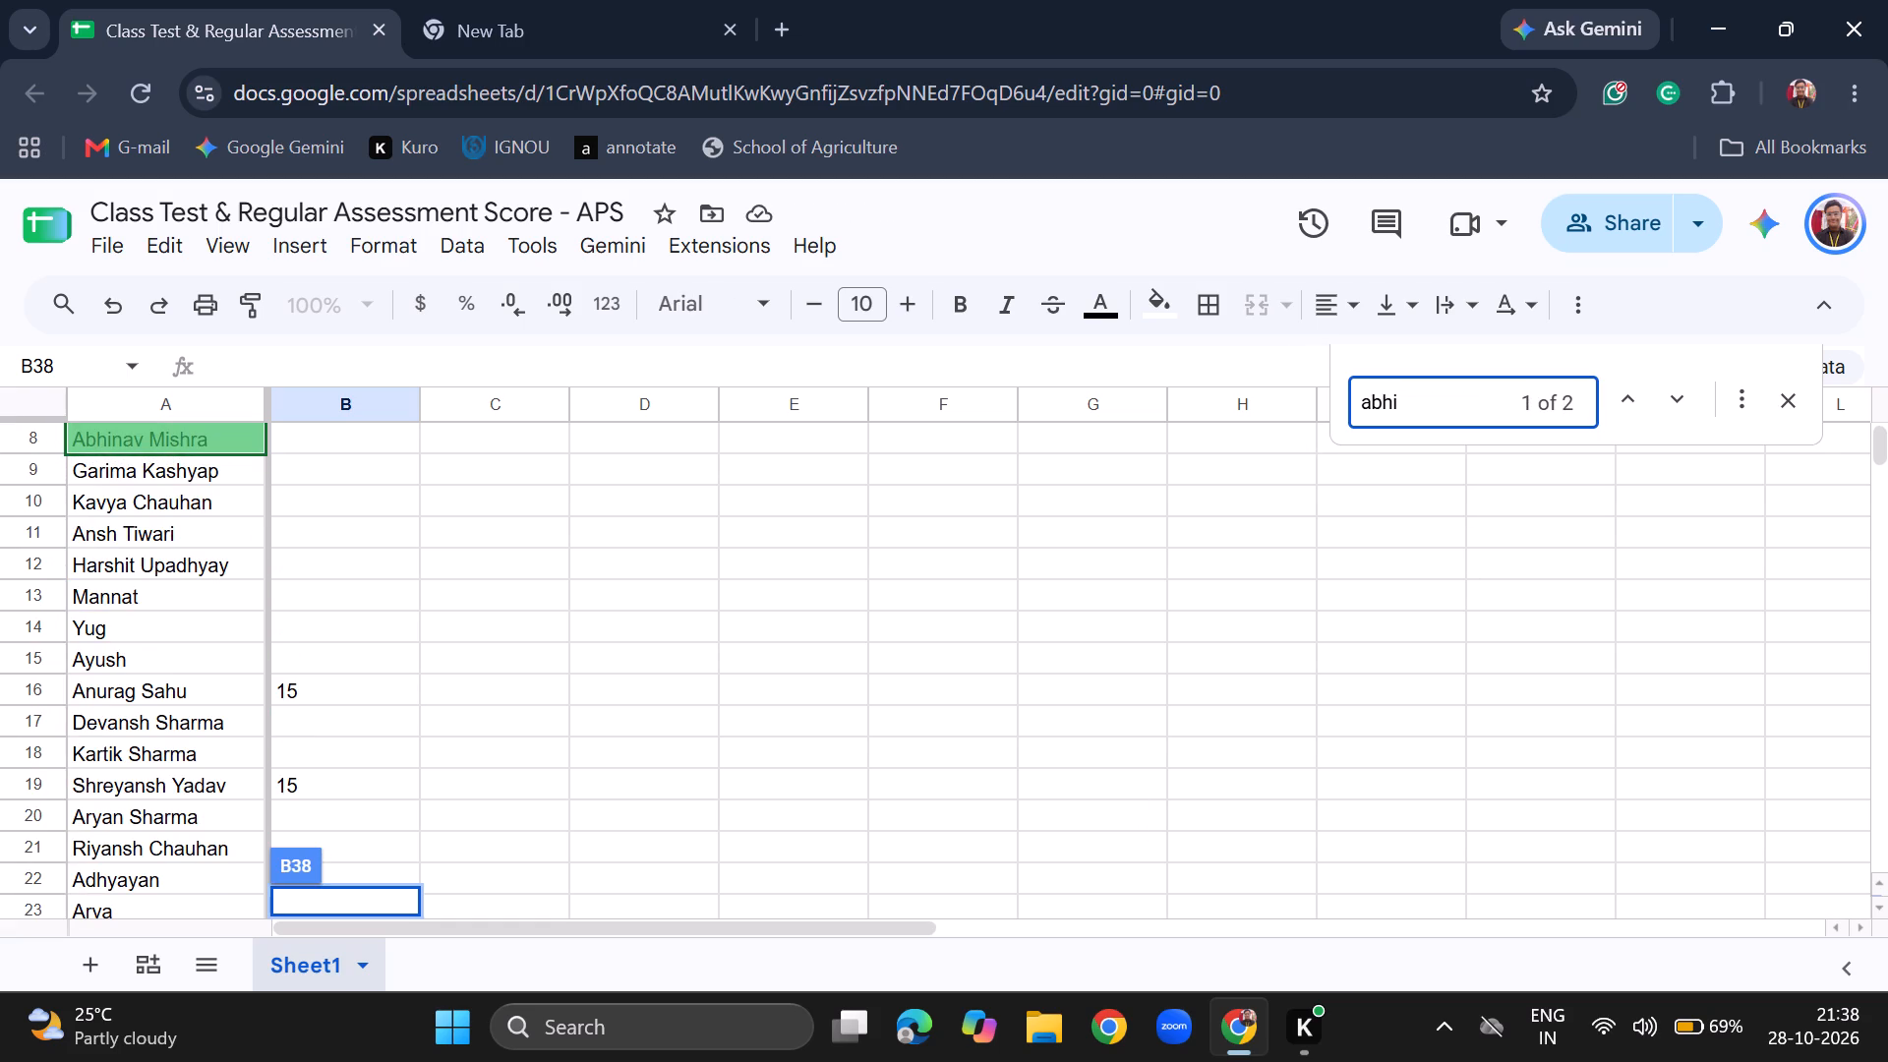
scroll(500, 557, down, 3)
scroll(500, 557, up, 6)
scroll(500, 557, down, 2)
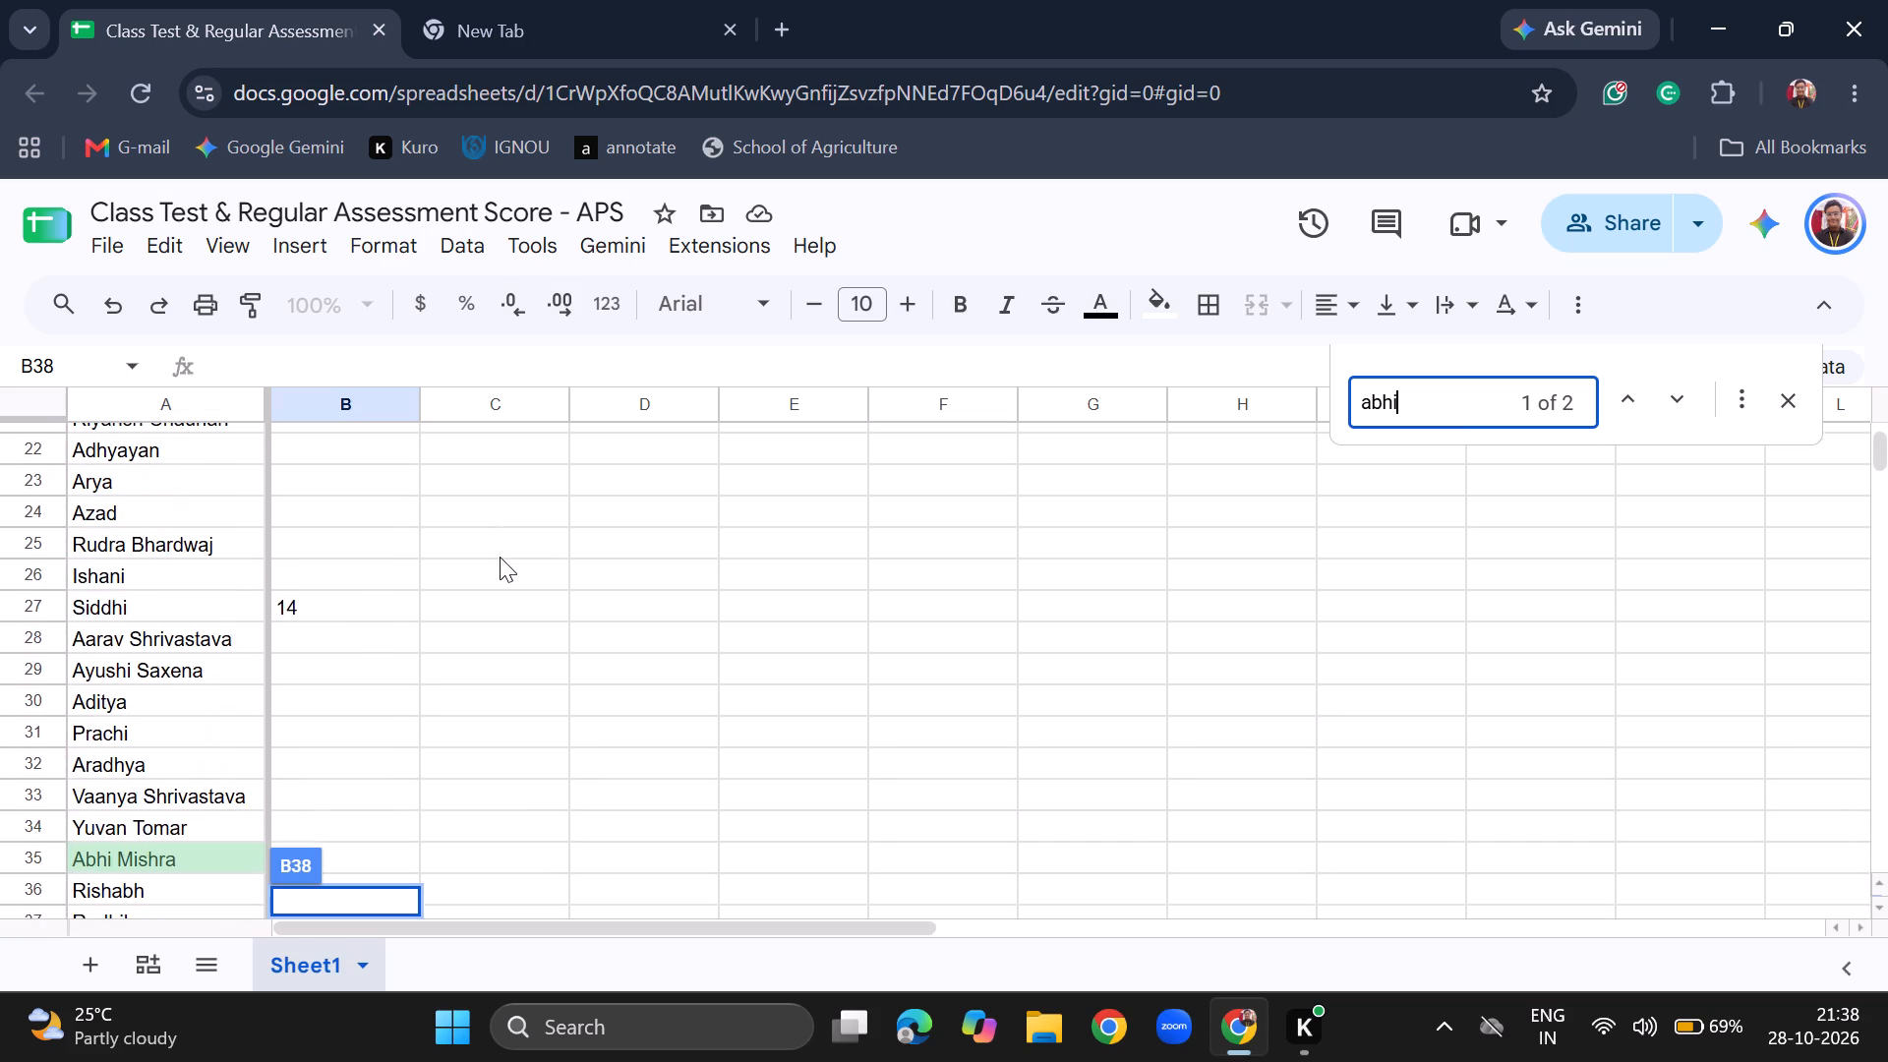
scroll(500, 557, down, 4)
click(311, 548)
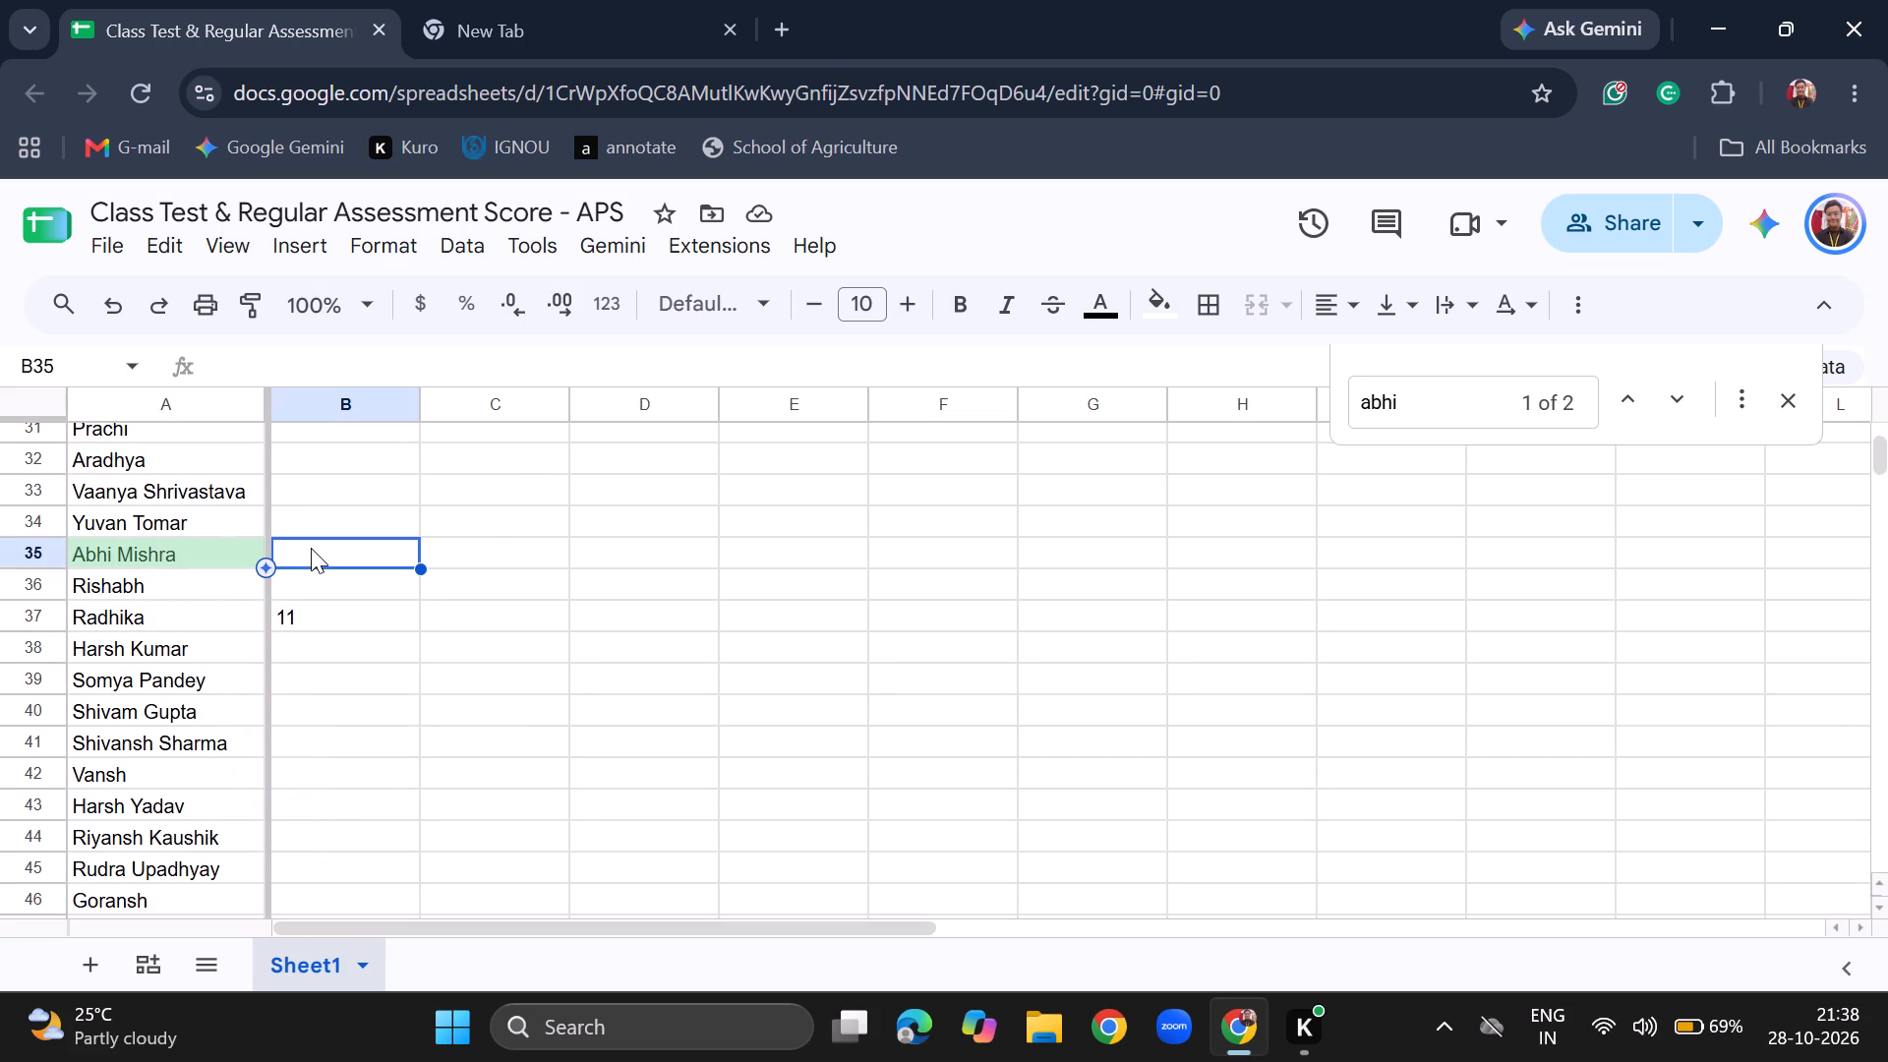
text(15)
key(Return)
Search for "shri" and enter a Mathematics score of 15 in B5 for the first matching student.
key(ctrl+f)
text(shri)
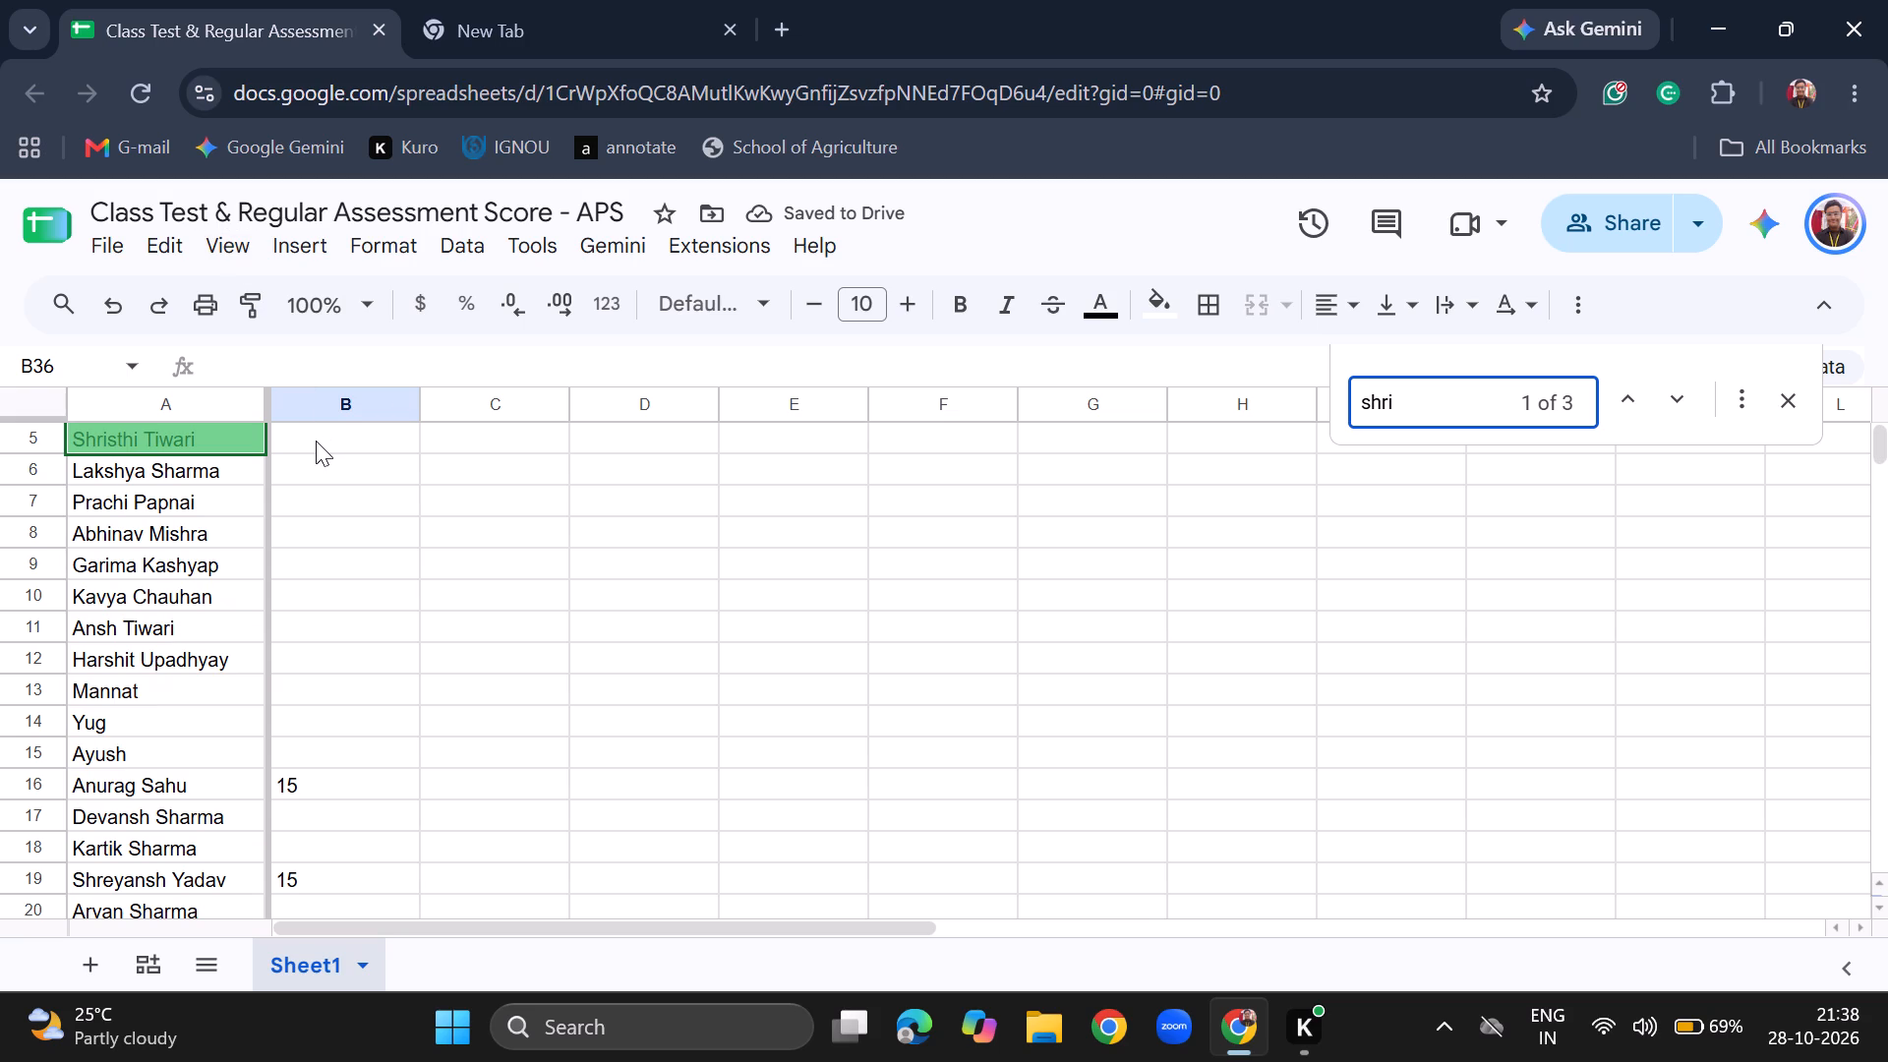
click(316, 441)
text(15)
key(Return)
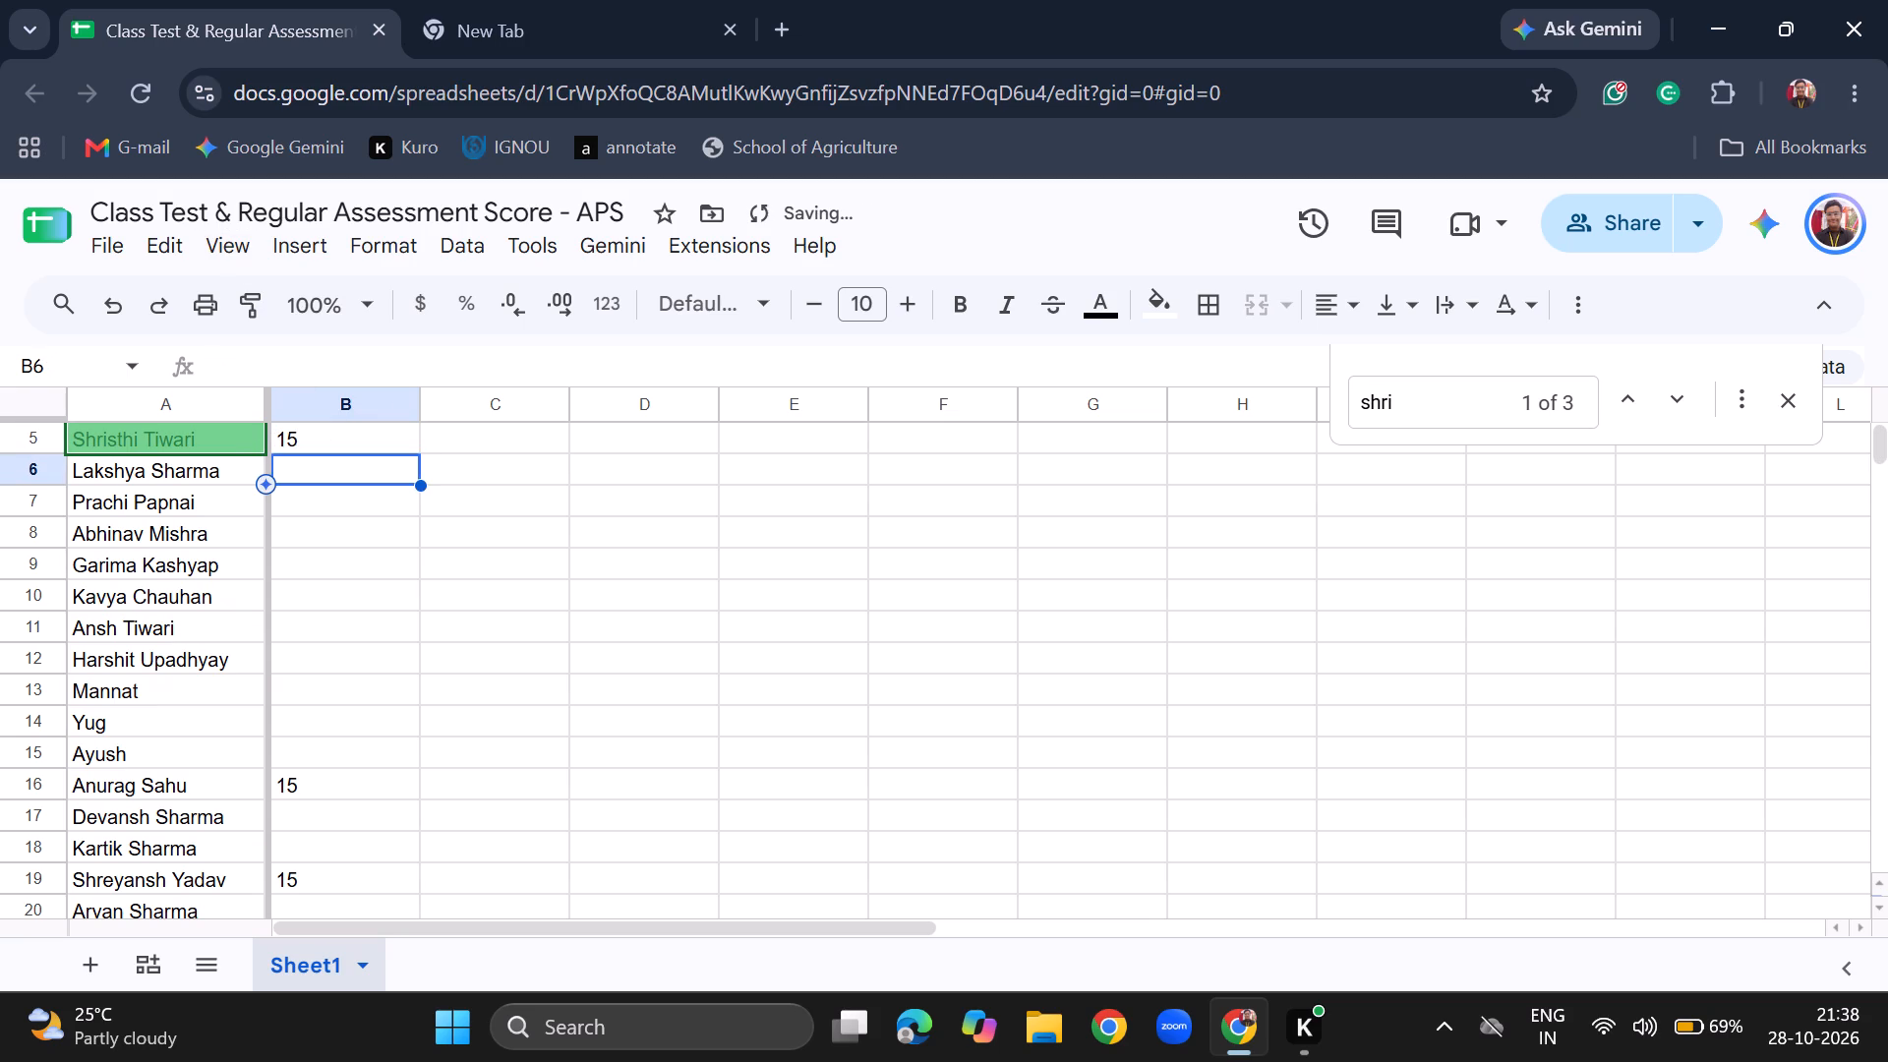
Search for "arad" and enter a Mathematics score of 14 in B32 for the matching student.
key(ctrl+f)
text(ara)
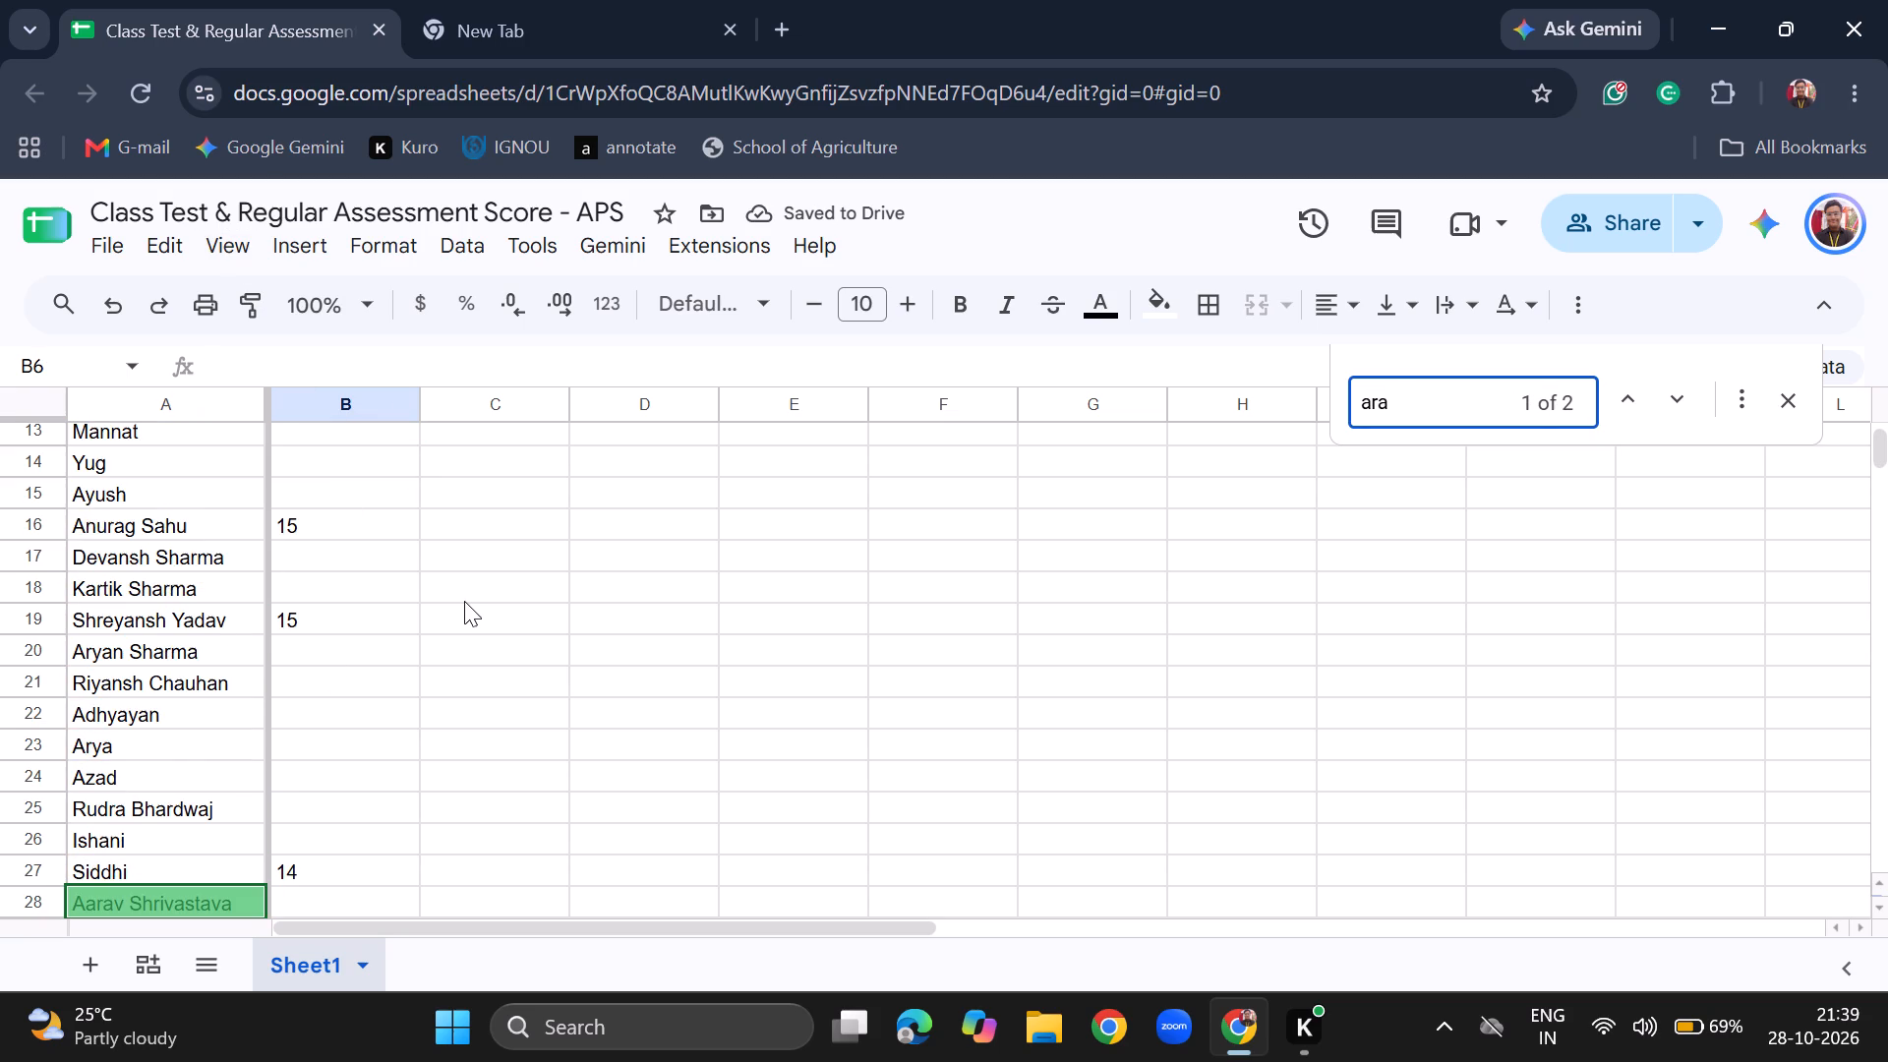
key(d)
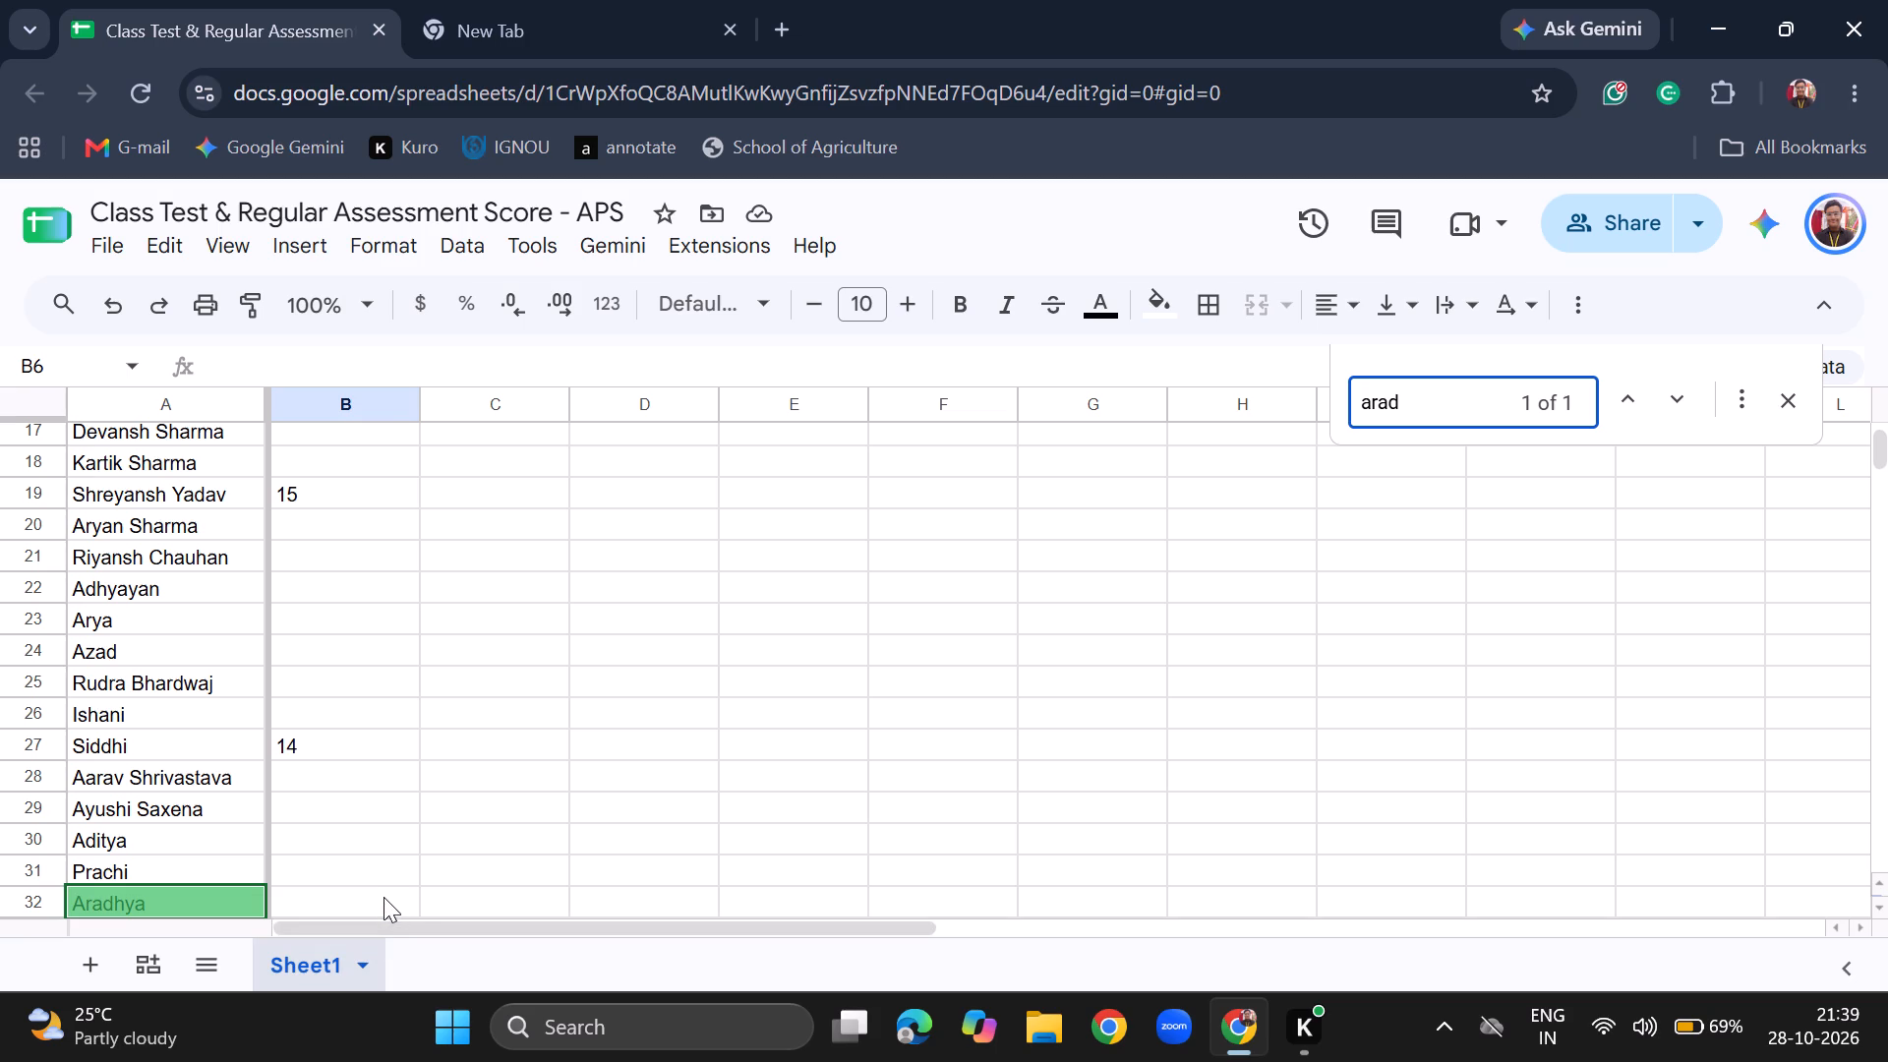
click(381, 899)
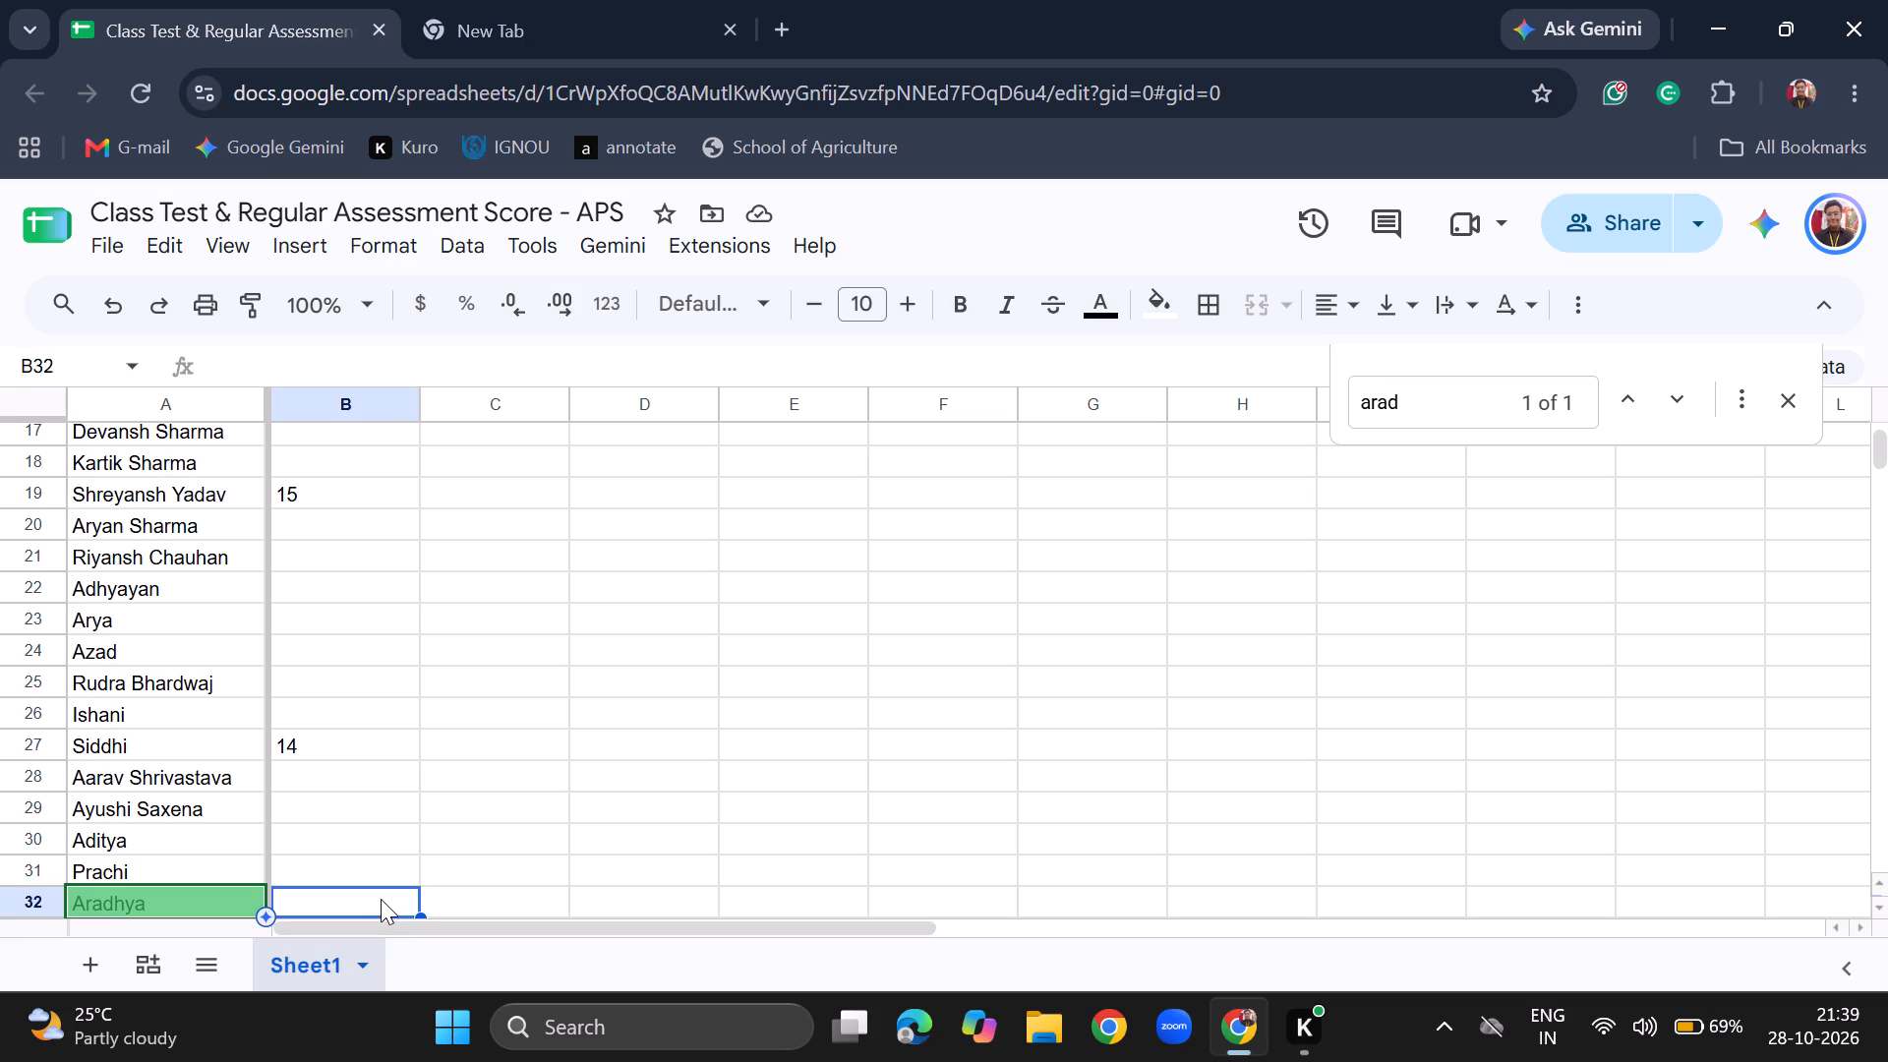
text(14)
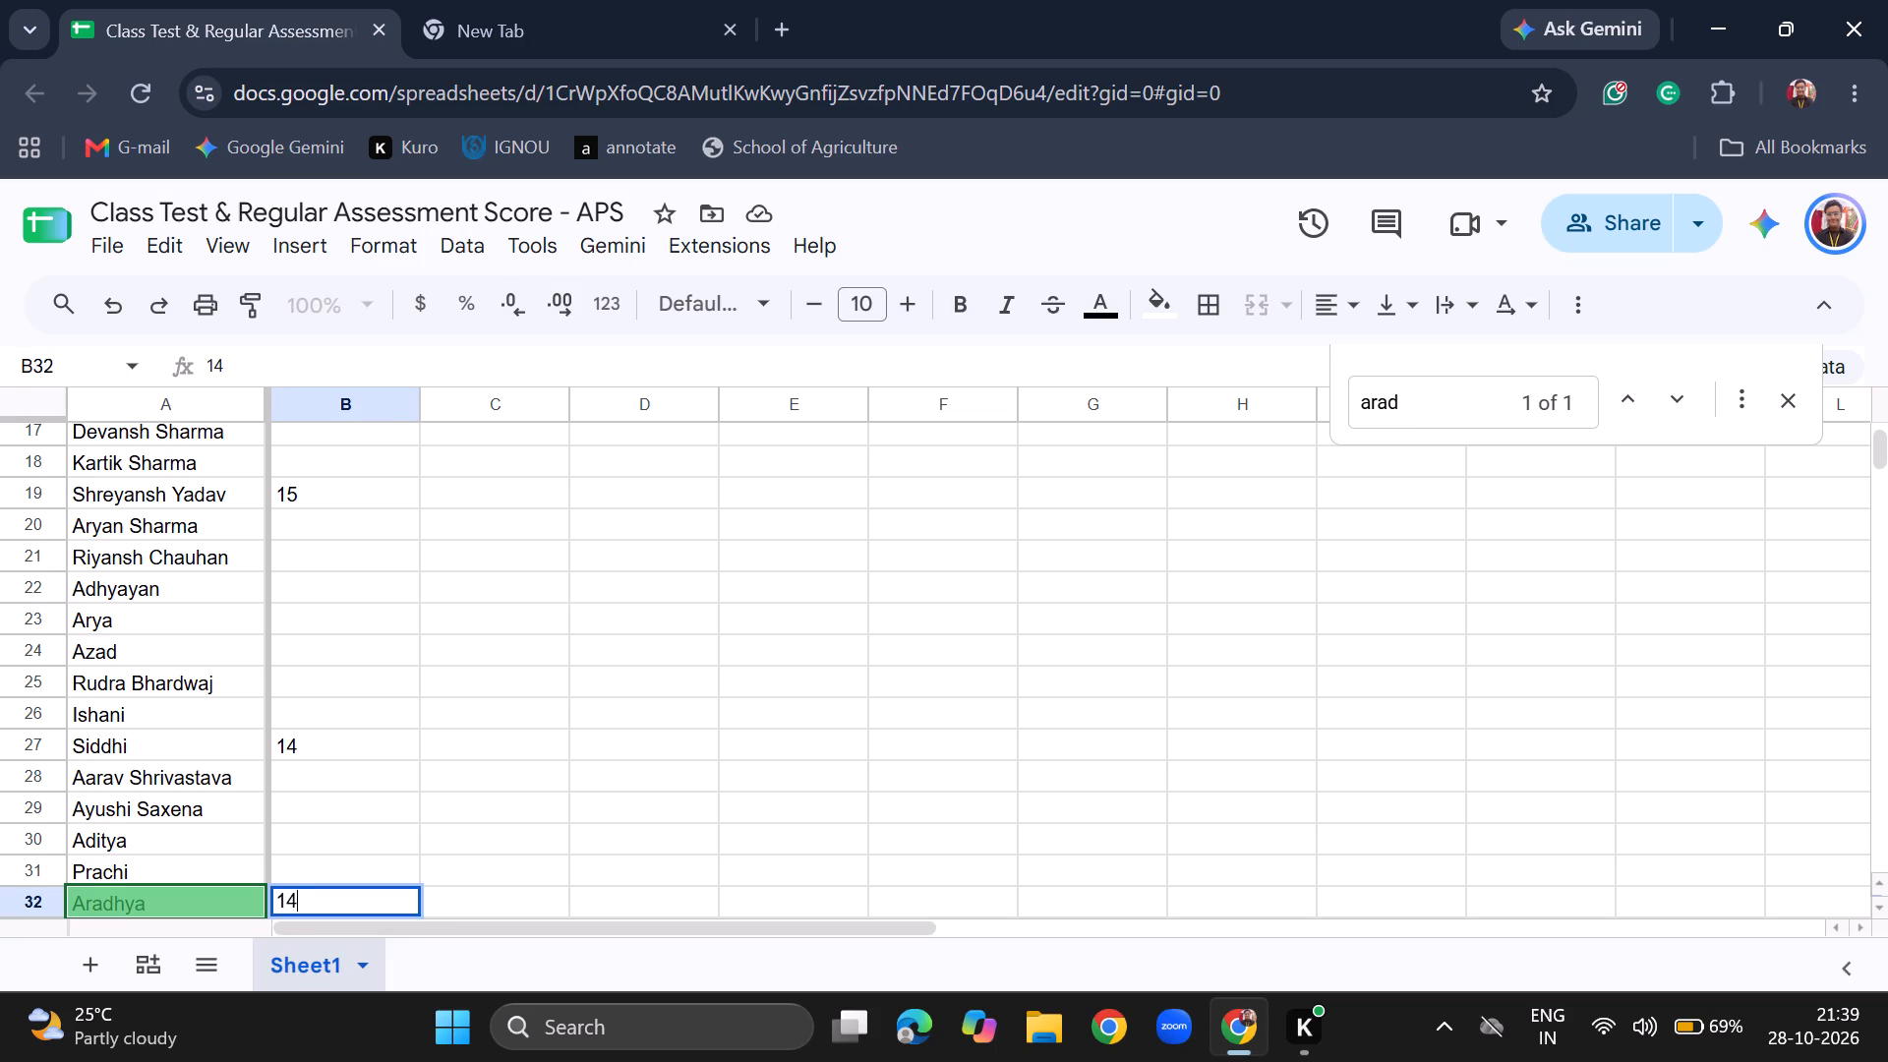
Search for "adit" and enter a Mathematics score of 15 in B30 for the matching student.
key(ctrl+f)
text(adit)
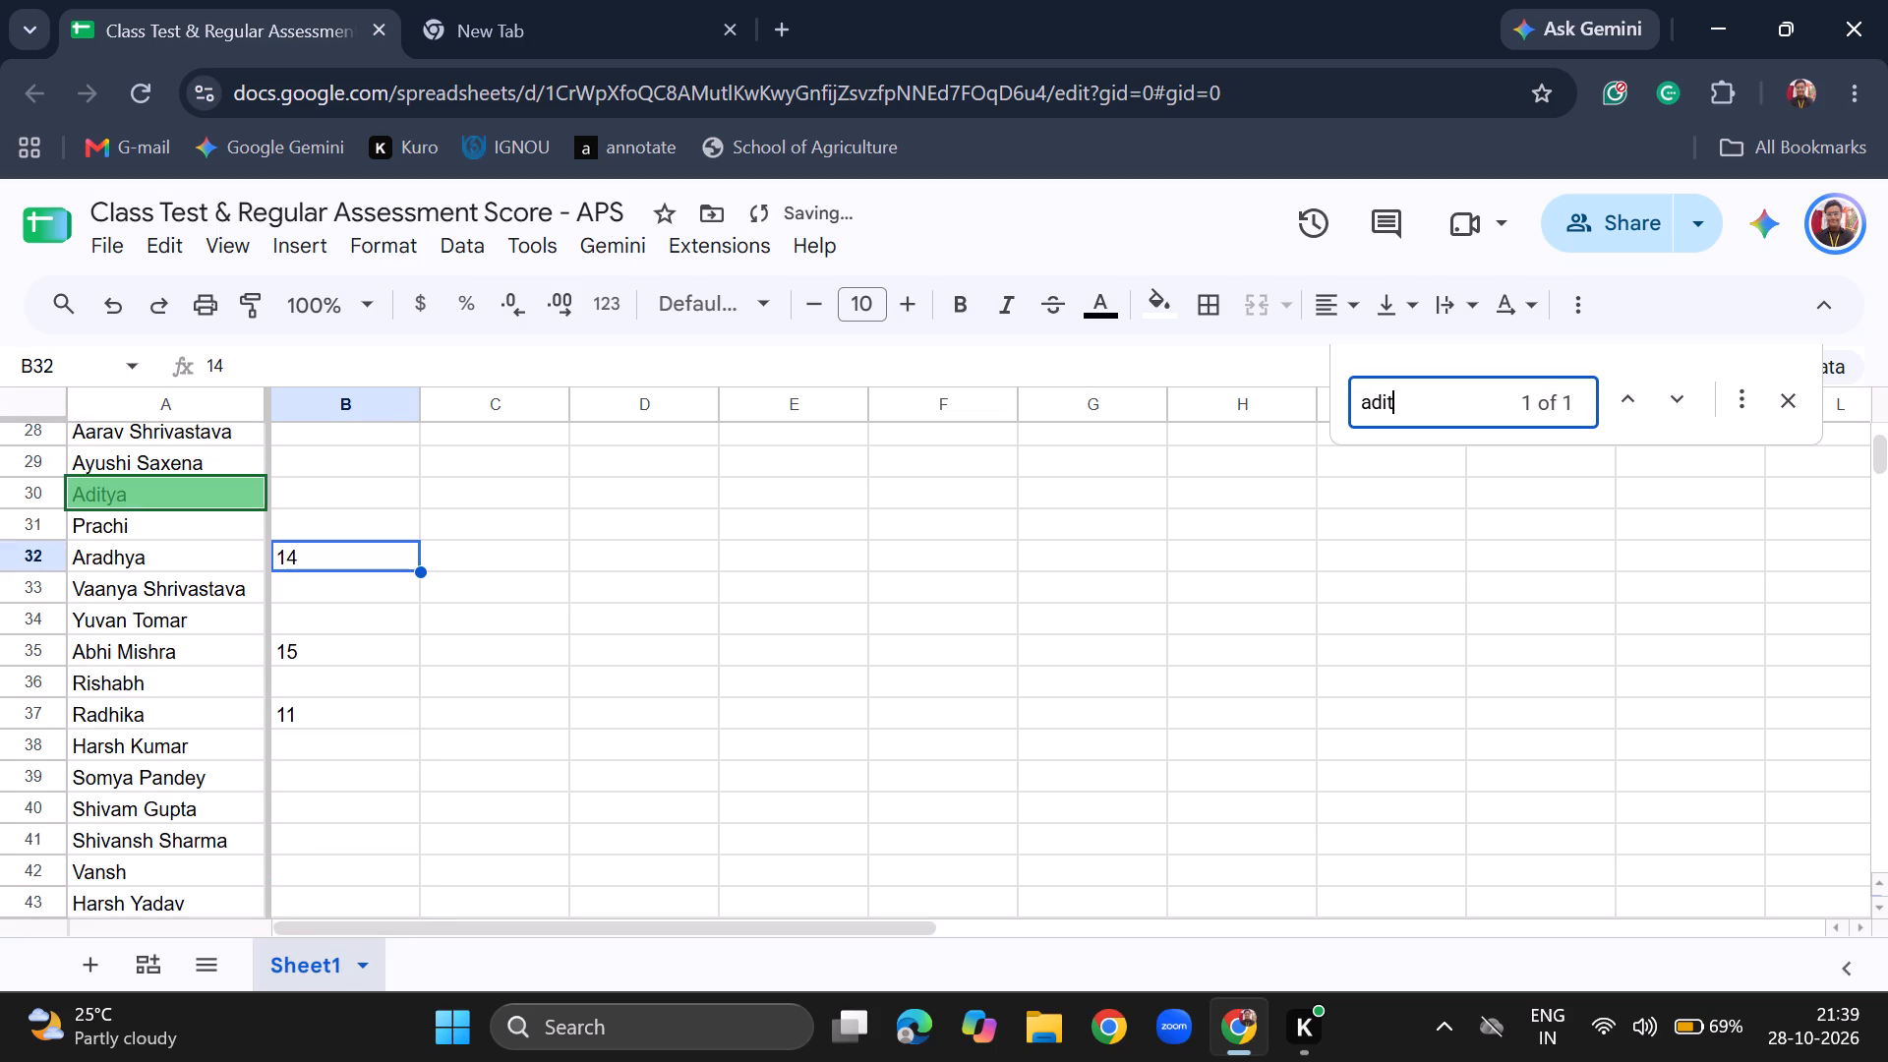
click(362, 487)
text(15)
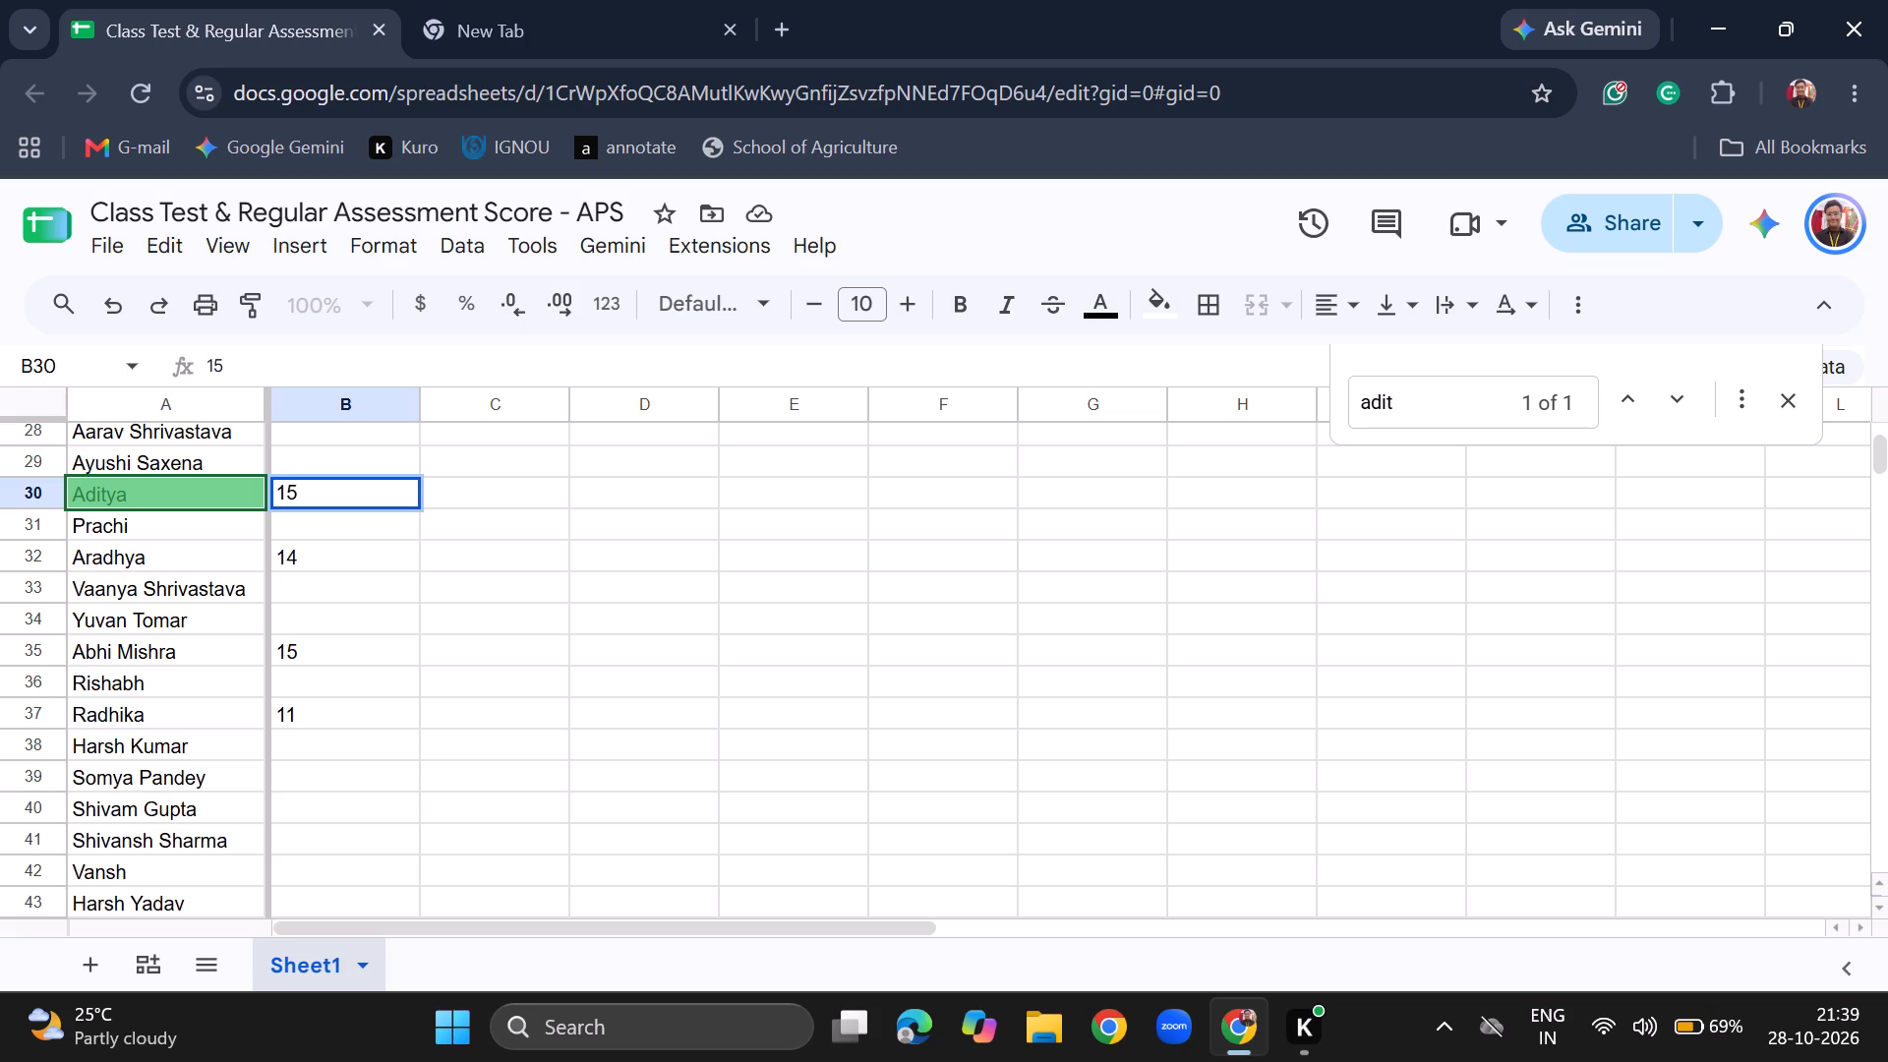
Search for "mann" and enter a Mathematics score of 15 in B13 for the matching student.
key(ctrl+f)
text(mann)
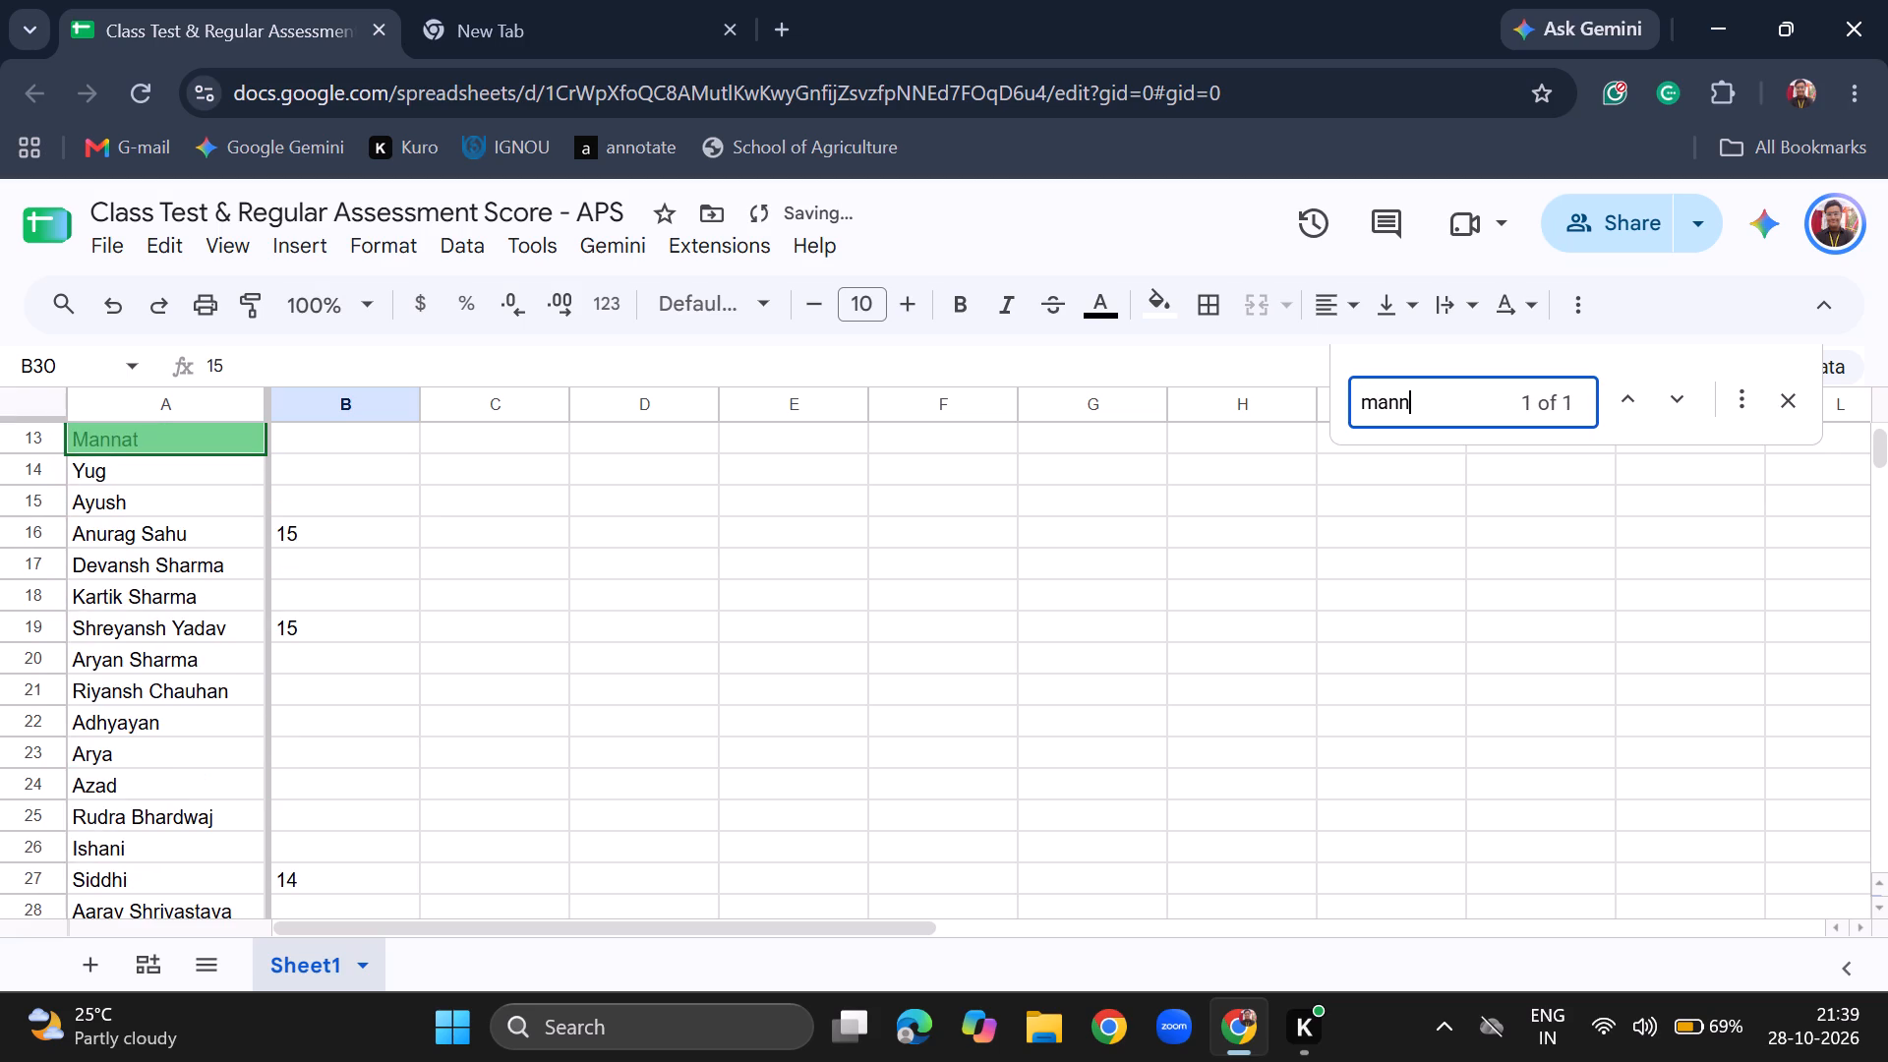
click(327, 442)
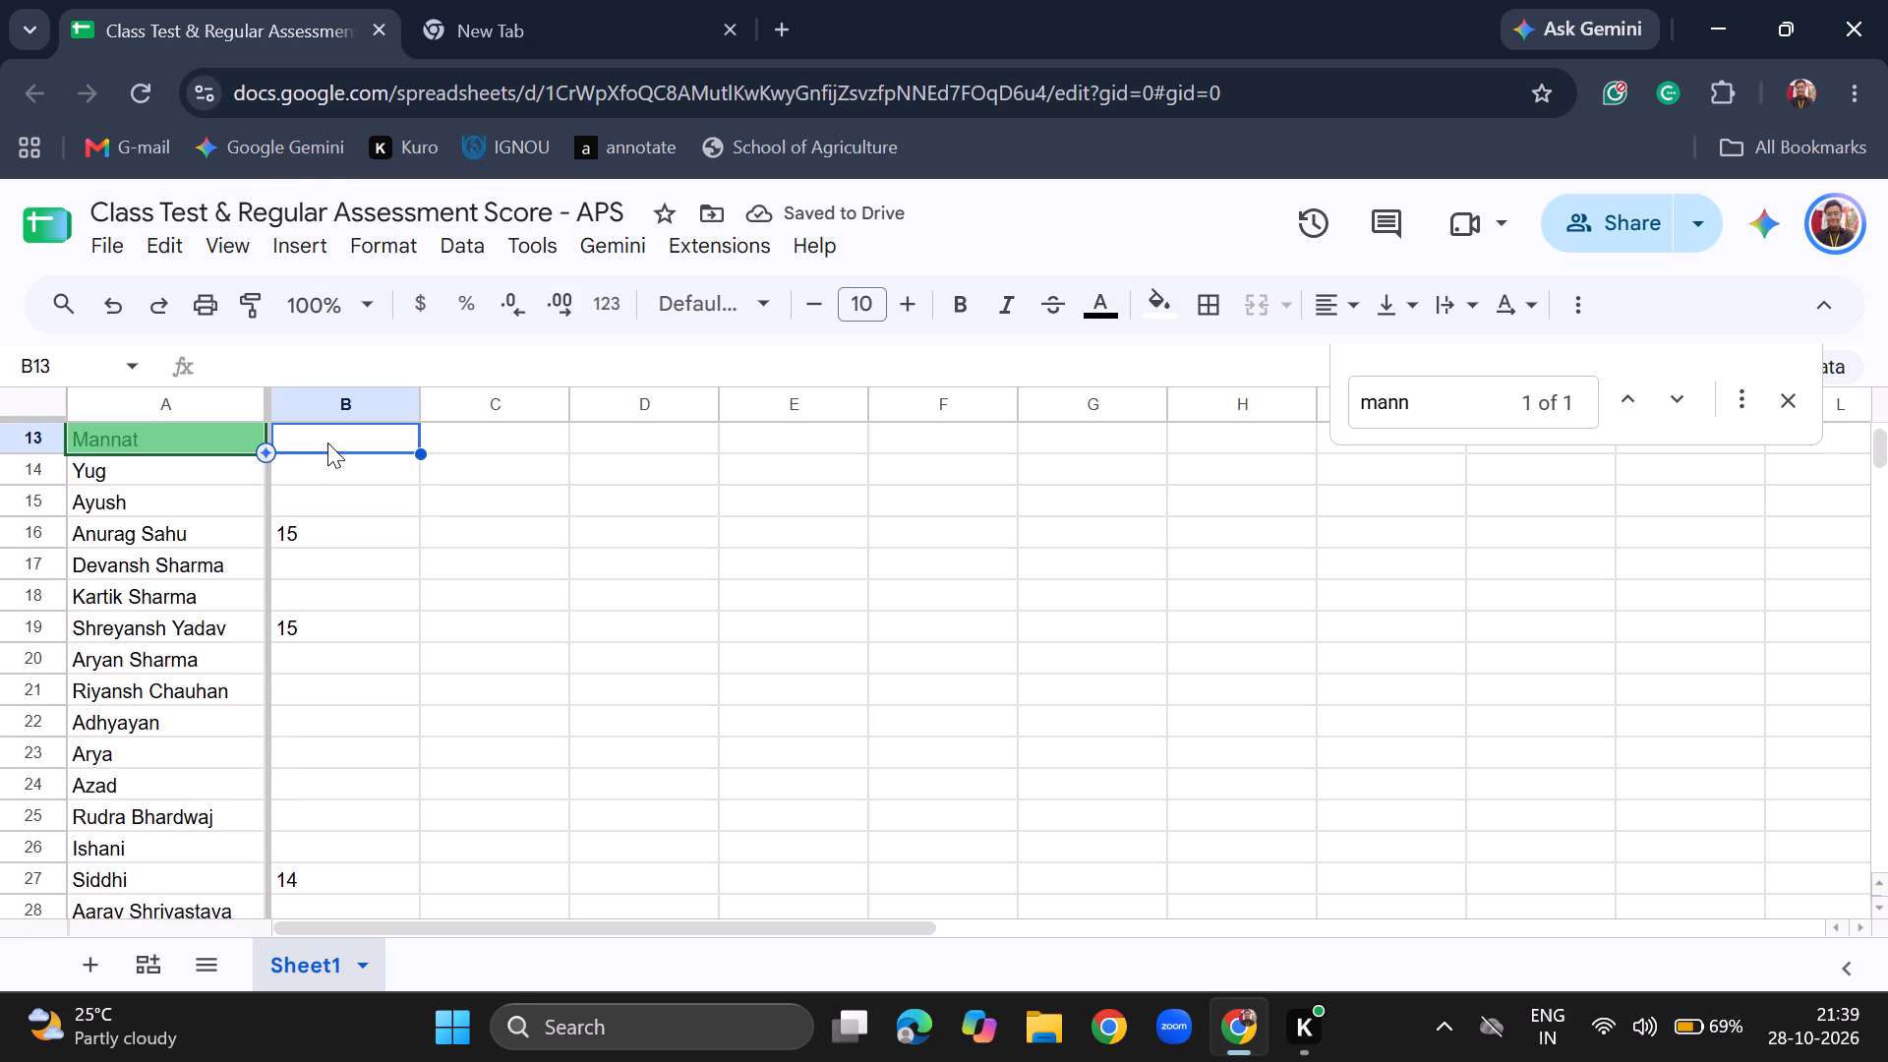
text(15)
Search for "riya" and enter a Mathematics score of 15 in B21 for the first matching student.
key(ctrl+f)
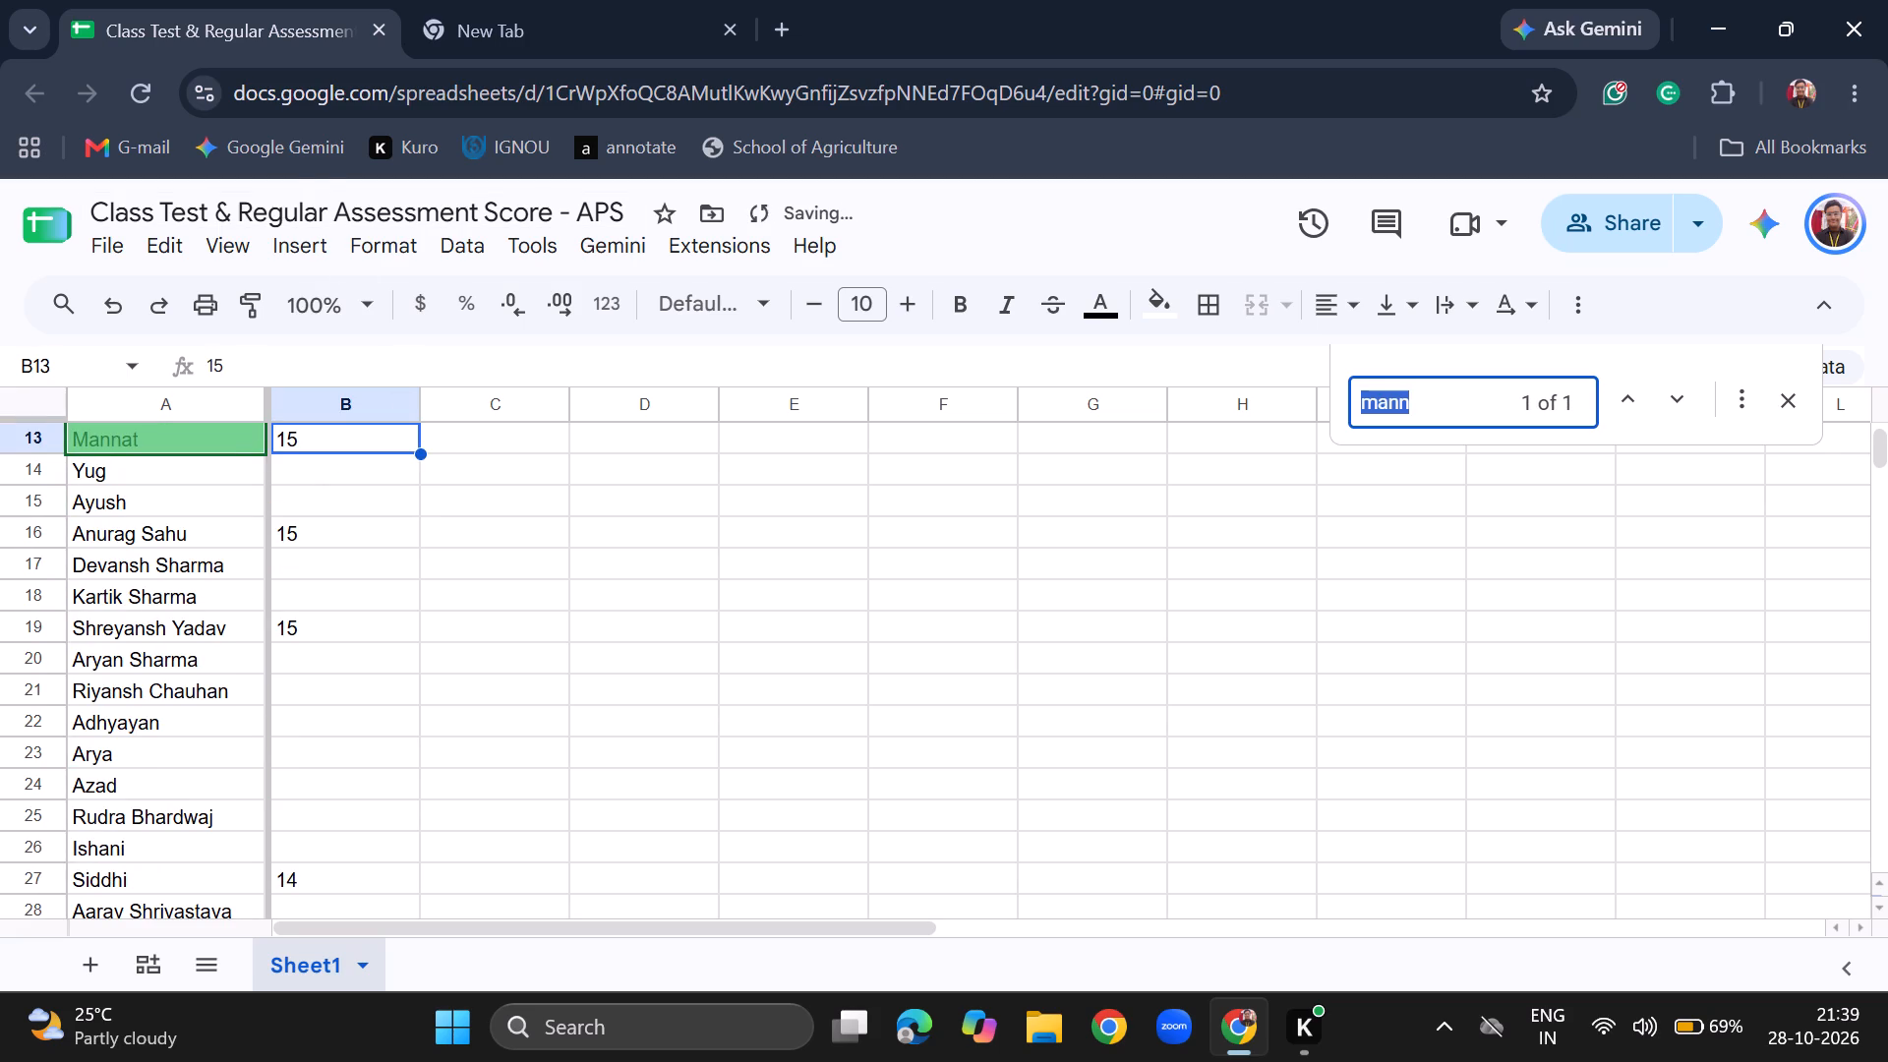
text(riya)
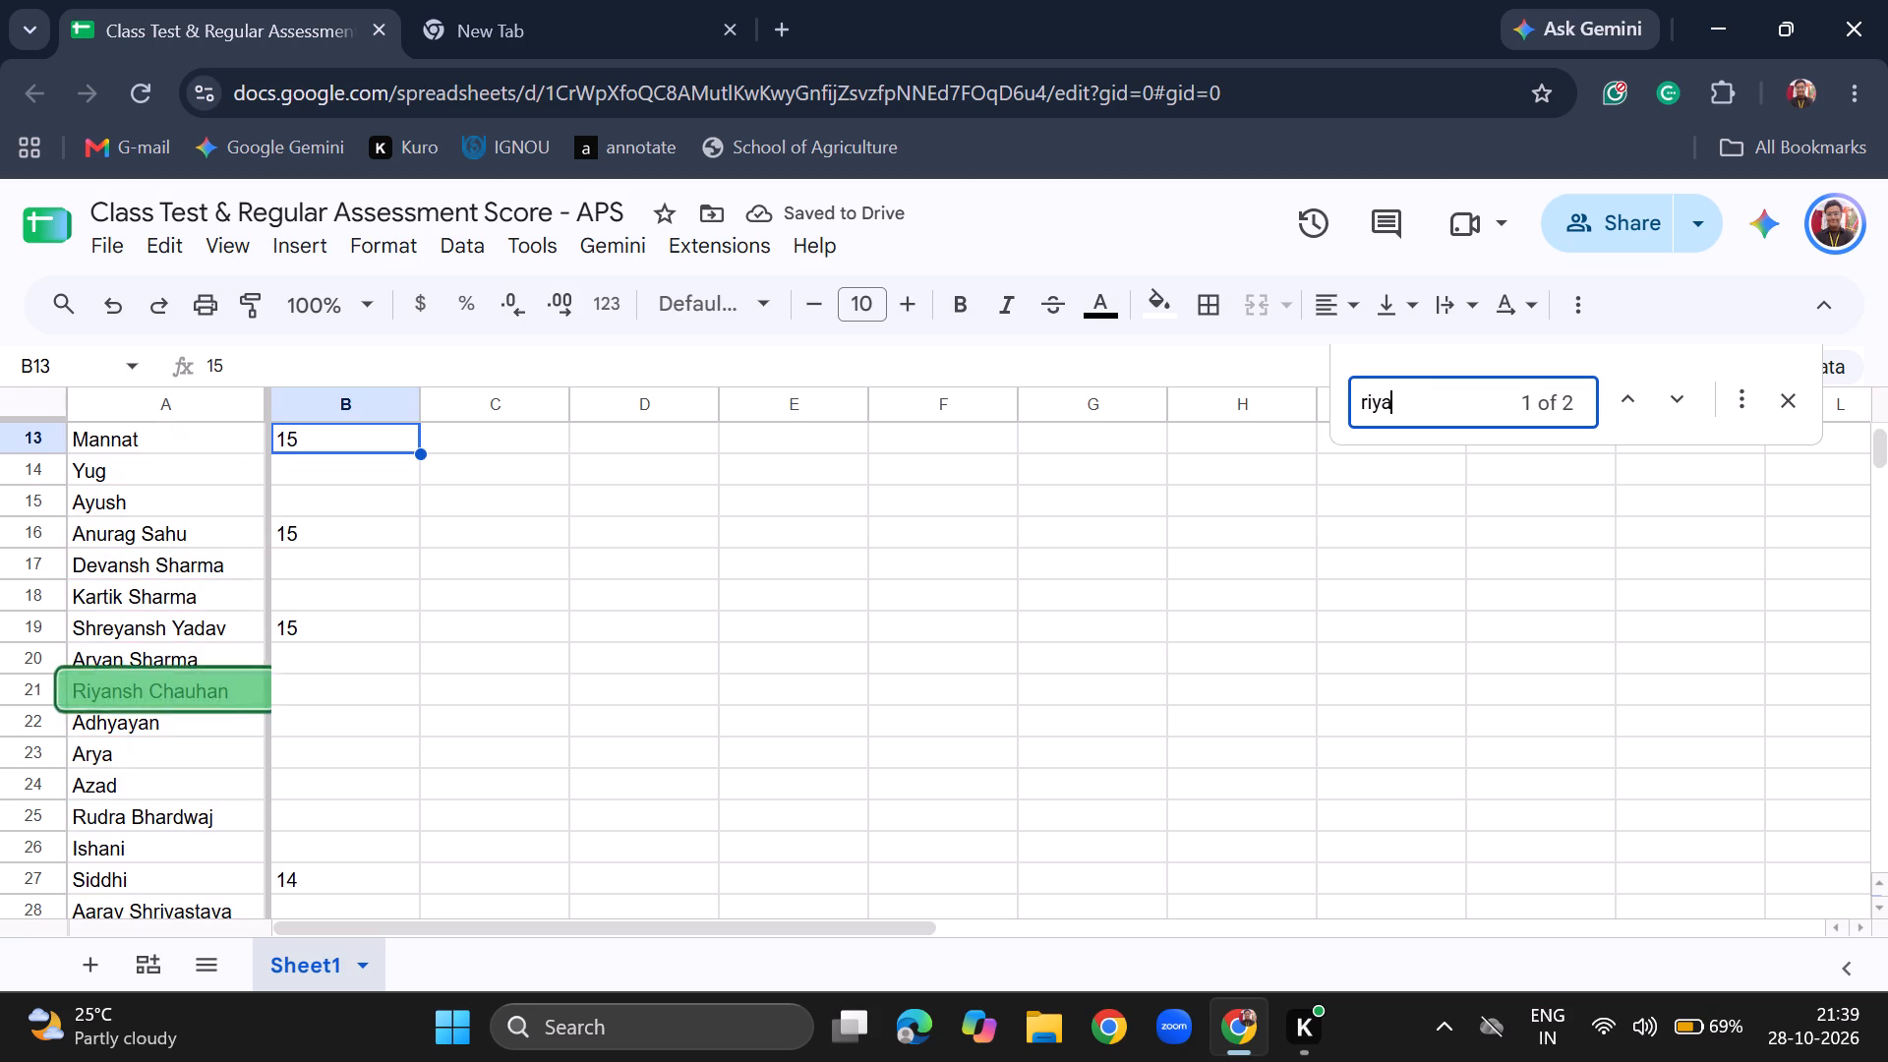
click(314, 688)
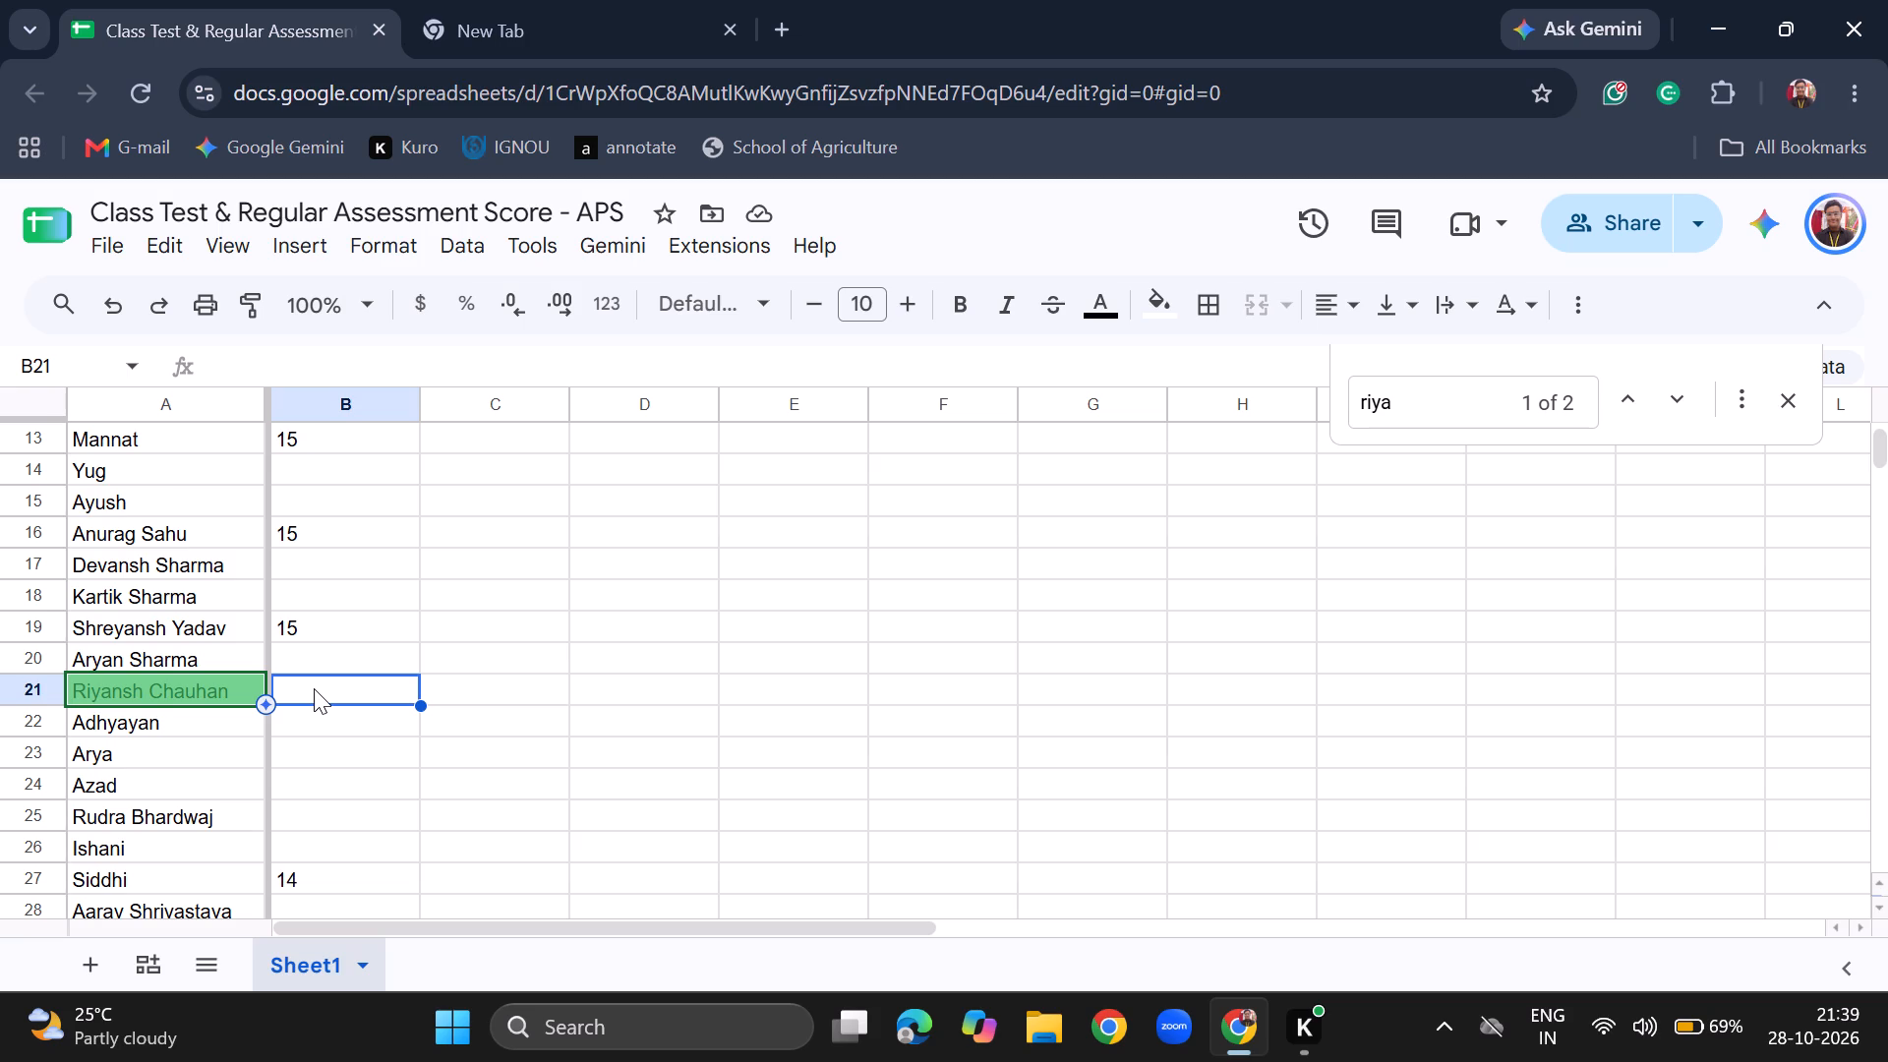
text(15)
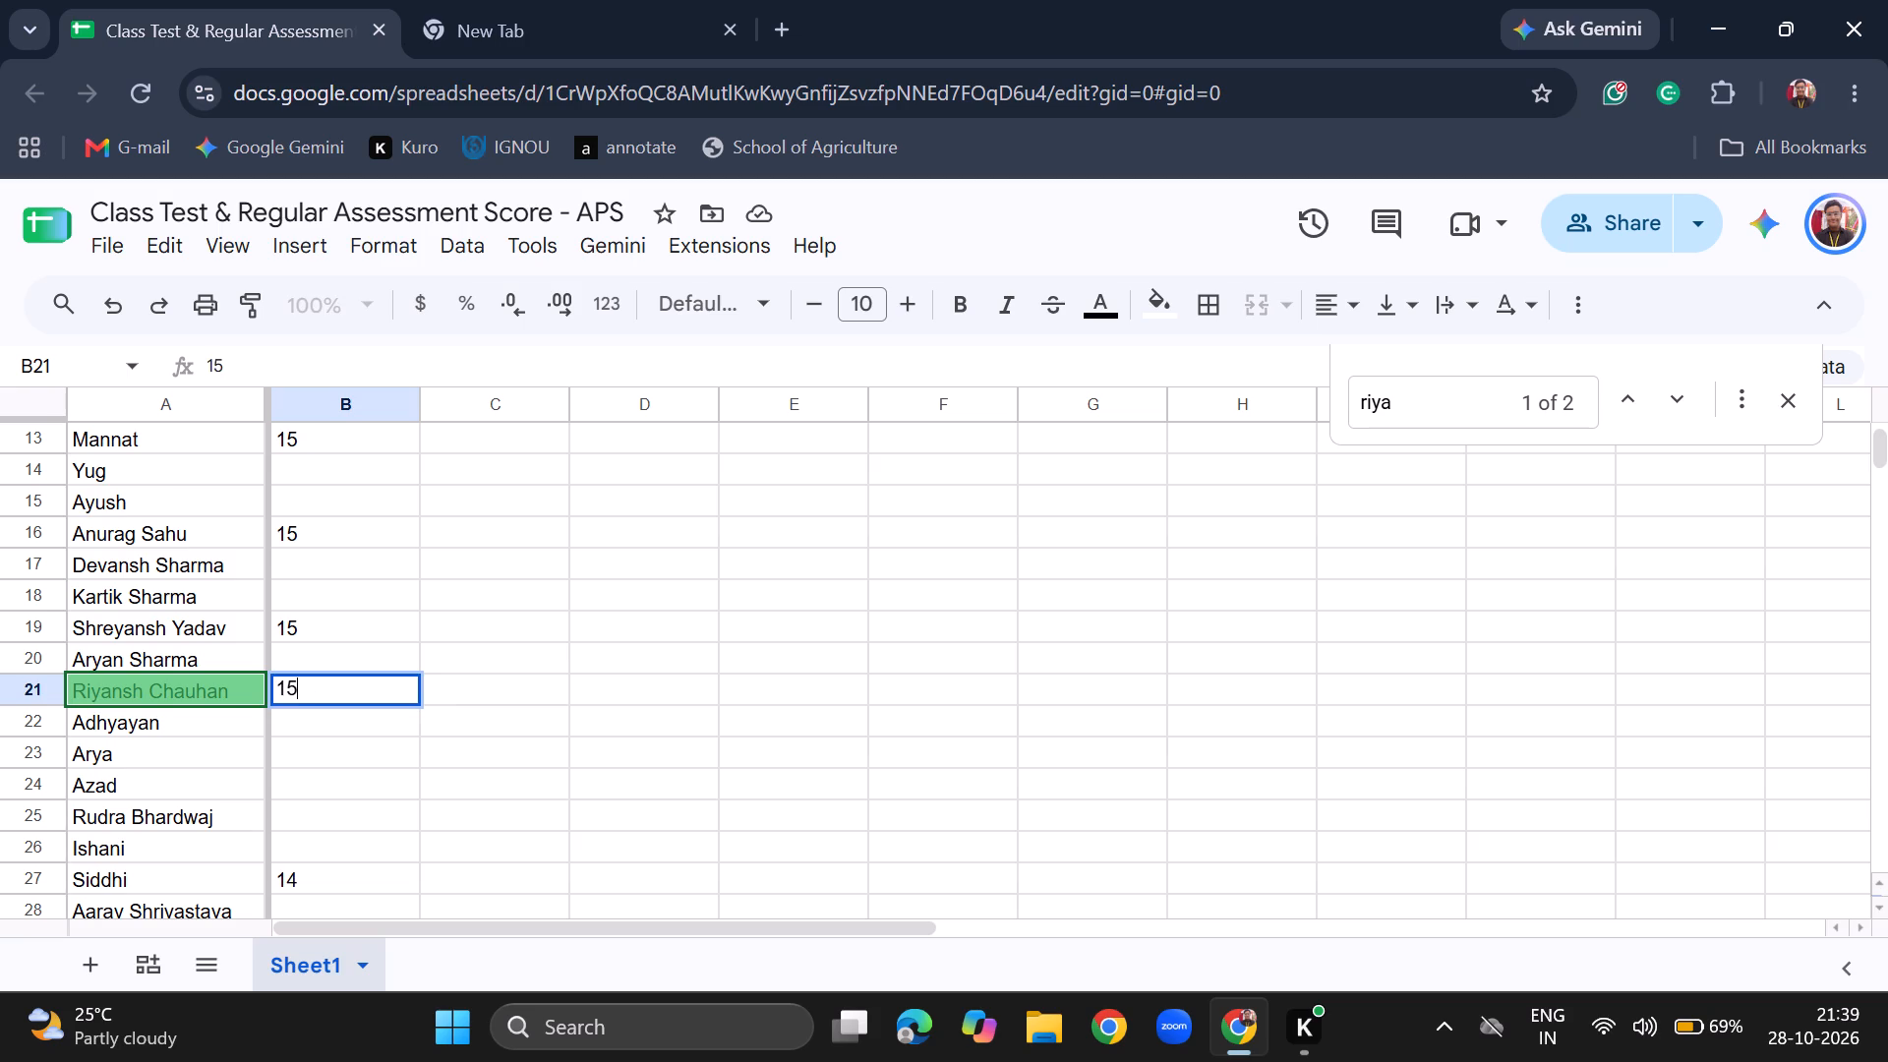
Replace the Mathematics score in B21 with 14 for the student found with "riya".
key(ctrl+f)
click(314, 688)
key(a)
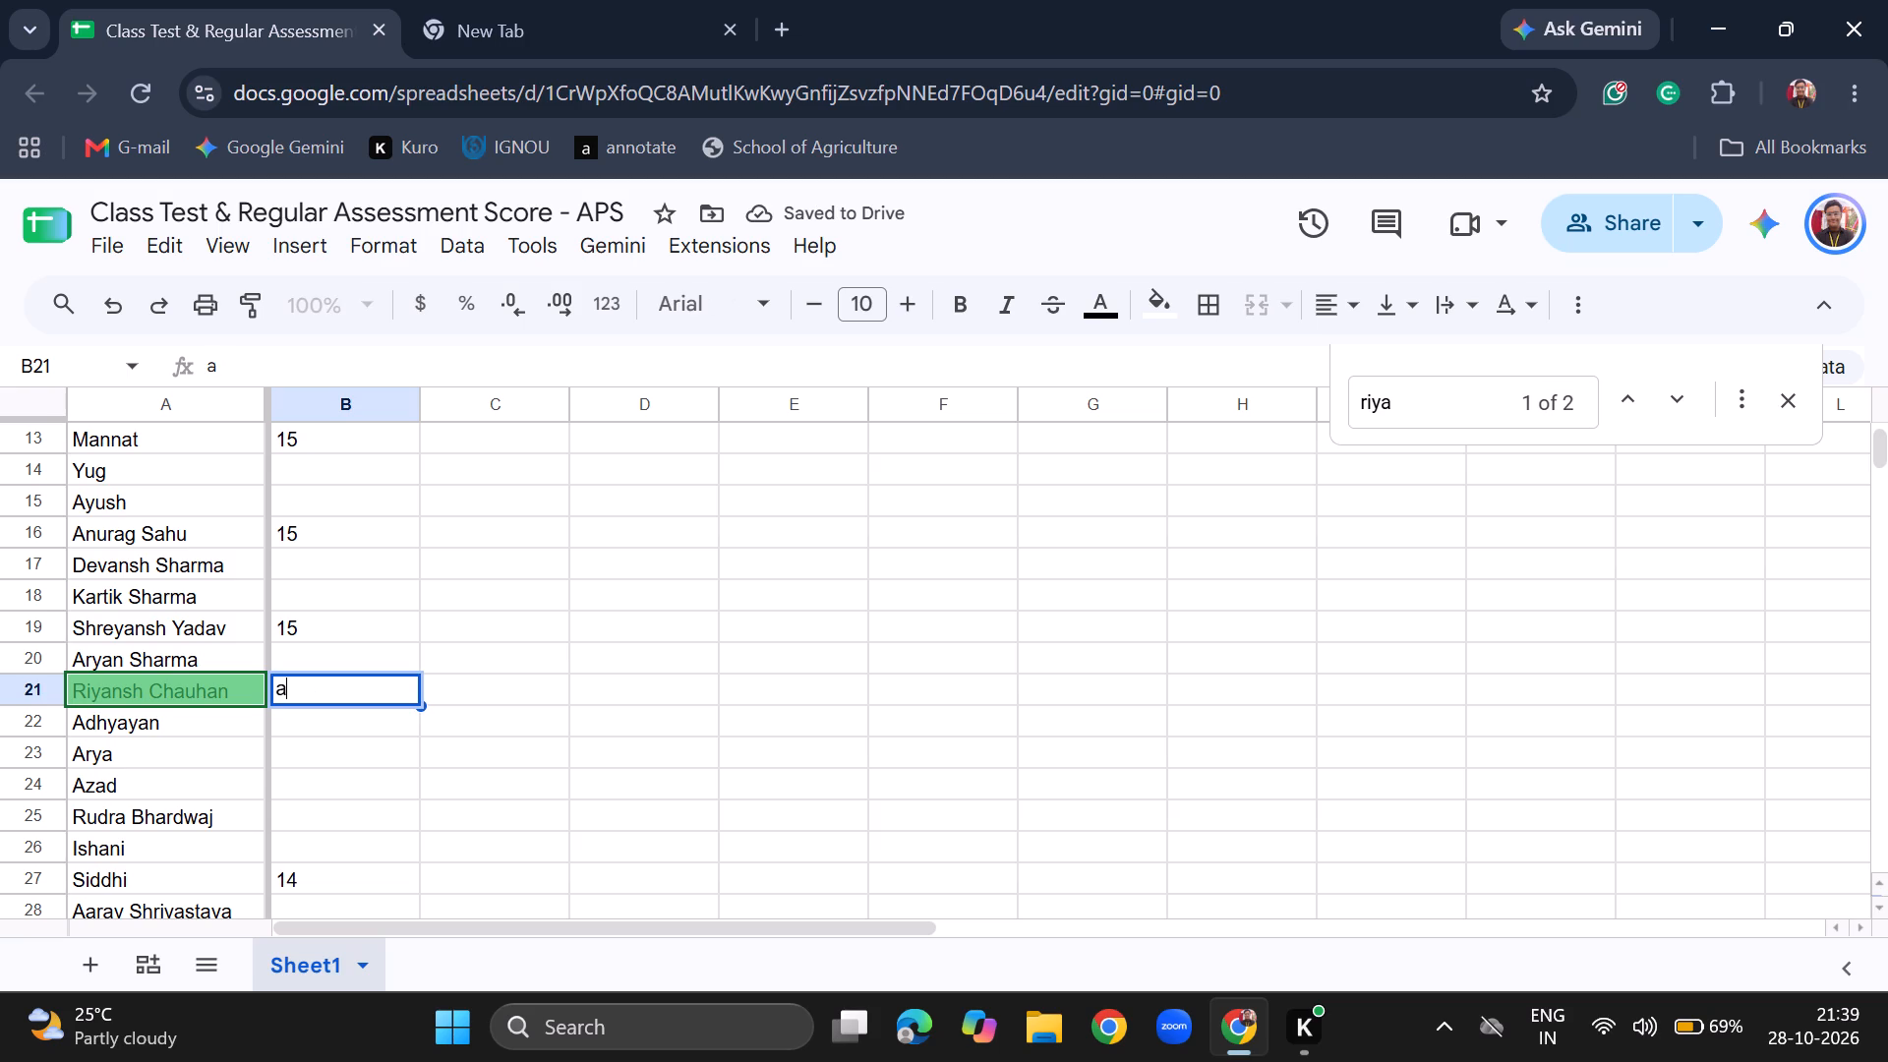
key(BackSpace)
text(rudra)
key(BackSpace)
key(BackSpace)
key(BackSpace)
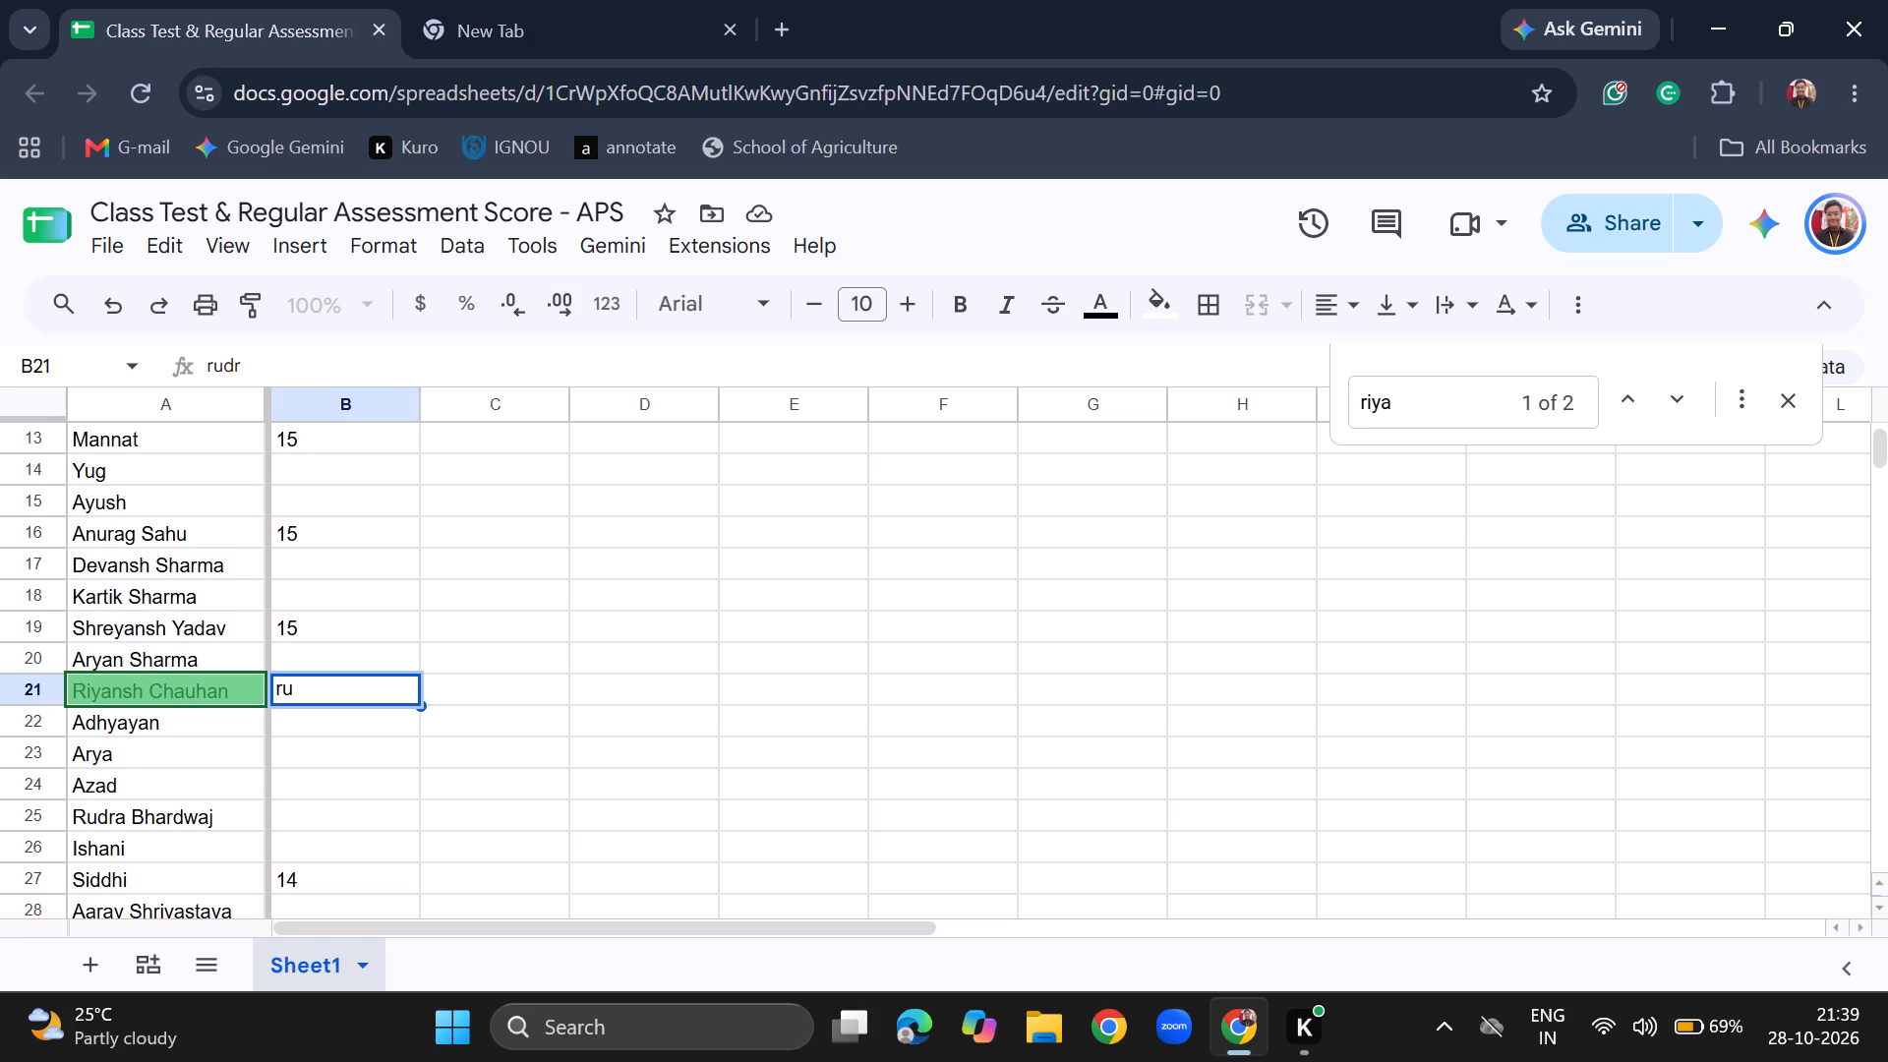
key(BackSpace)
key(BackSpace)
key(BackSpace)
key(BackSpace)
text(14)
key(Return)
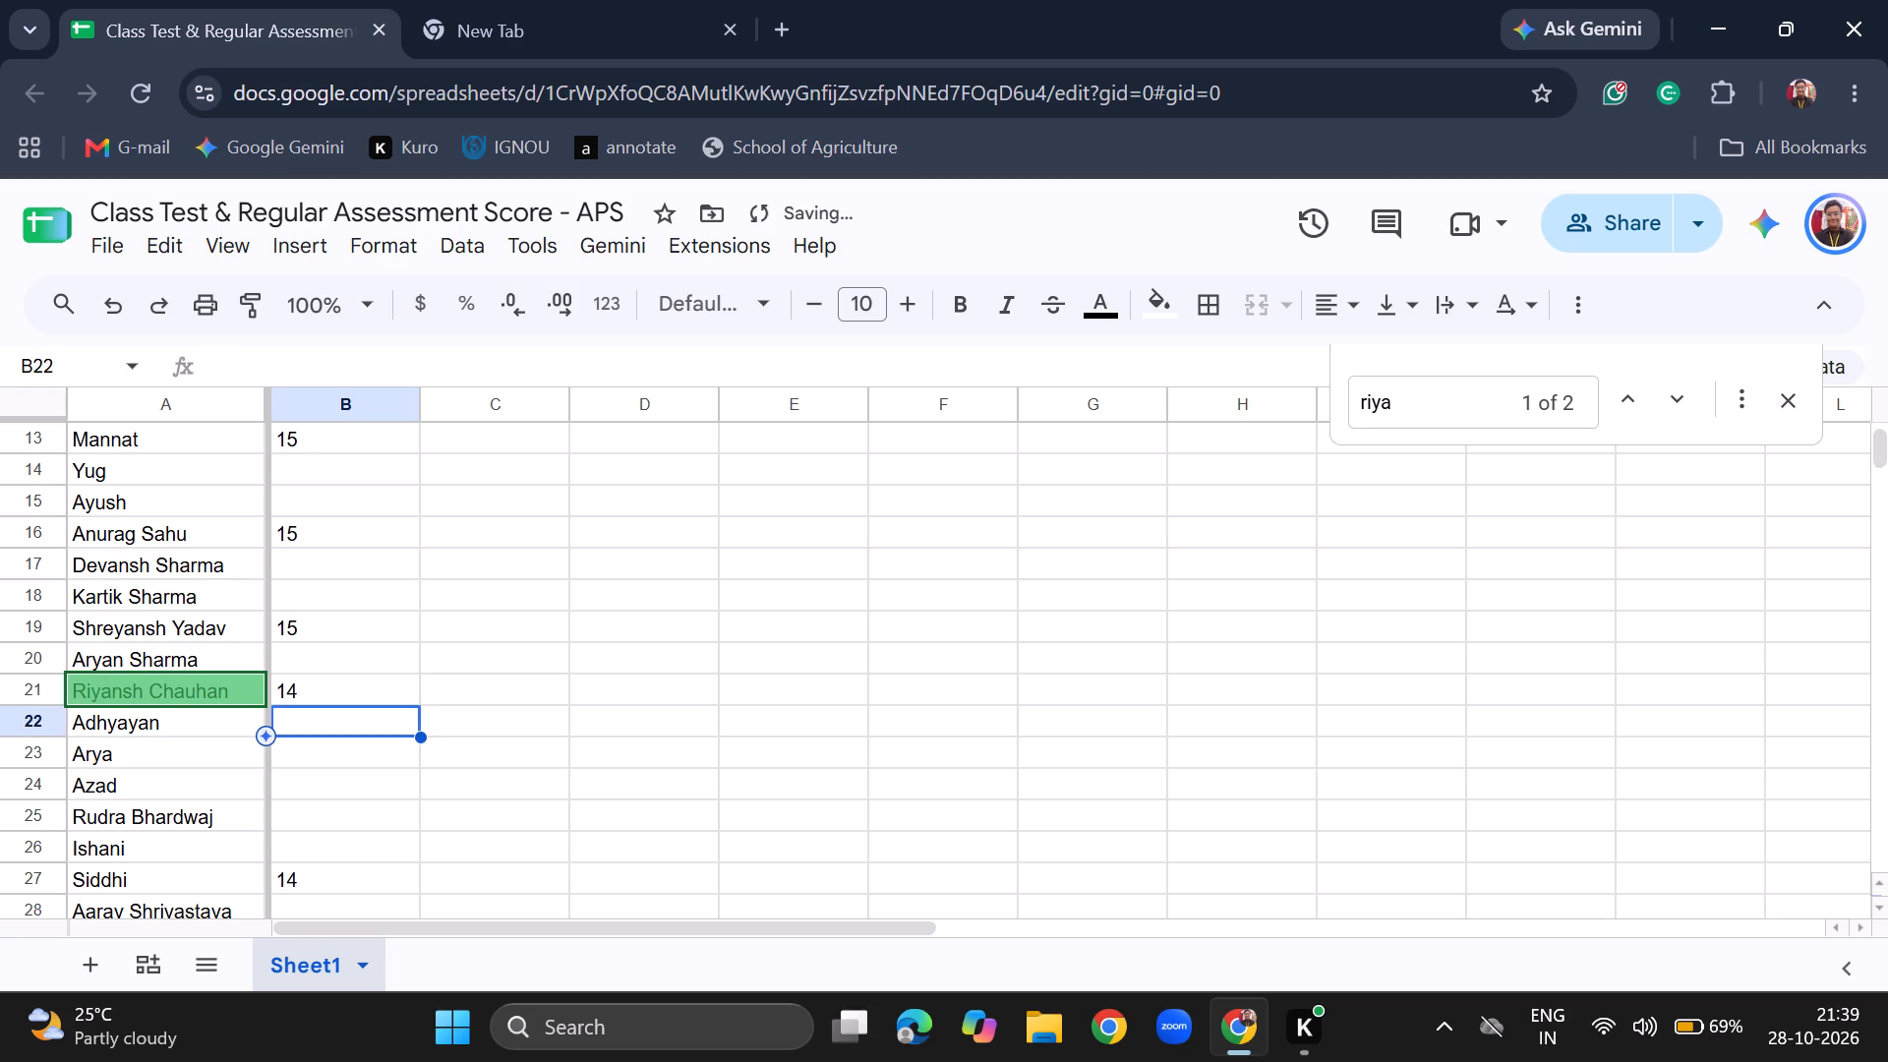
Search for "rudr" and enter a Mathematics score of 13 in B25 for the first matching student.
key(ctrl+f)
key(r)
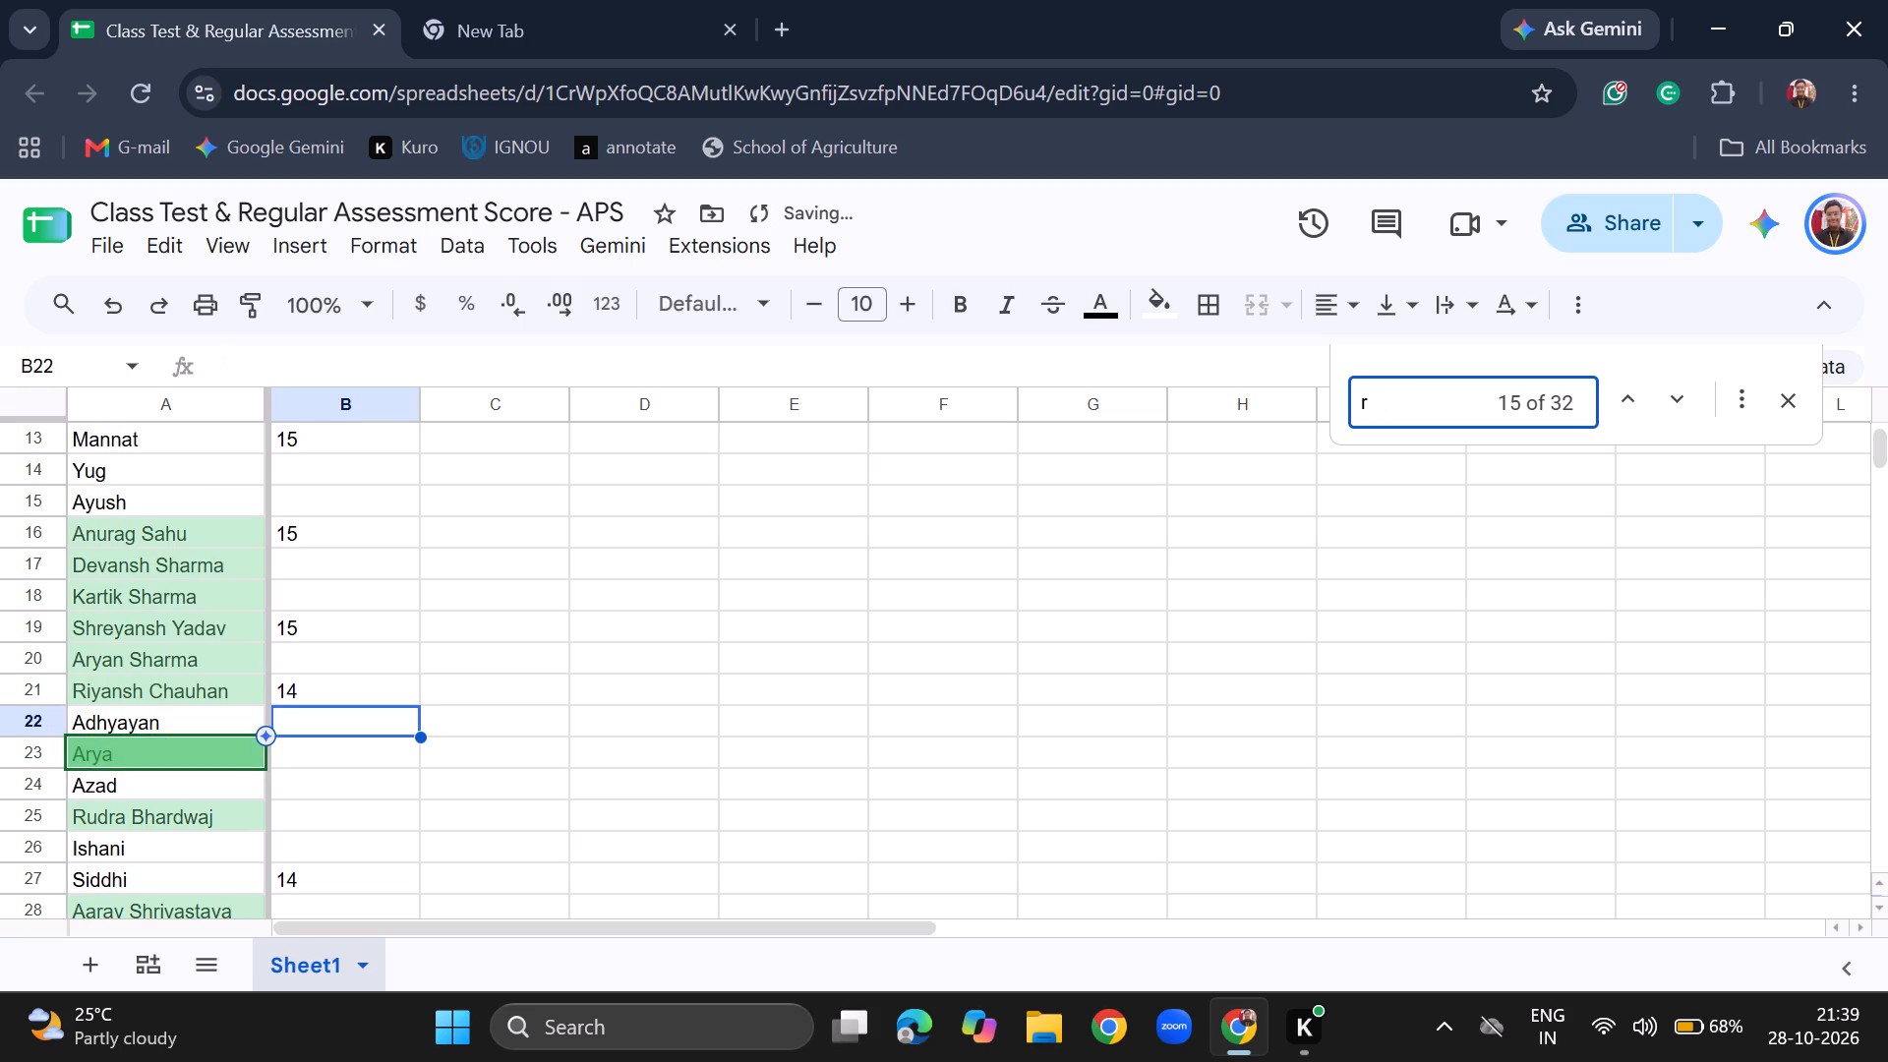
text(udr)
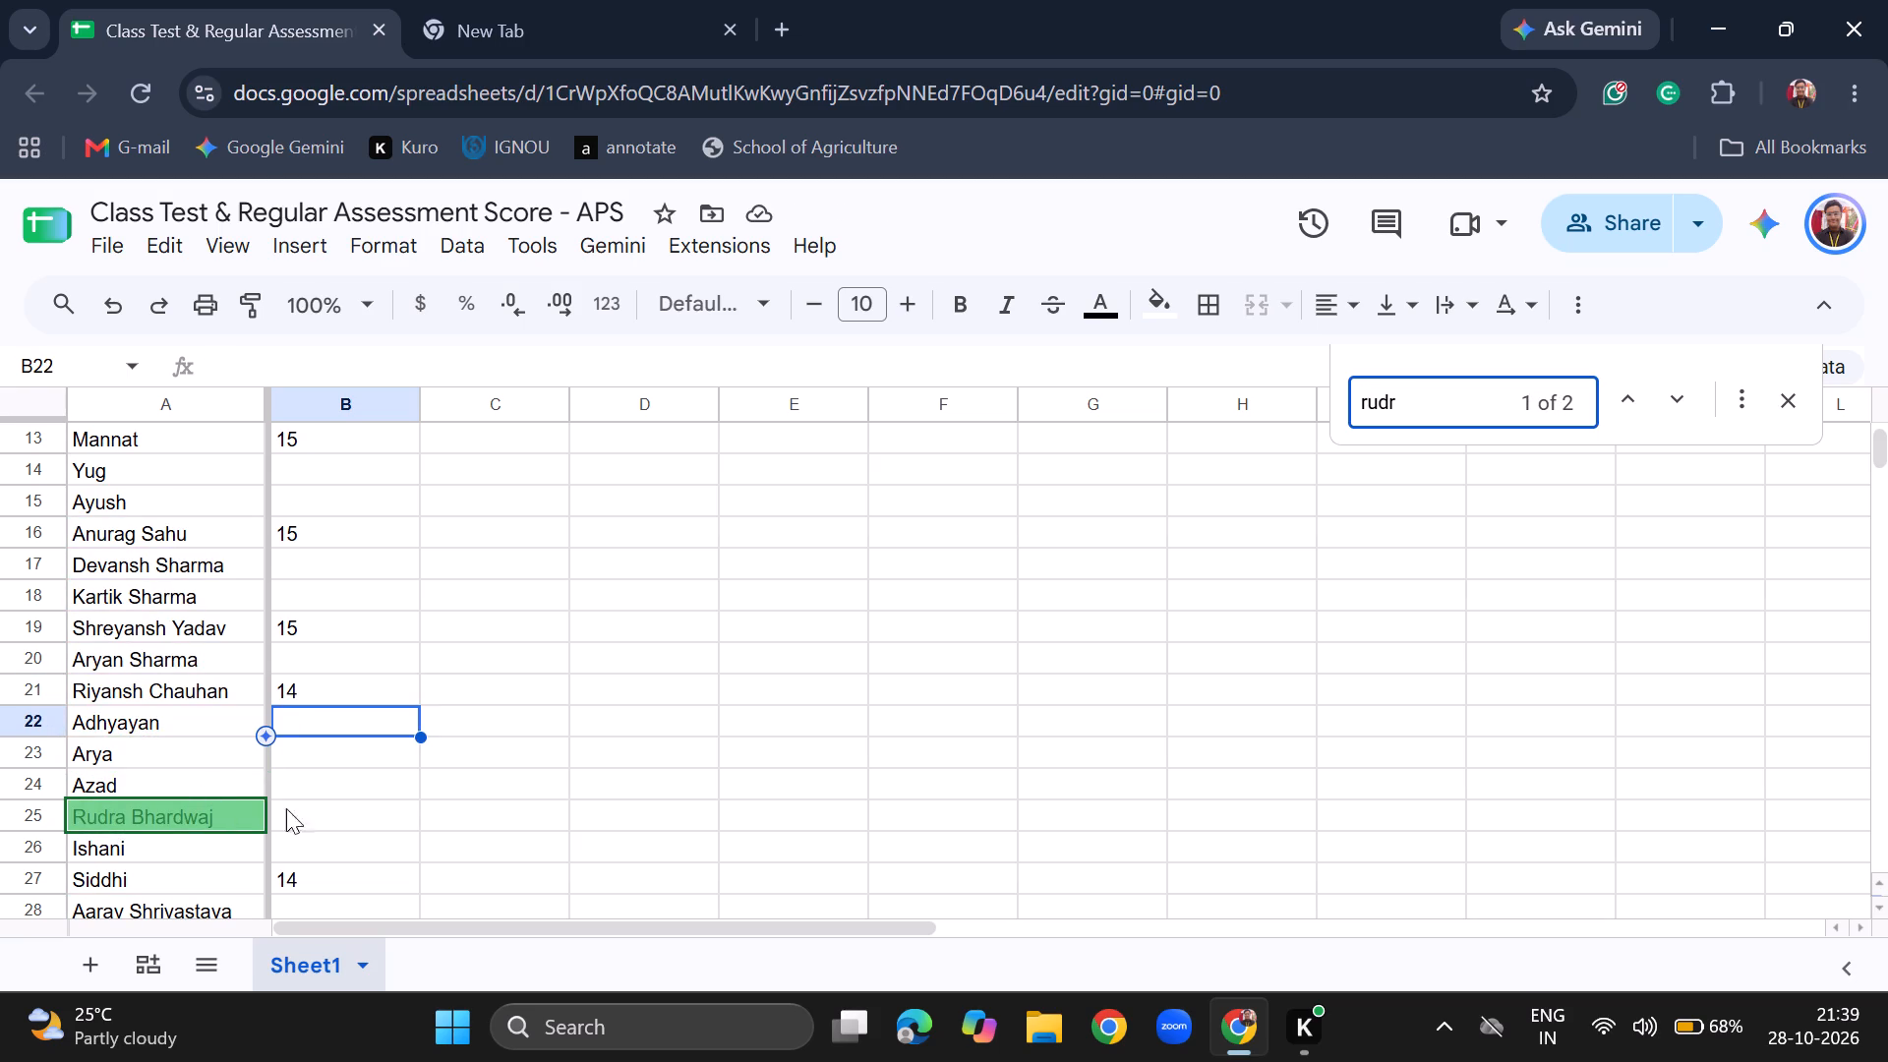
click(325, 805)
text(13)
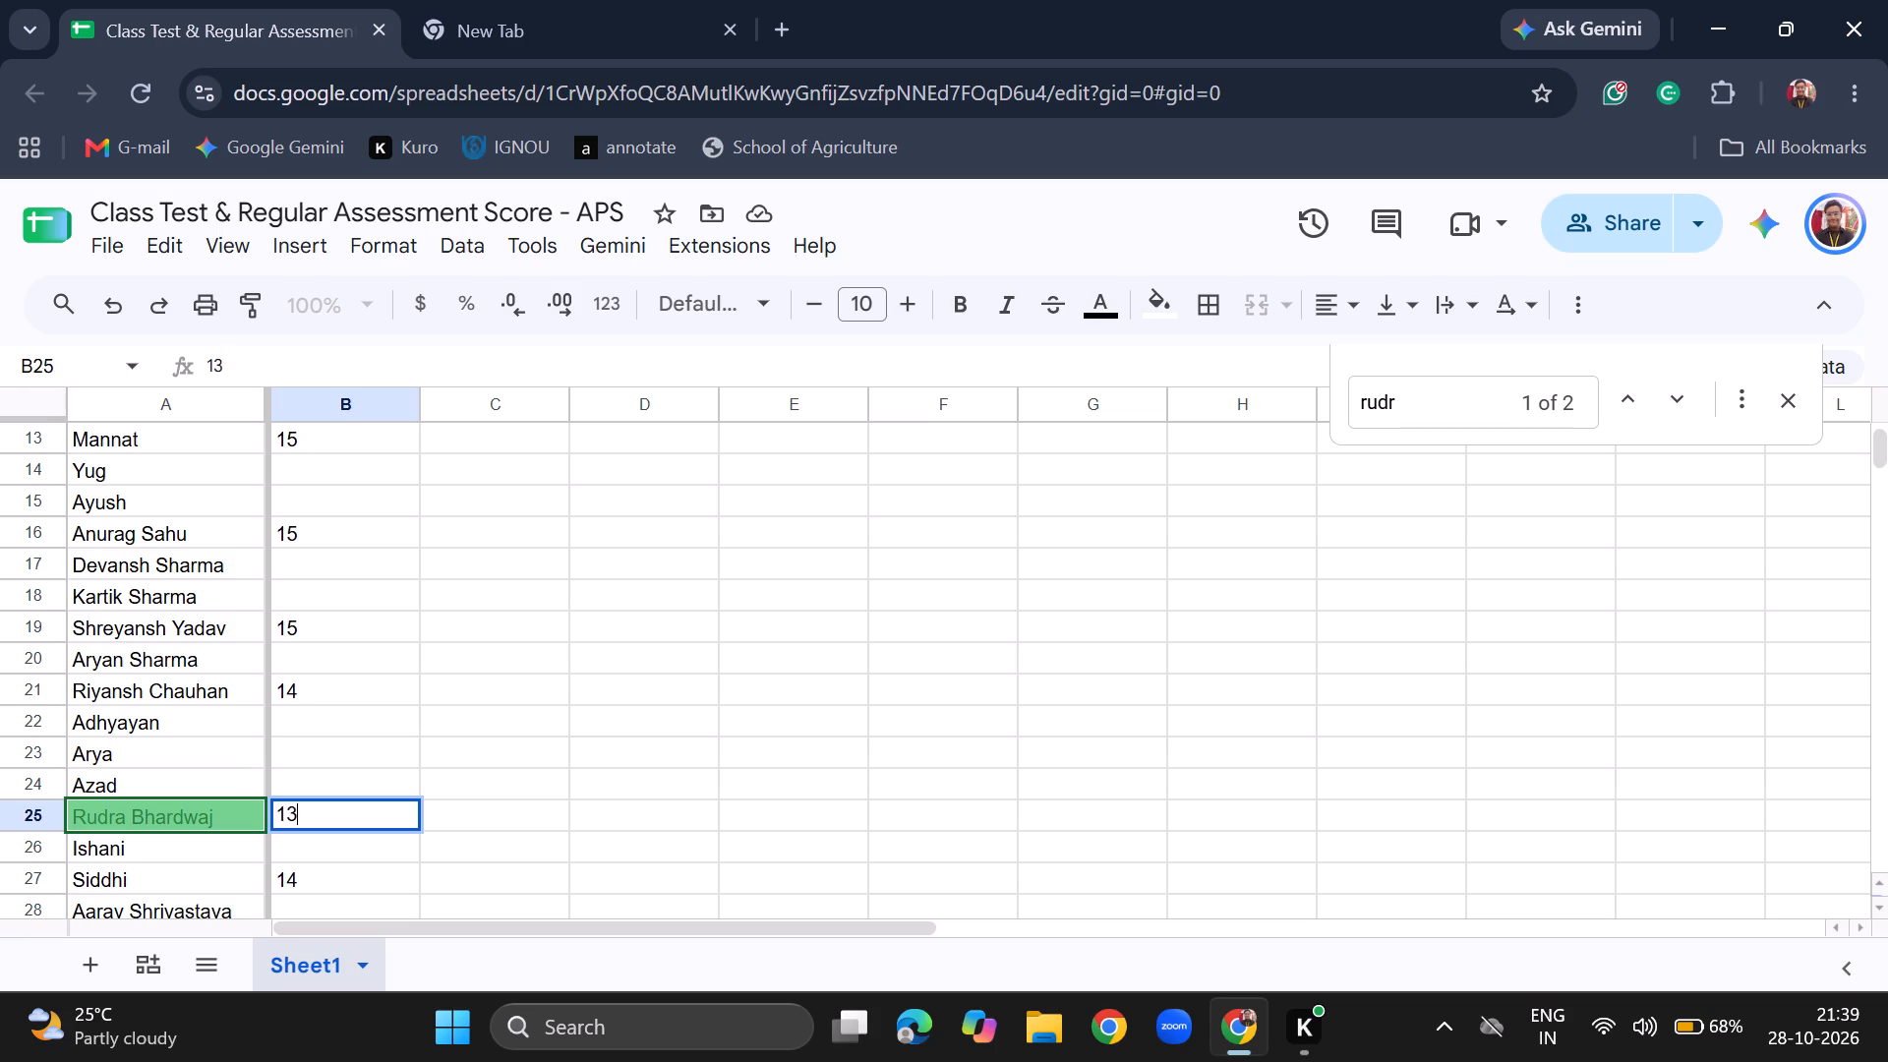
key(Return)
Search for "vansh" and enter a Mathematics score of 15 in B42 for the student with exactly that name.
key(ctrl+f)
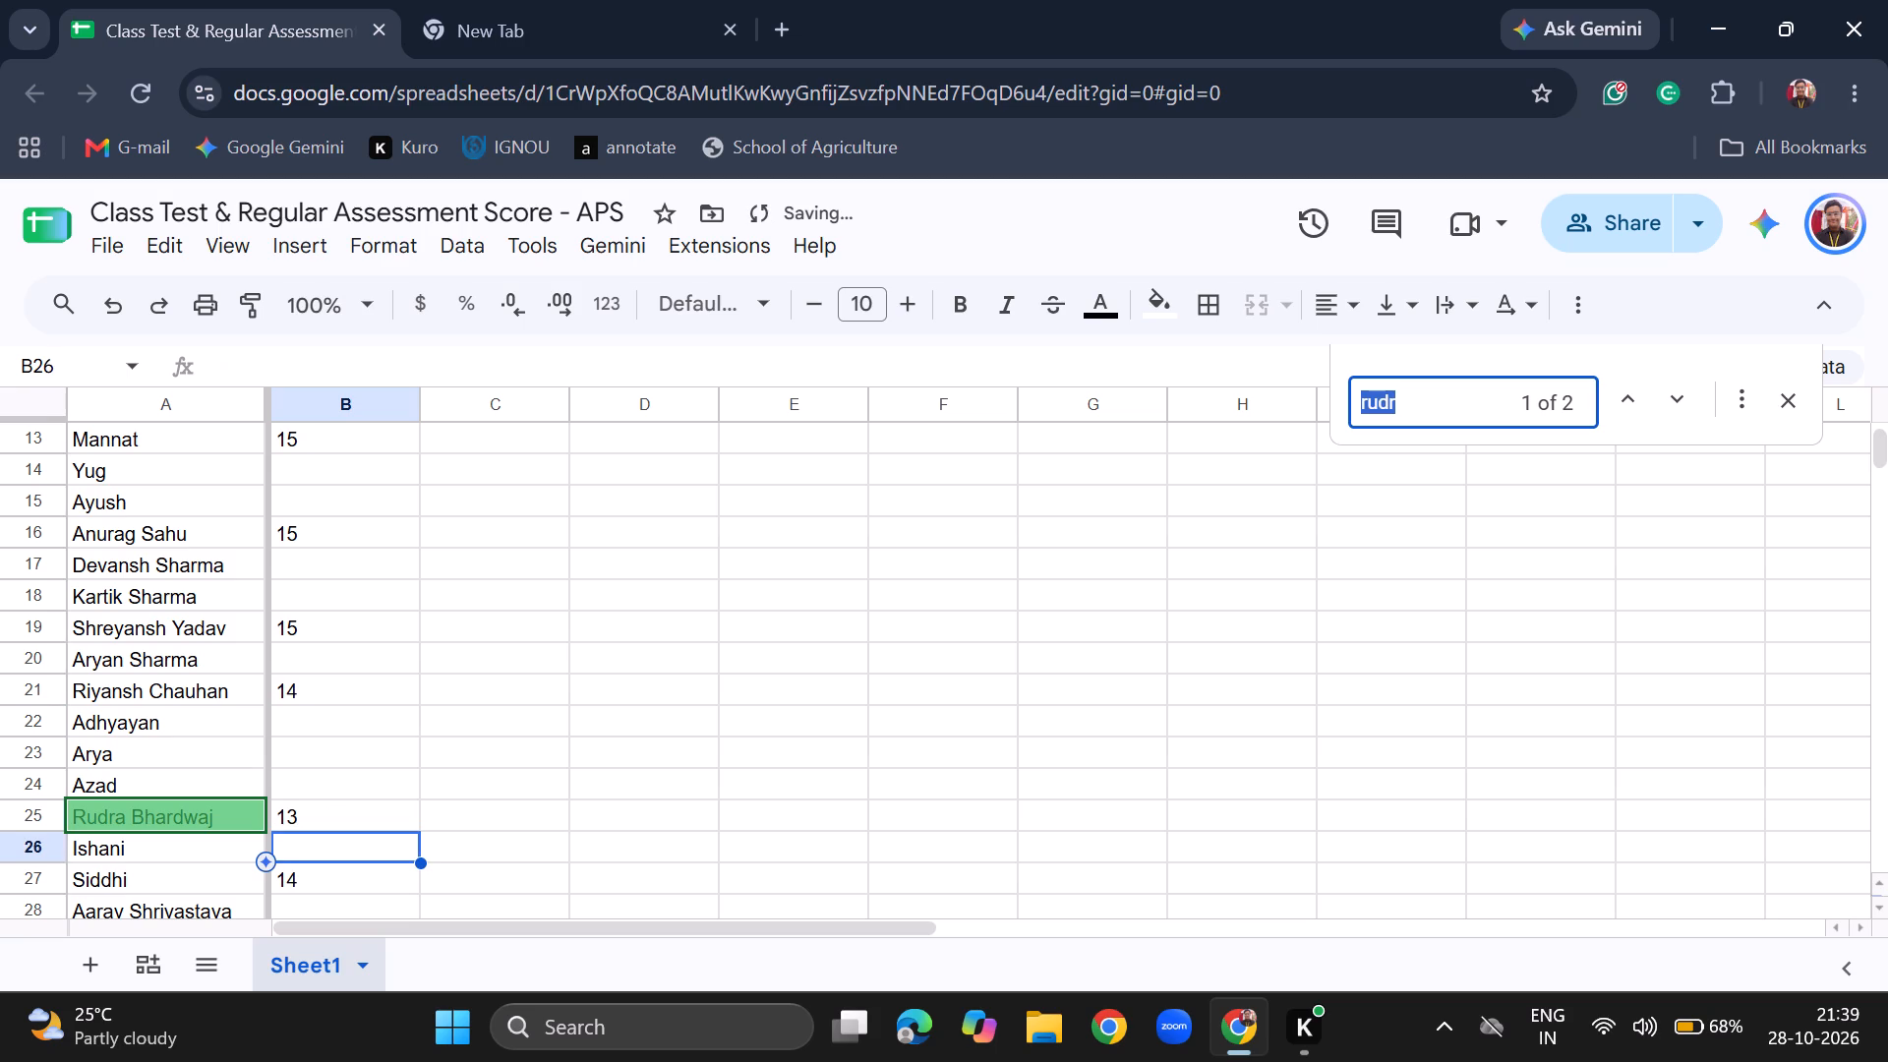
text(vansh)
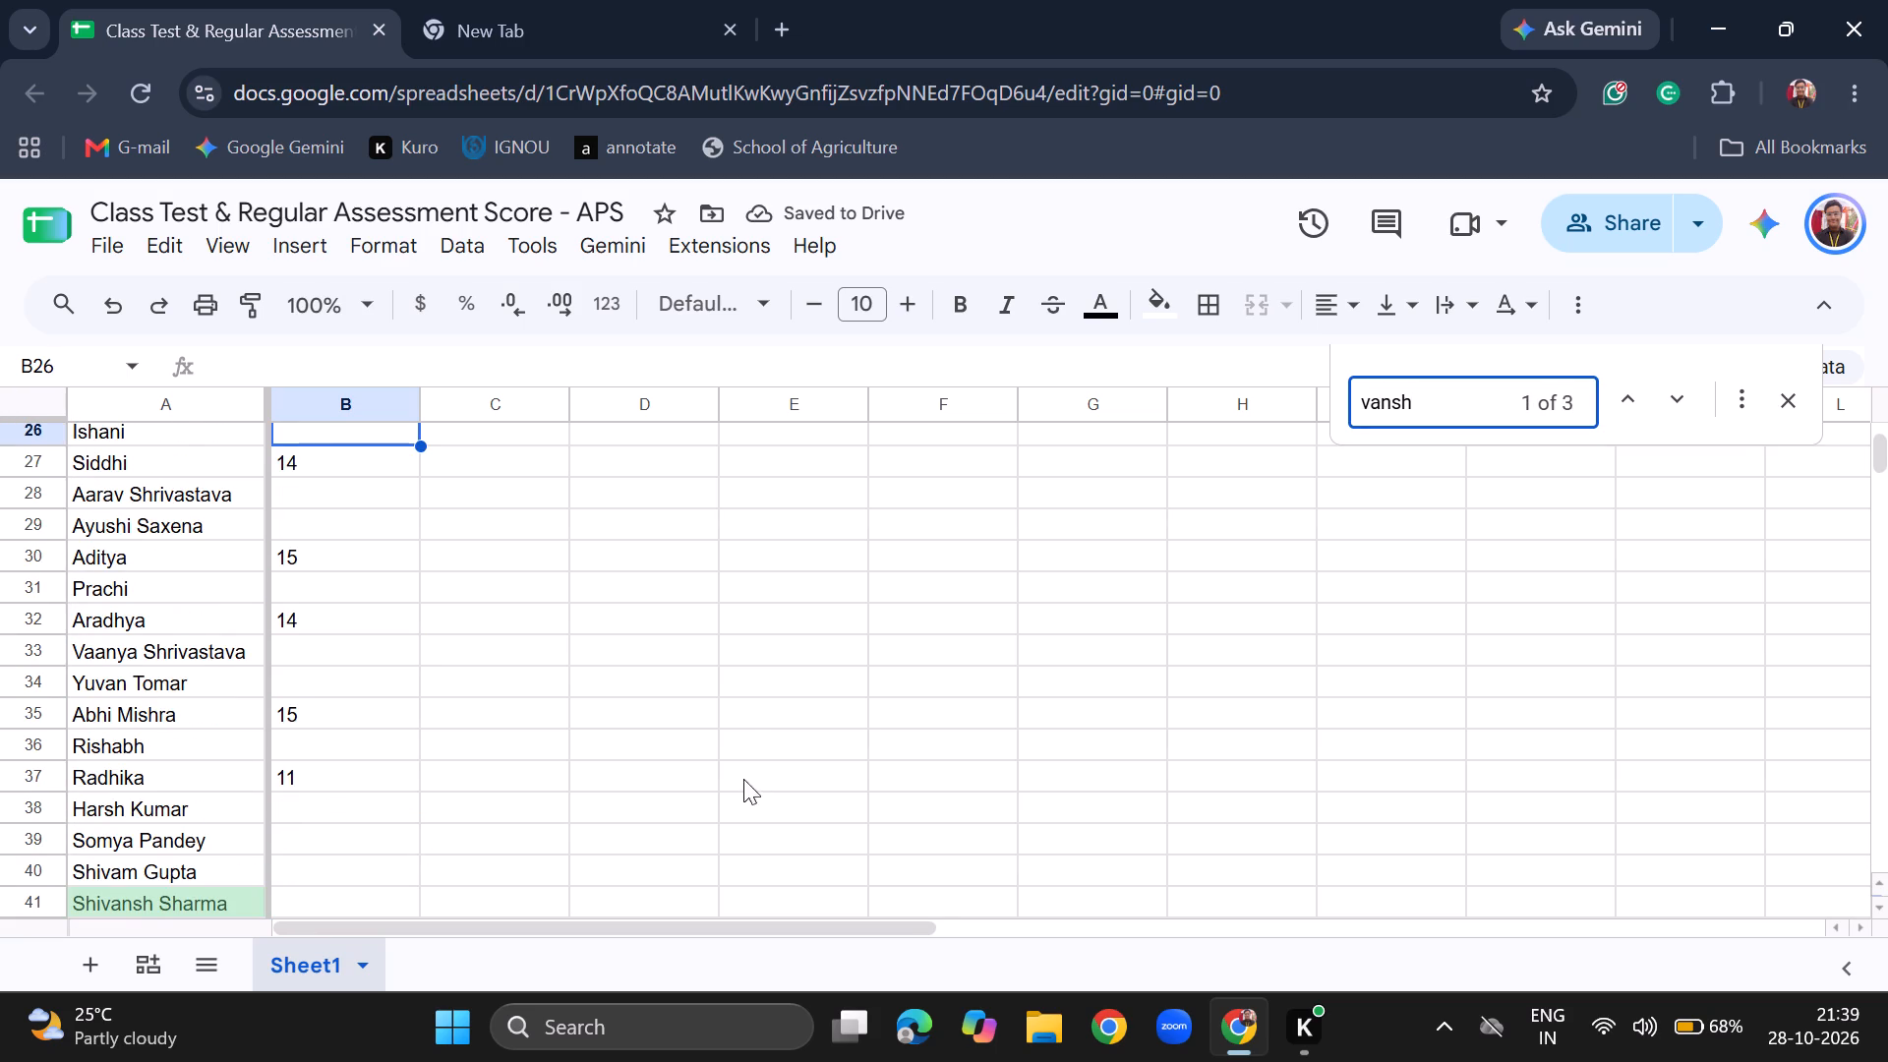
scroll(465, 710, down, 2)
scroll(465, 710, up, 3)
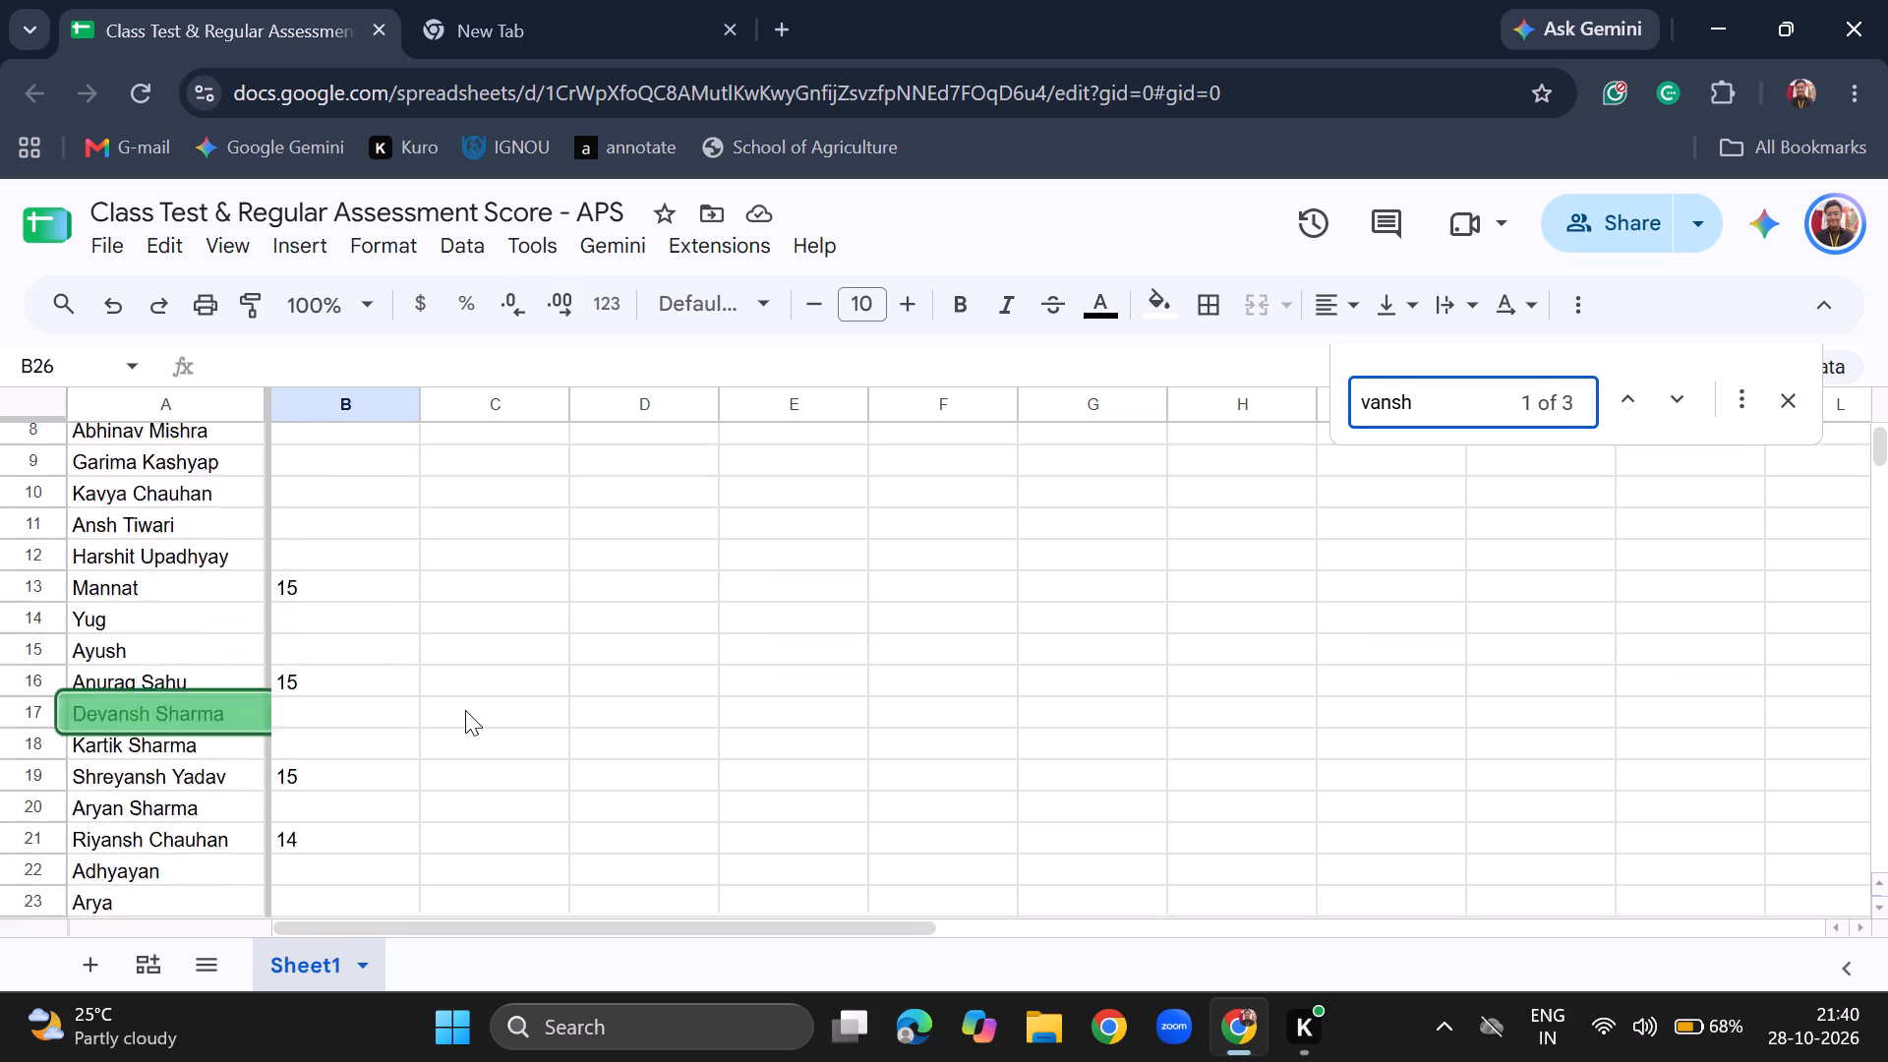
scroll(465, 710, up, 2)
scroll(465, 710, down, 2)
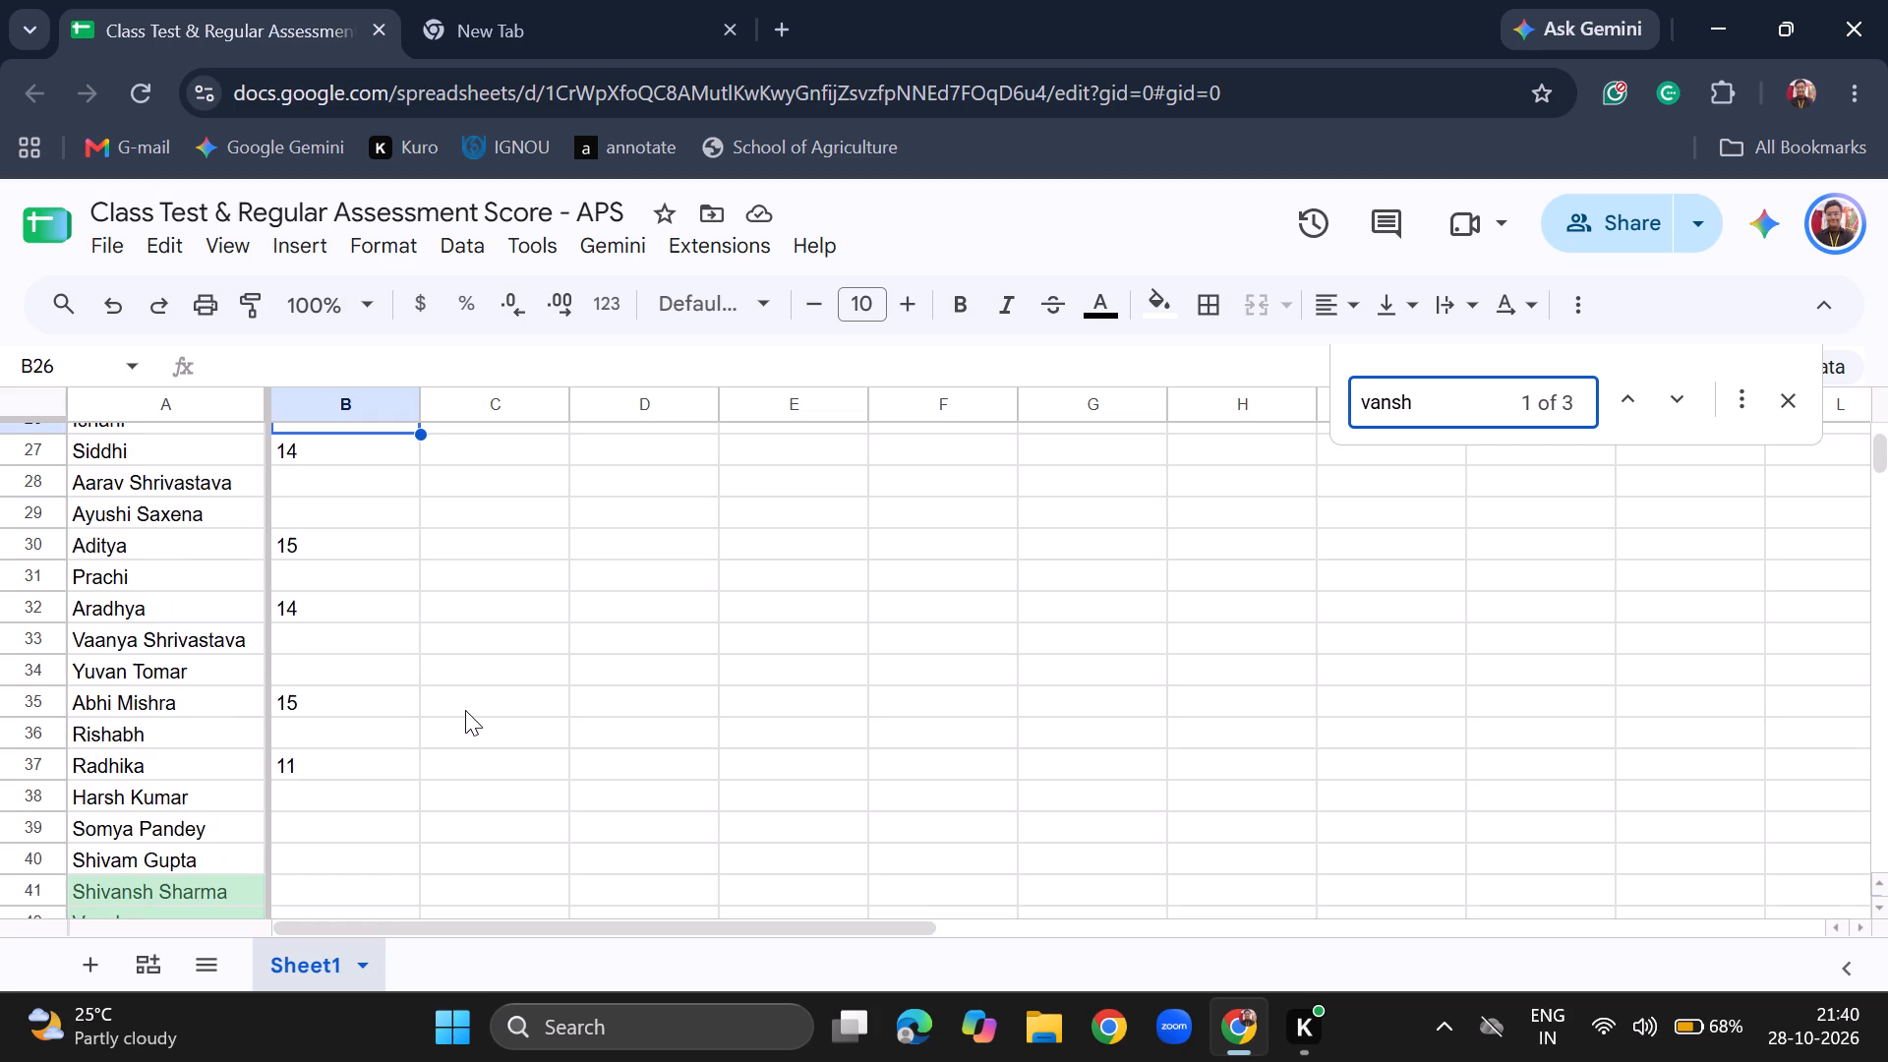
scroll(465, 710, down, 2)
click(339, 696)
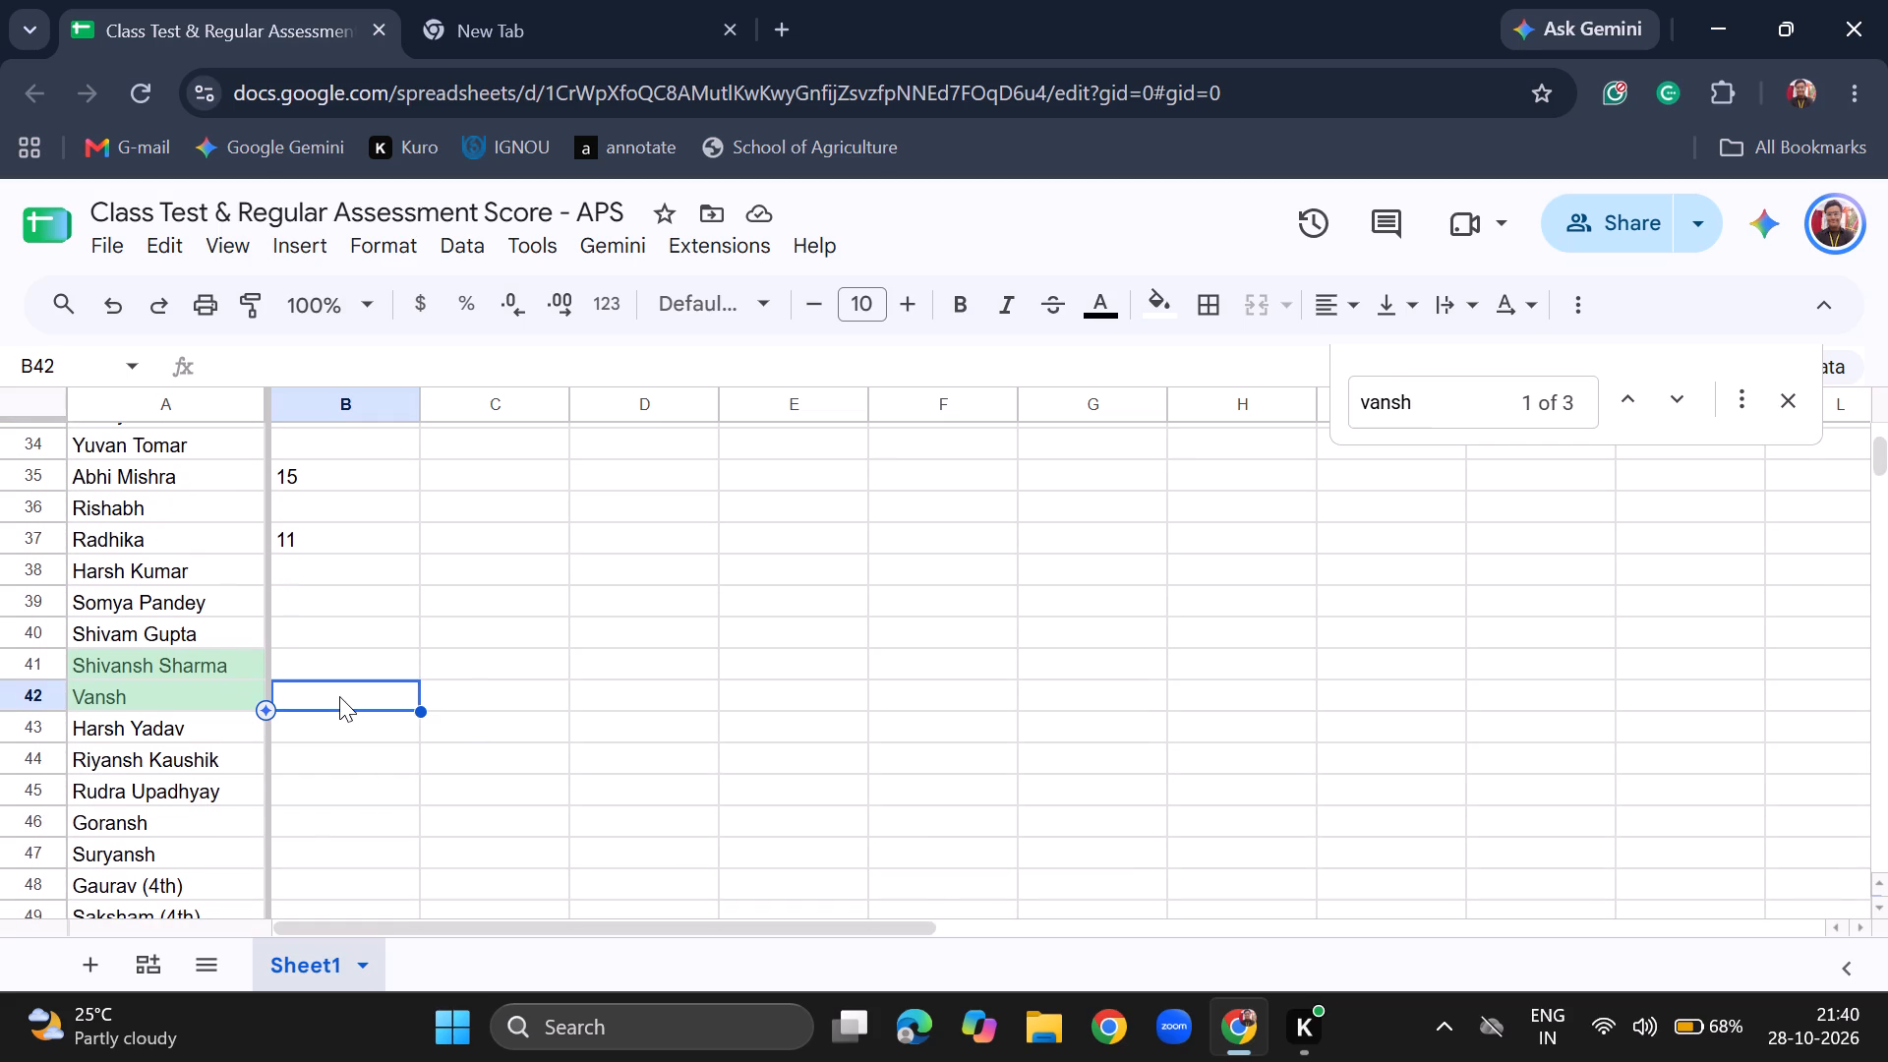
text(15)
key(Return)
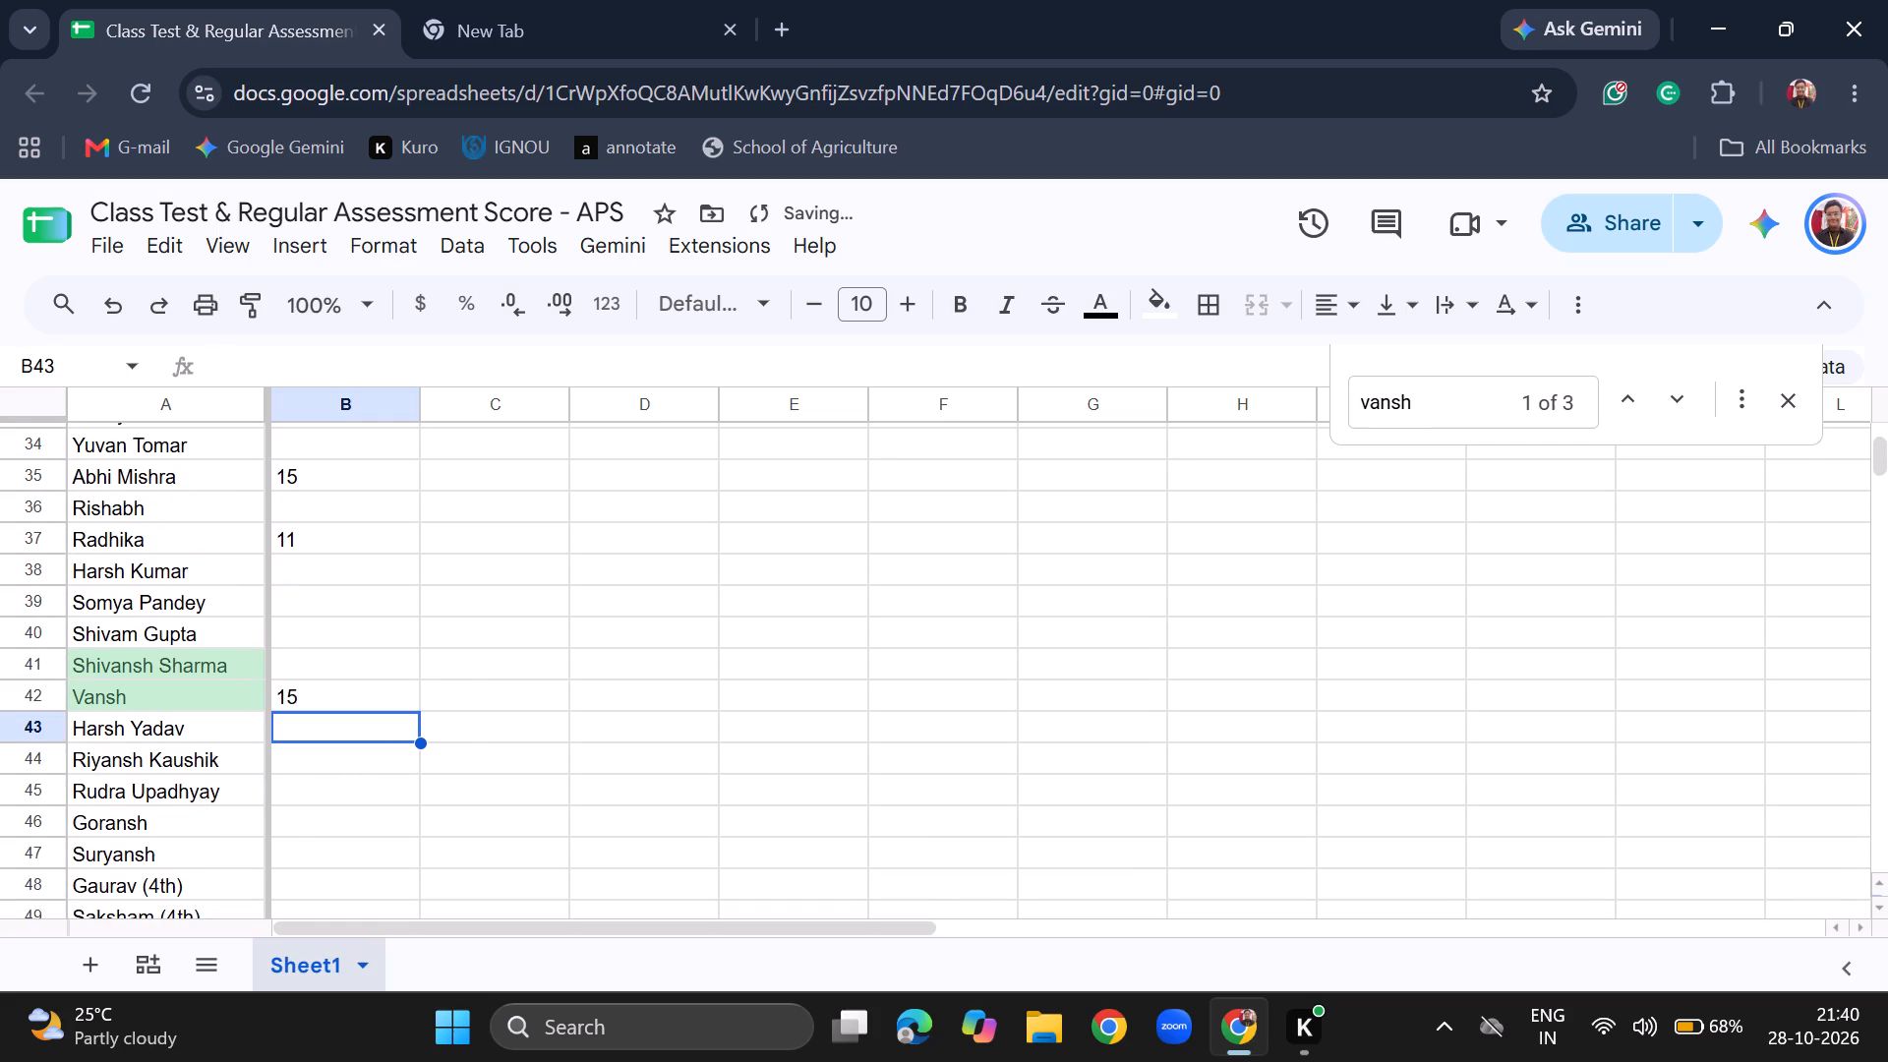
Search for "ayu" and enter a Mathematics score of 14 in B29 for the second matching student.
key(ctrl+f)
text(ayu)
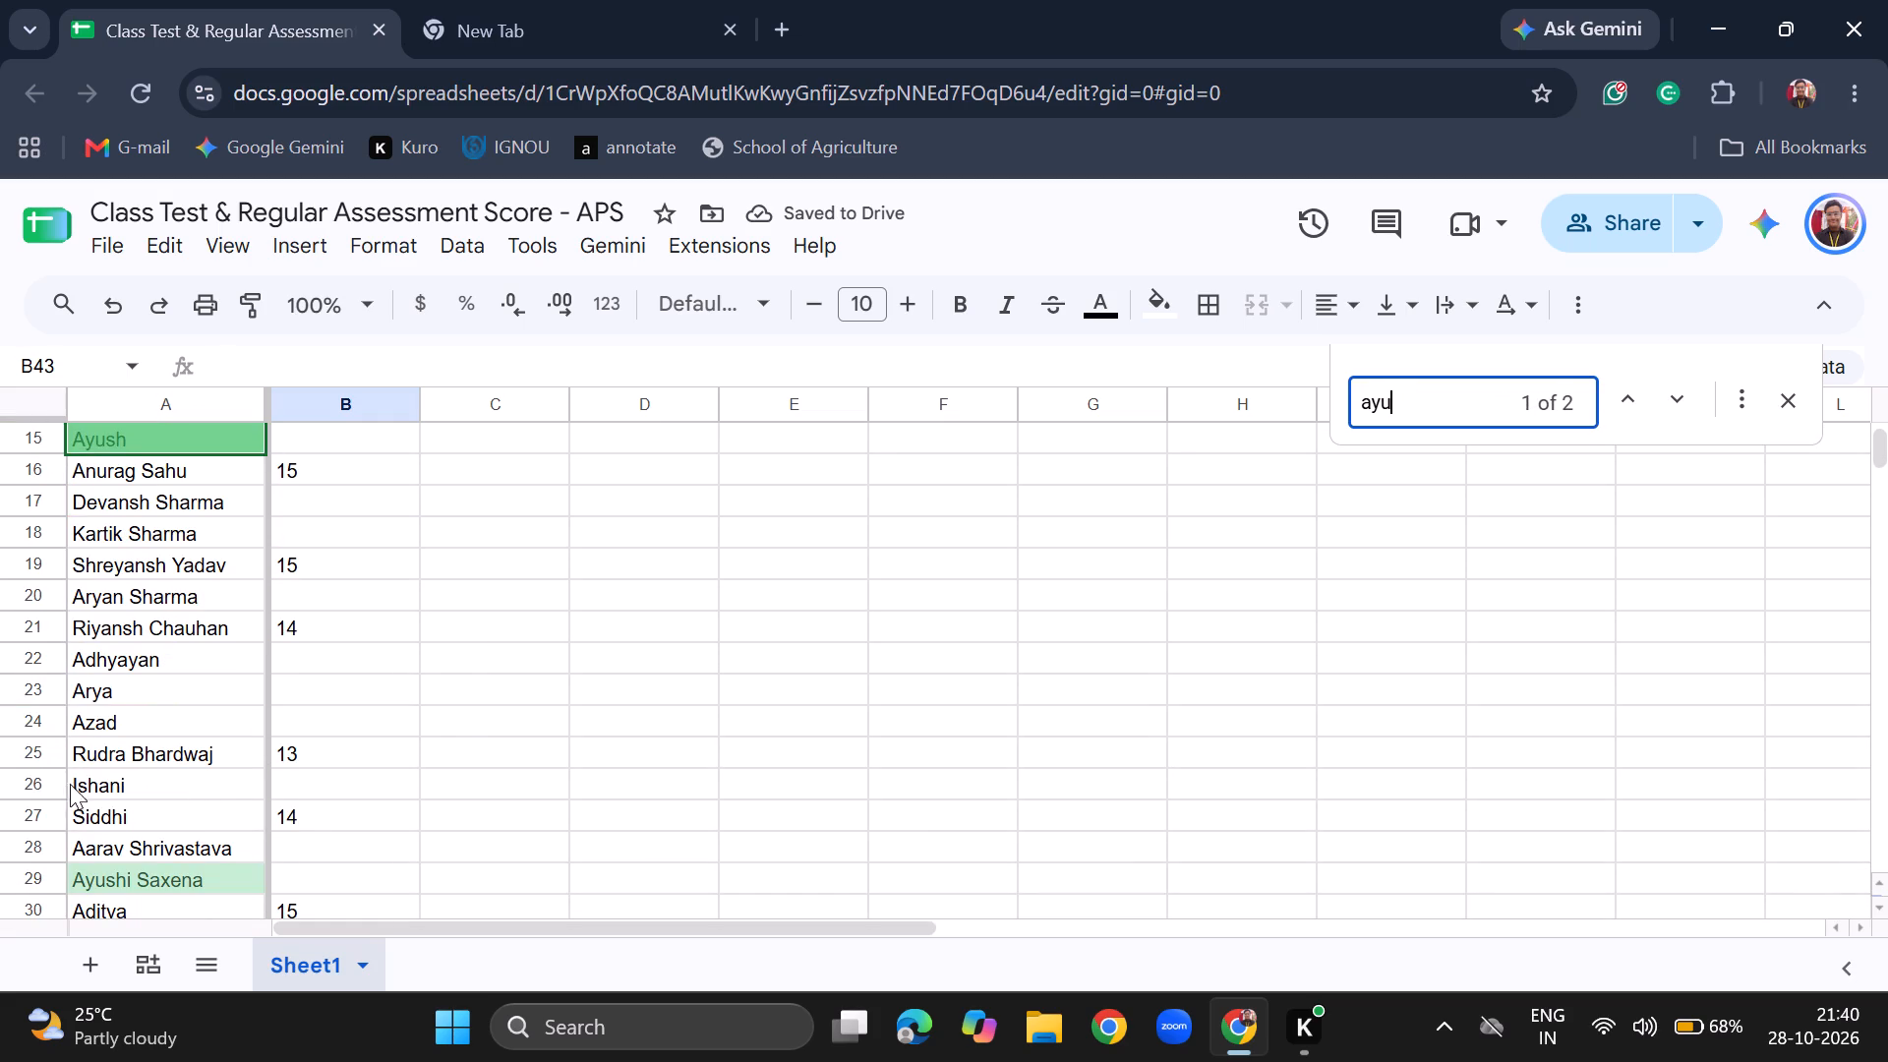
scroll(489, 714, down, 2)
scroll(485, 766, up, 1)
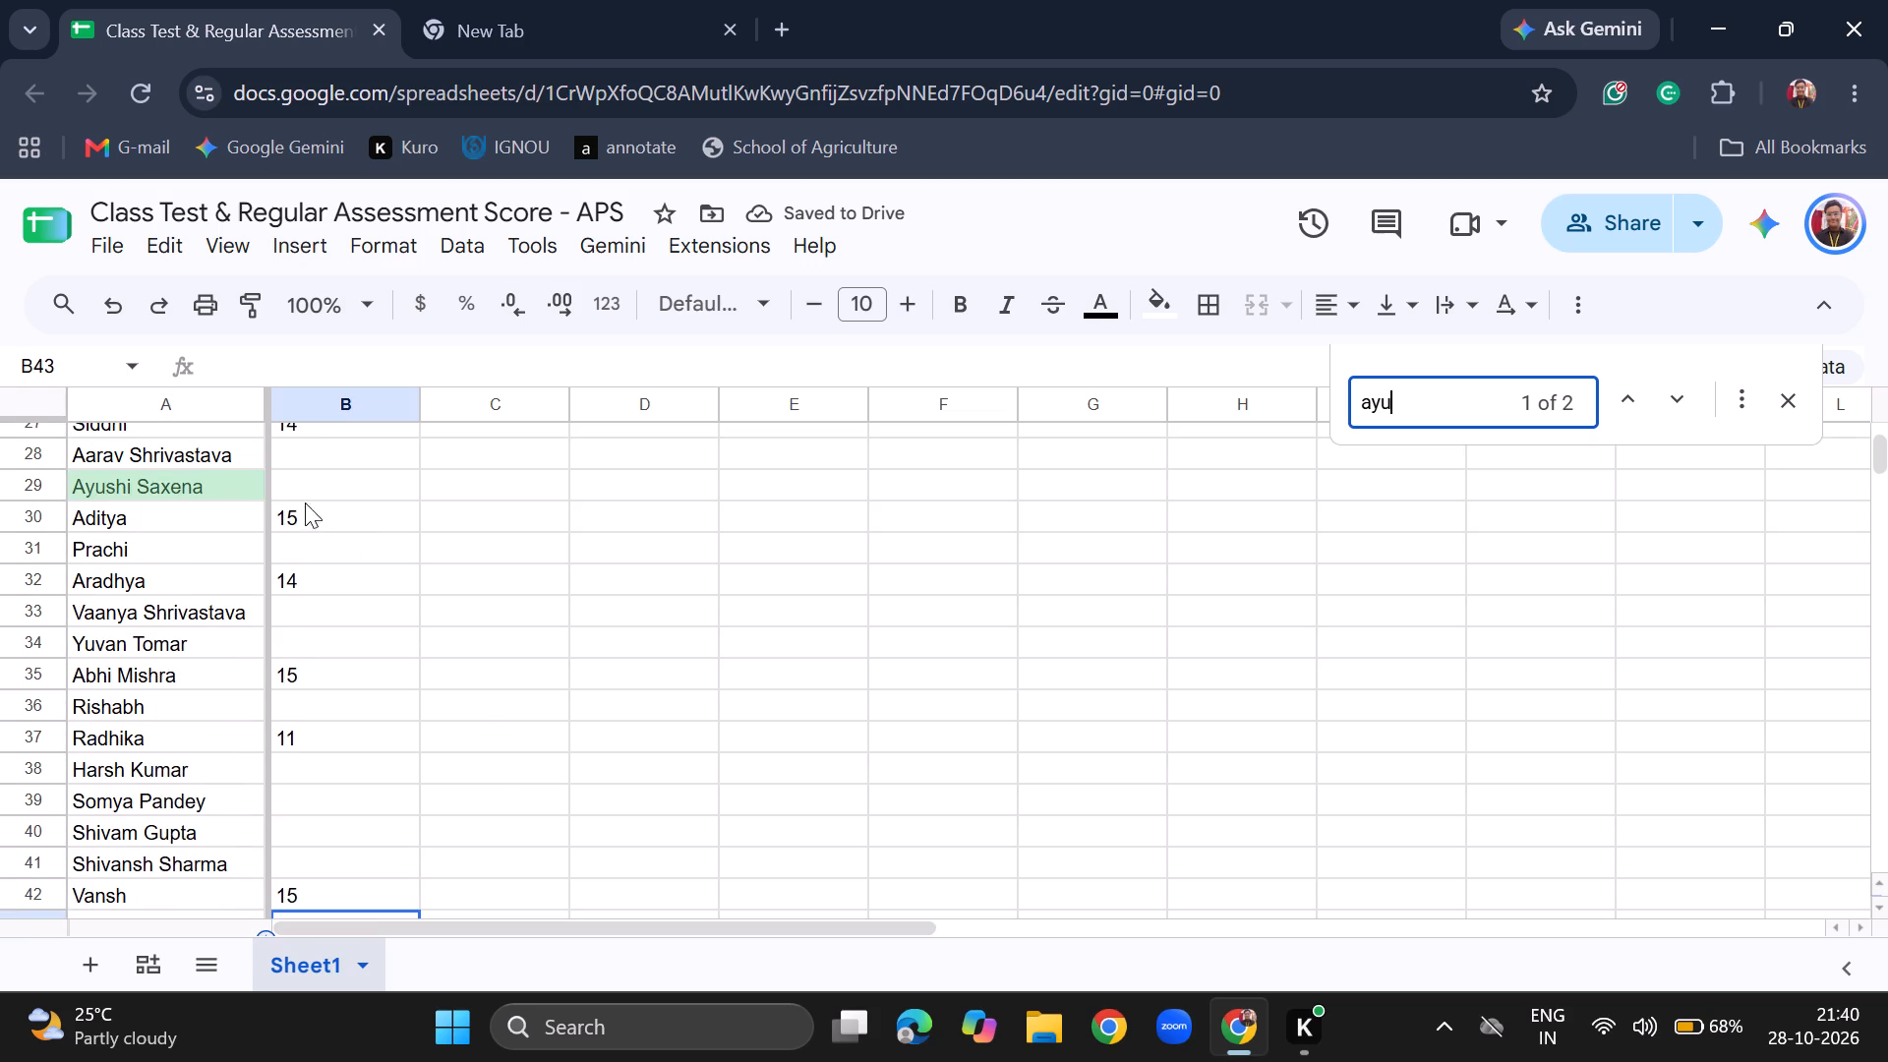
click(287, 479)
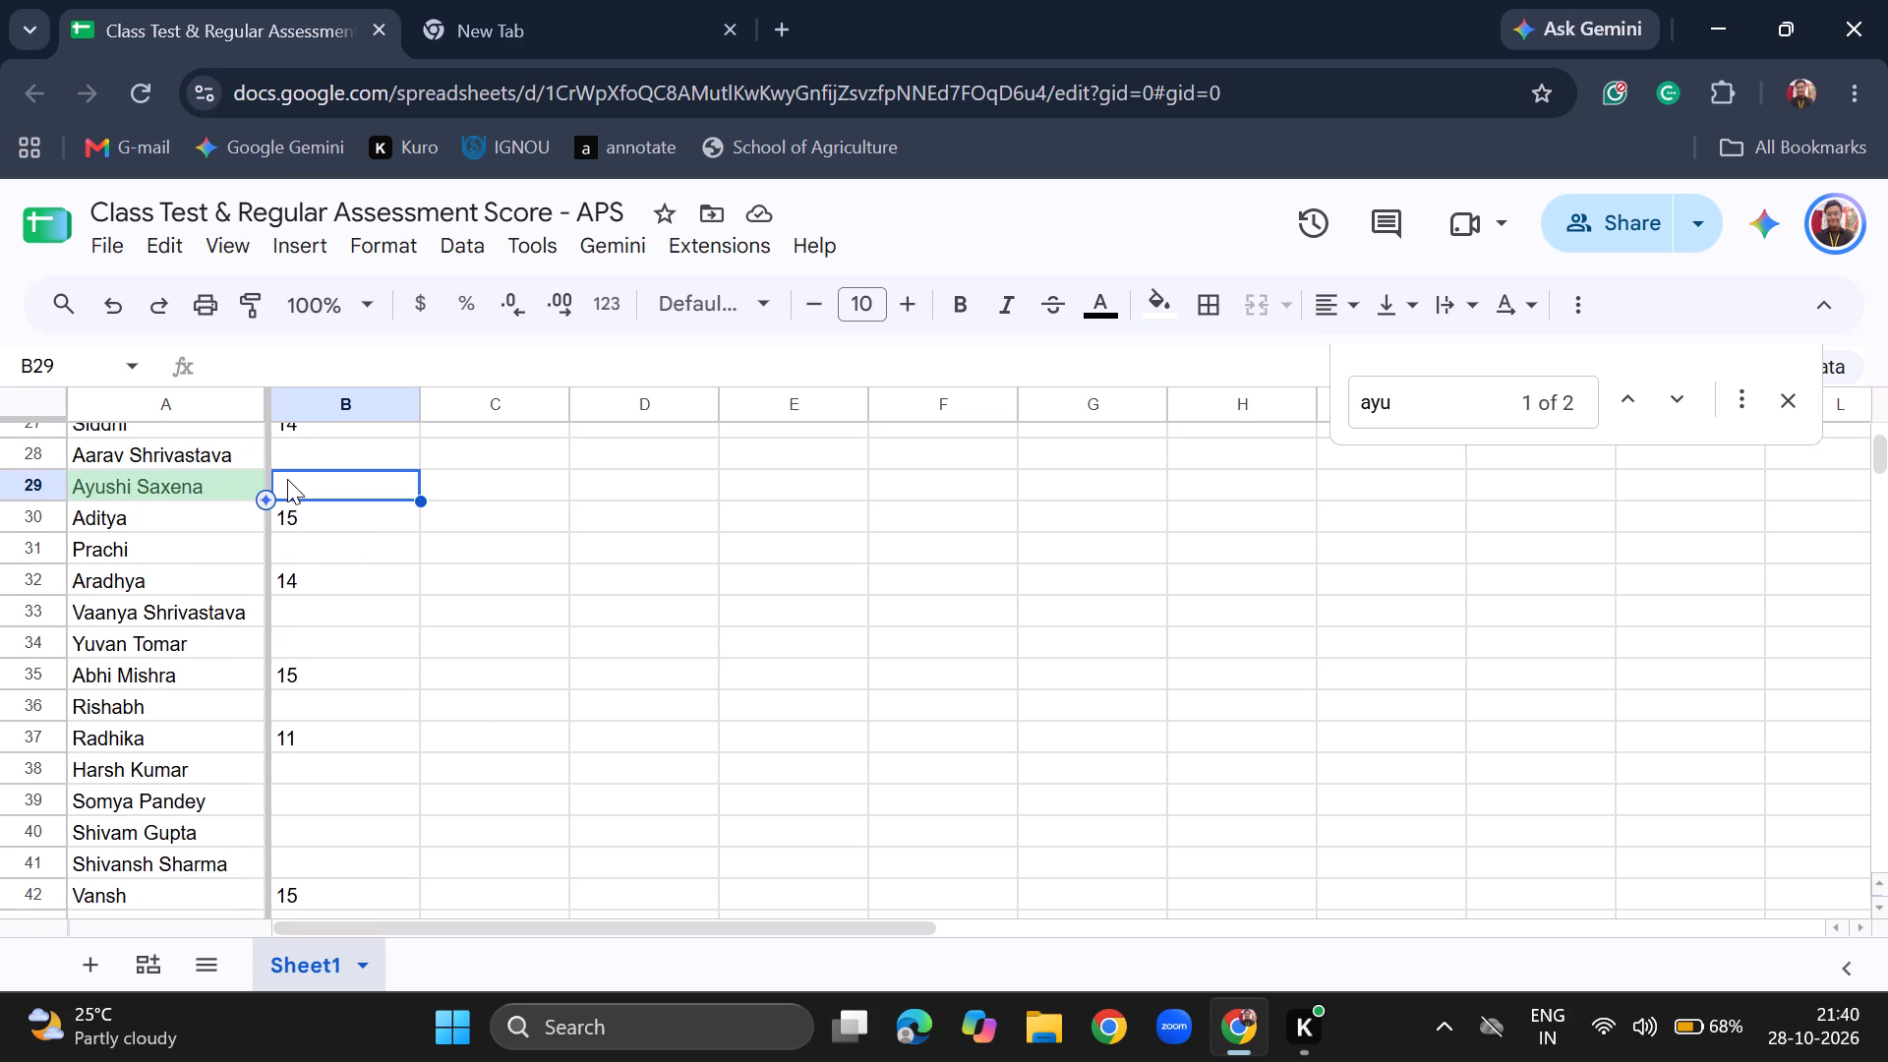
text(14)
key(Return)
Search for "kart" and enter a Mathematics score of 15 in B18 for the matching student.
key(ctrl+f)
text(kartk)
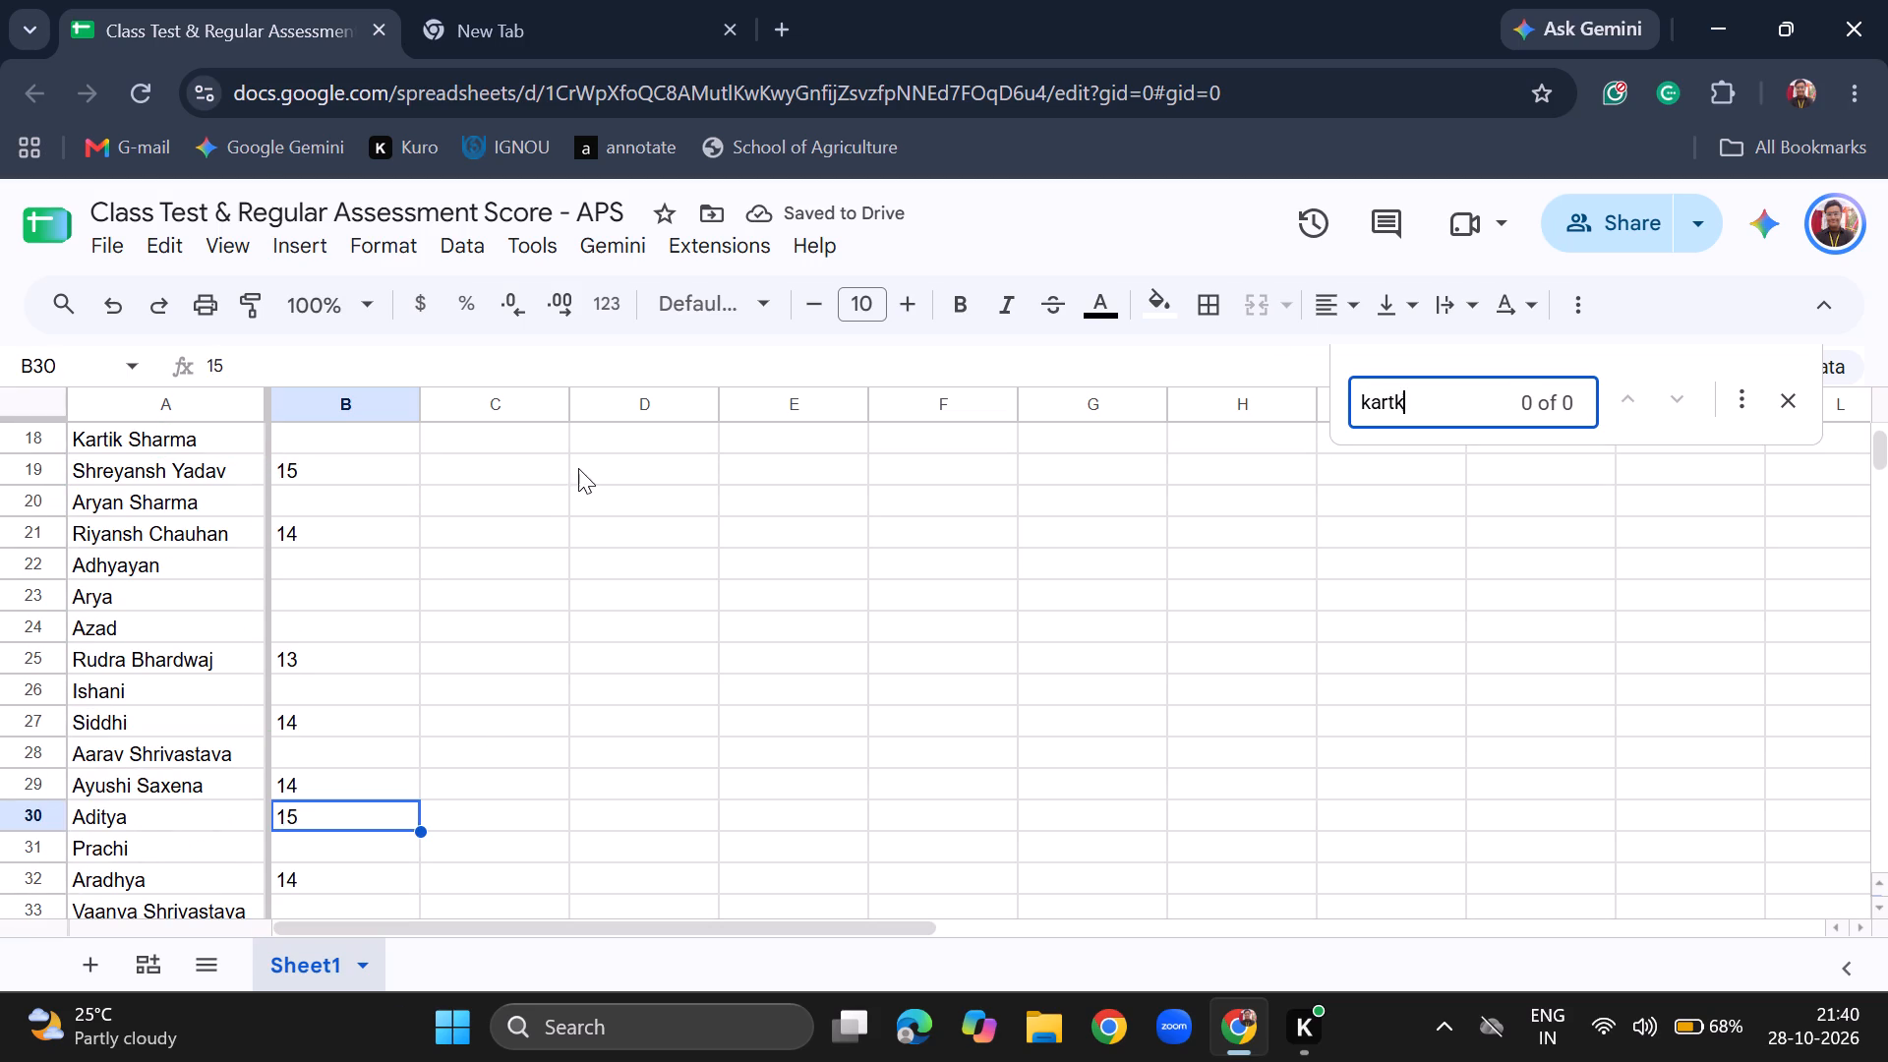
key(BackSpace)
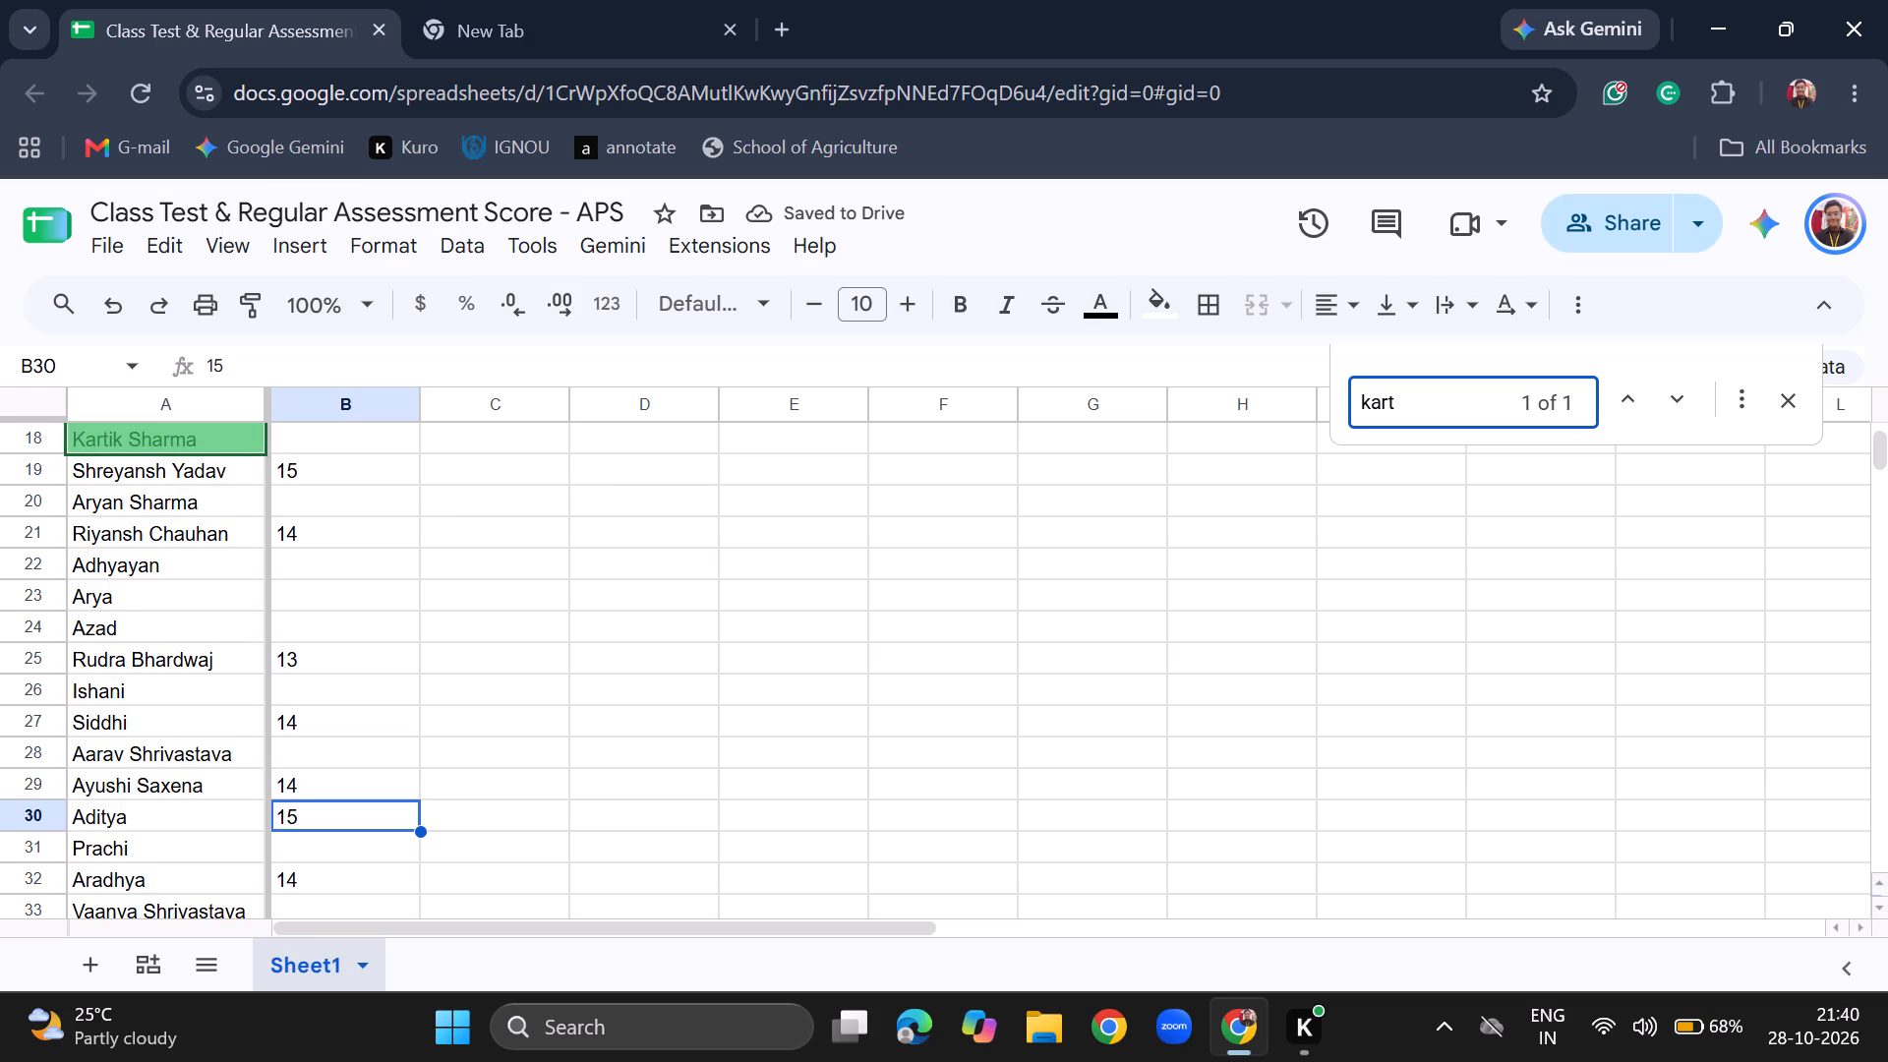
click(353, 442)
text(15)
key(Return)
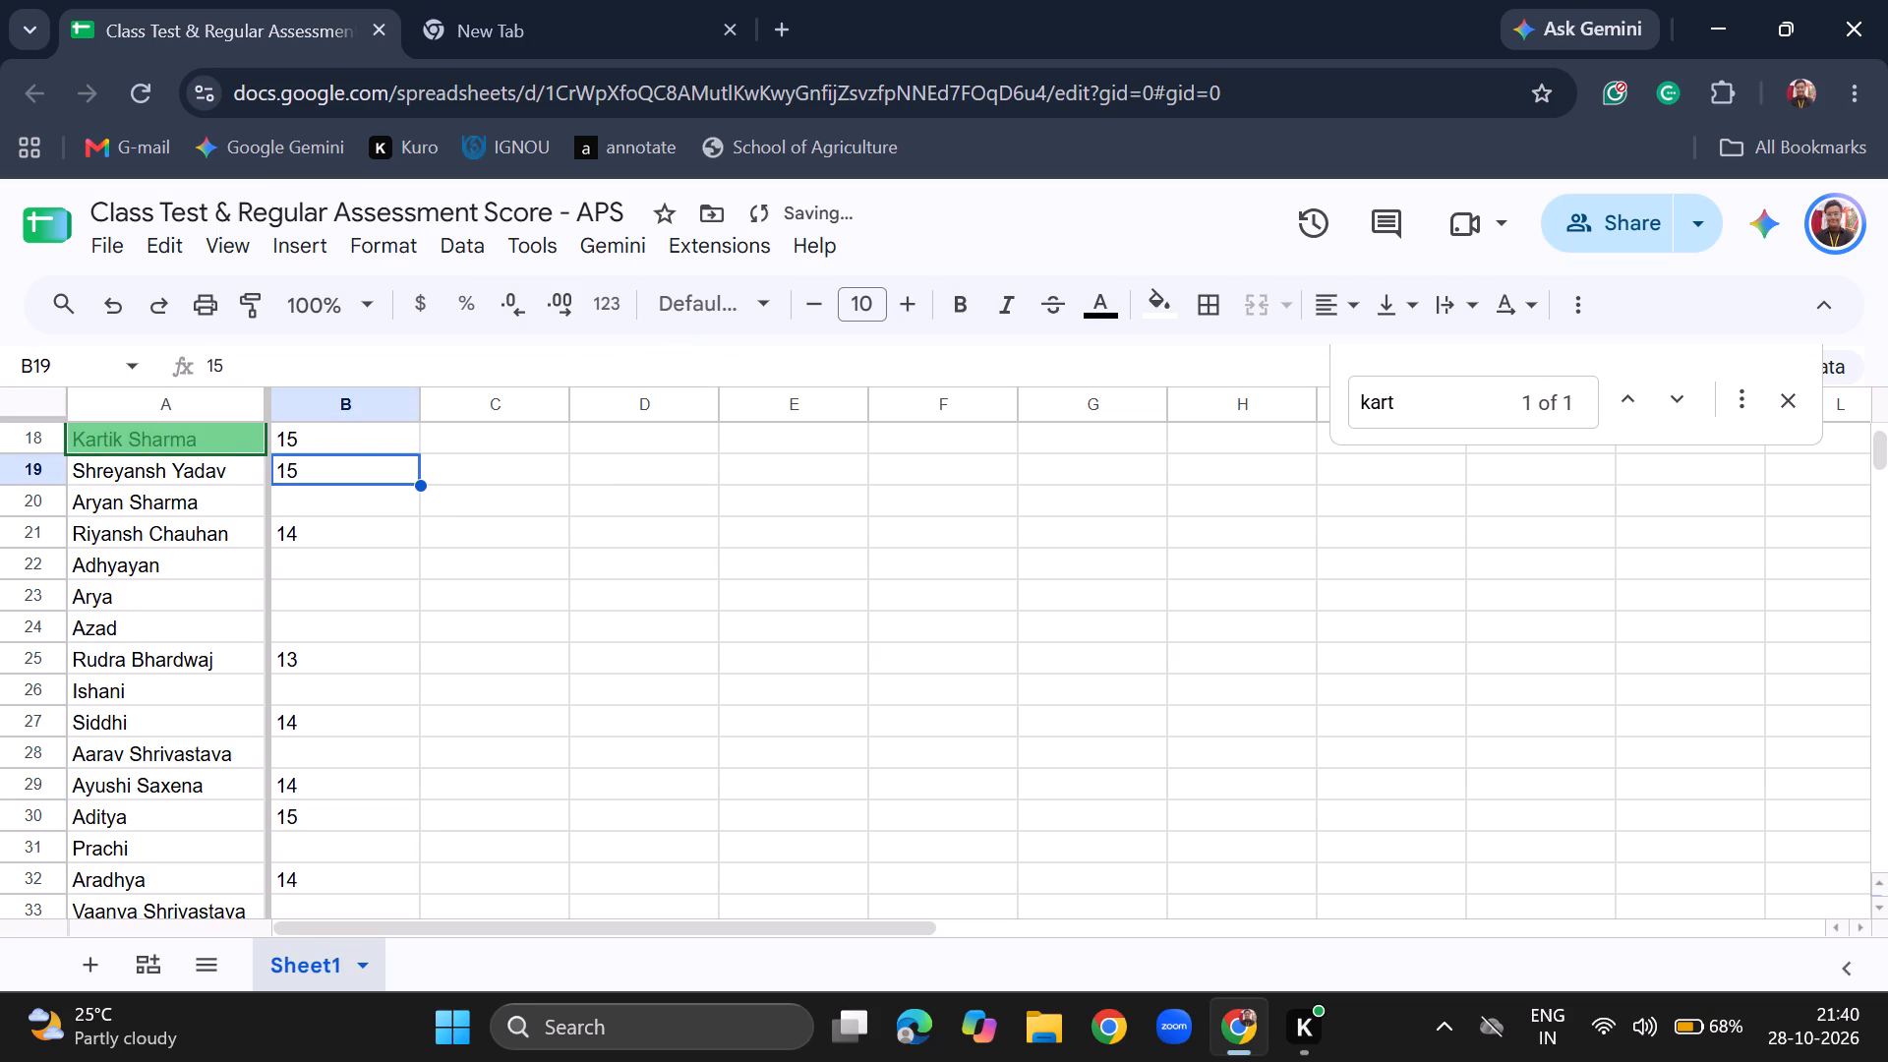
Search for "prachi" and enter a Mathematics score of 15 in B31 for the match without a surname.
key(ctrl+f)
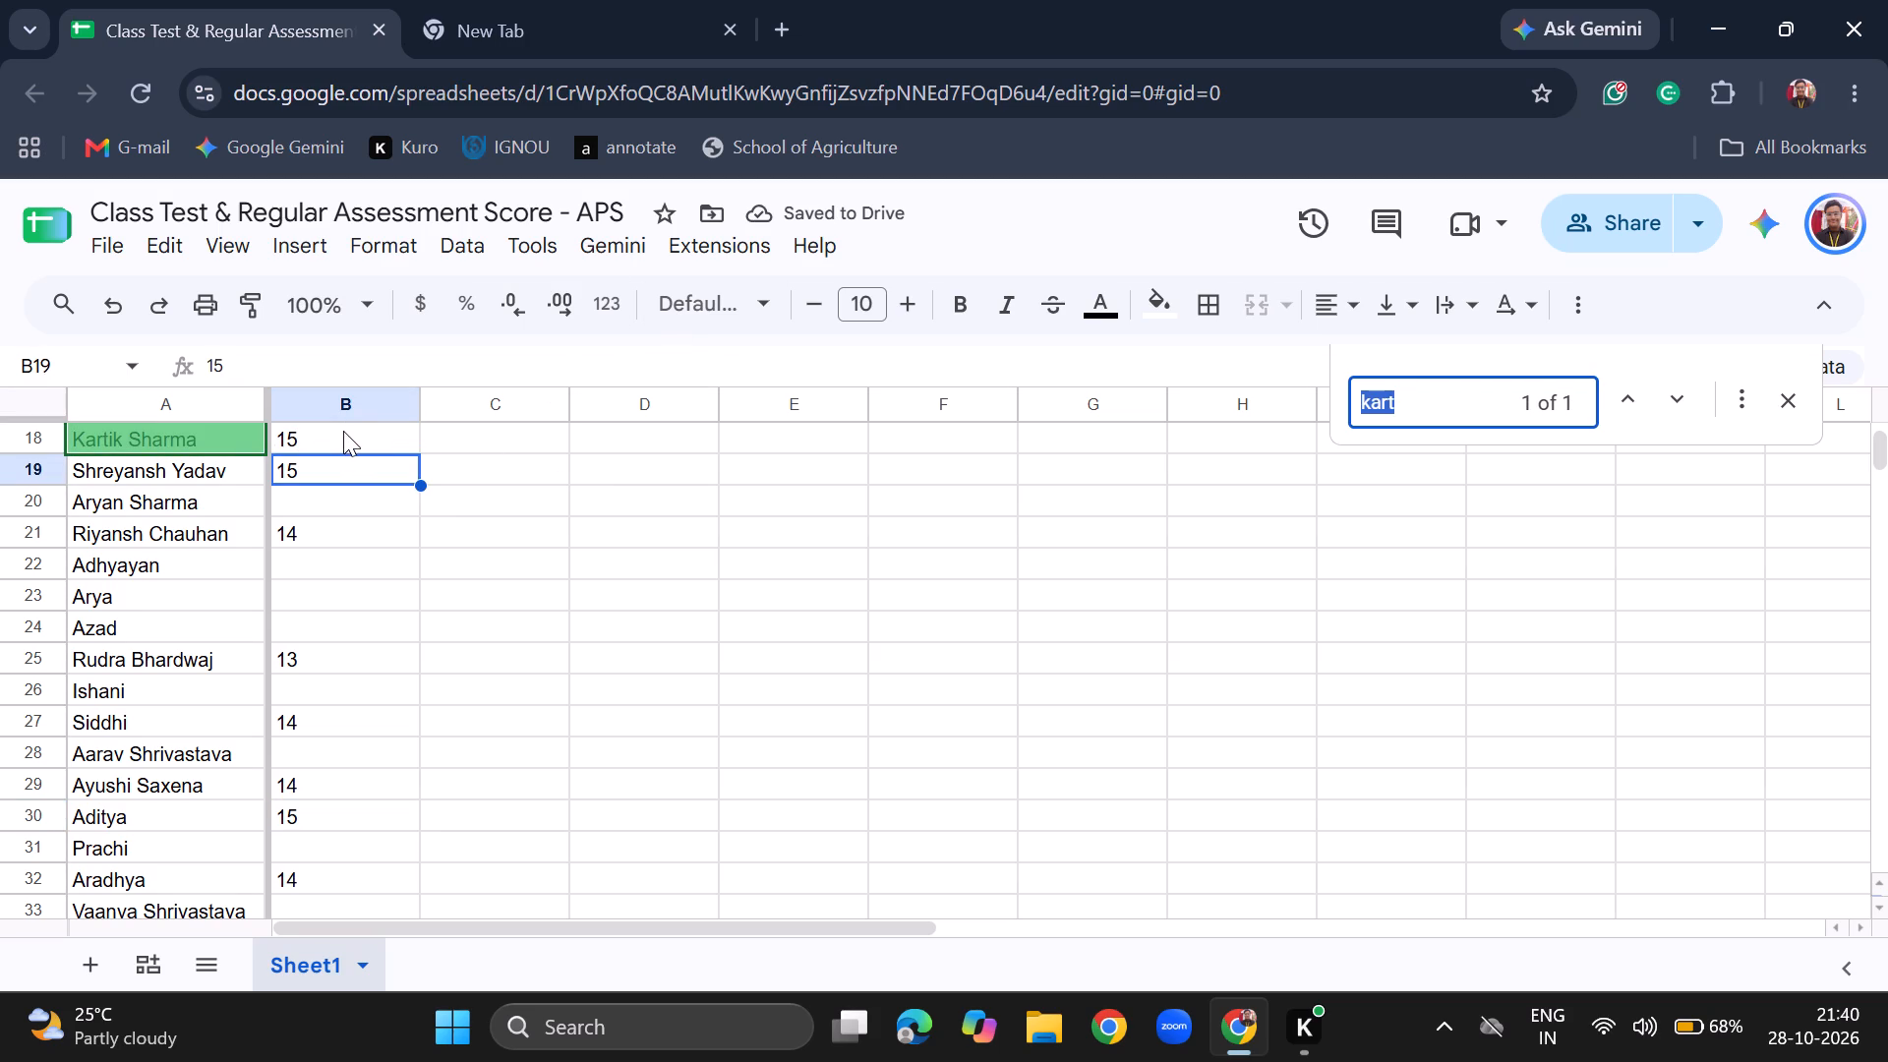
text(prachi)
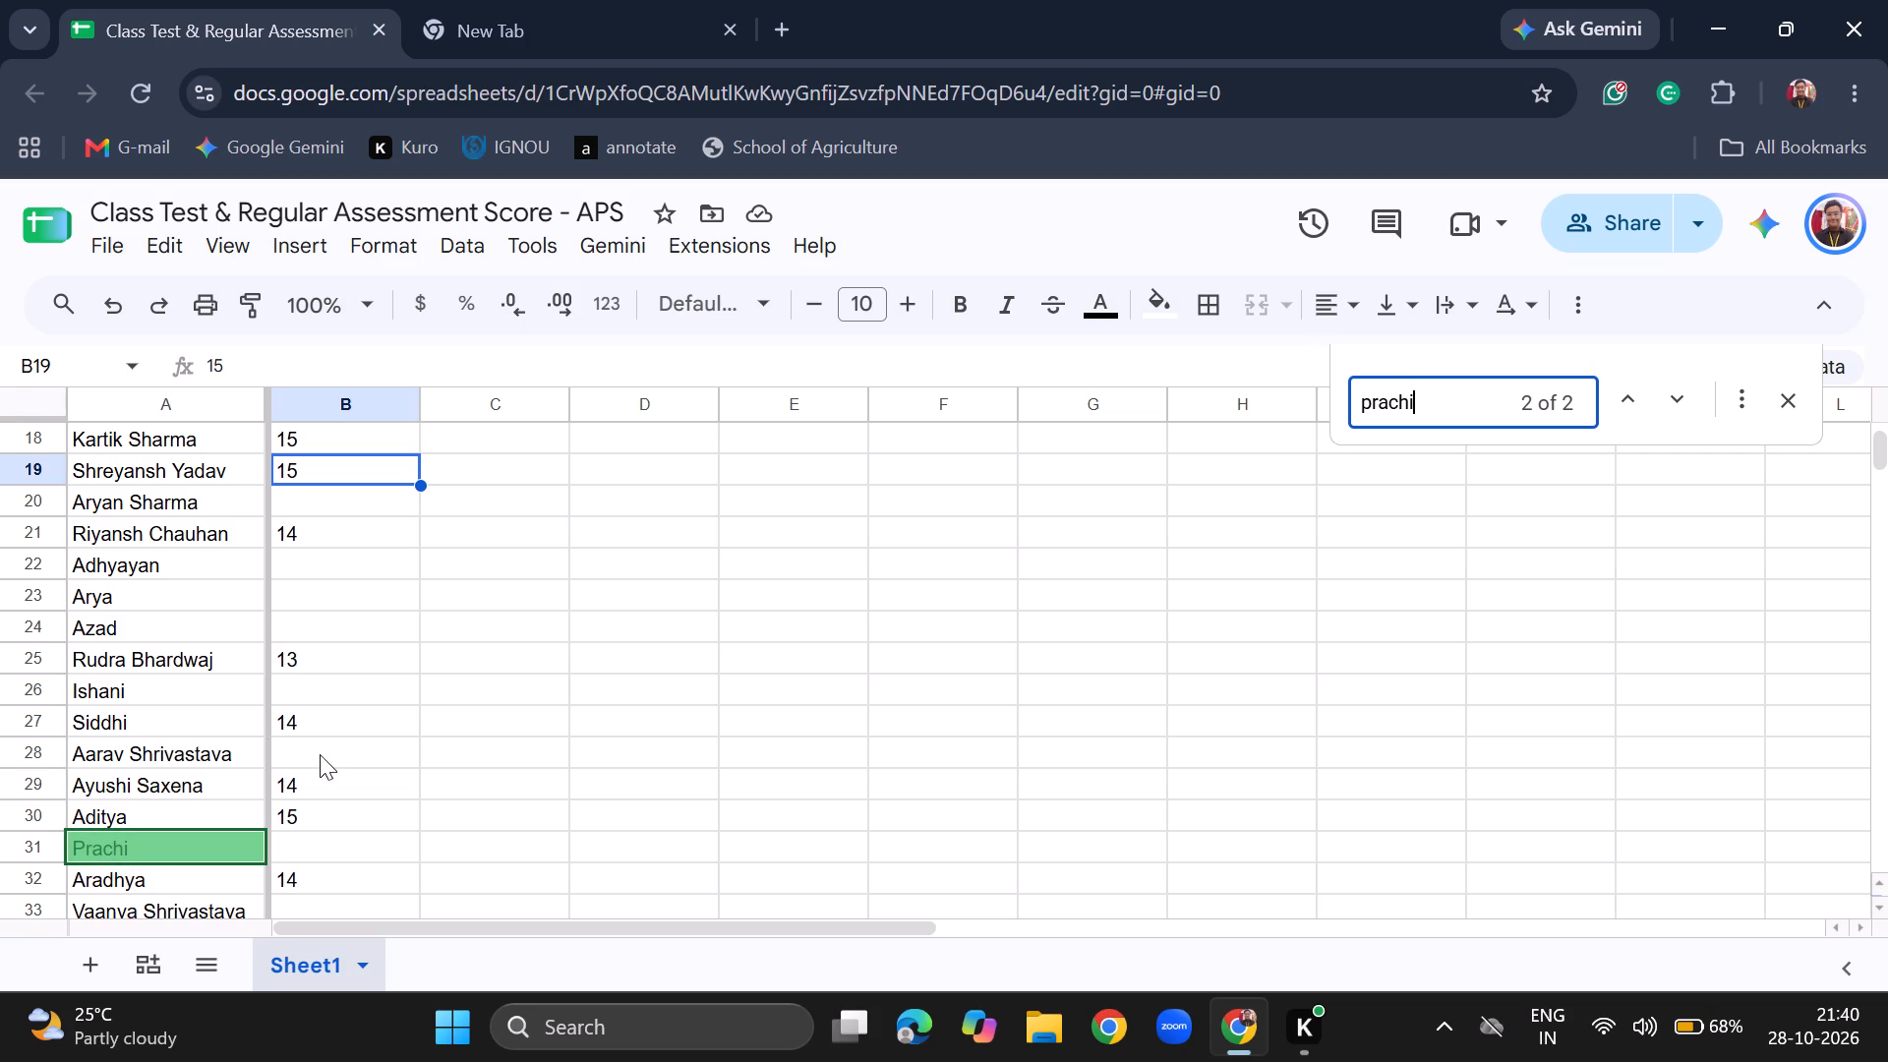
click(344, 852)
text(15)
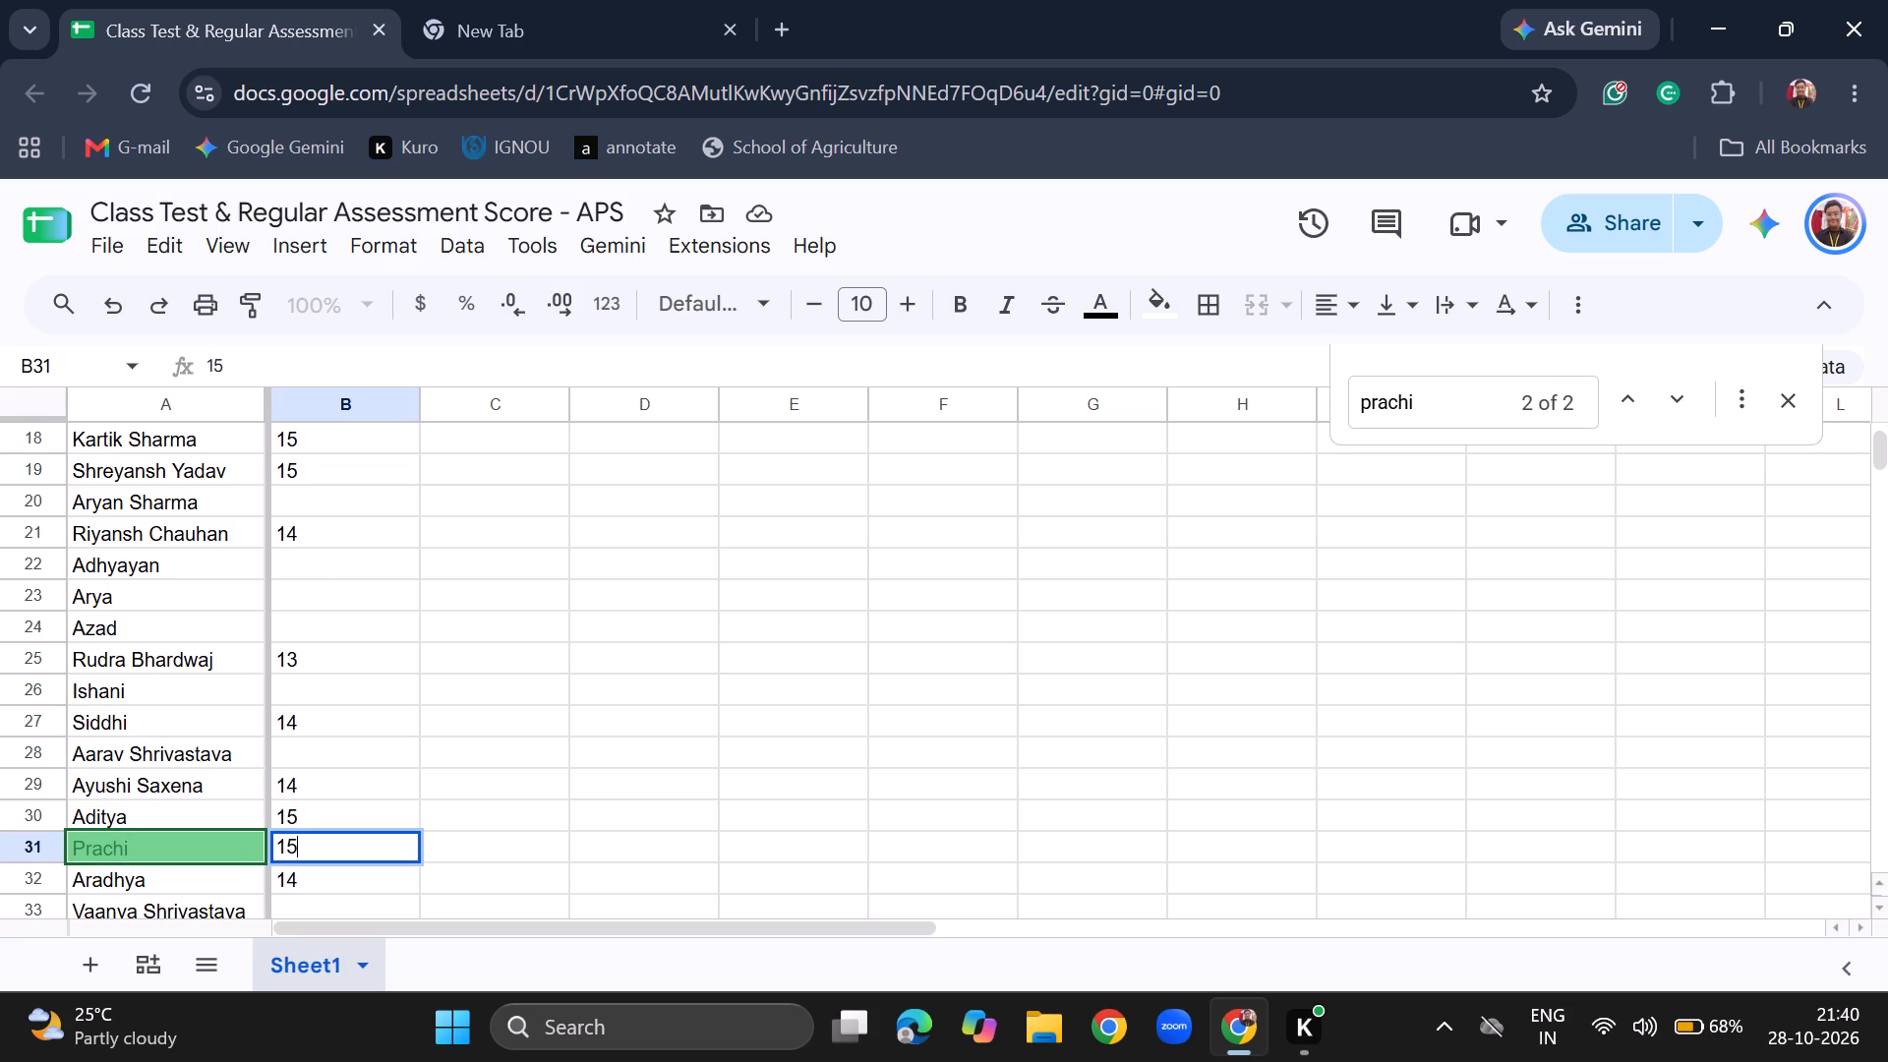
Enter a Mathematics score of 15 in B7 for the other student matching "prachi".
scroll(344, 852, down, 2)
scroll(344, 619, down, 2)
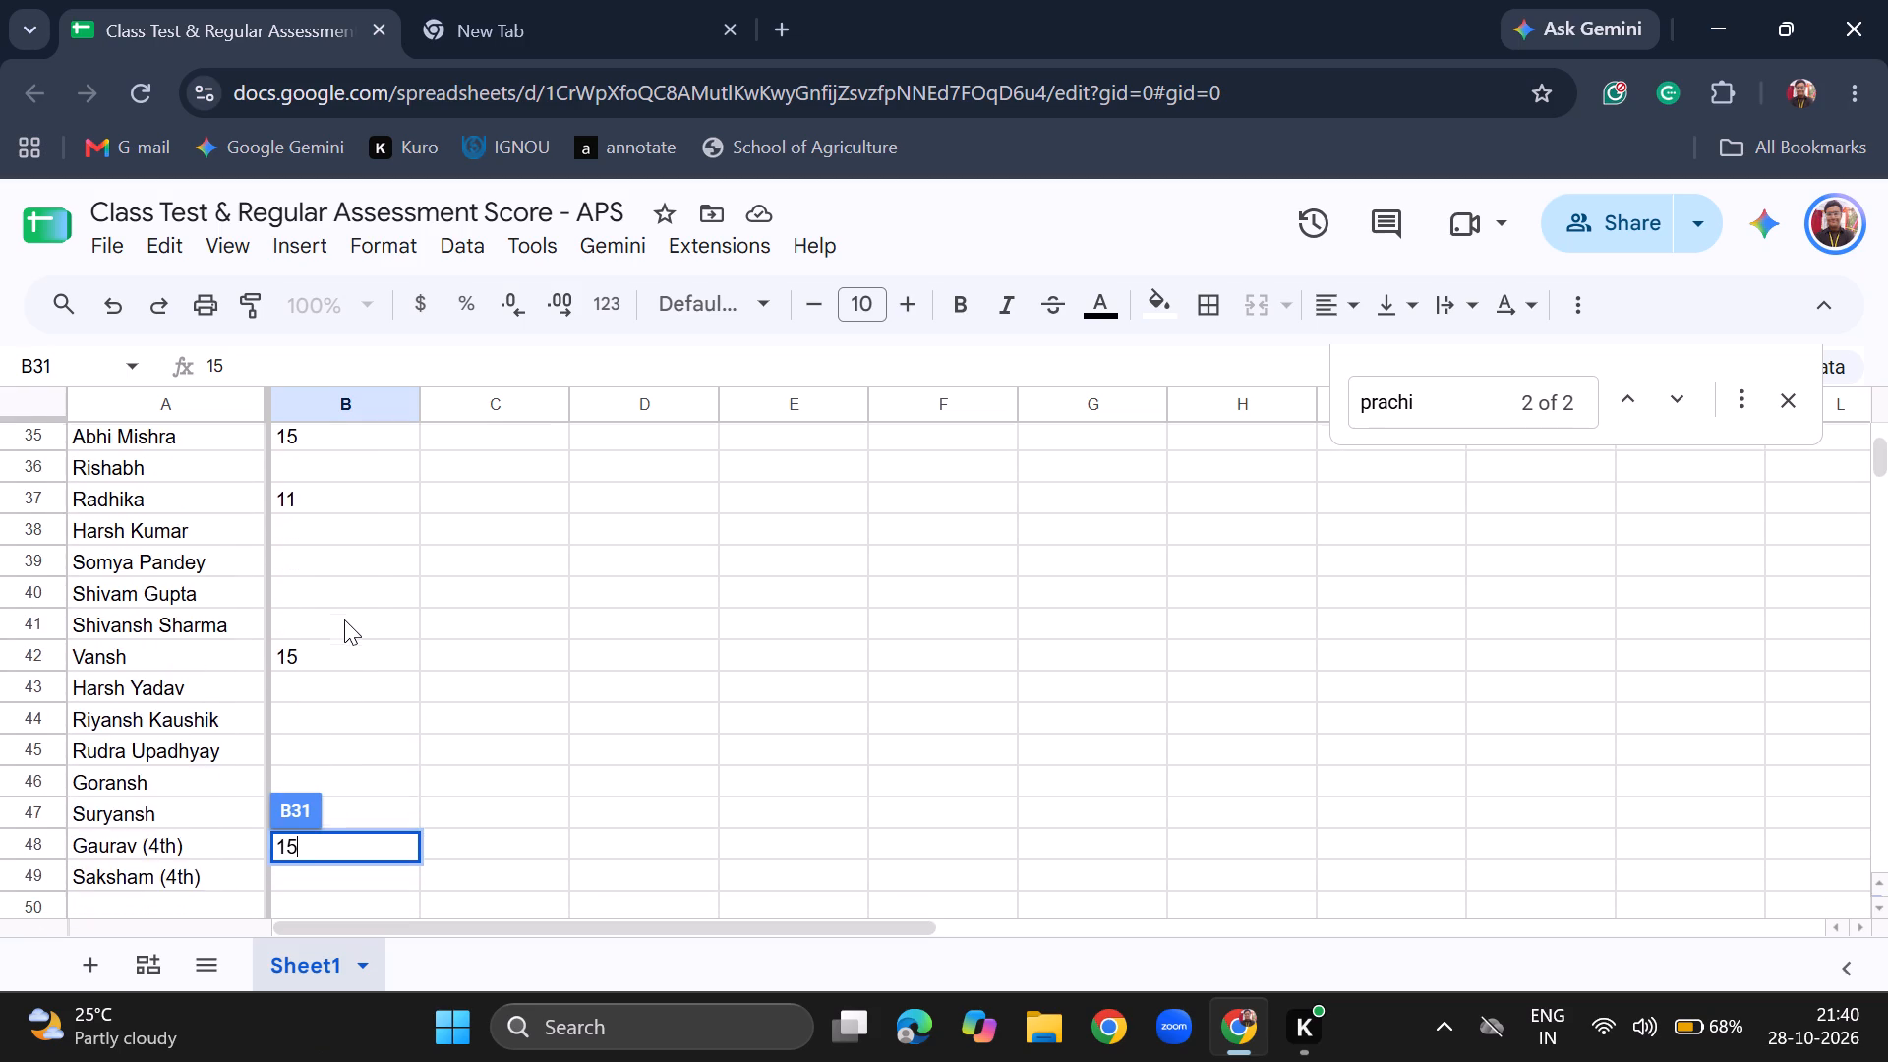
scroll(344, 619, down, 1)
scroll(344, 619, up, 5)
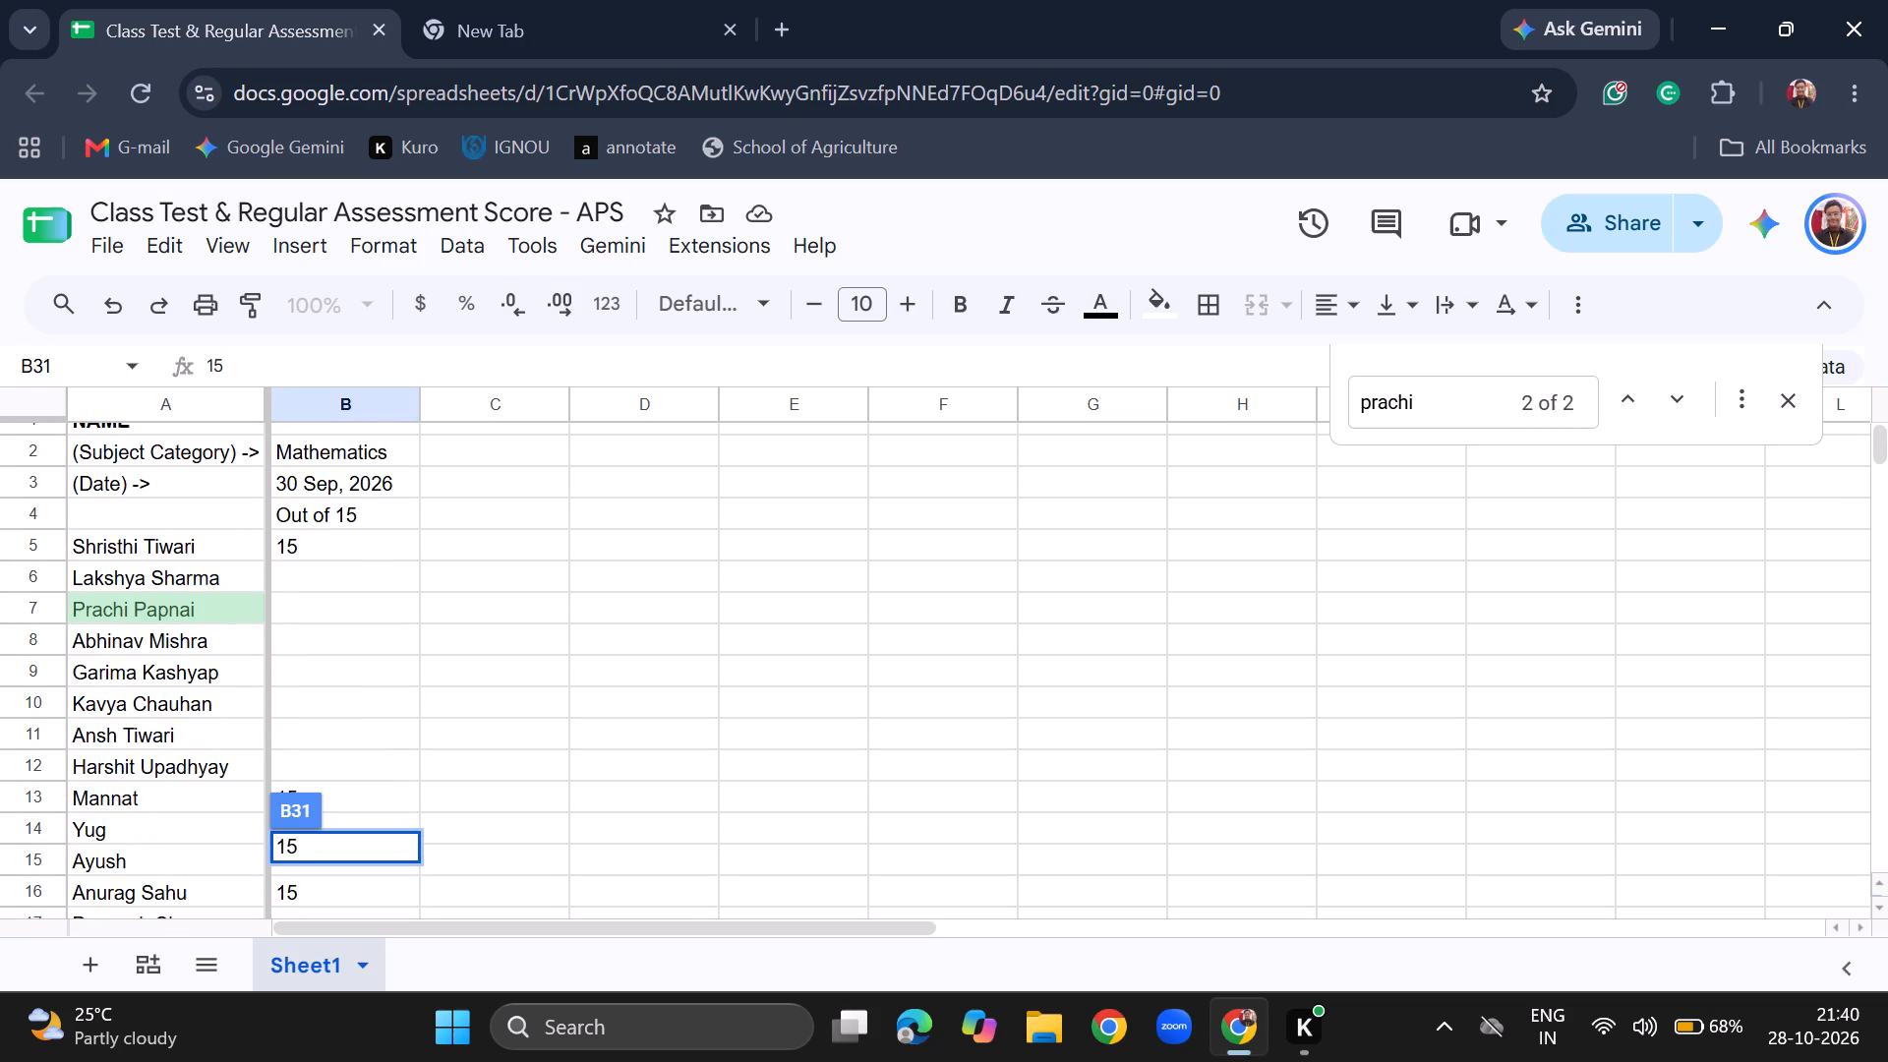
click(317, 618)
click(349, 605)
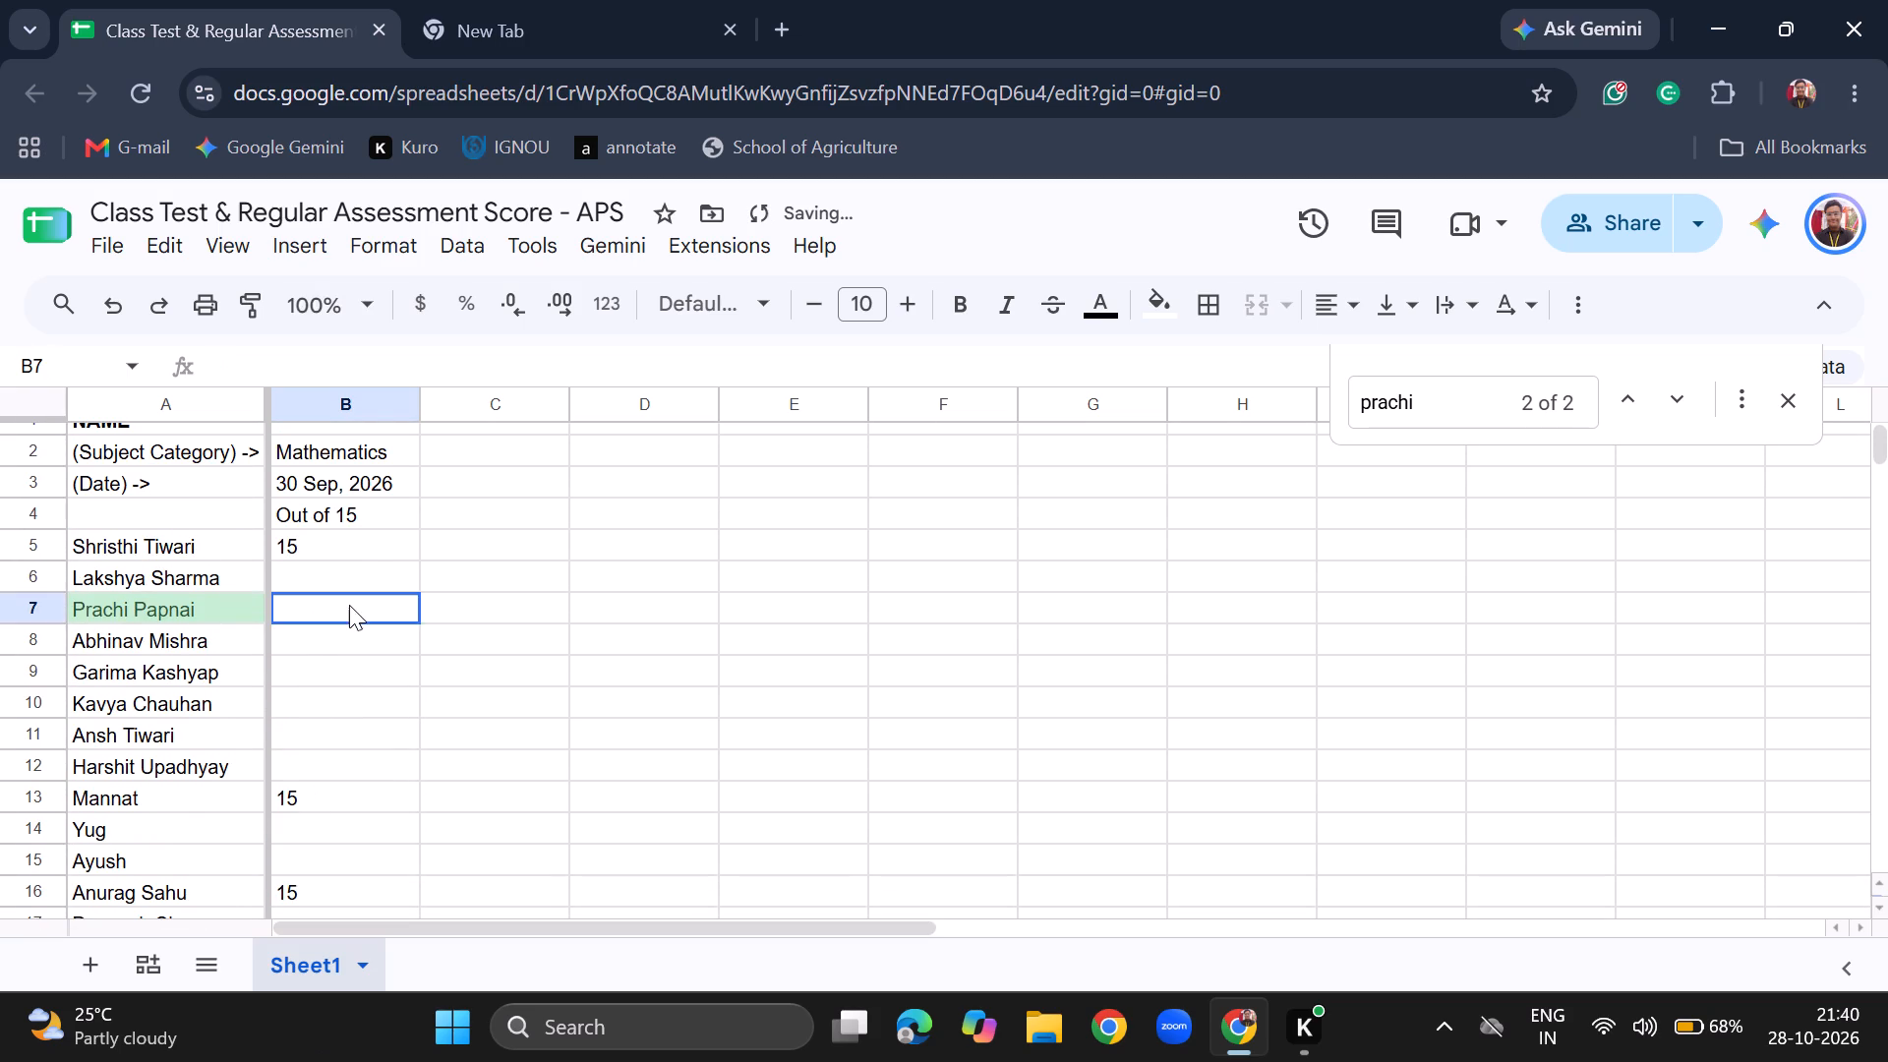
text(15)
key(Return)
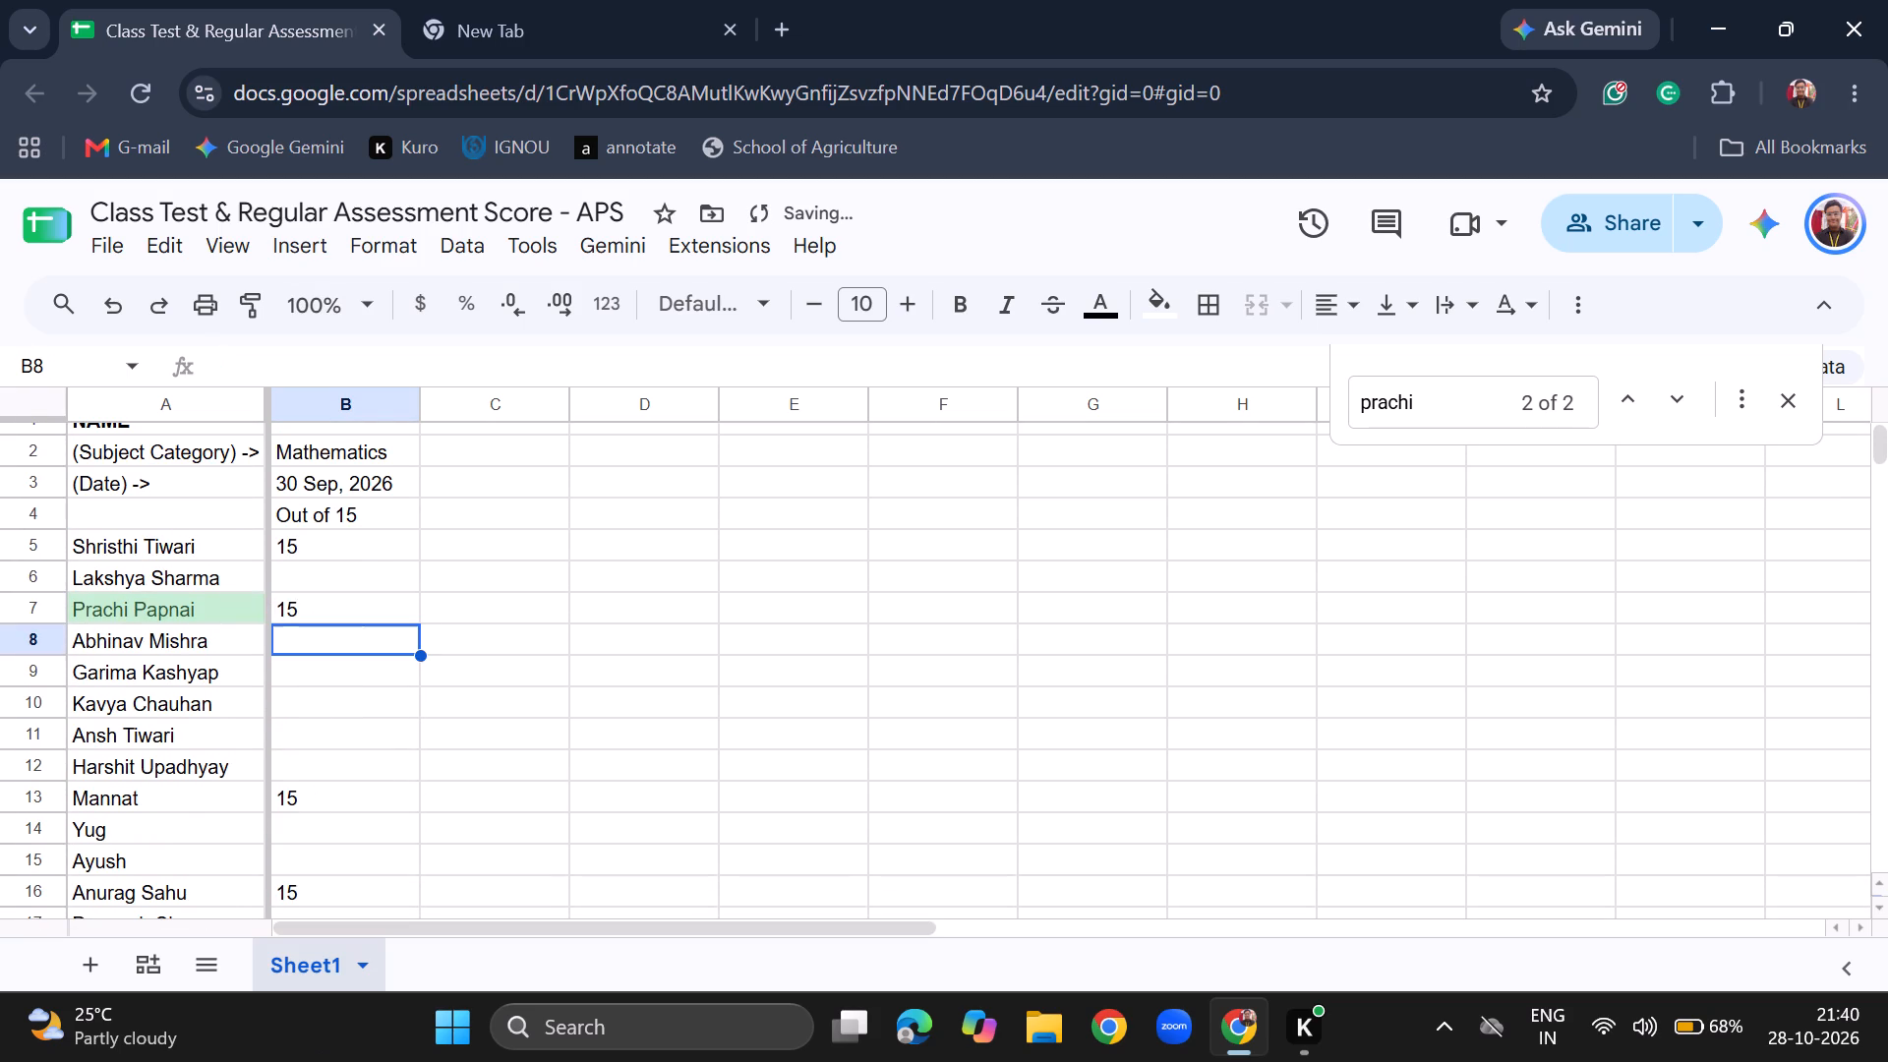
Search for "abhinav" and enter a Mathematics score of 14 in B8 for the matching student.
key(ctrl+f)
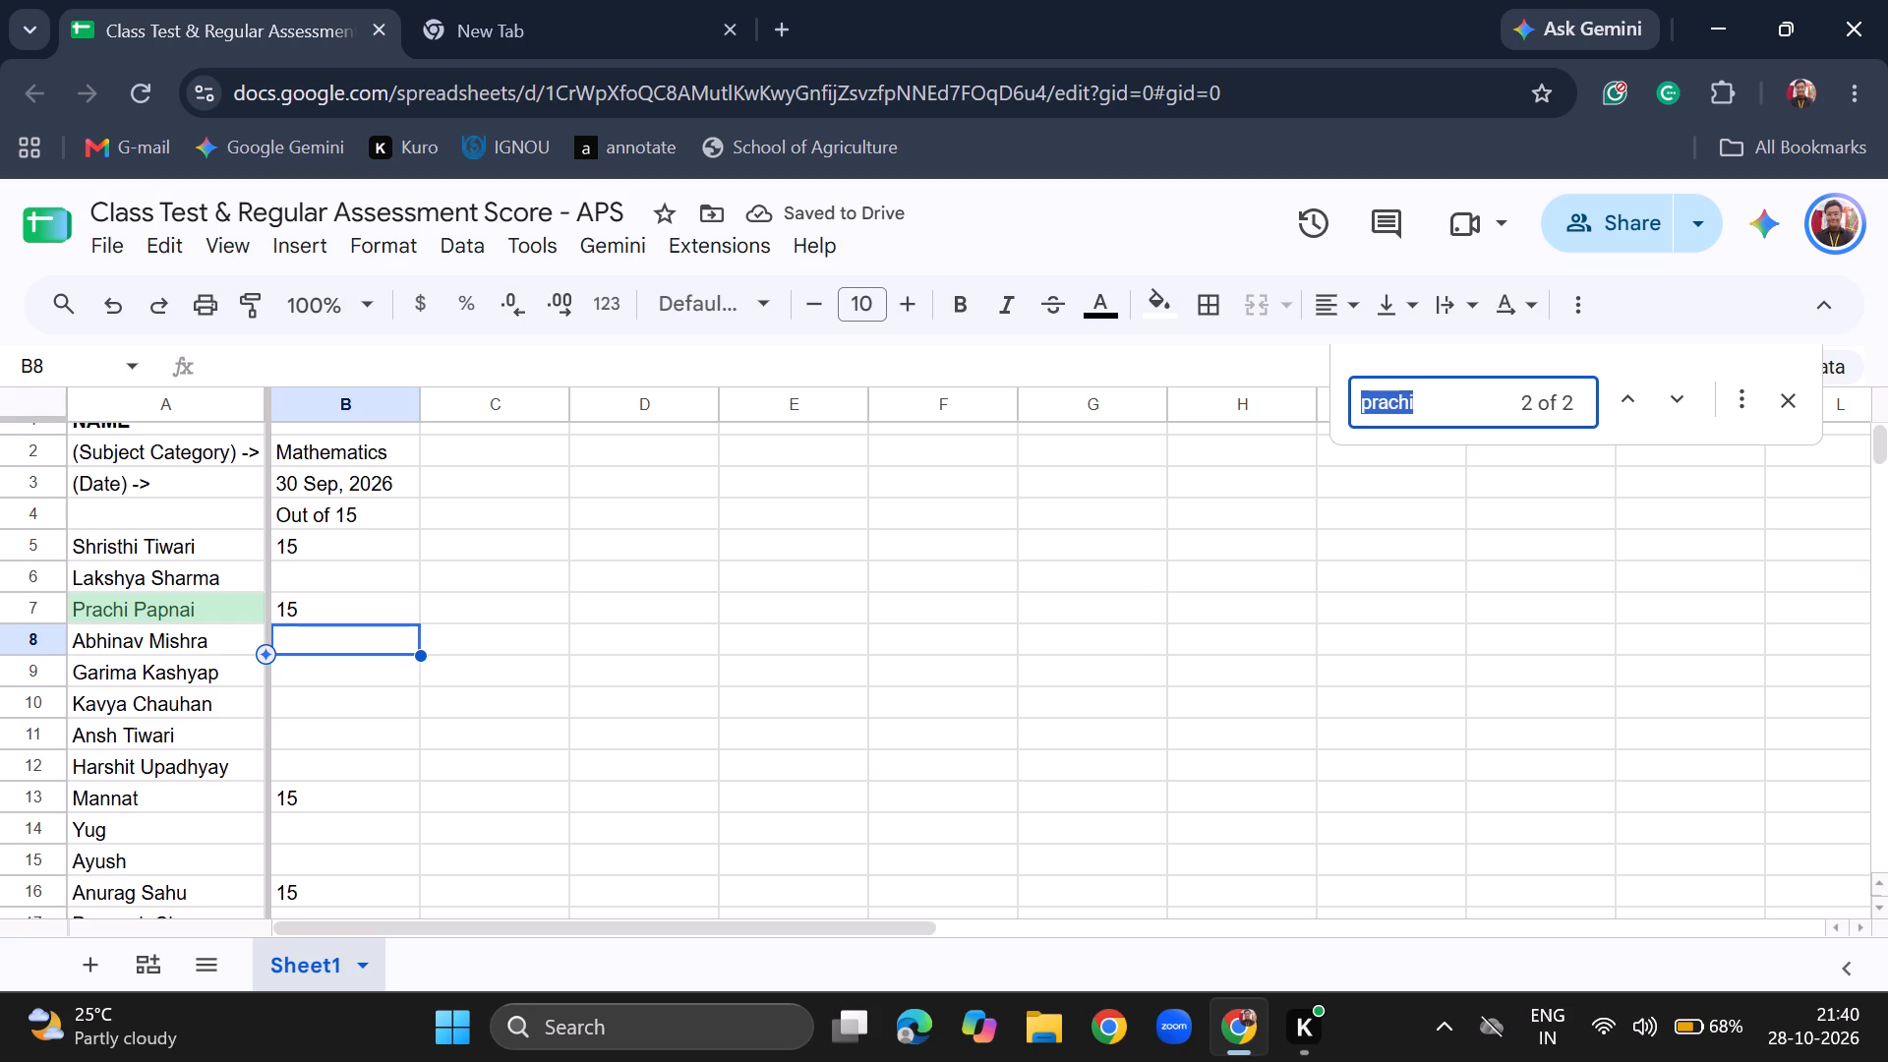
text(abhi)
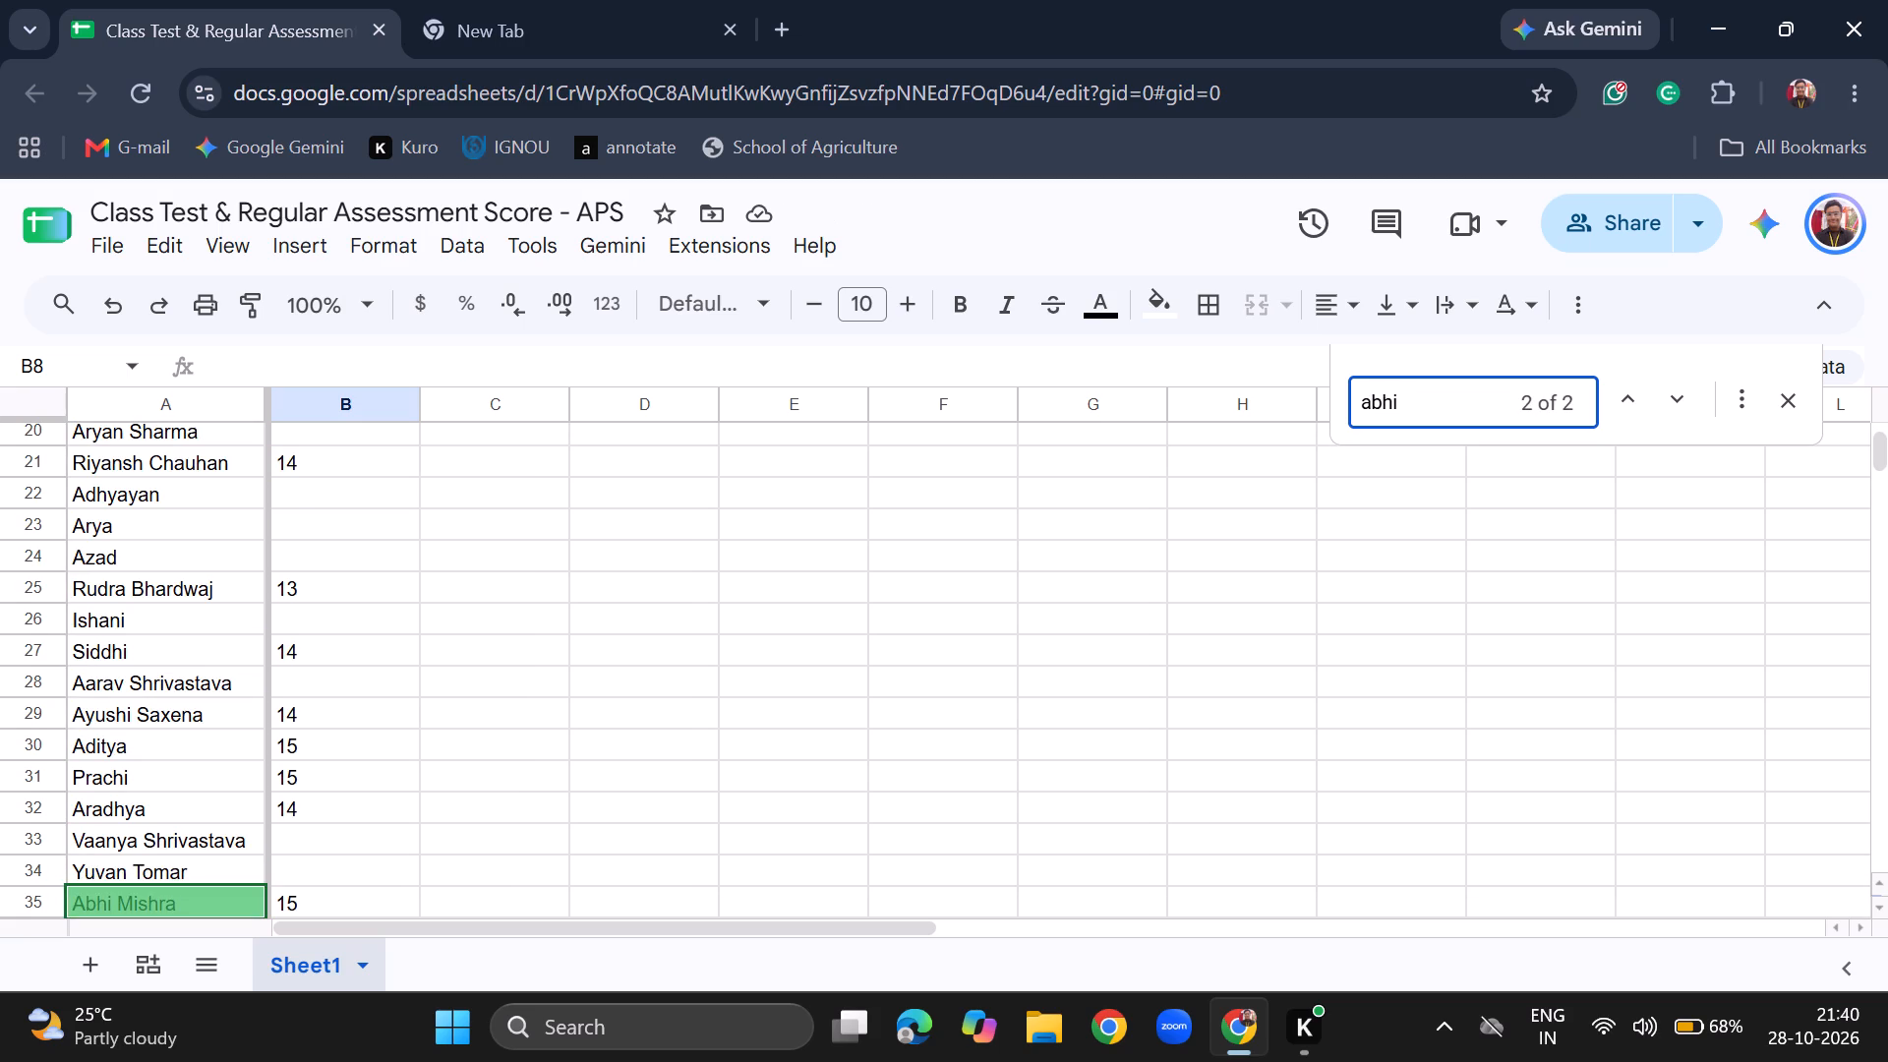
text(nav)
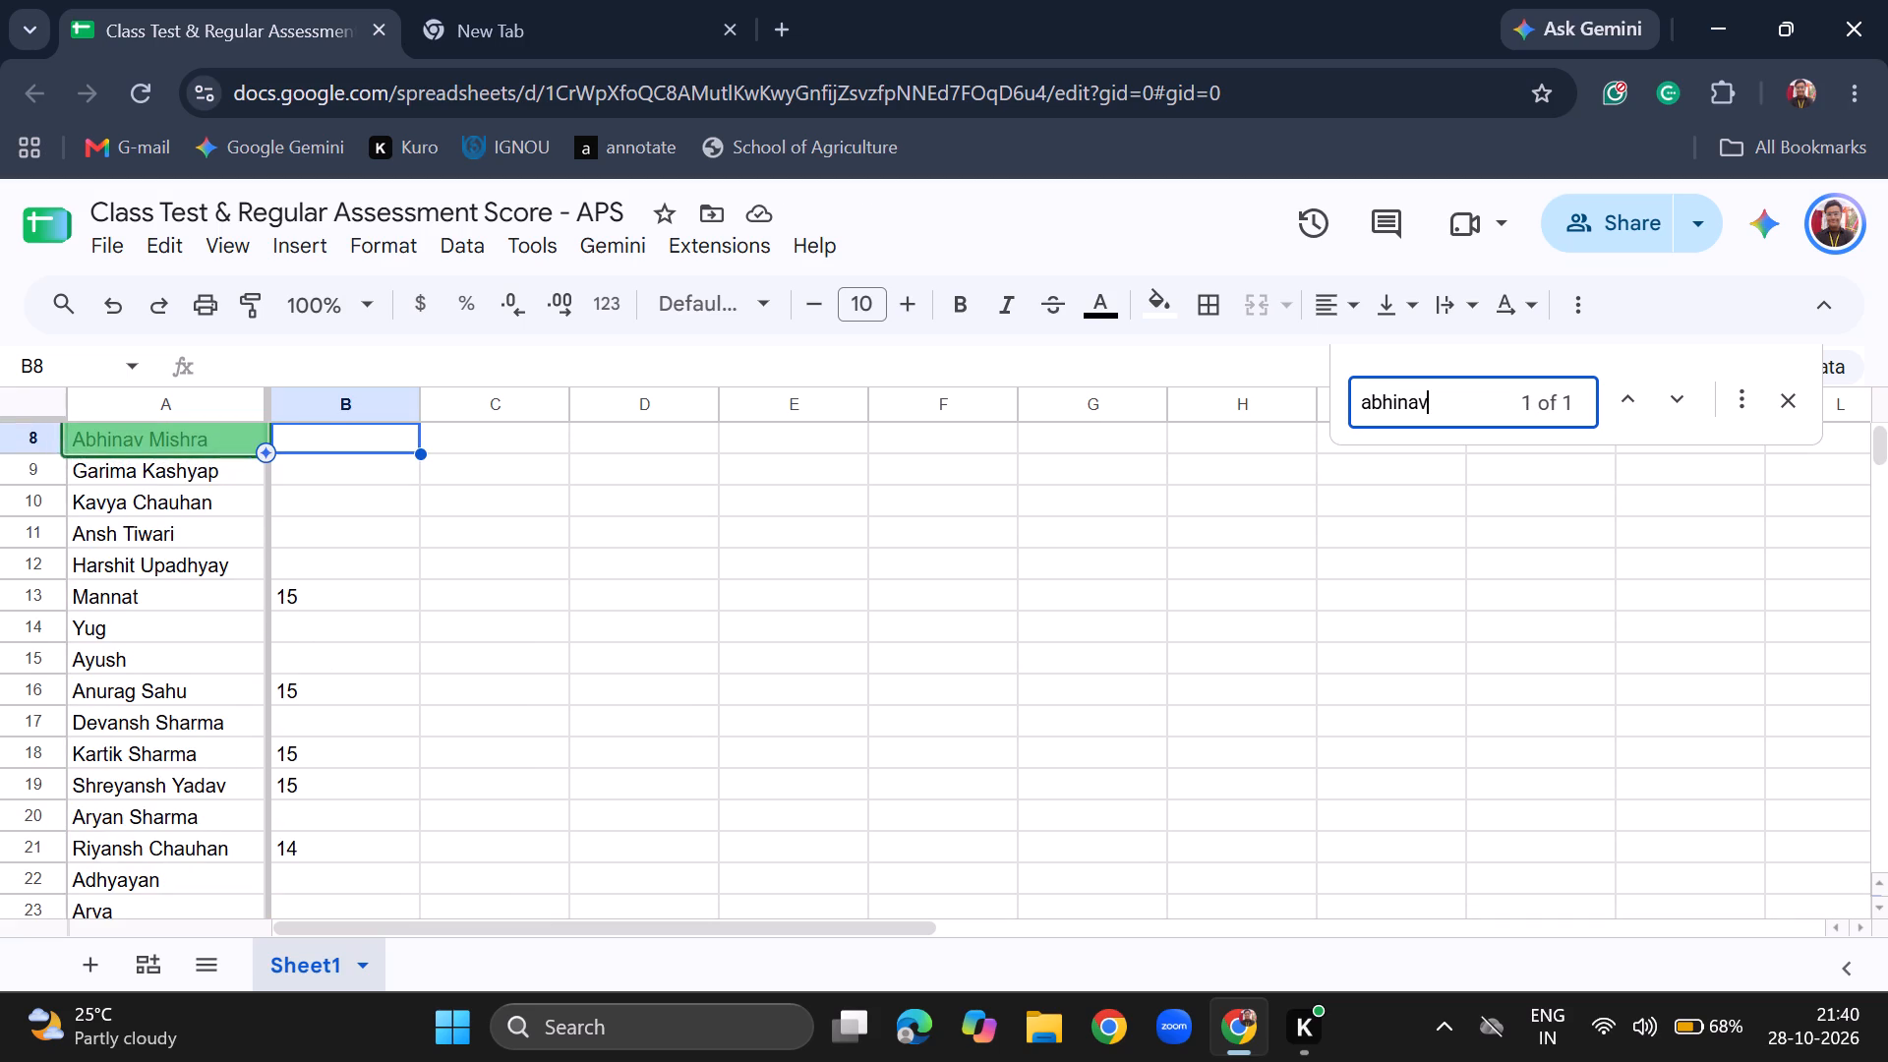
click(365, 435)
text(14)
key(Return)
Search for "gari" and enter a Mathematics score of 14 in B9 for the matching student.
key(ctrl+f)
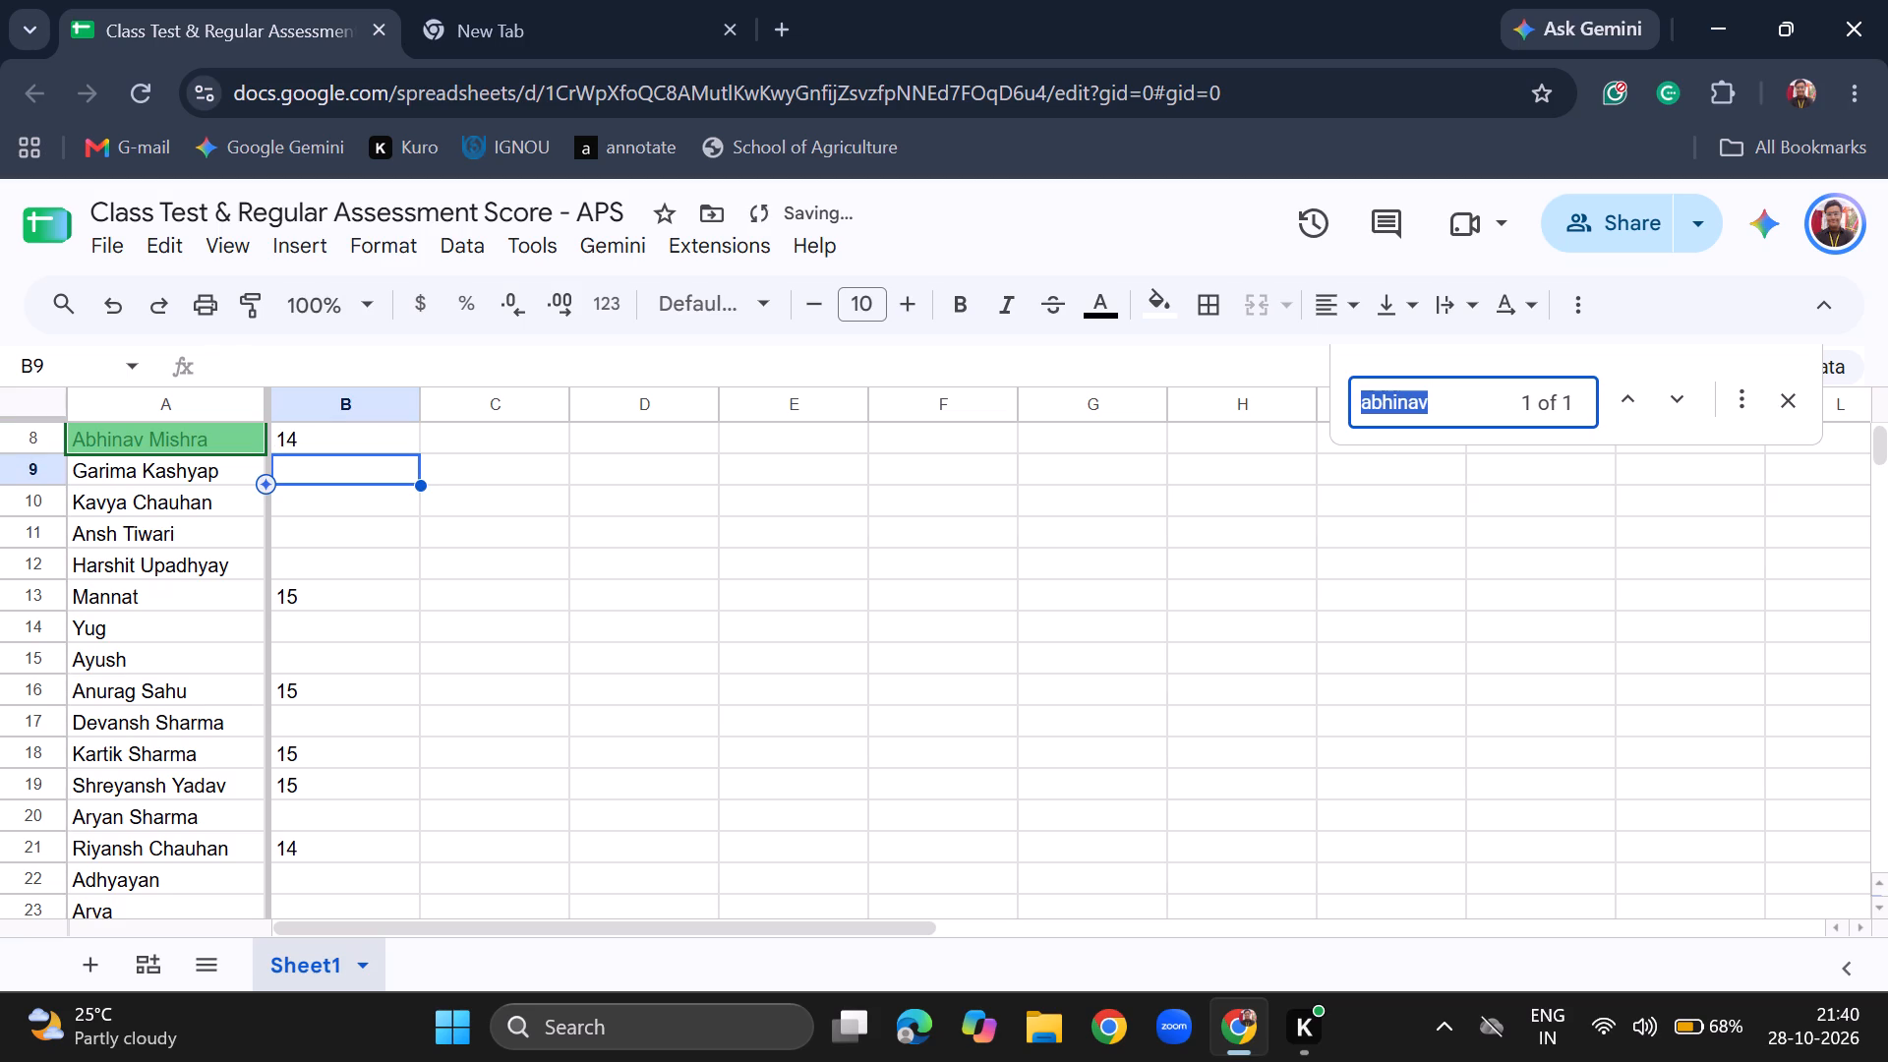
text(gari)
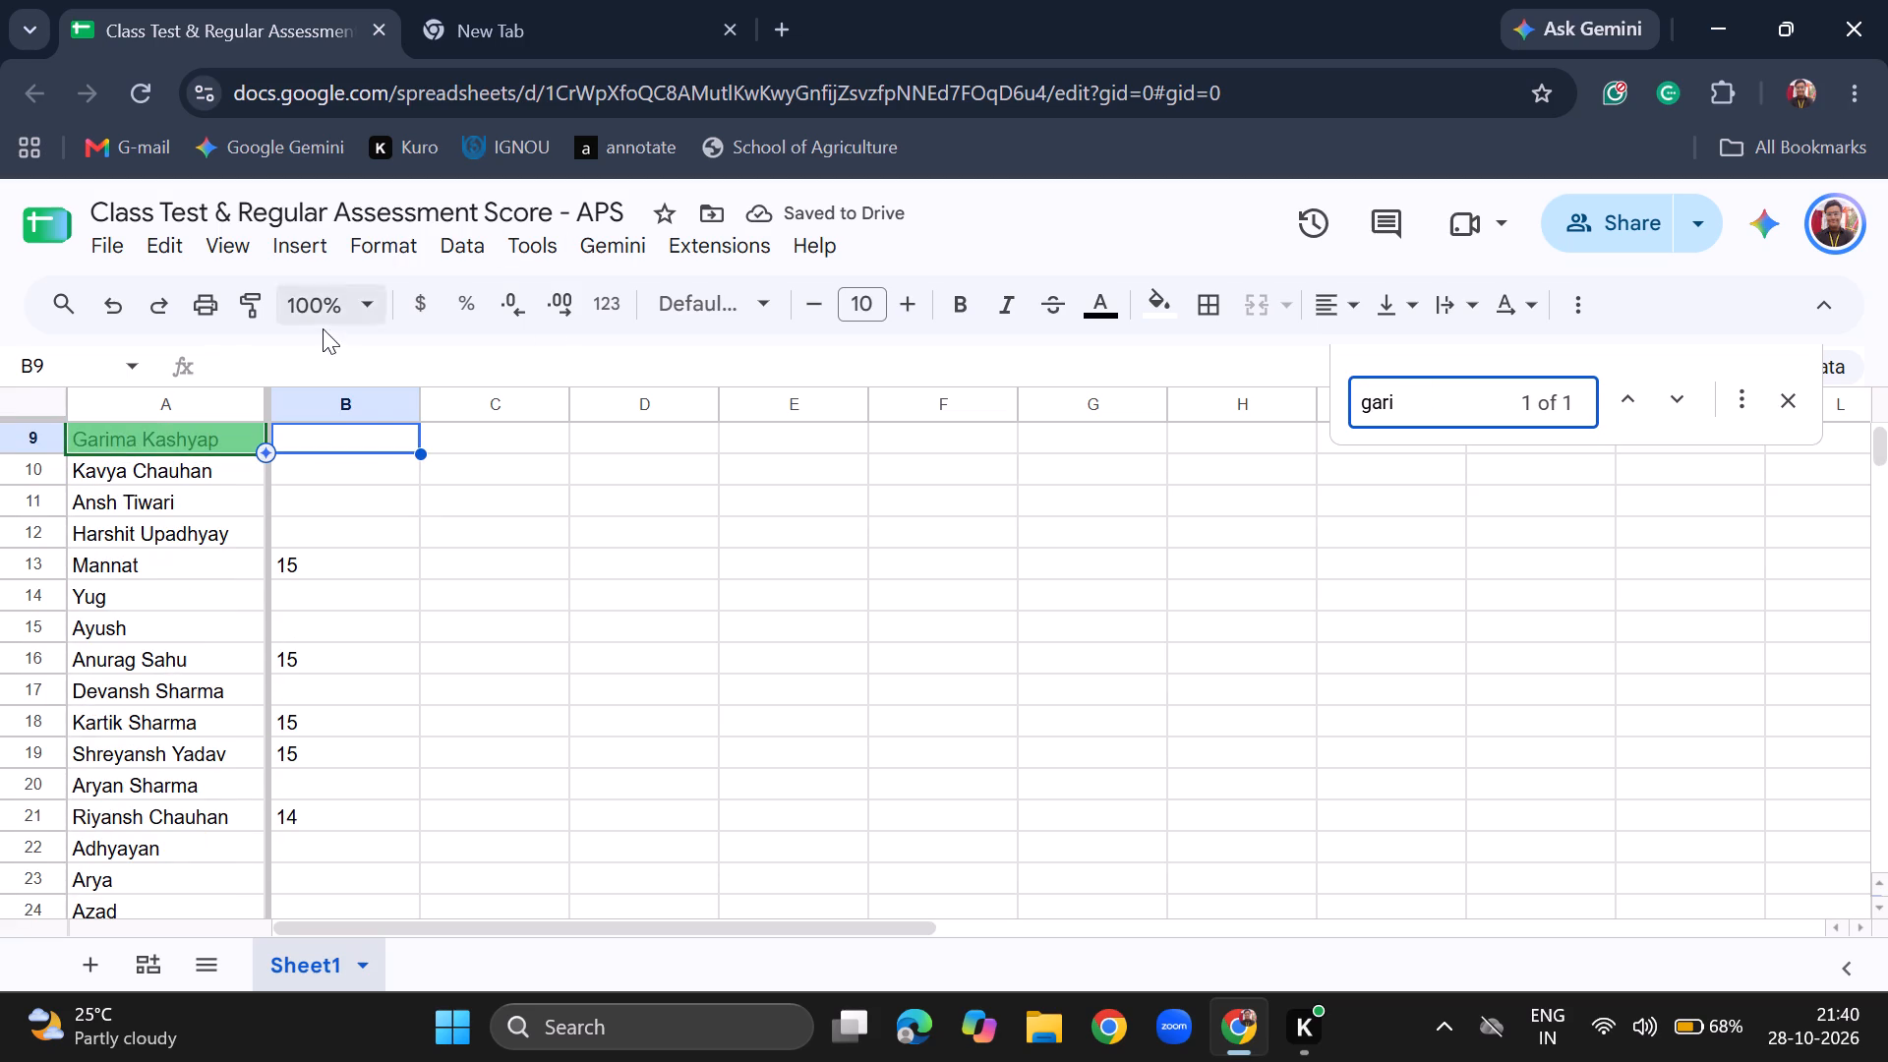
click(340, 441)
text(14)
key(Return)
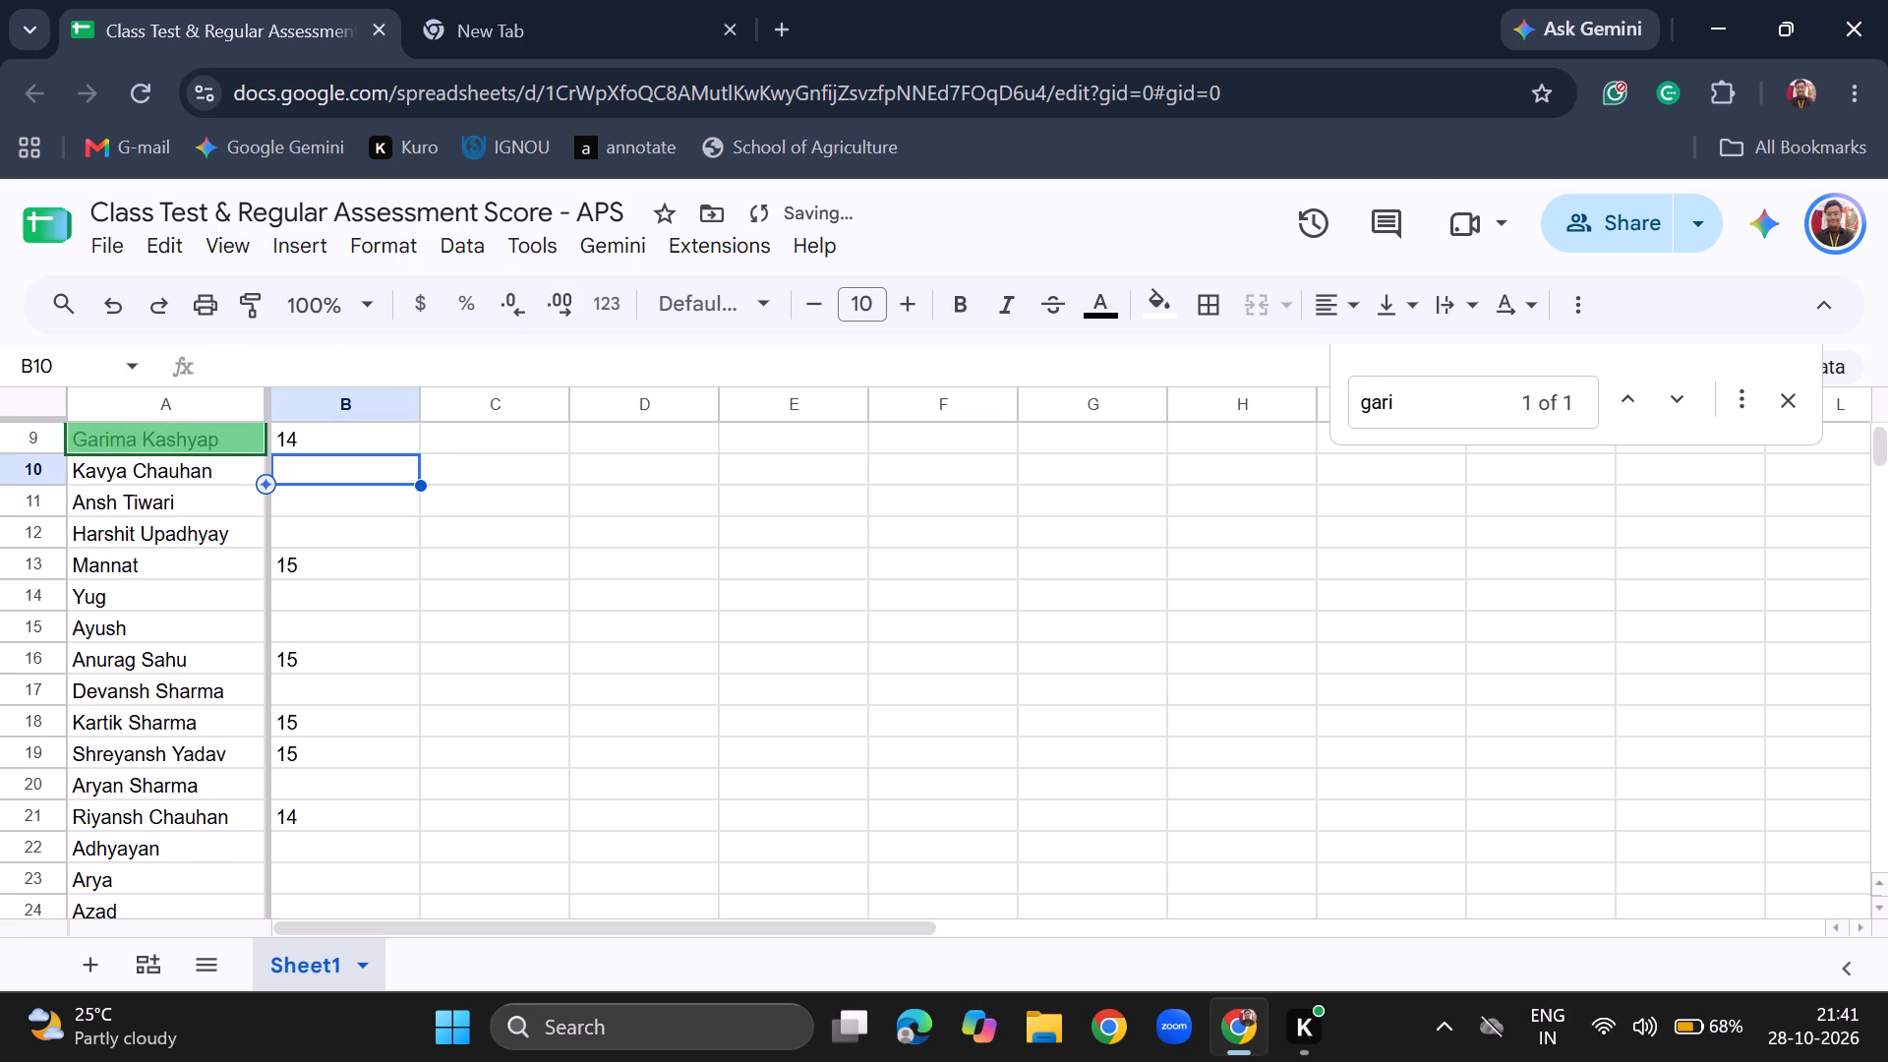
Search for "lak" and enter a Mathematics score of 14 in B6 for the matching student.
key(ctrl+f)
text(lak)
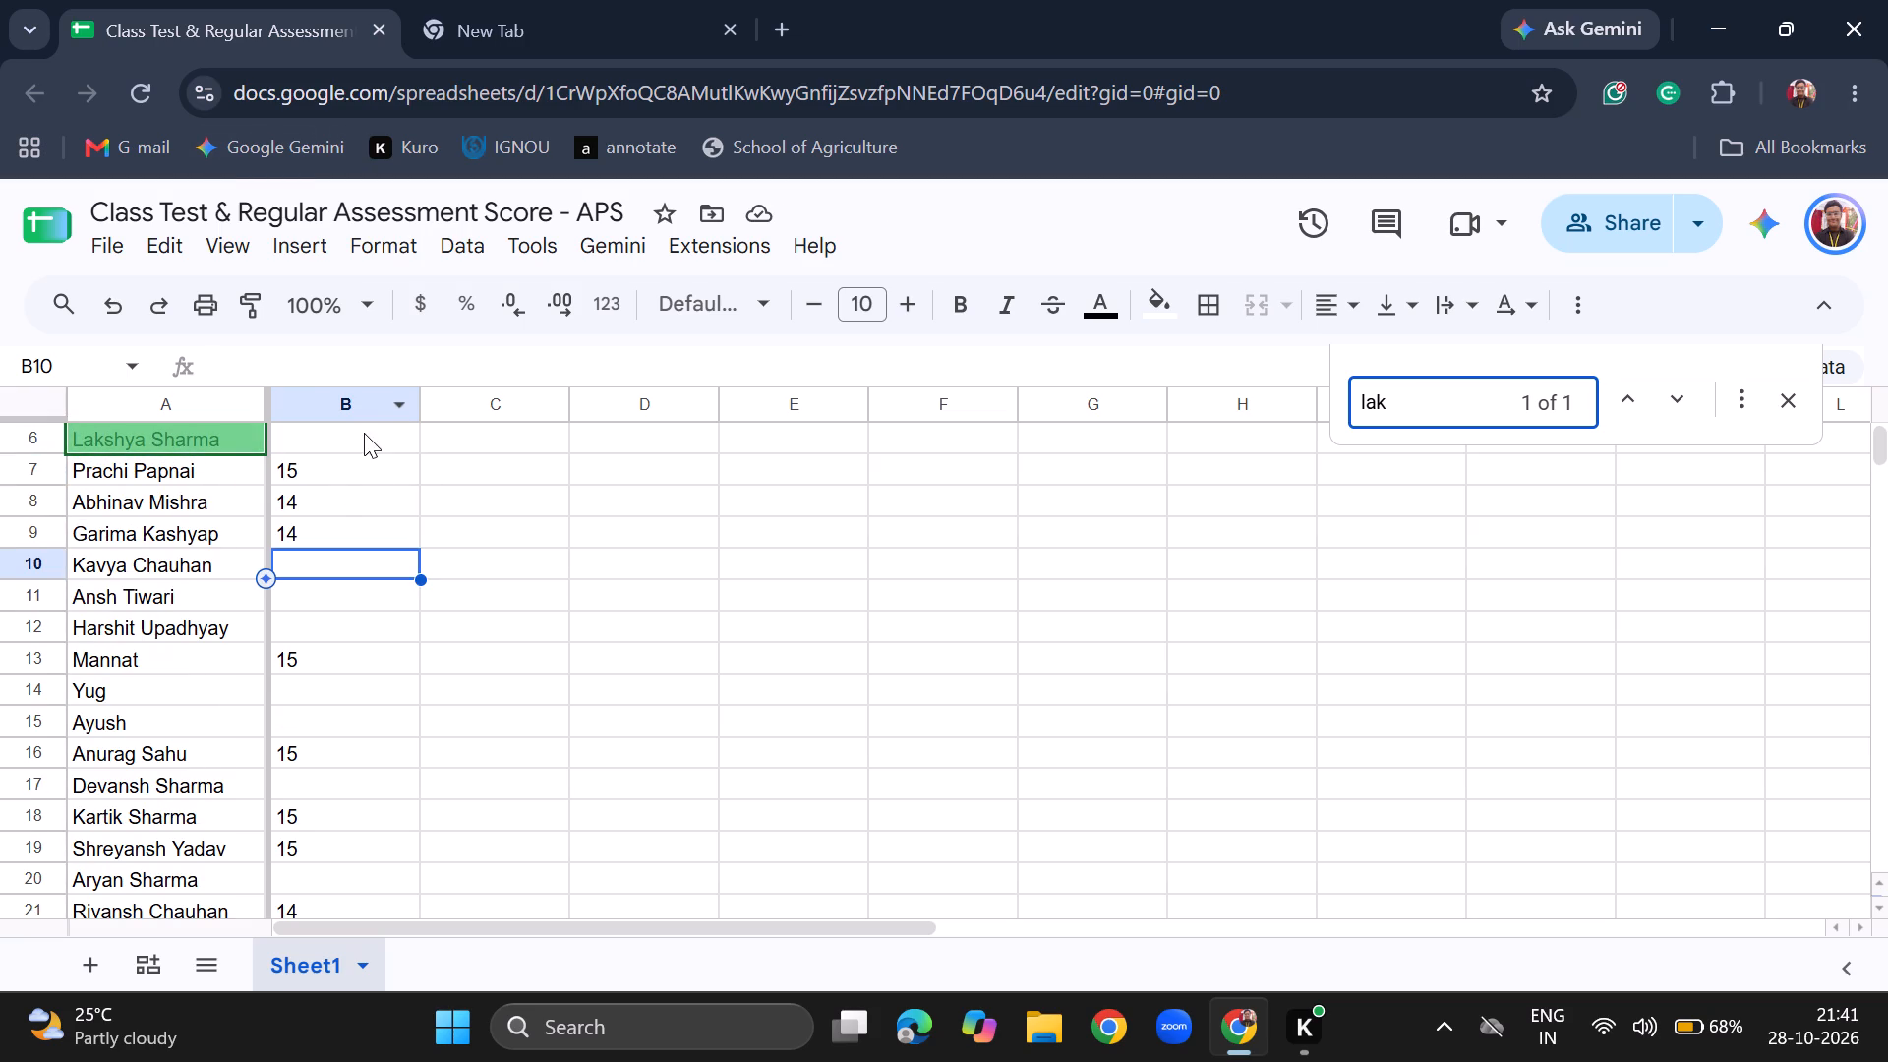
click(352, 450)
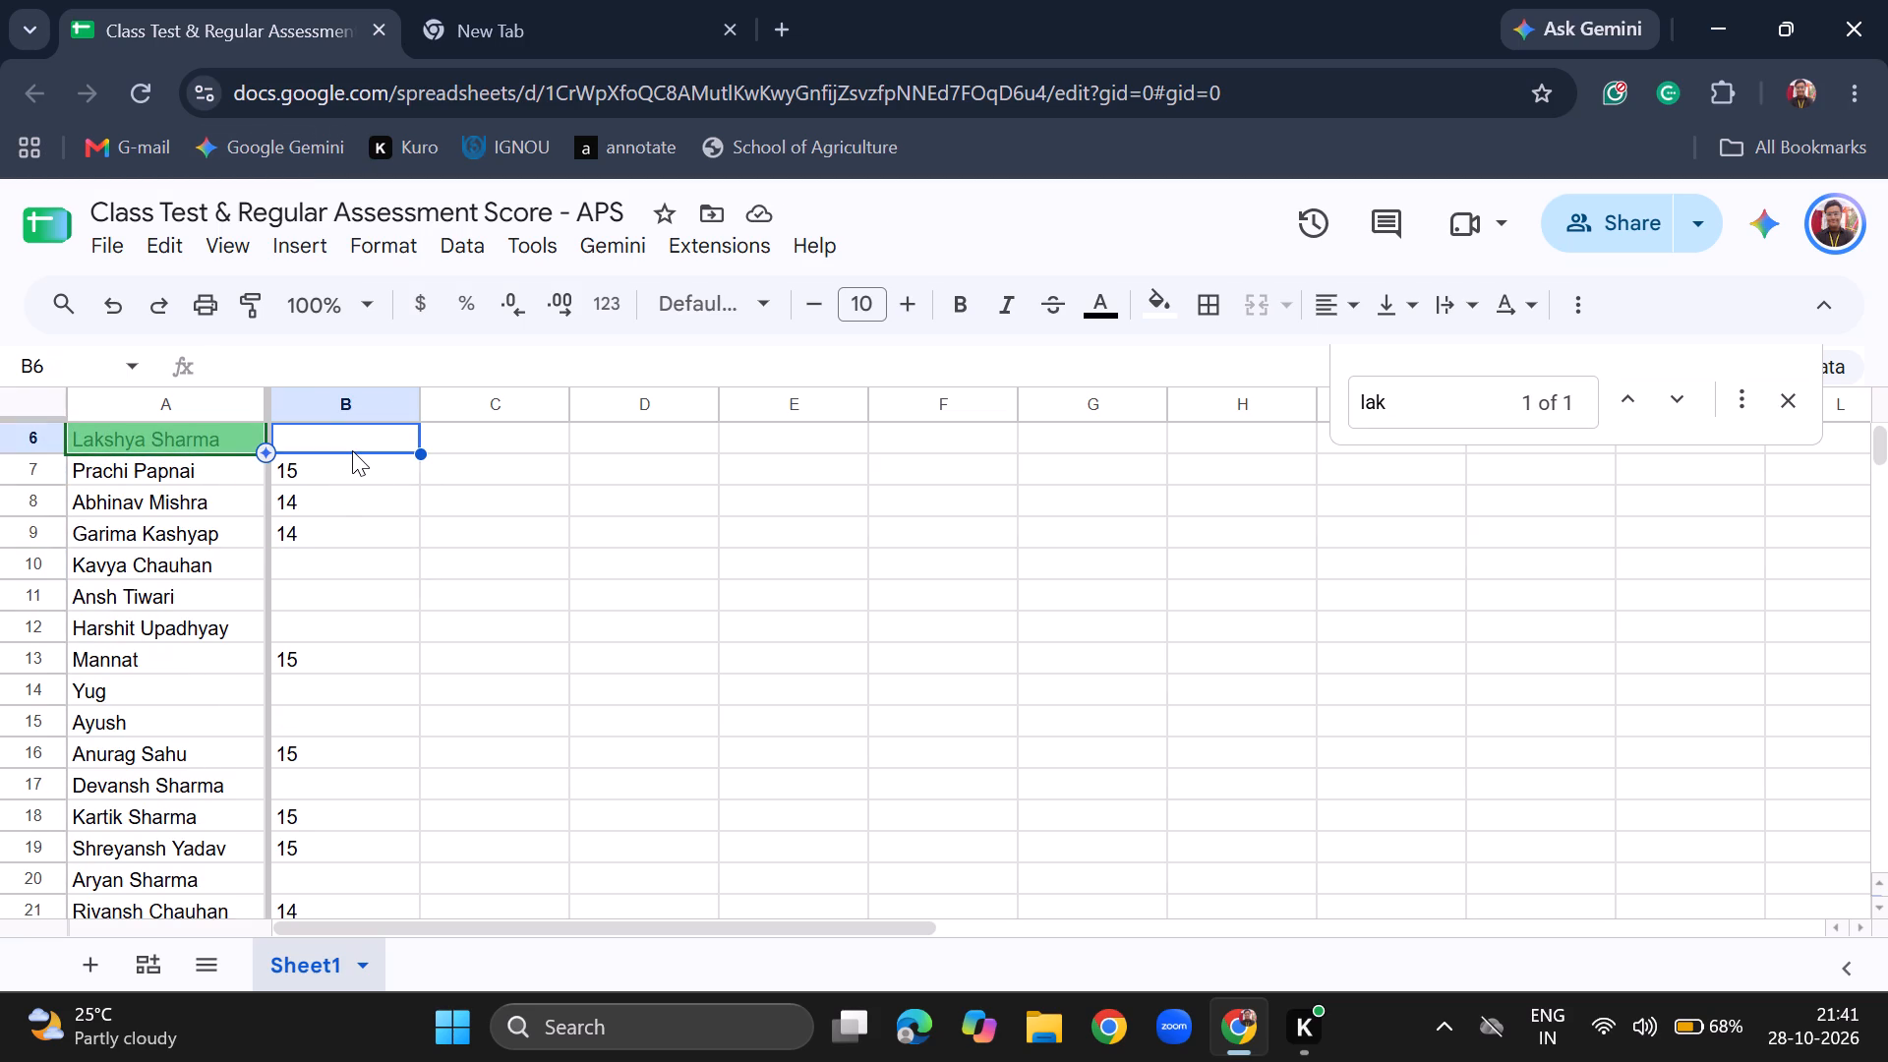
text(14)
key(Return)
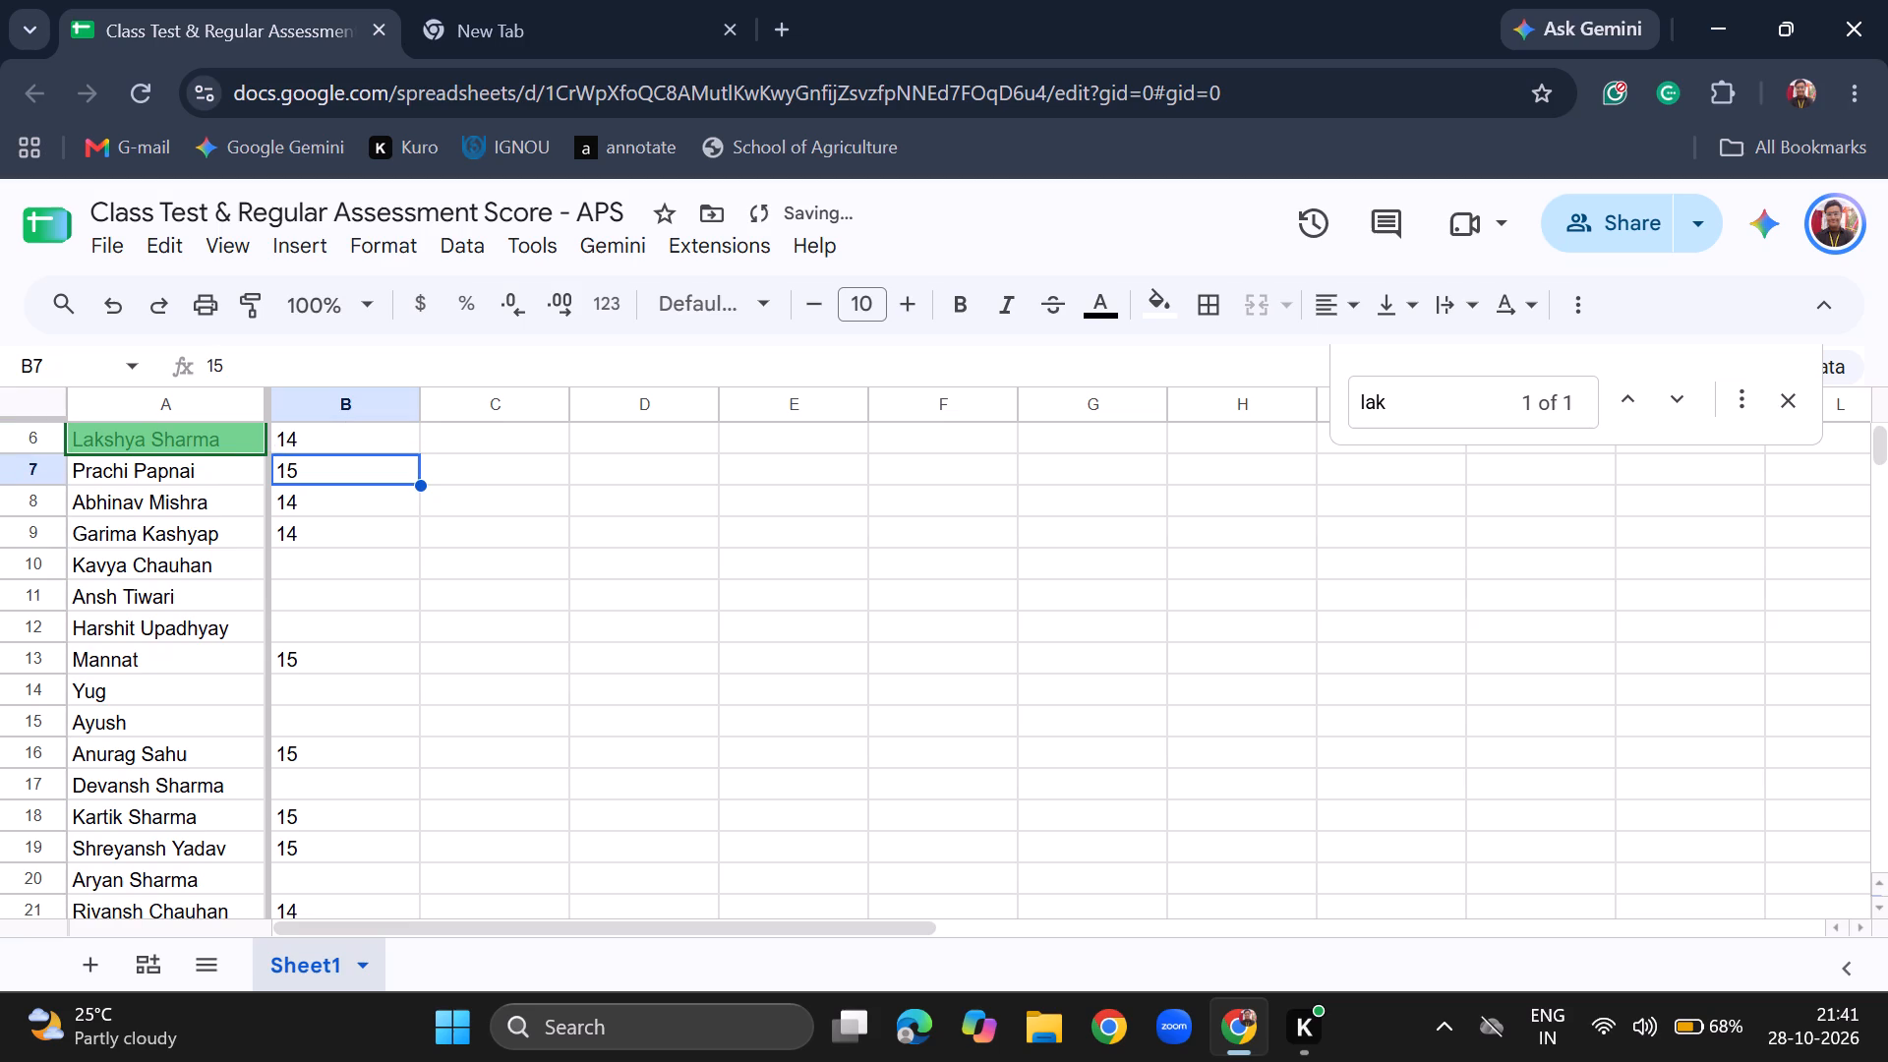
Search for "gor" and enter a Mathematics score of 15 in B46 for the matching student.
key(ctrl+f)
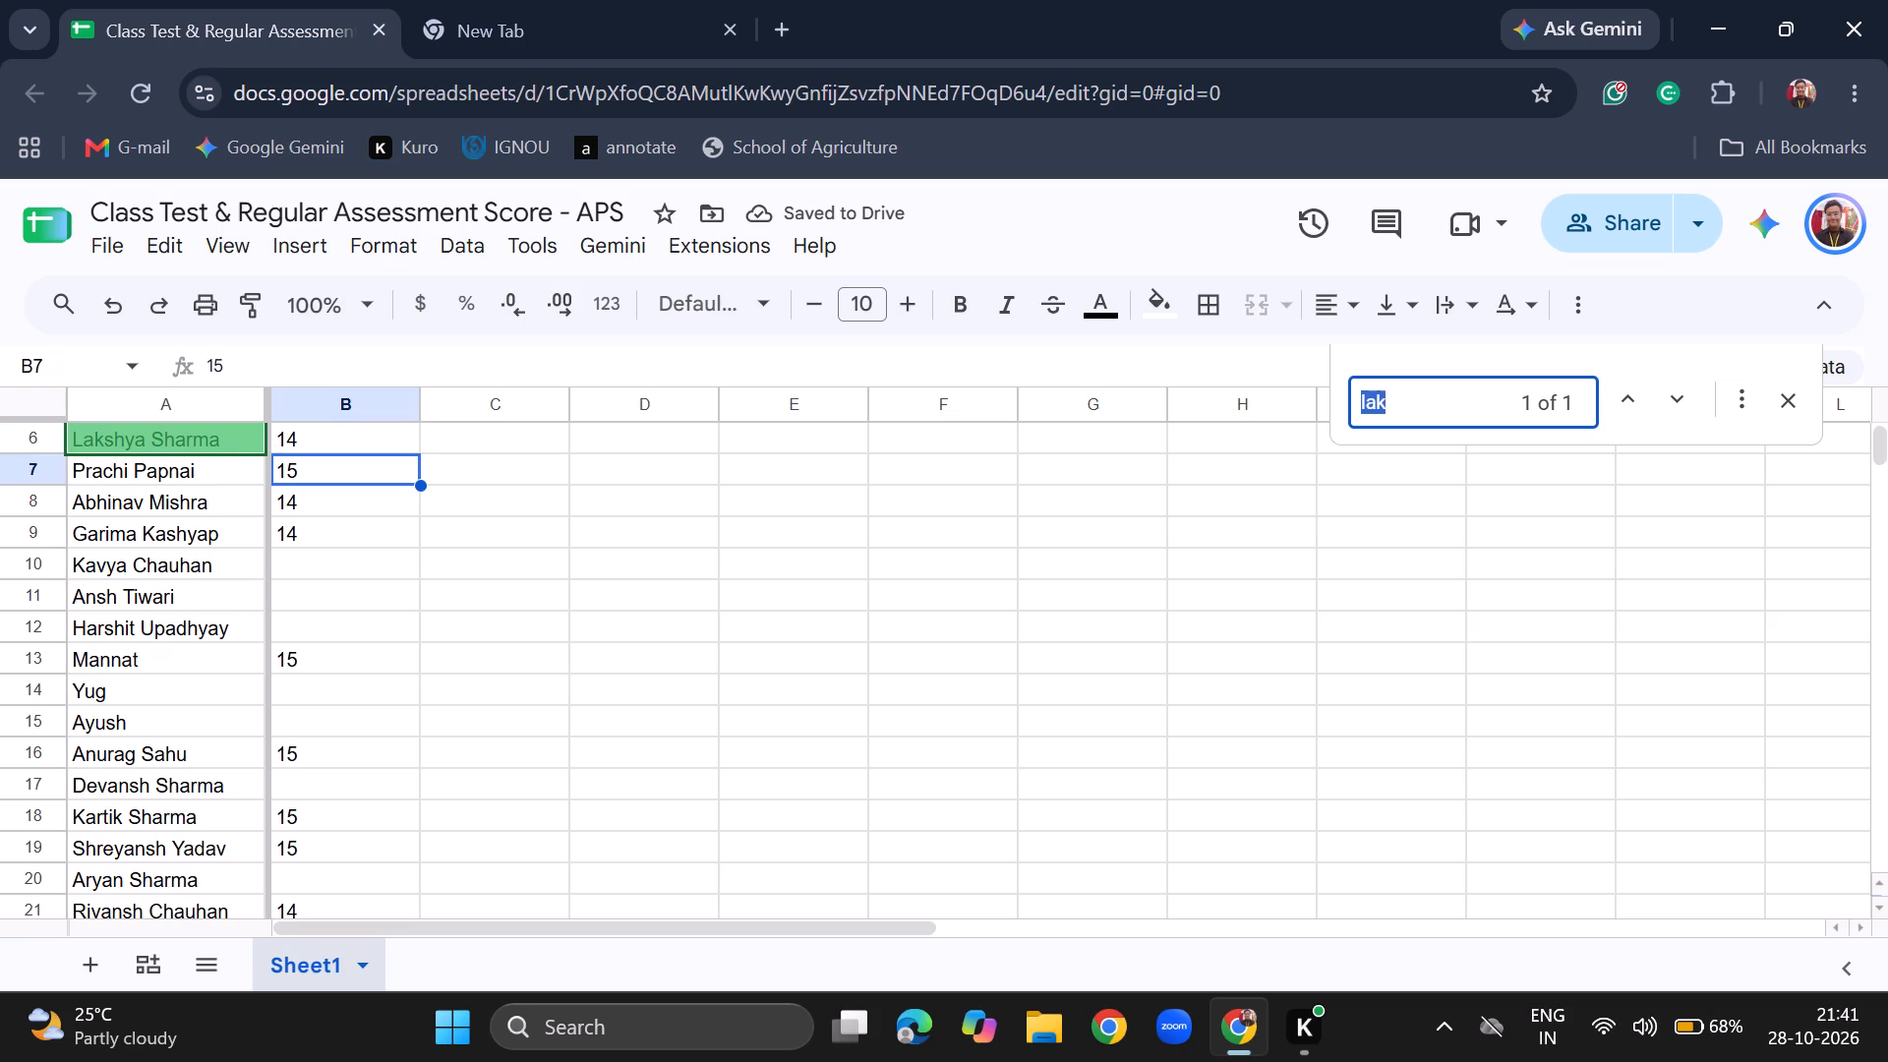
text(gor)
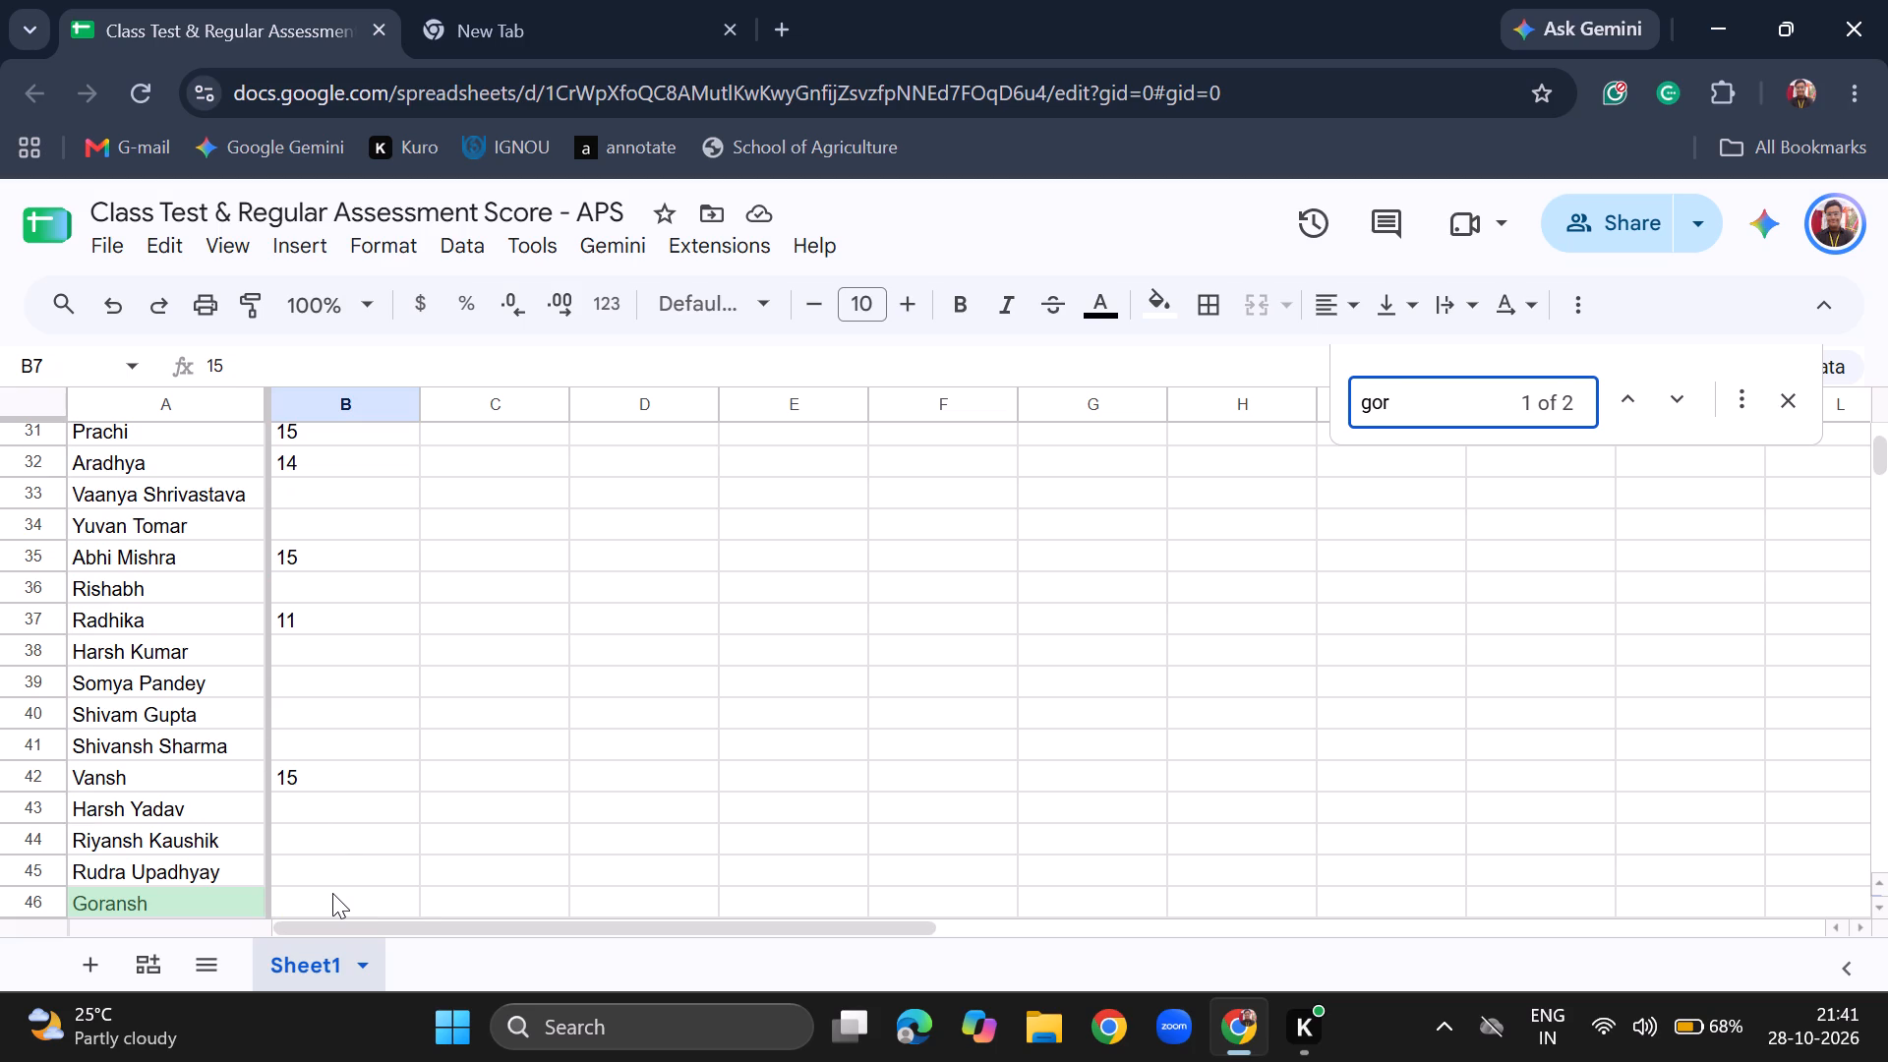
click(332, 893)
text(15)
key(Return)
Search for "aarav" and enter a Mathematics score of 14 in B28 for the matching student.
key(ctrl+f)
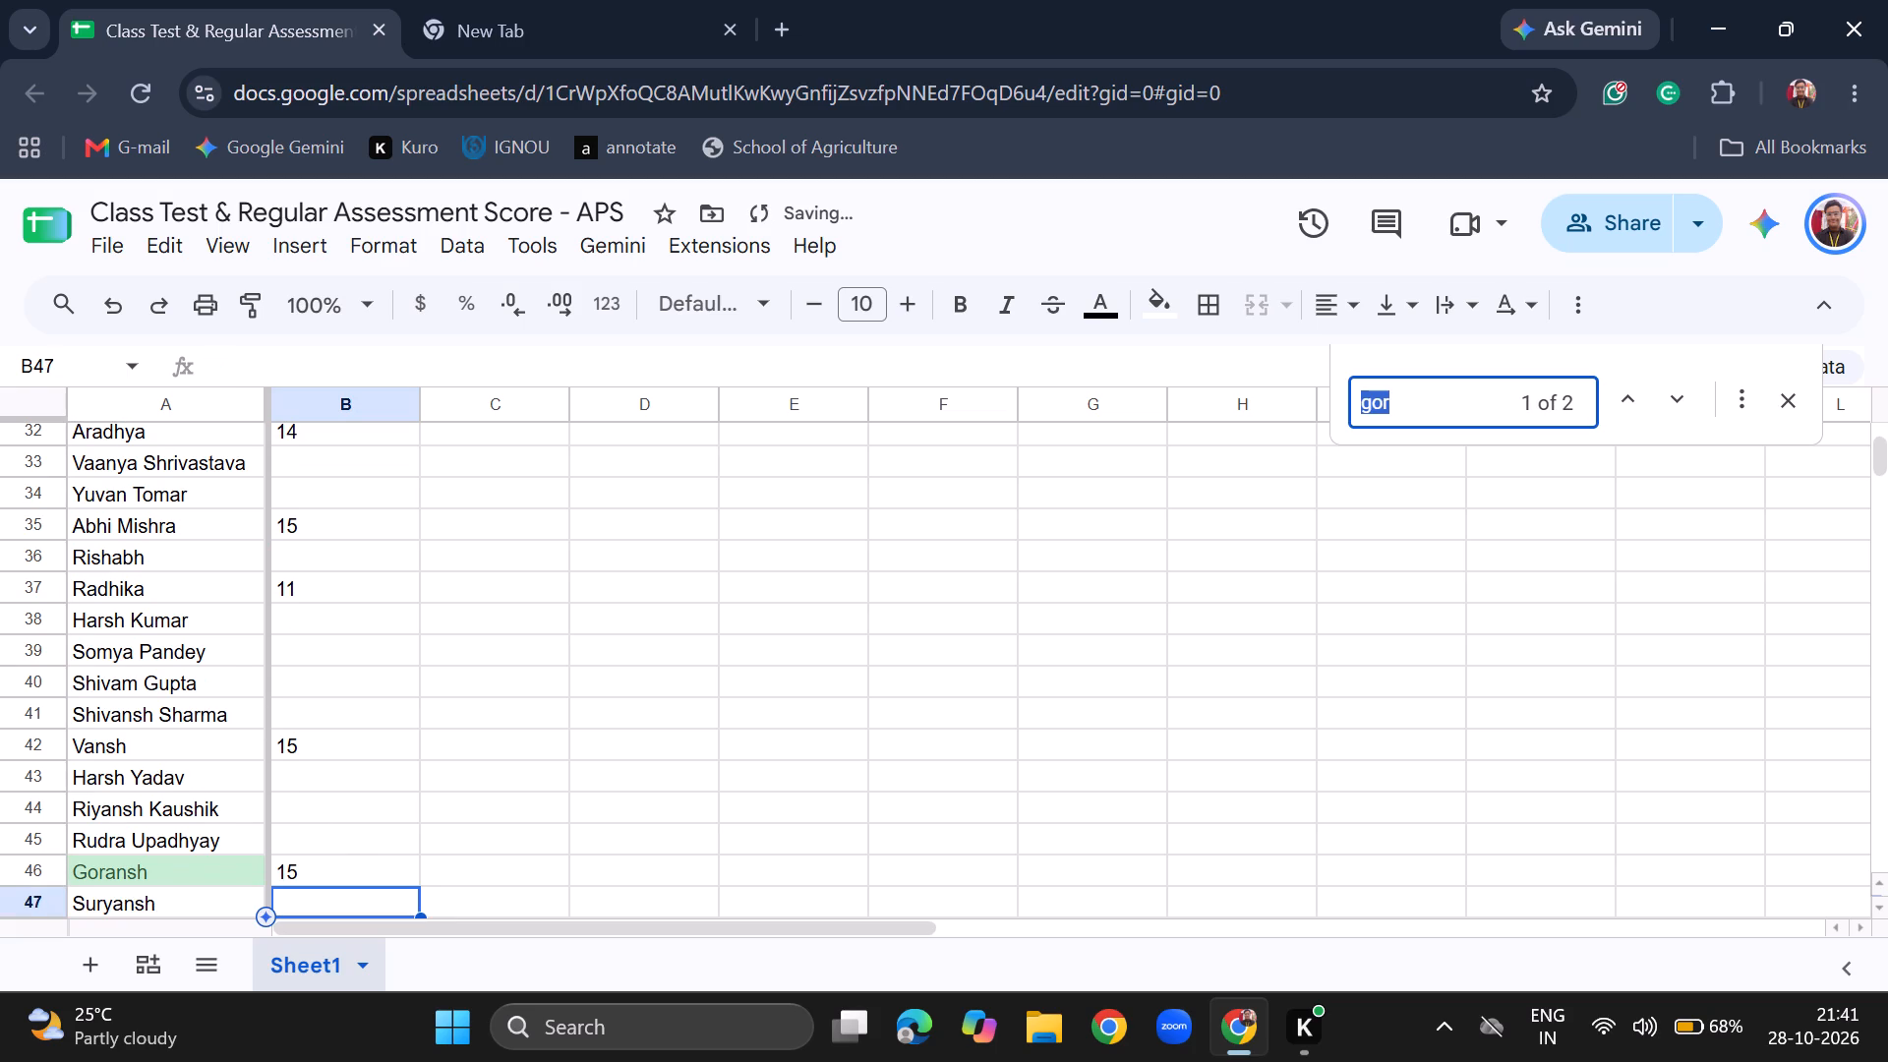
text(aarav)
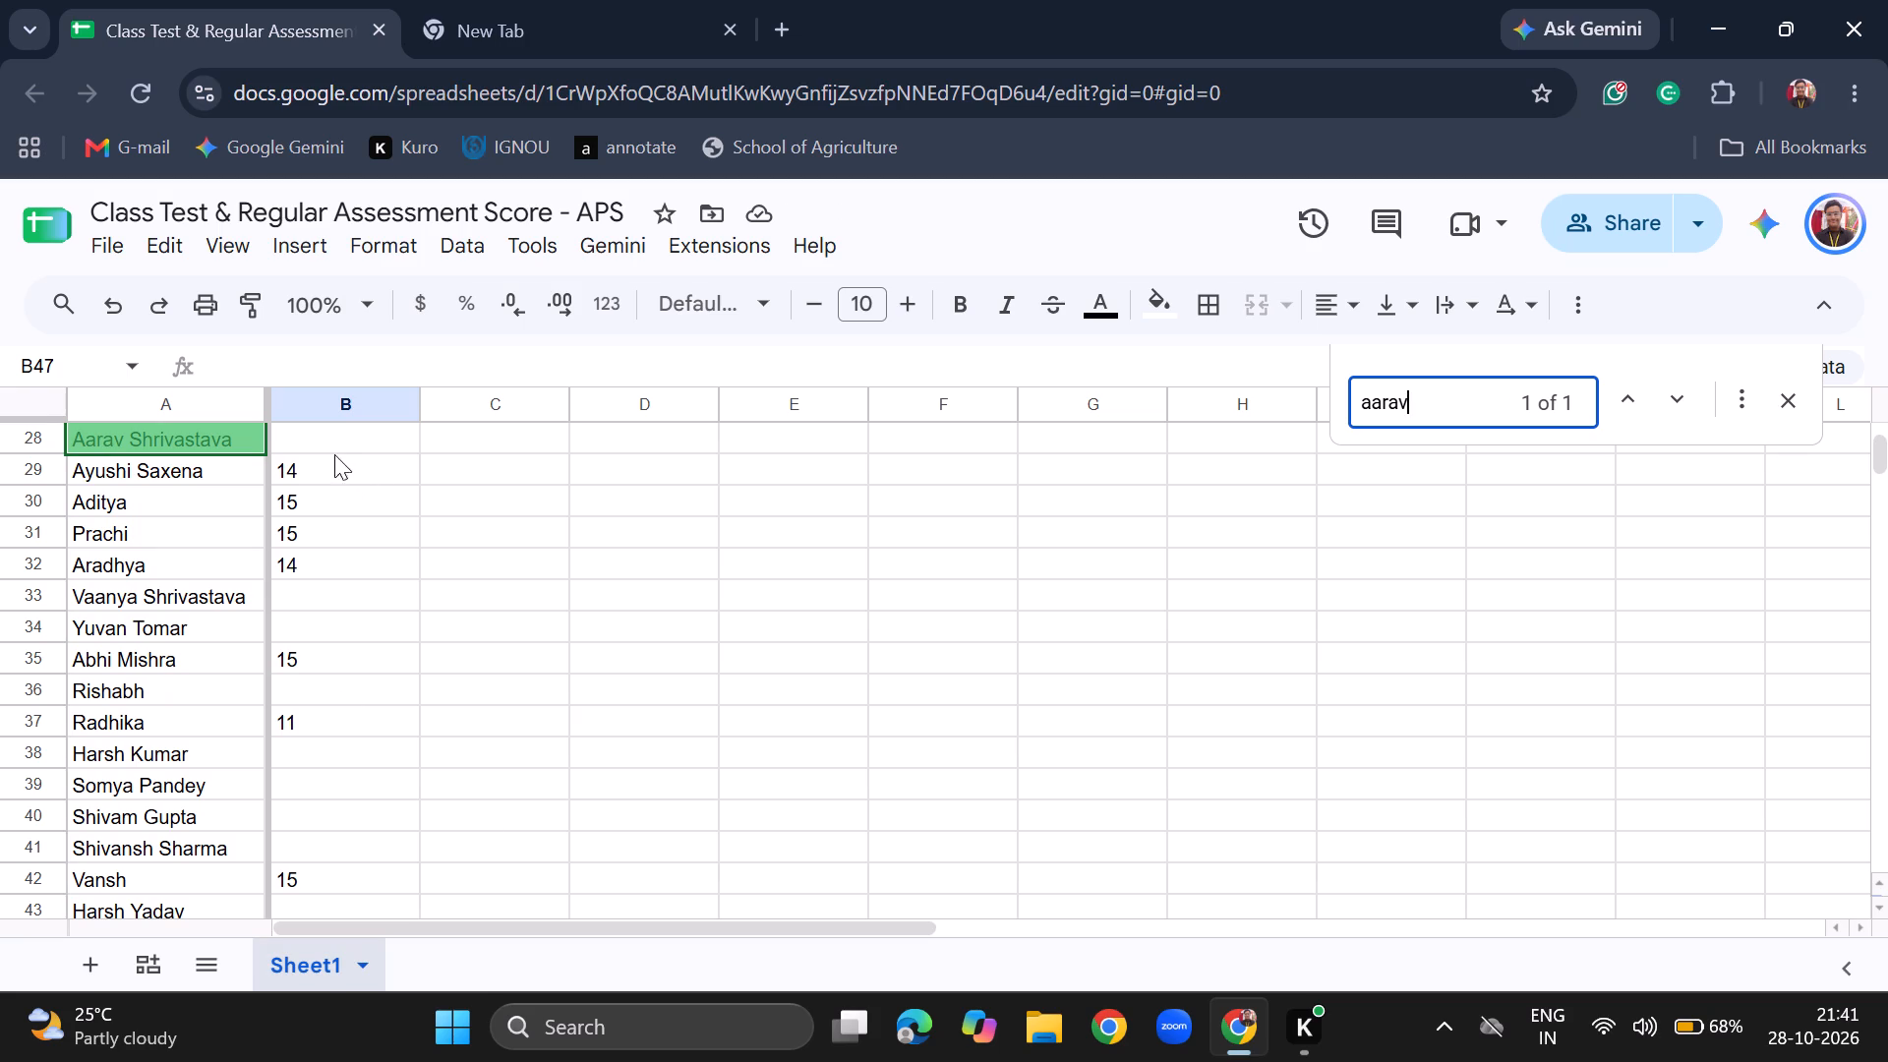
click(317, 435)
text(14)
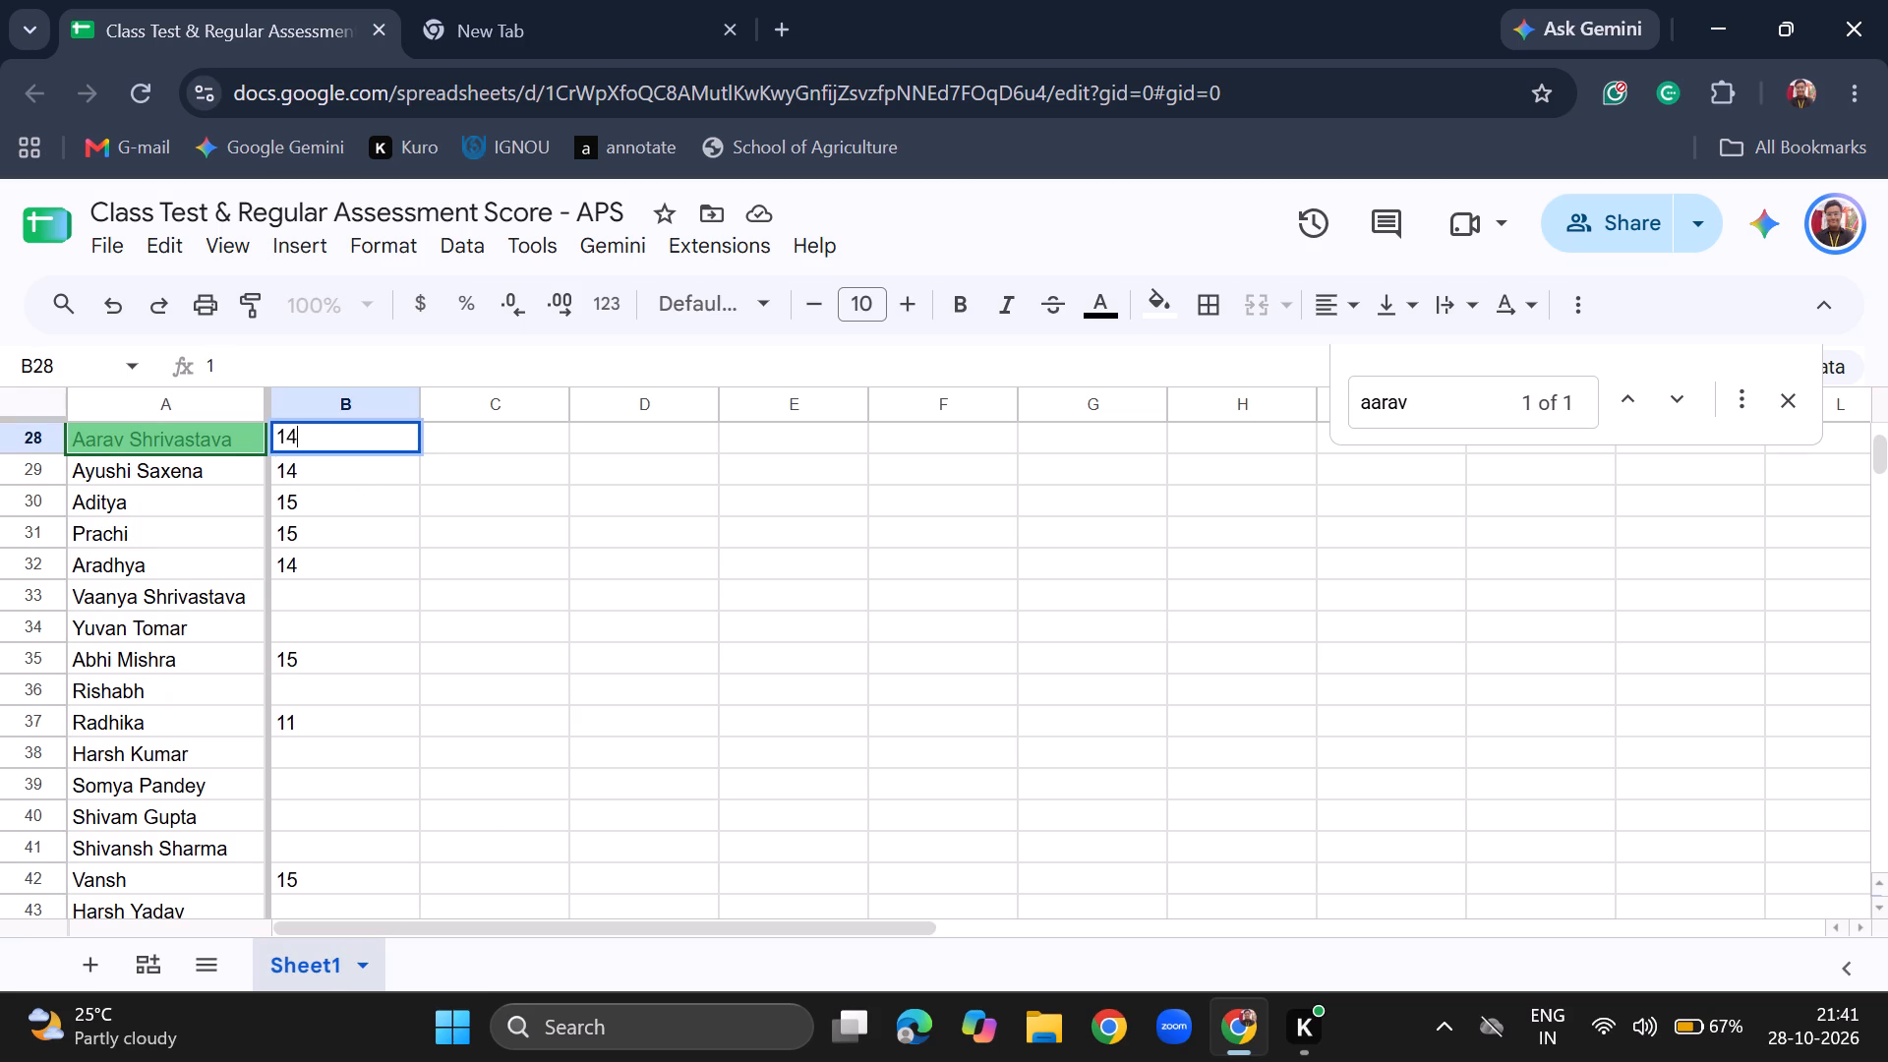
key(Return)
Search for "arya" and enter a Mathematics score of 15 in B23 for the student with exactly that name.
key(ctrl+f)
text(arya)
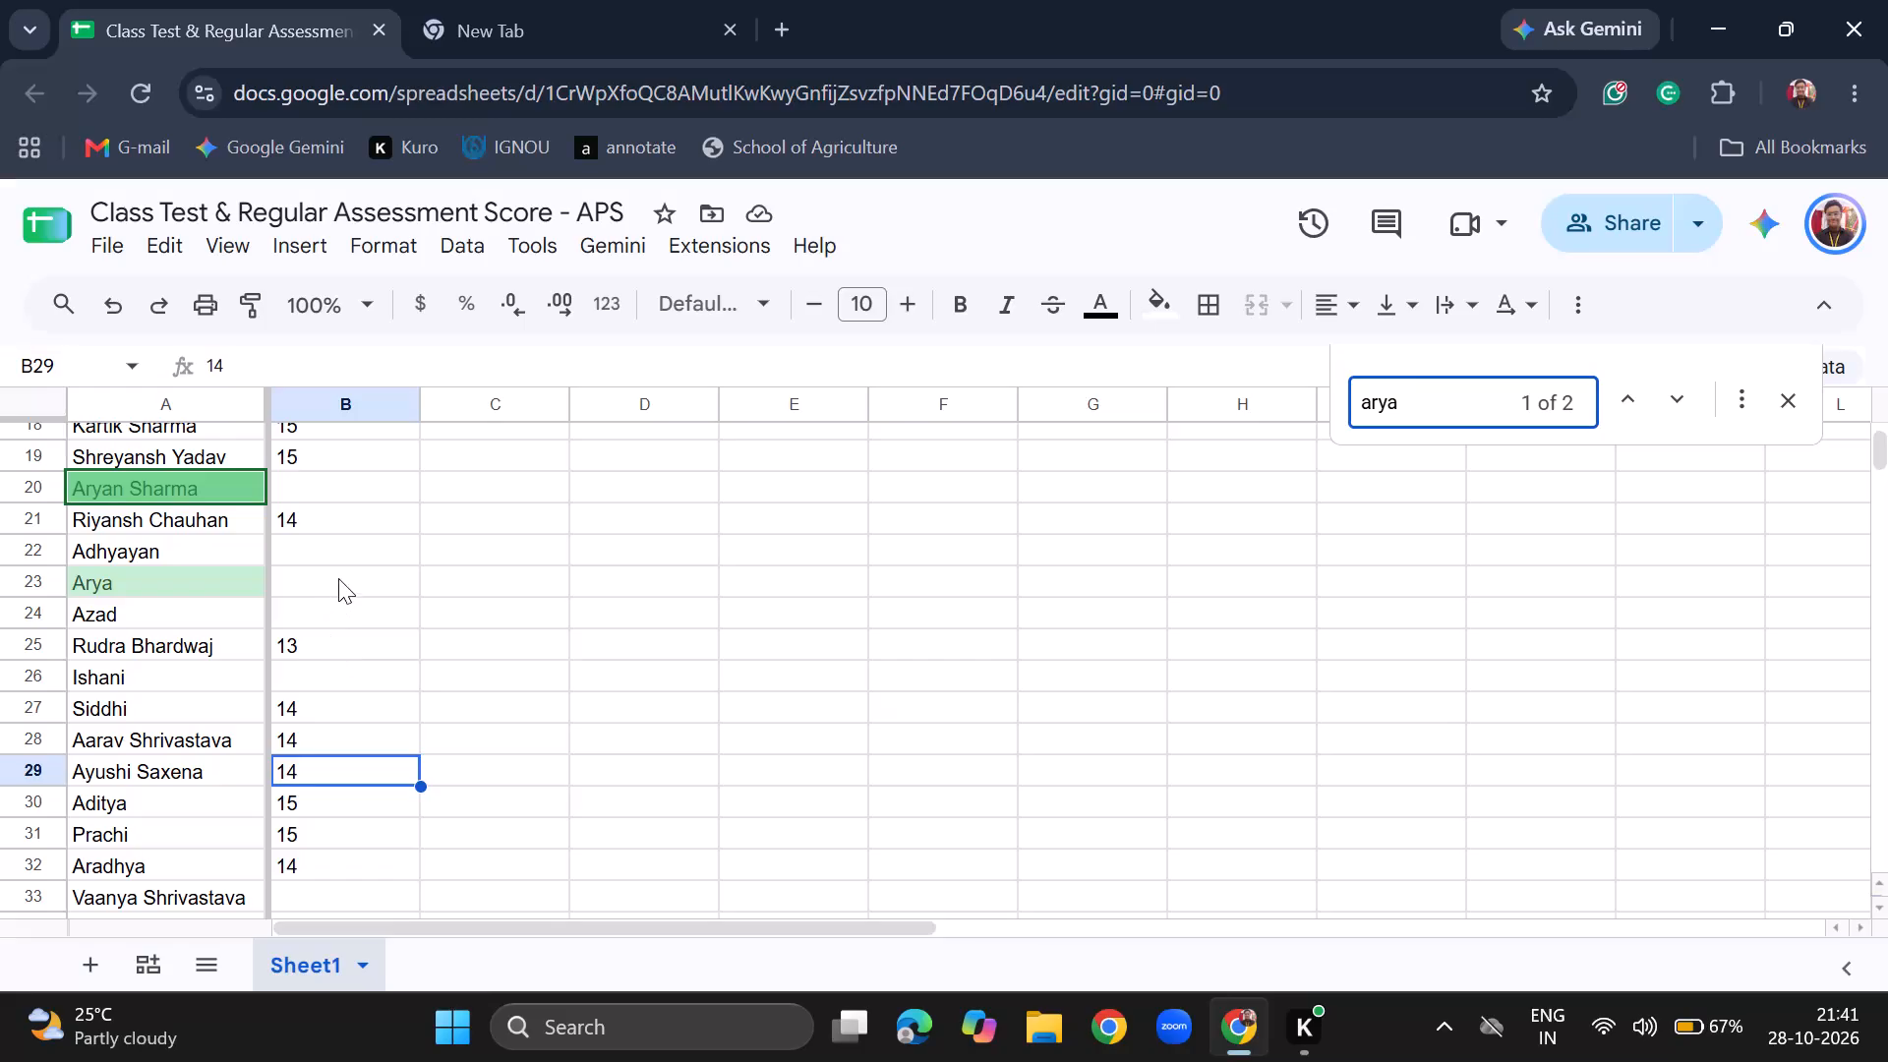
click(330, 584)
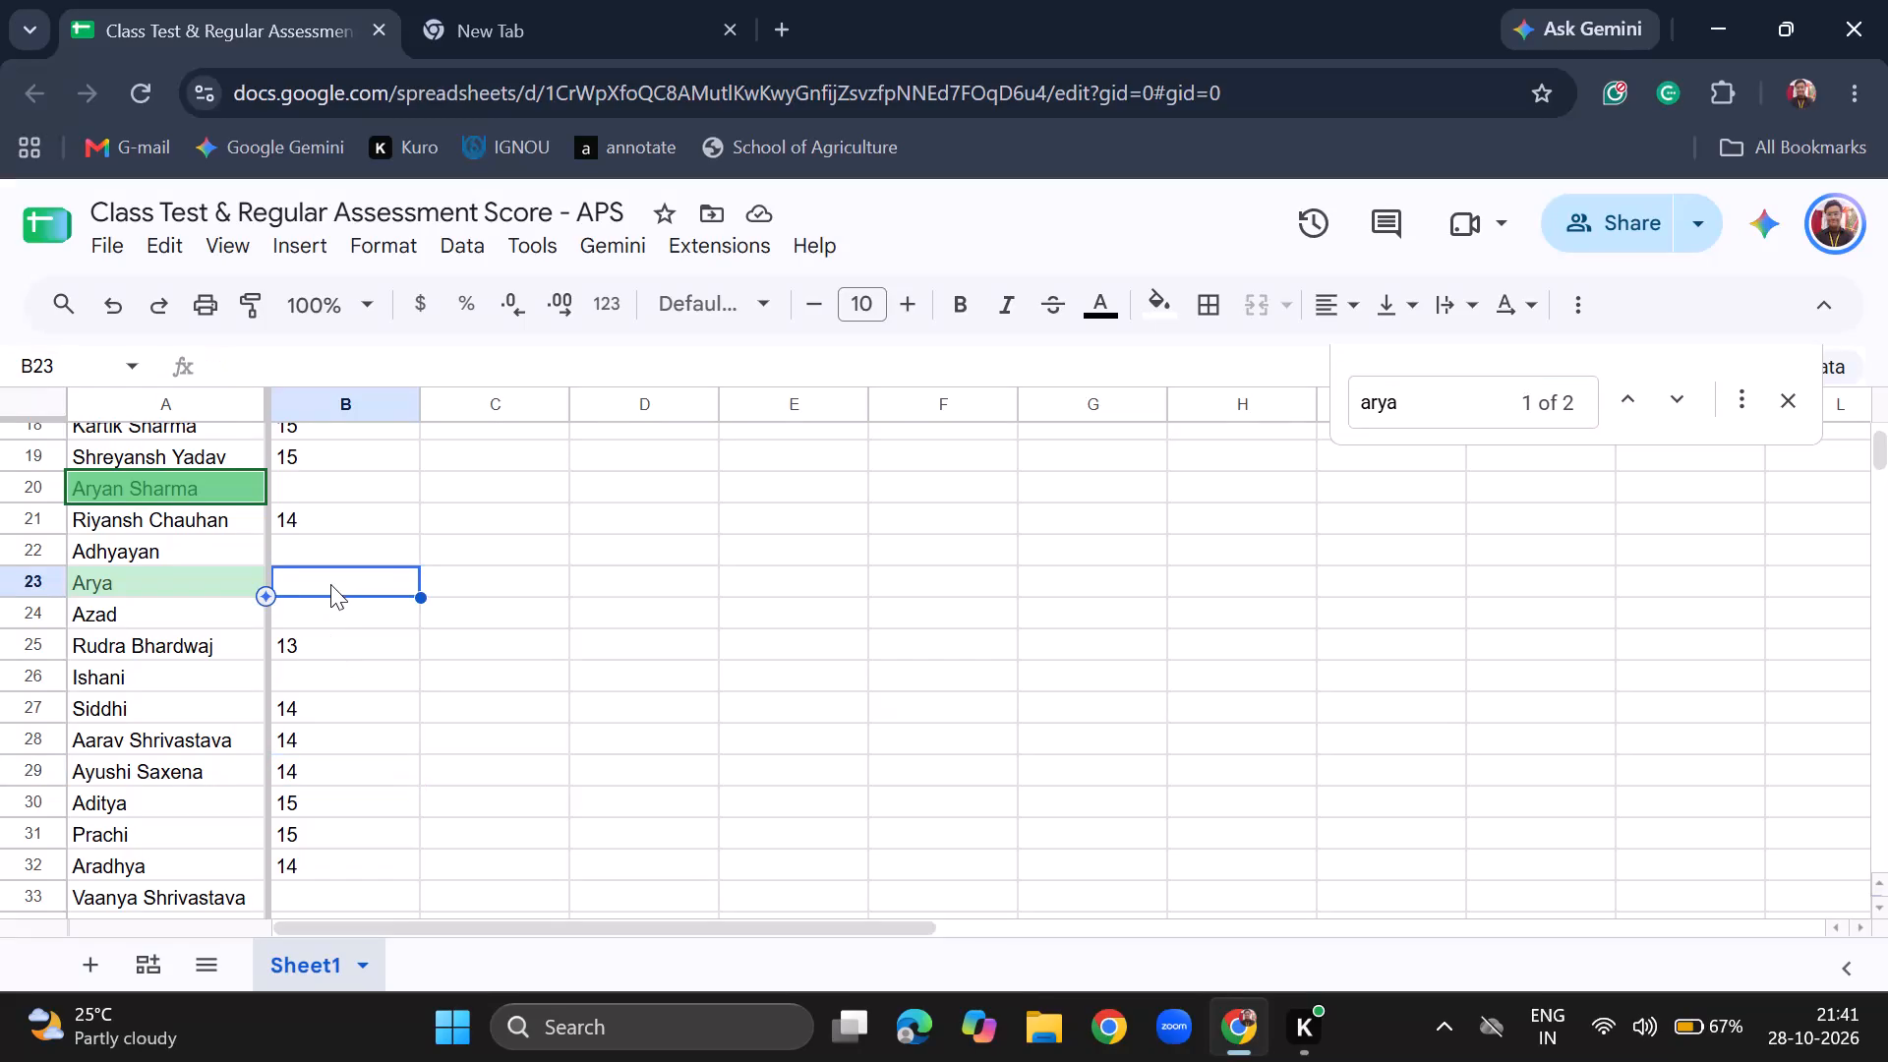
text(15)
key(Return)
Search for "som" and enter a Mathematics score of 15 in B39 for the matching student.
key(ctrl+f)
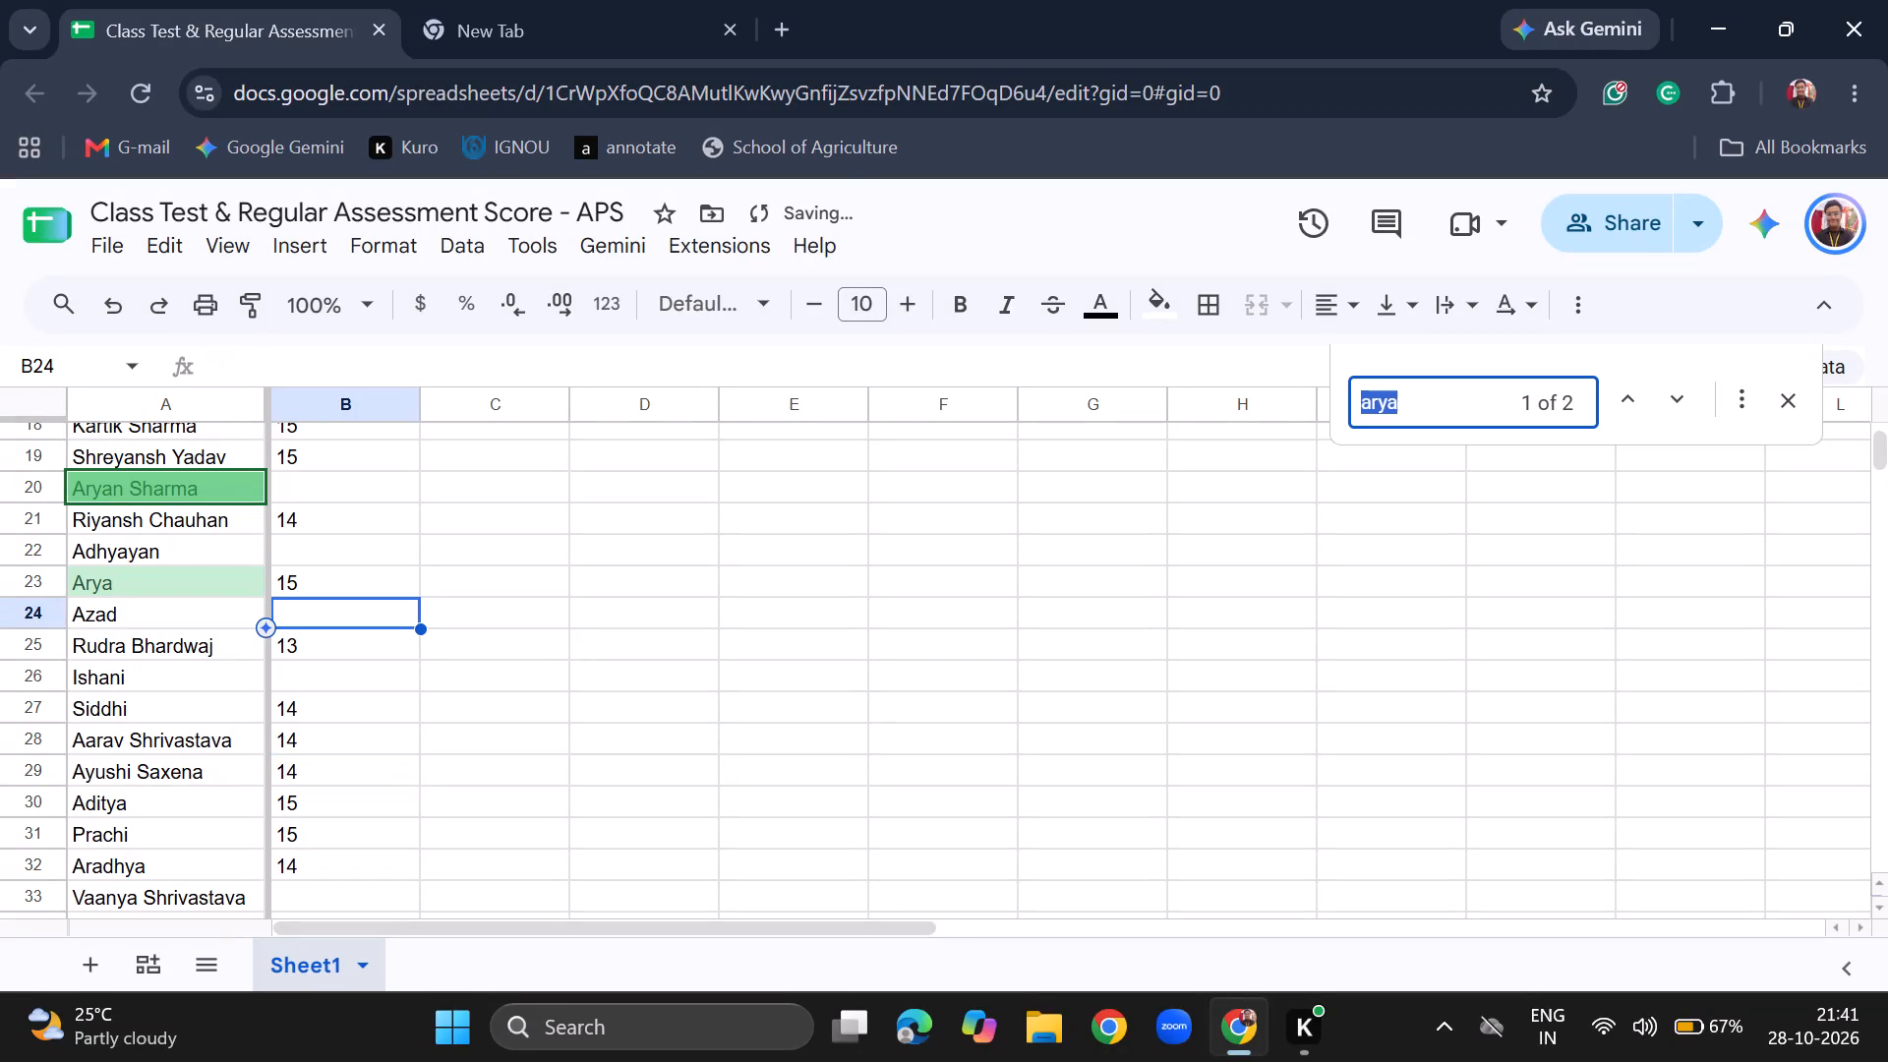
text(som)
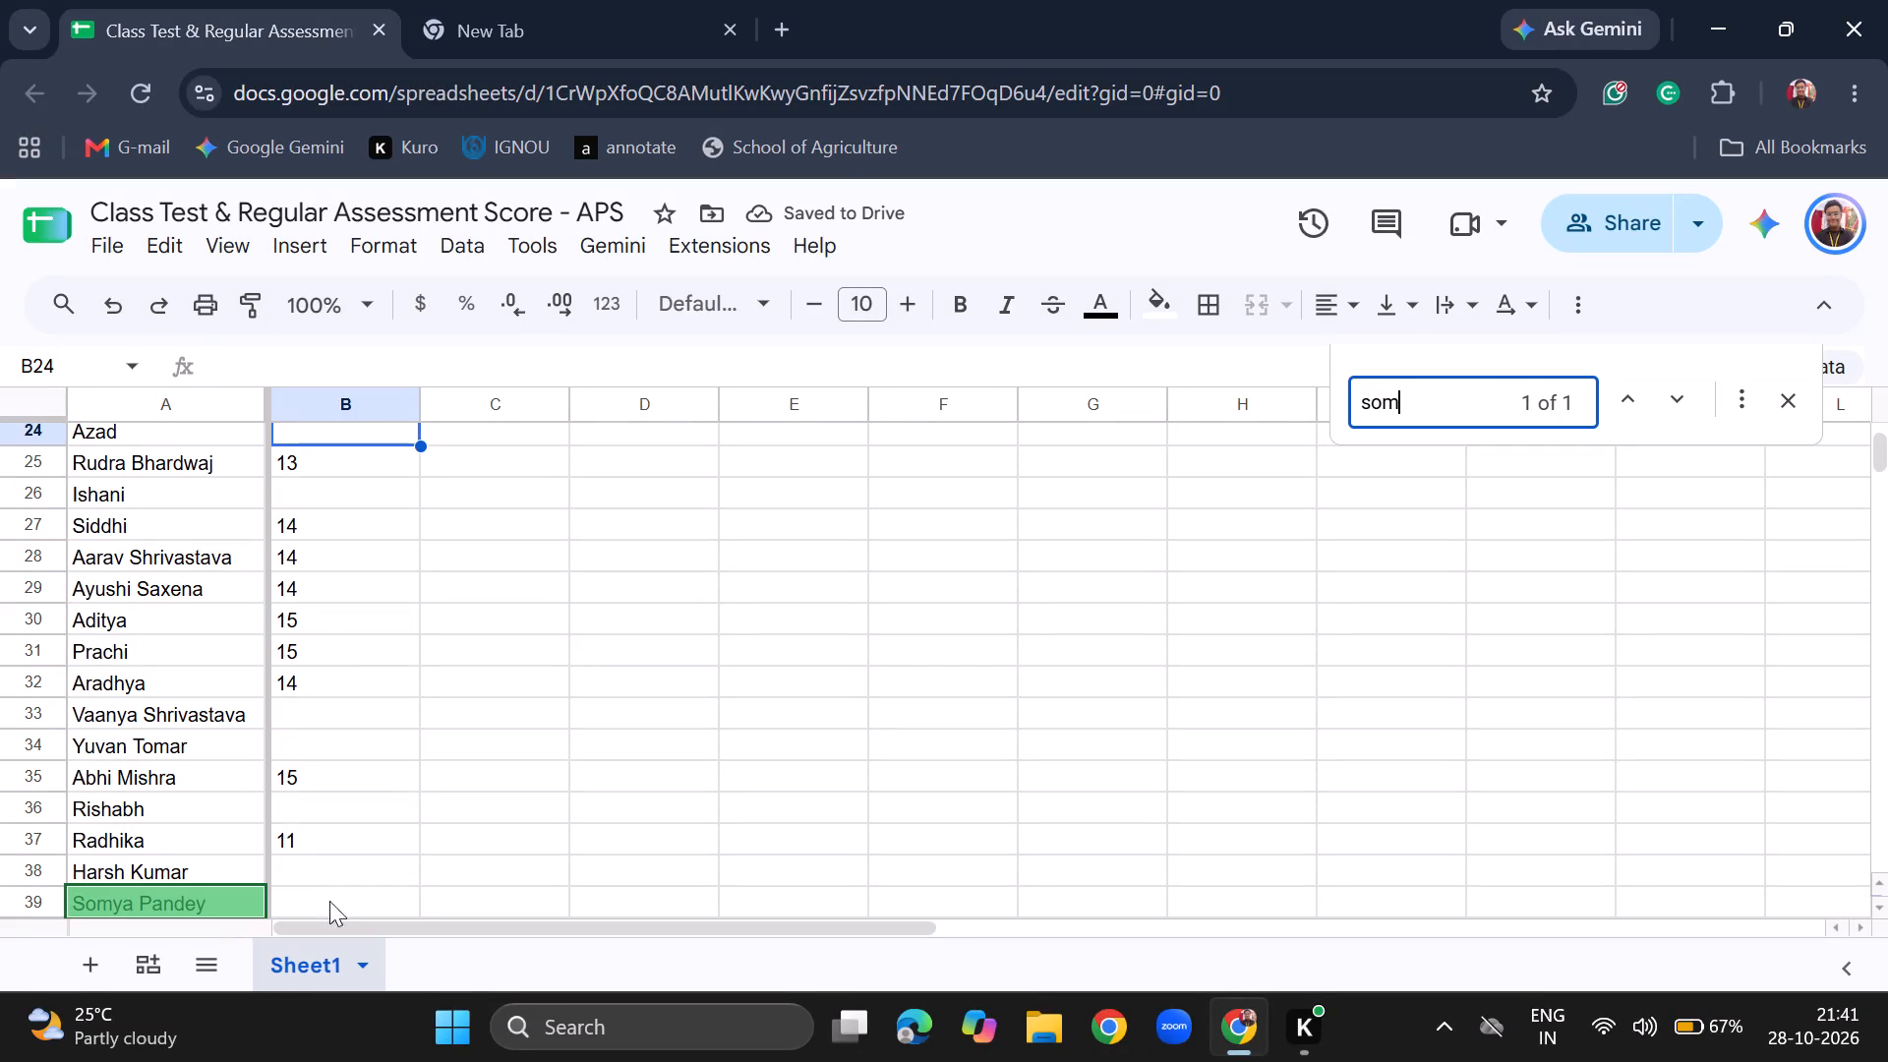
click(337, 903)
text(15)
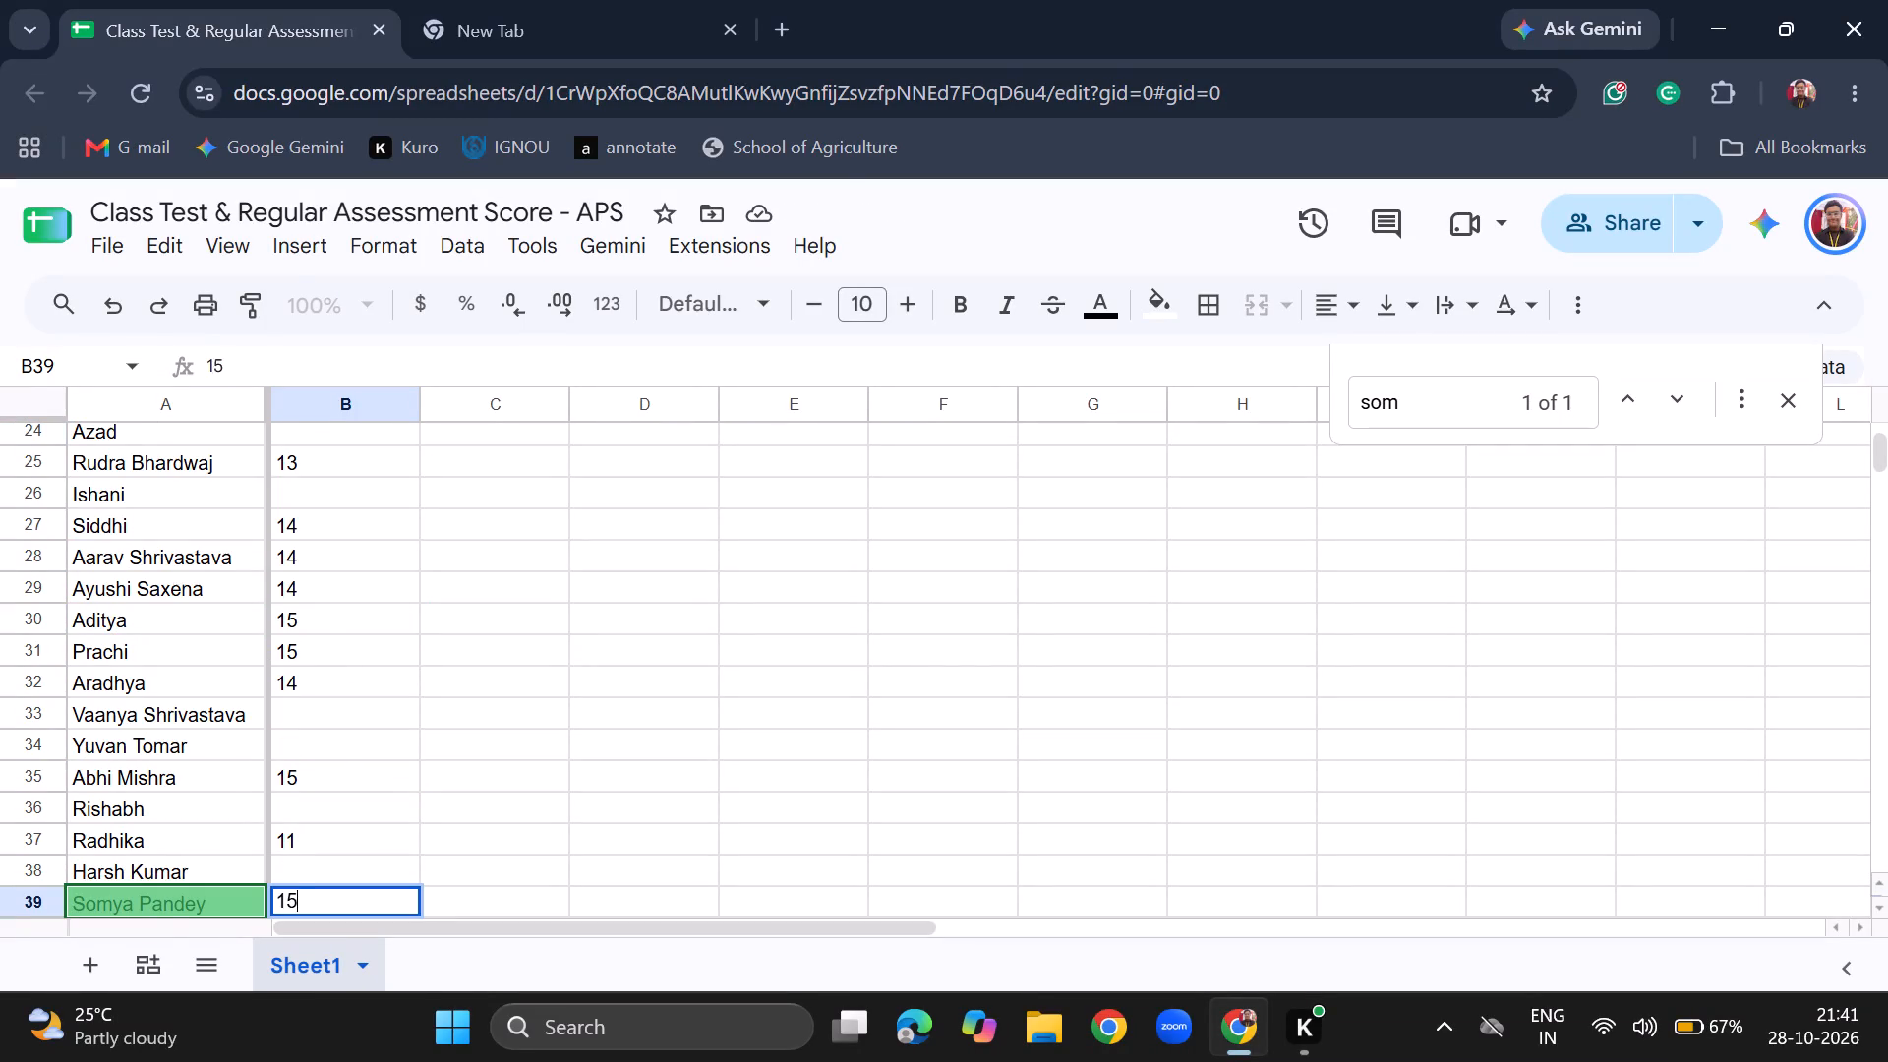
key(Return)
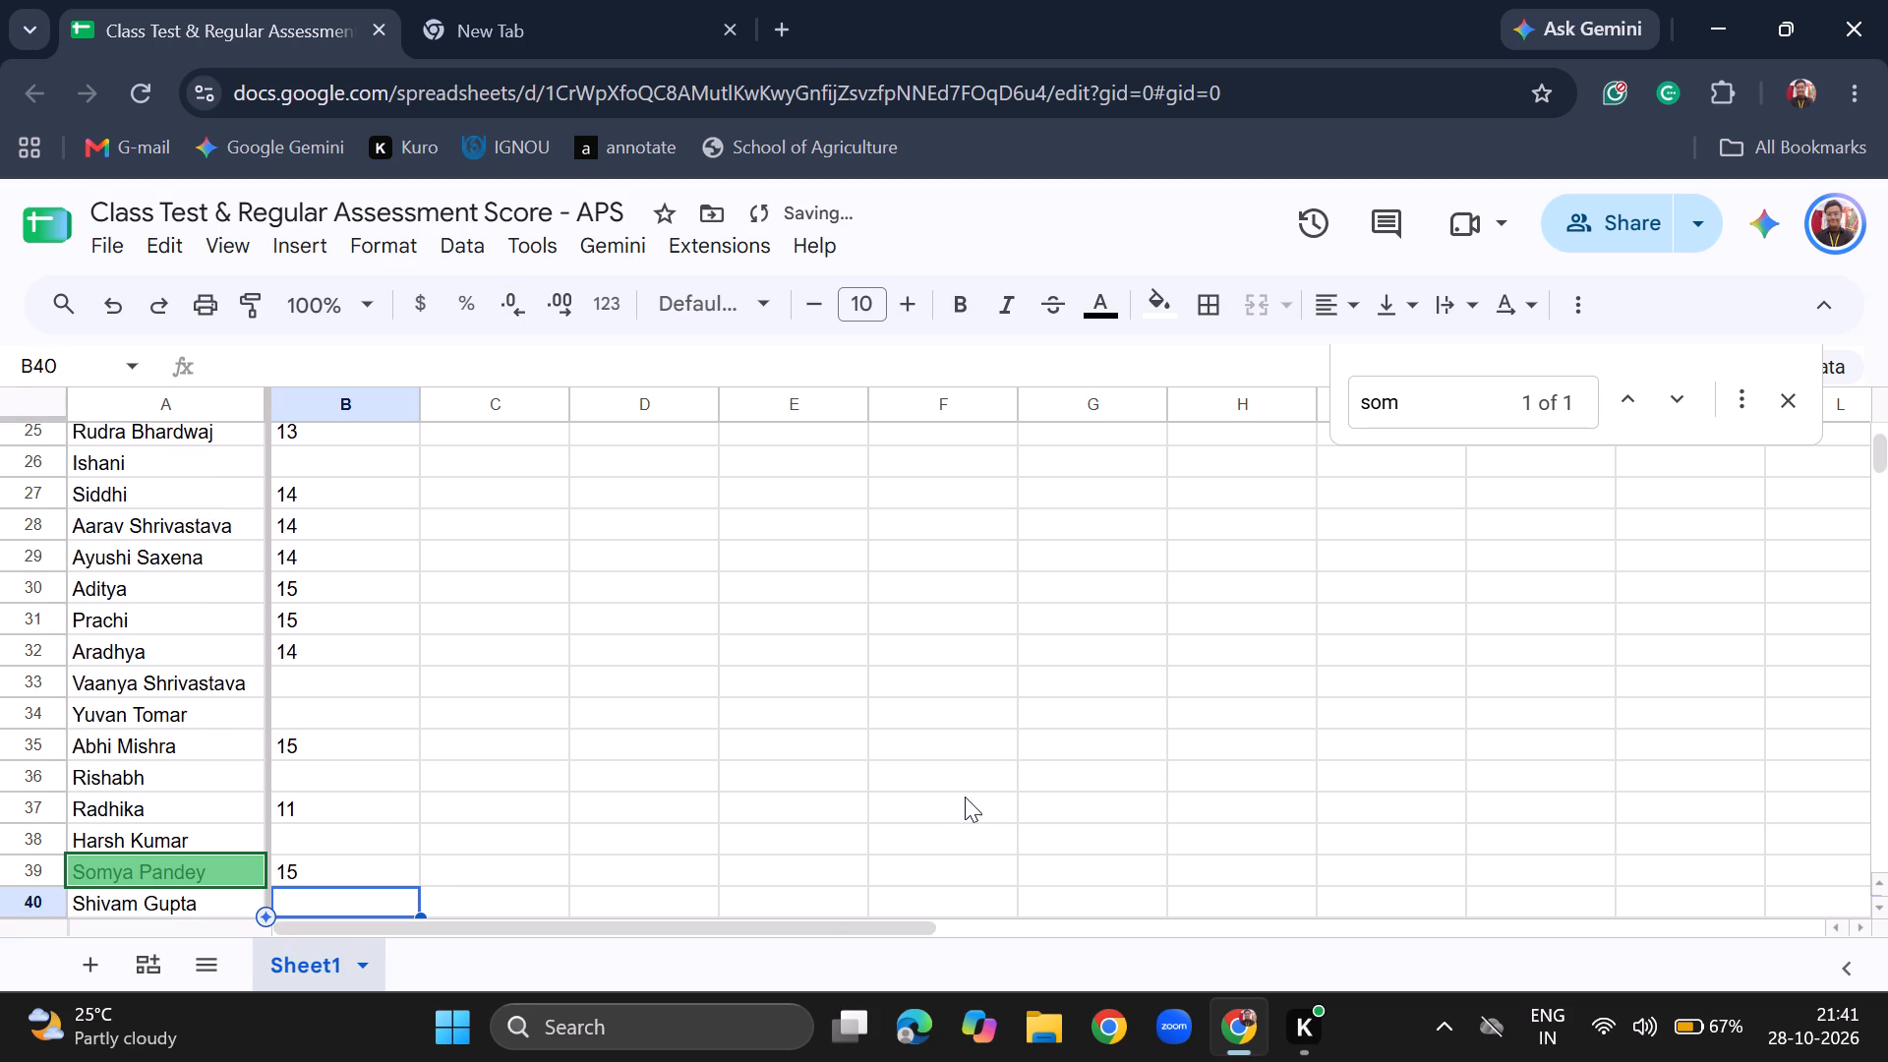
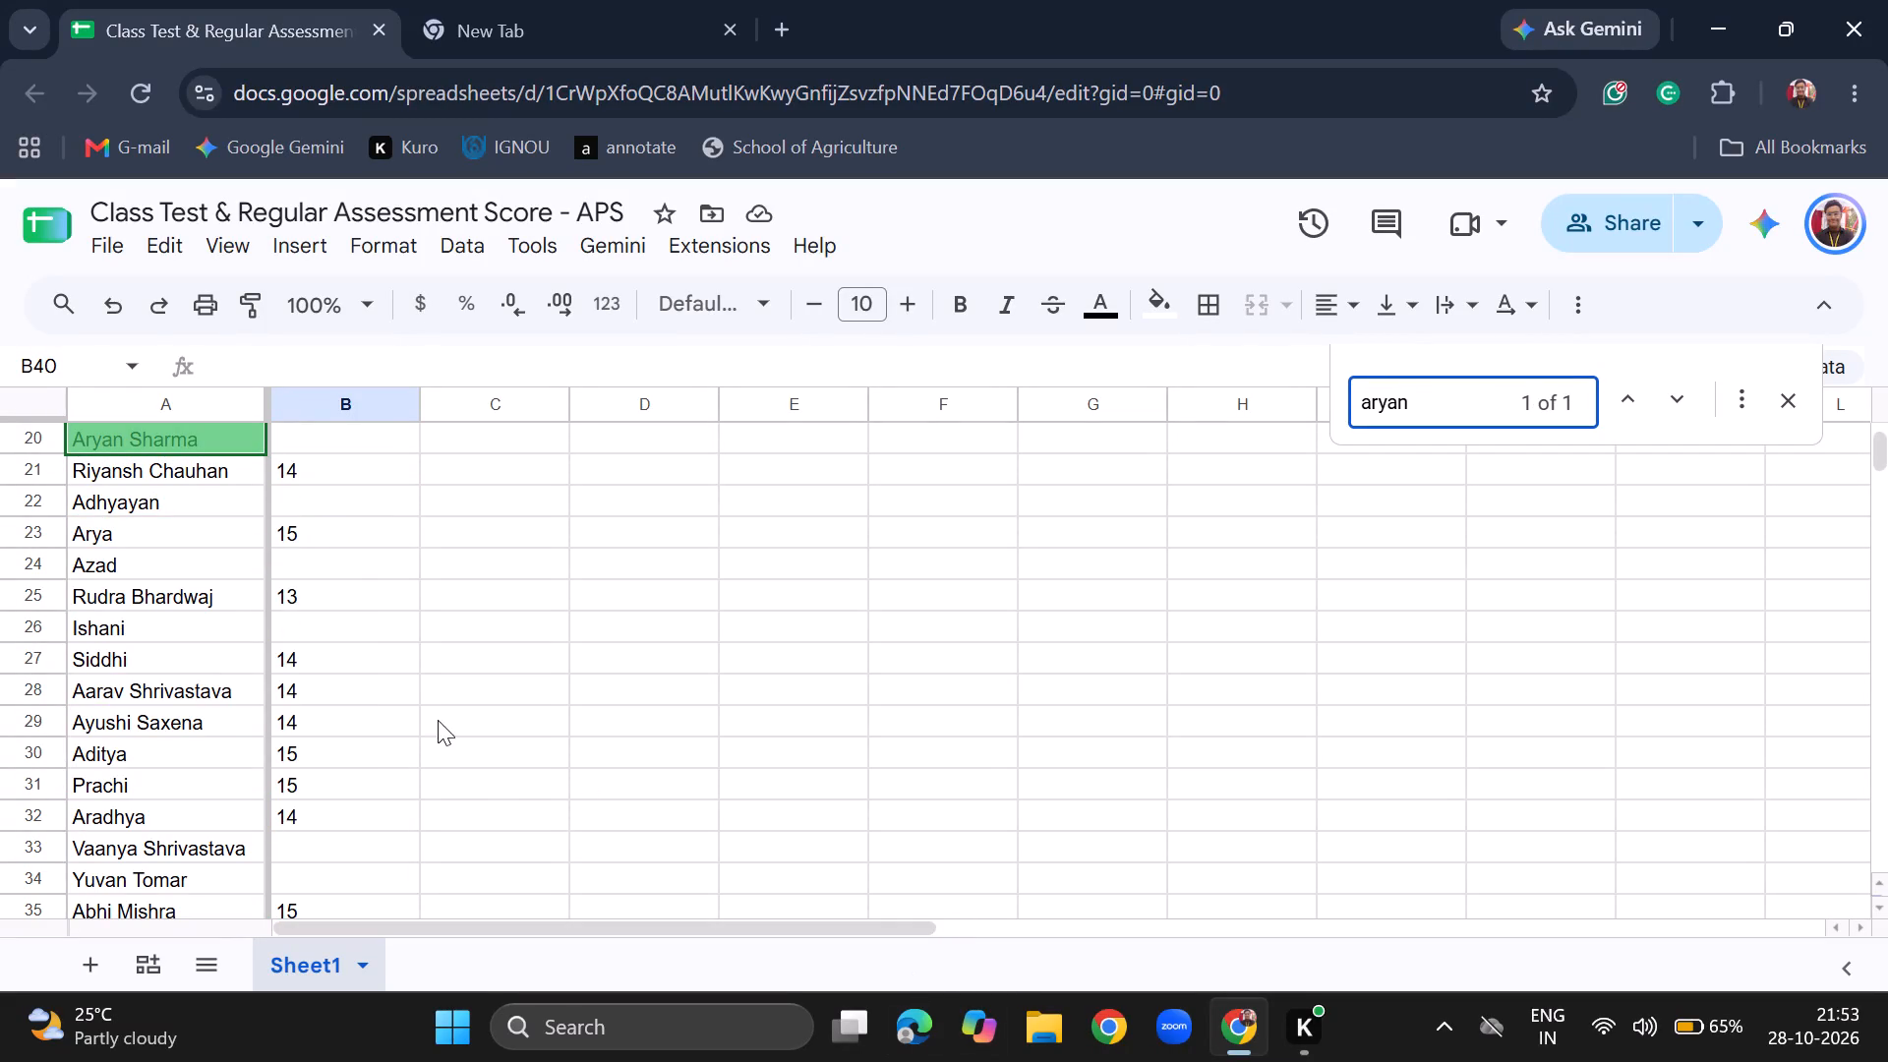
Enter a Mathematics score of 14 in B20 for the student matching the "aryan" search.
click(334, 440)
text(14)
key(Return)
Search for "yug" and enter a Mathematics score of 15 in B14 for the matching student.
key(ctrl+f)
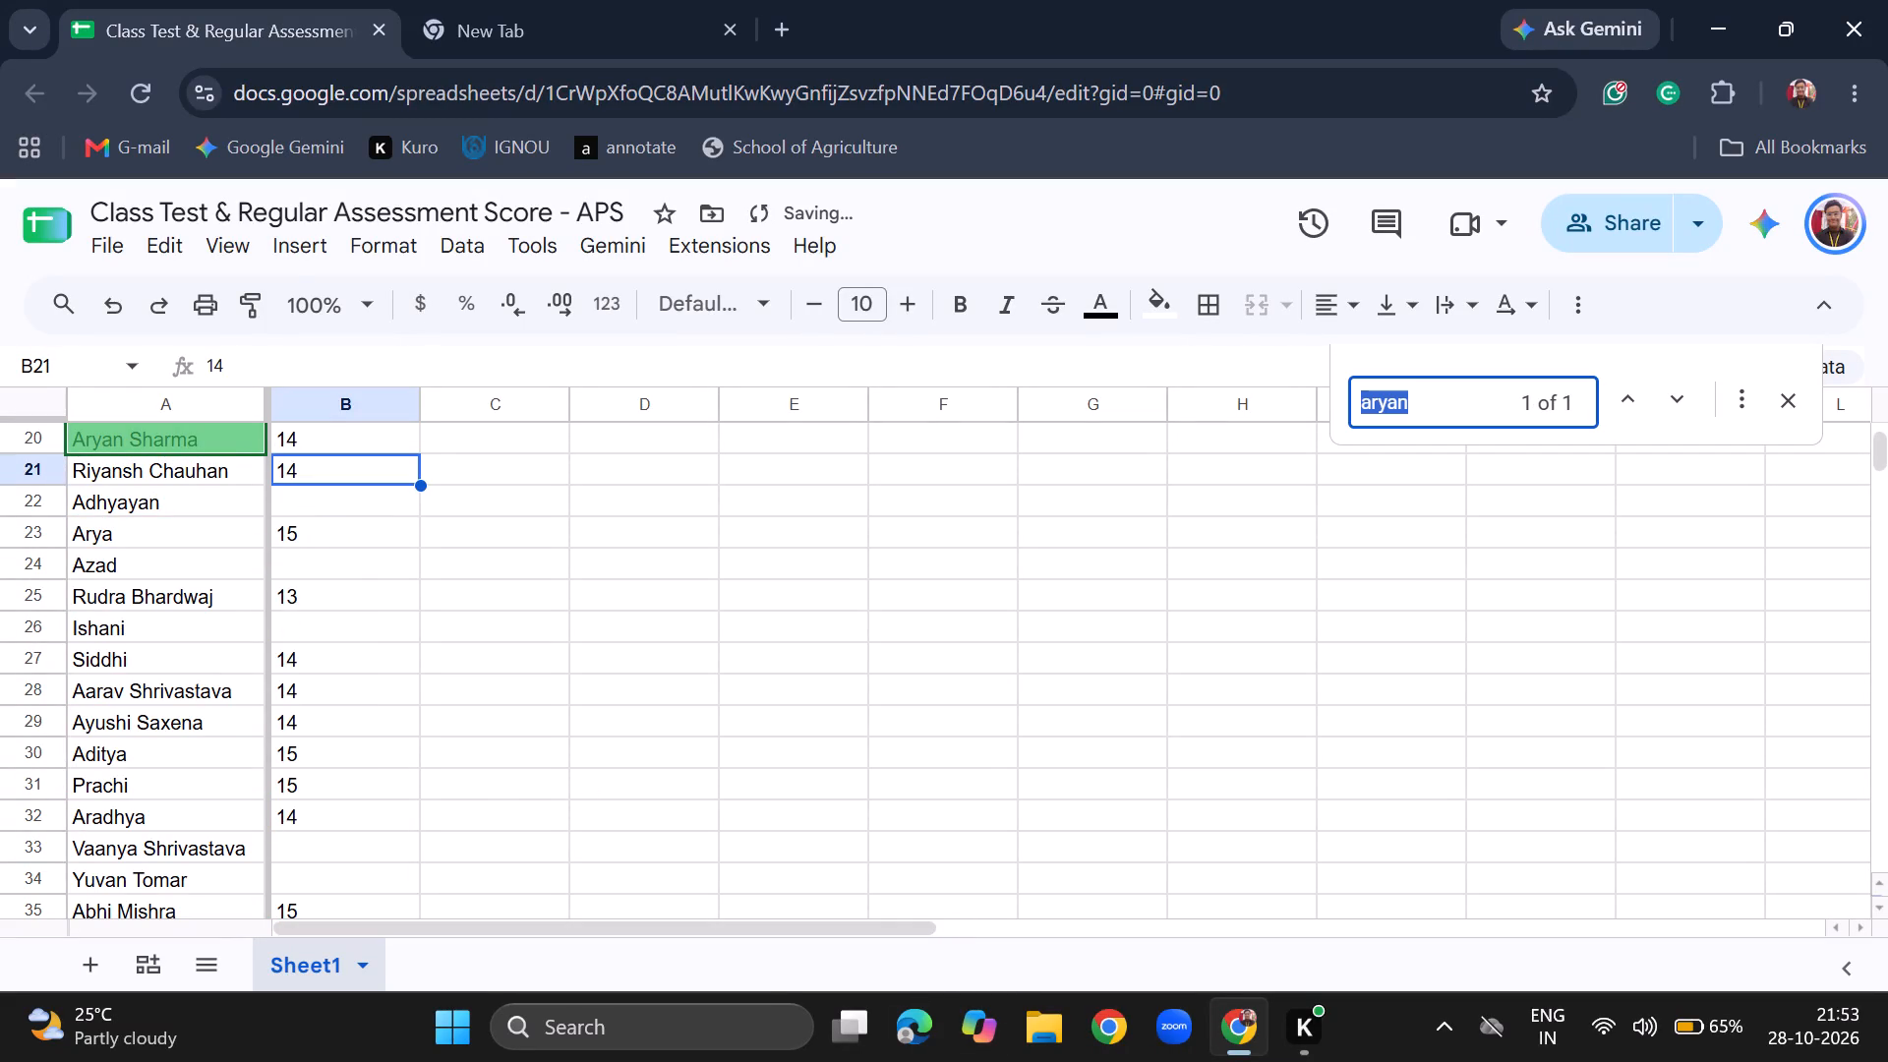
text(yug)
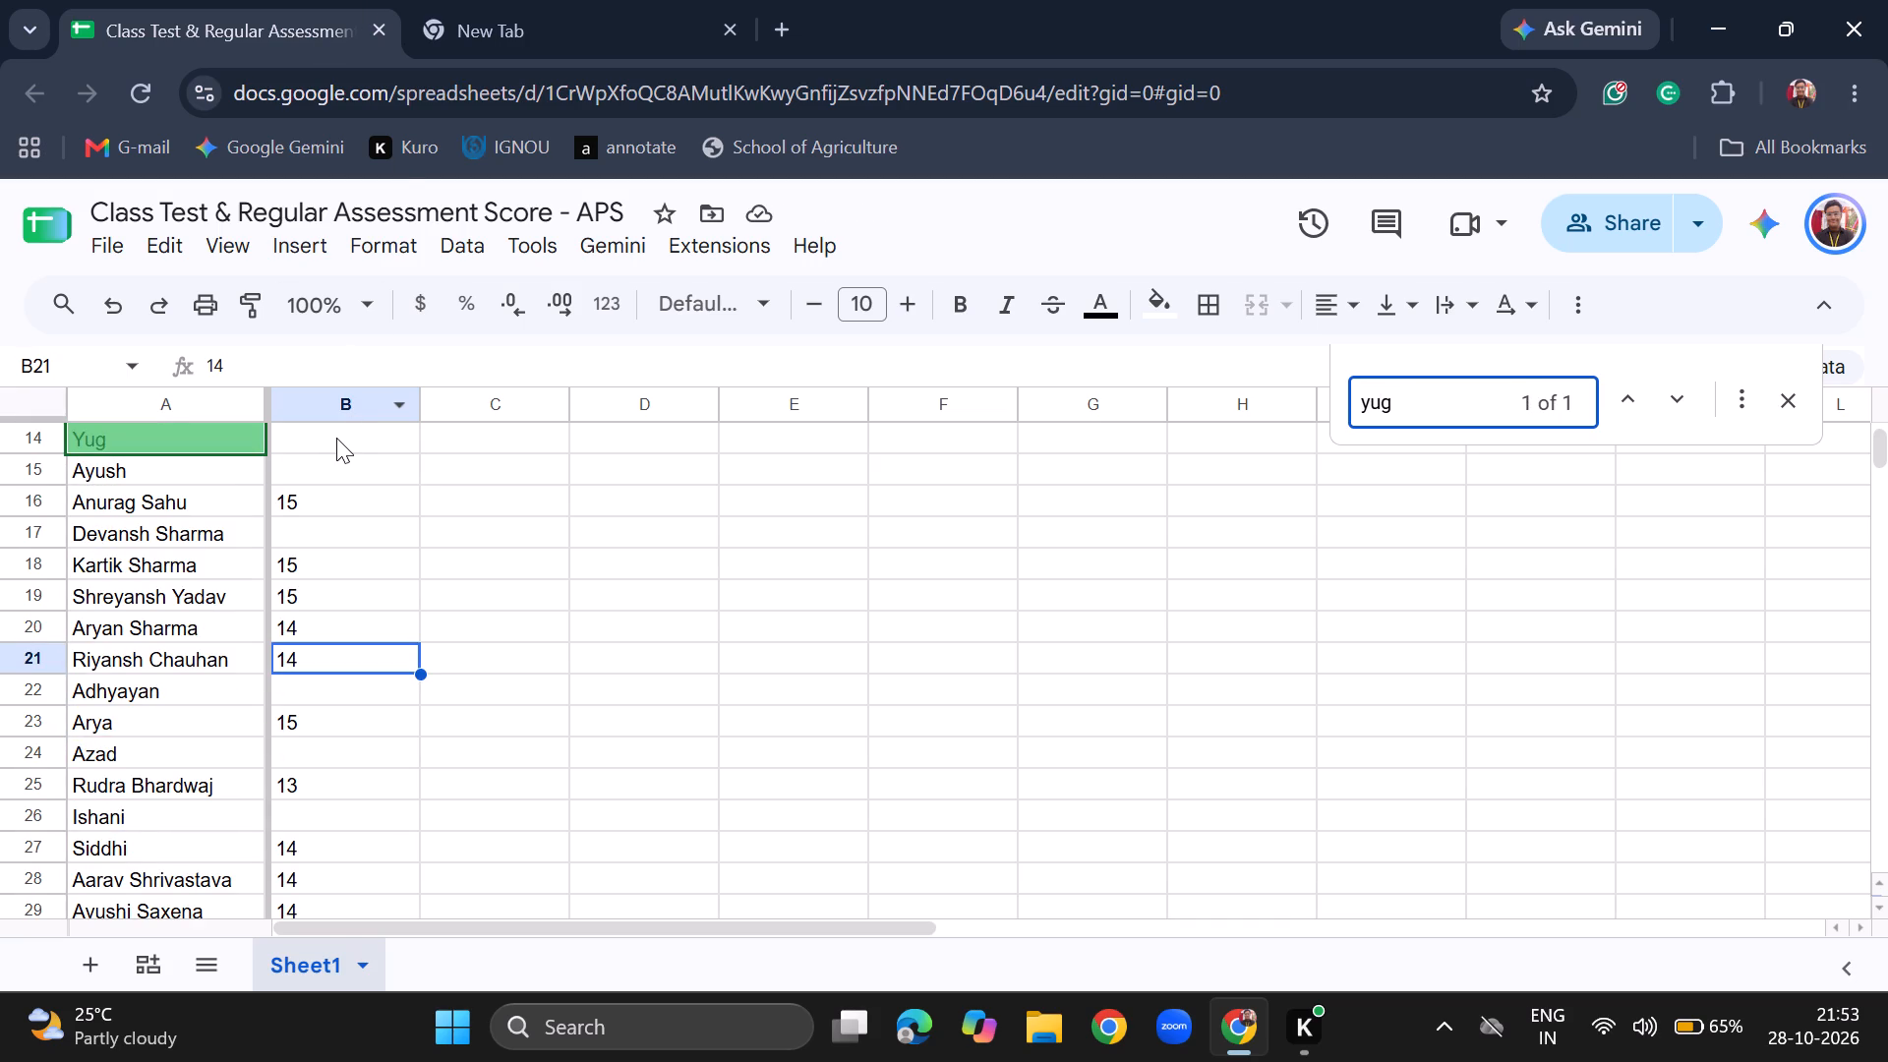
click(335, 438)
text(15)
key(Return)
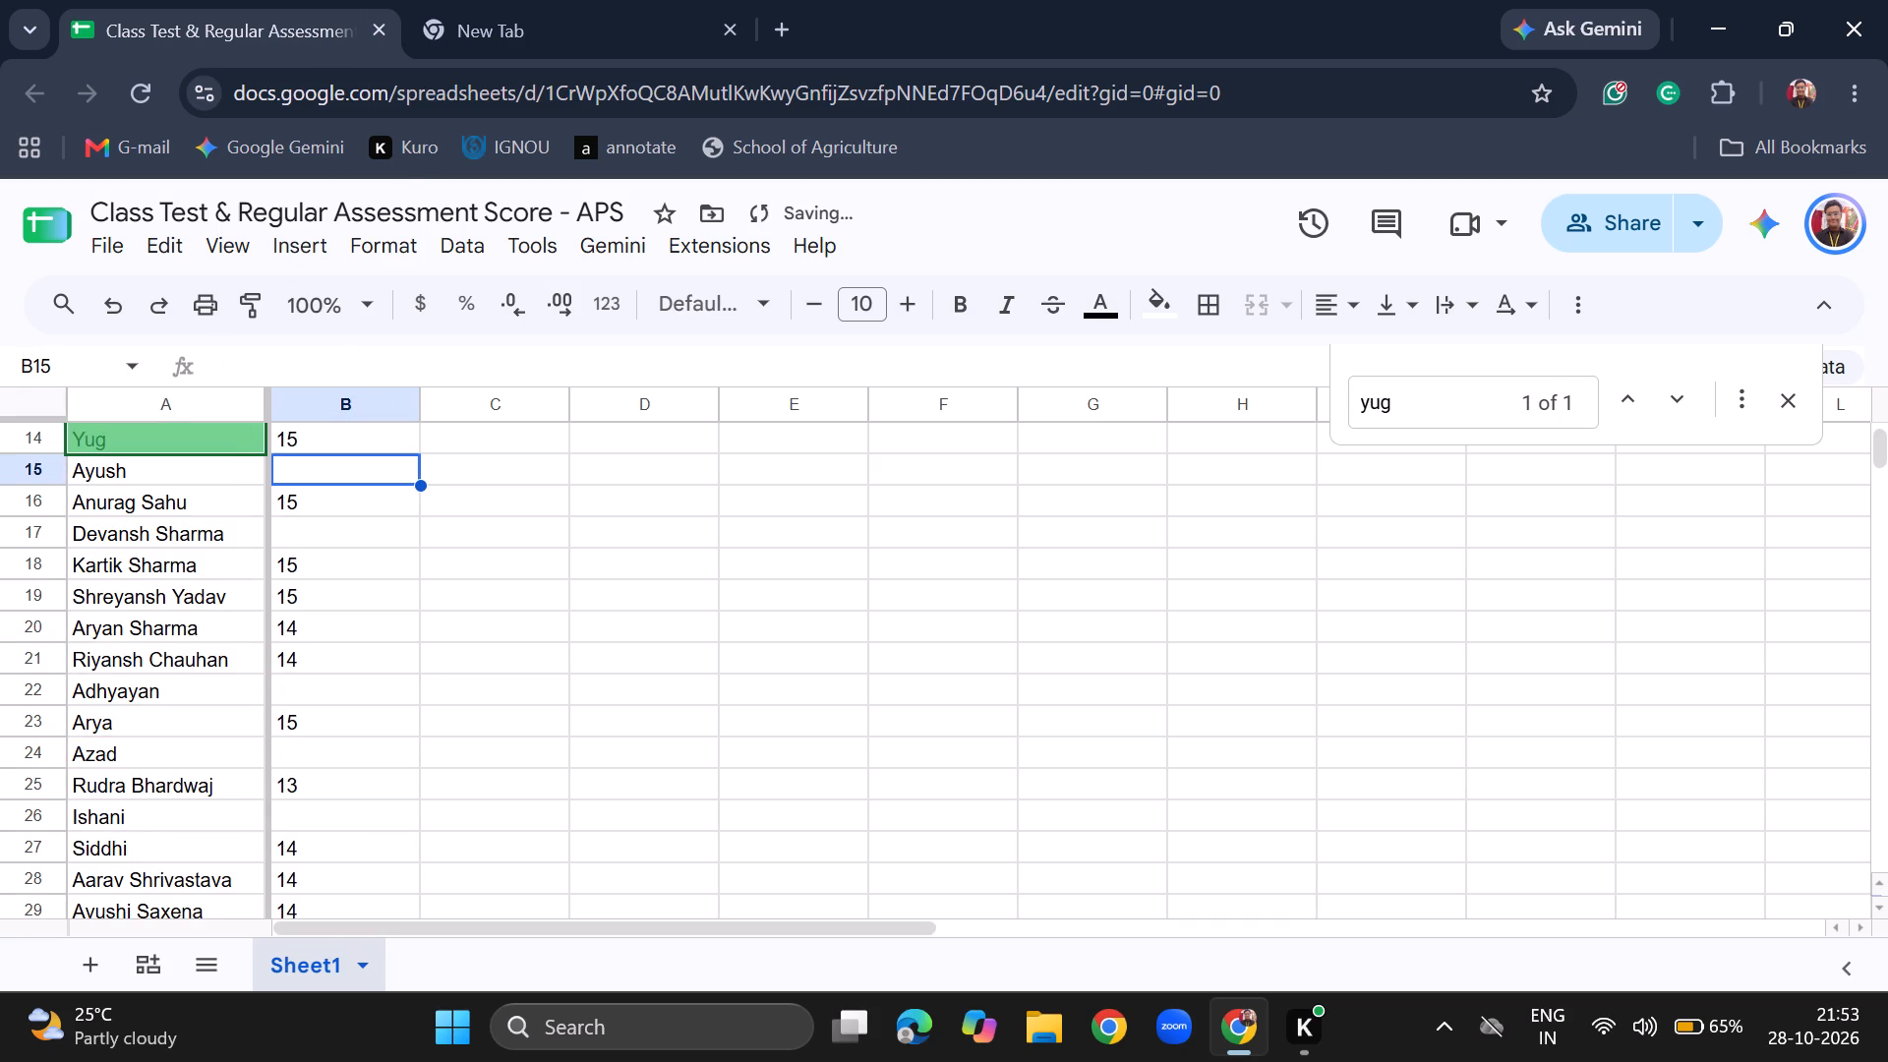
Search for "ishani" and enter a Mathematics score of 15 in B26 for the matching student.
key(ctrl+f)
text(ishani)
click(342, 810)
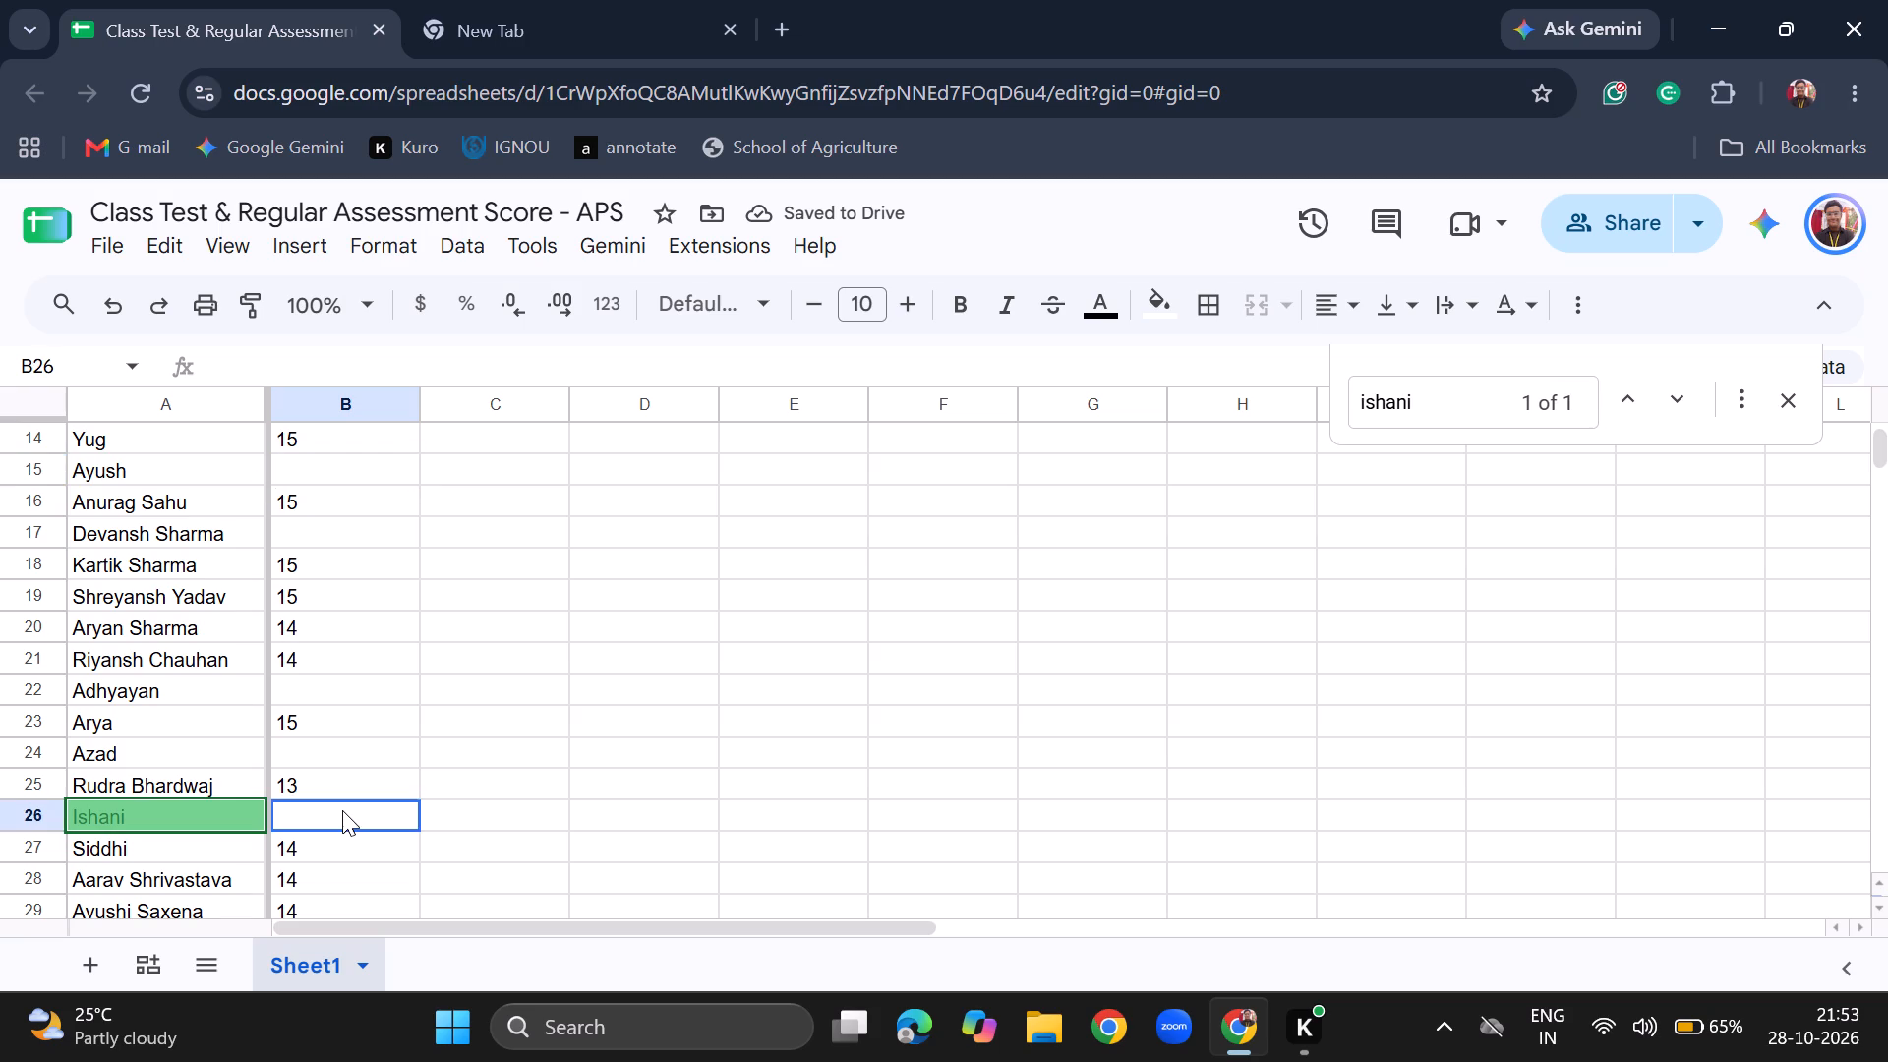
text(15)
key(Return)
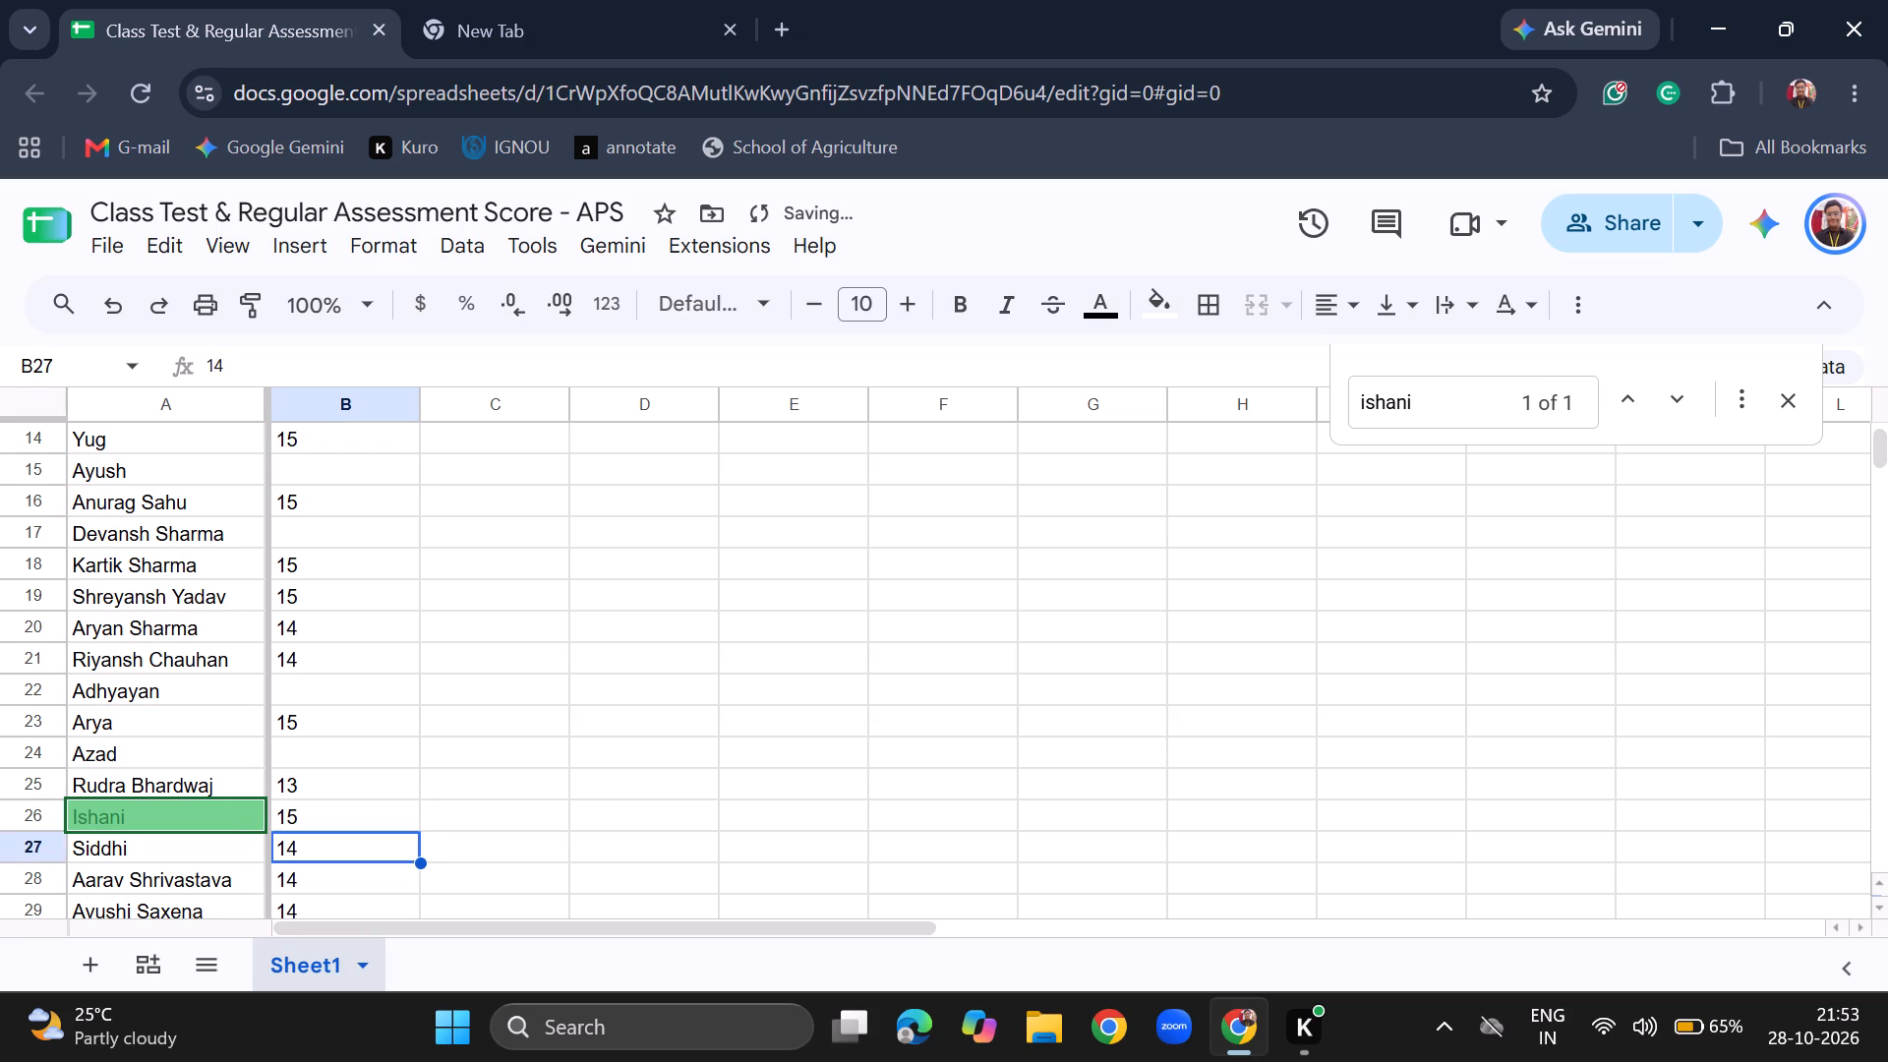
Search for "harshit" and enter a Mathematics score of 15 in B12 for the matching student.
key(ctrl+f)
text(hars)
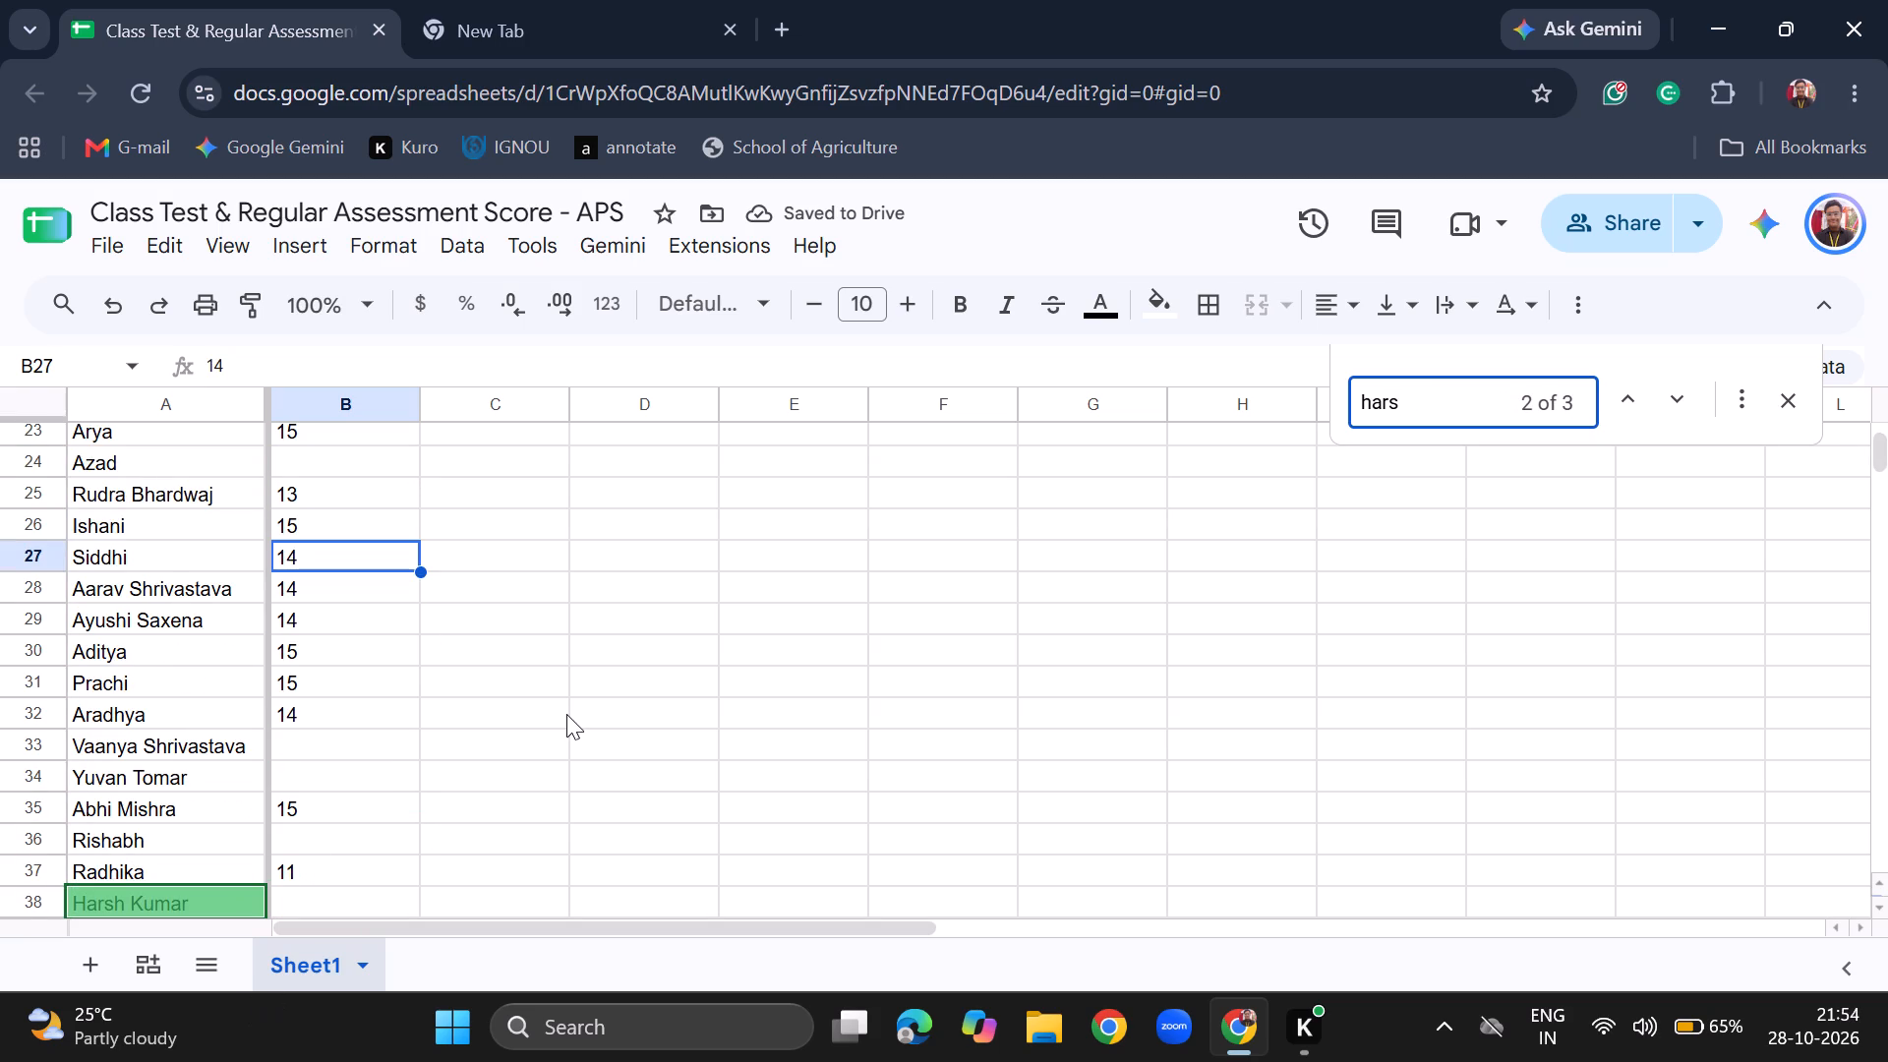
text(hit)
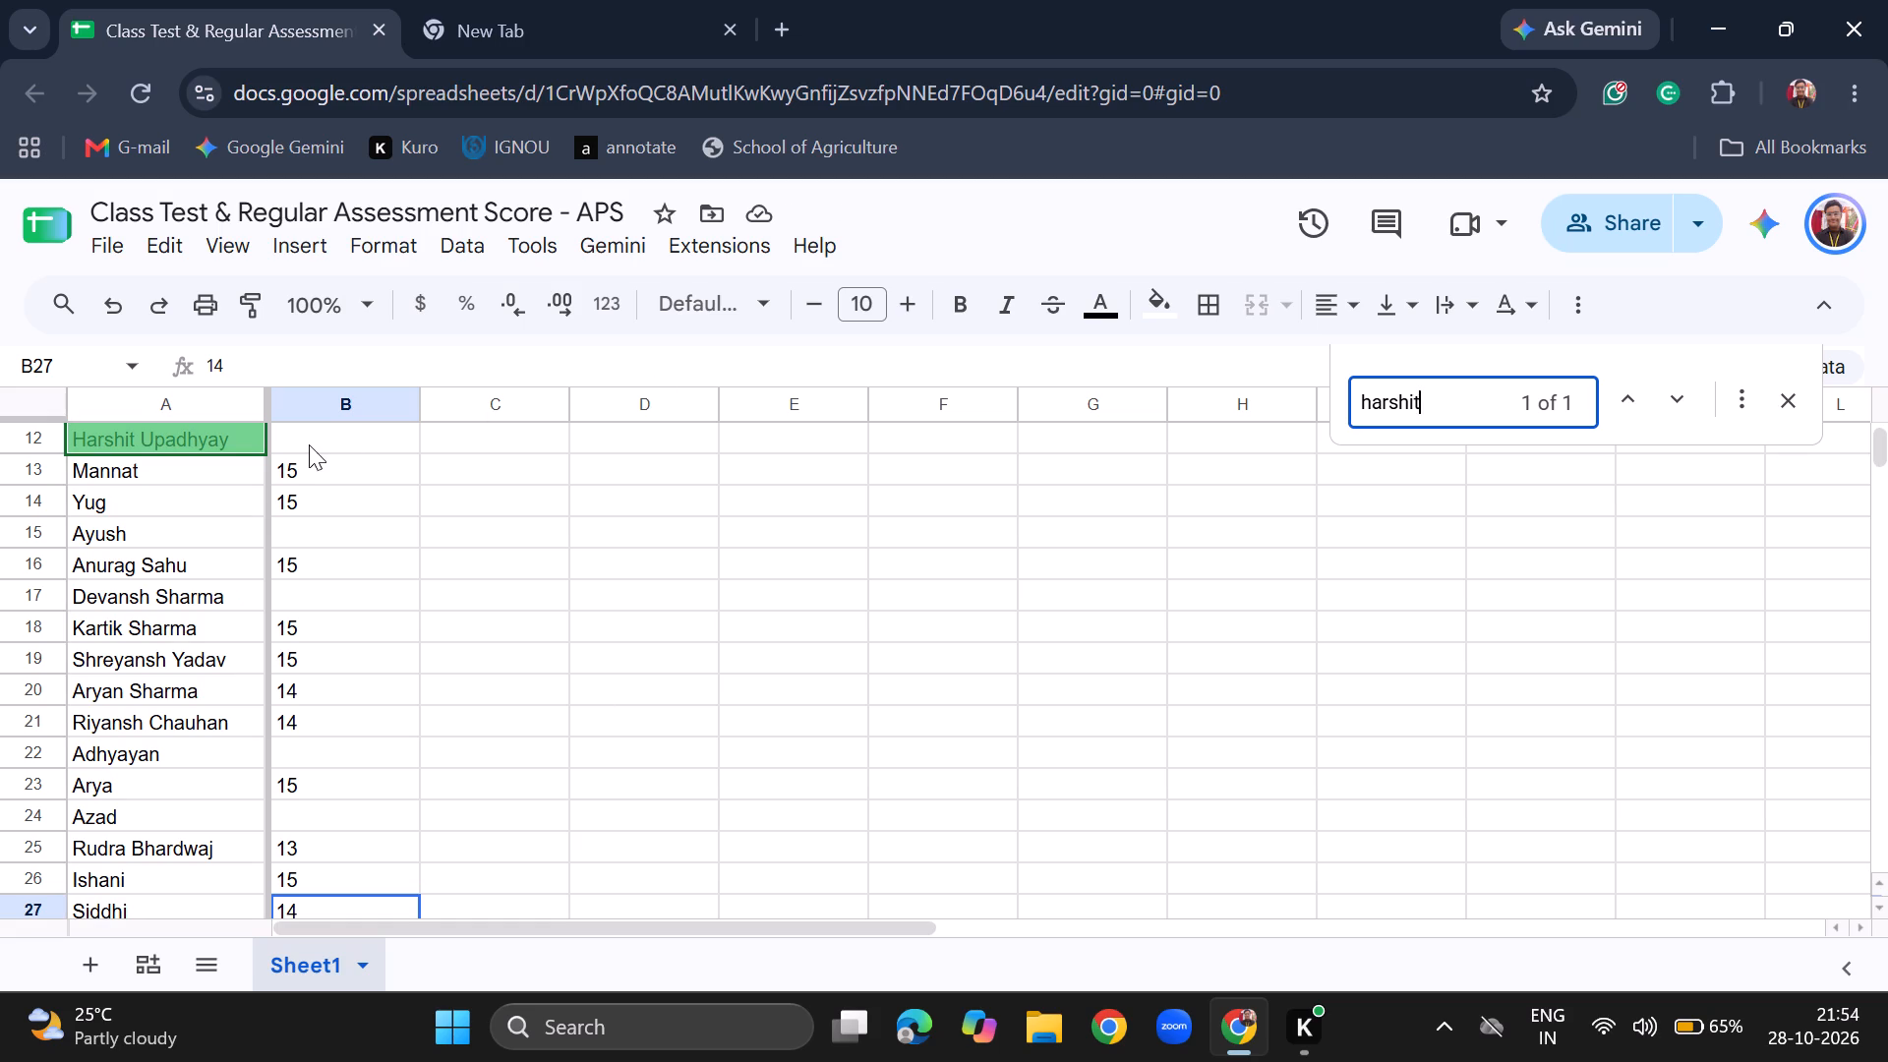
click(306, 448)
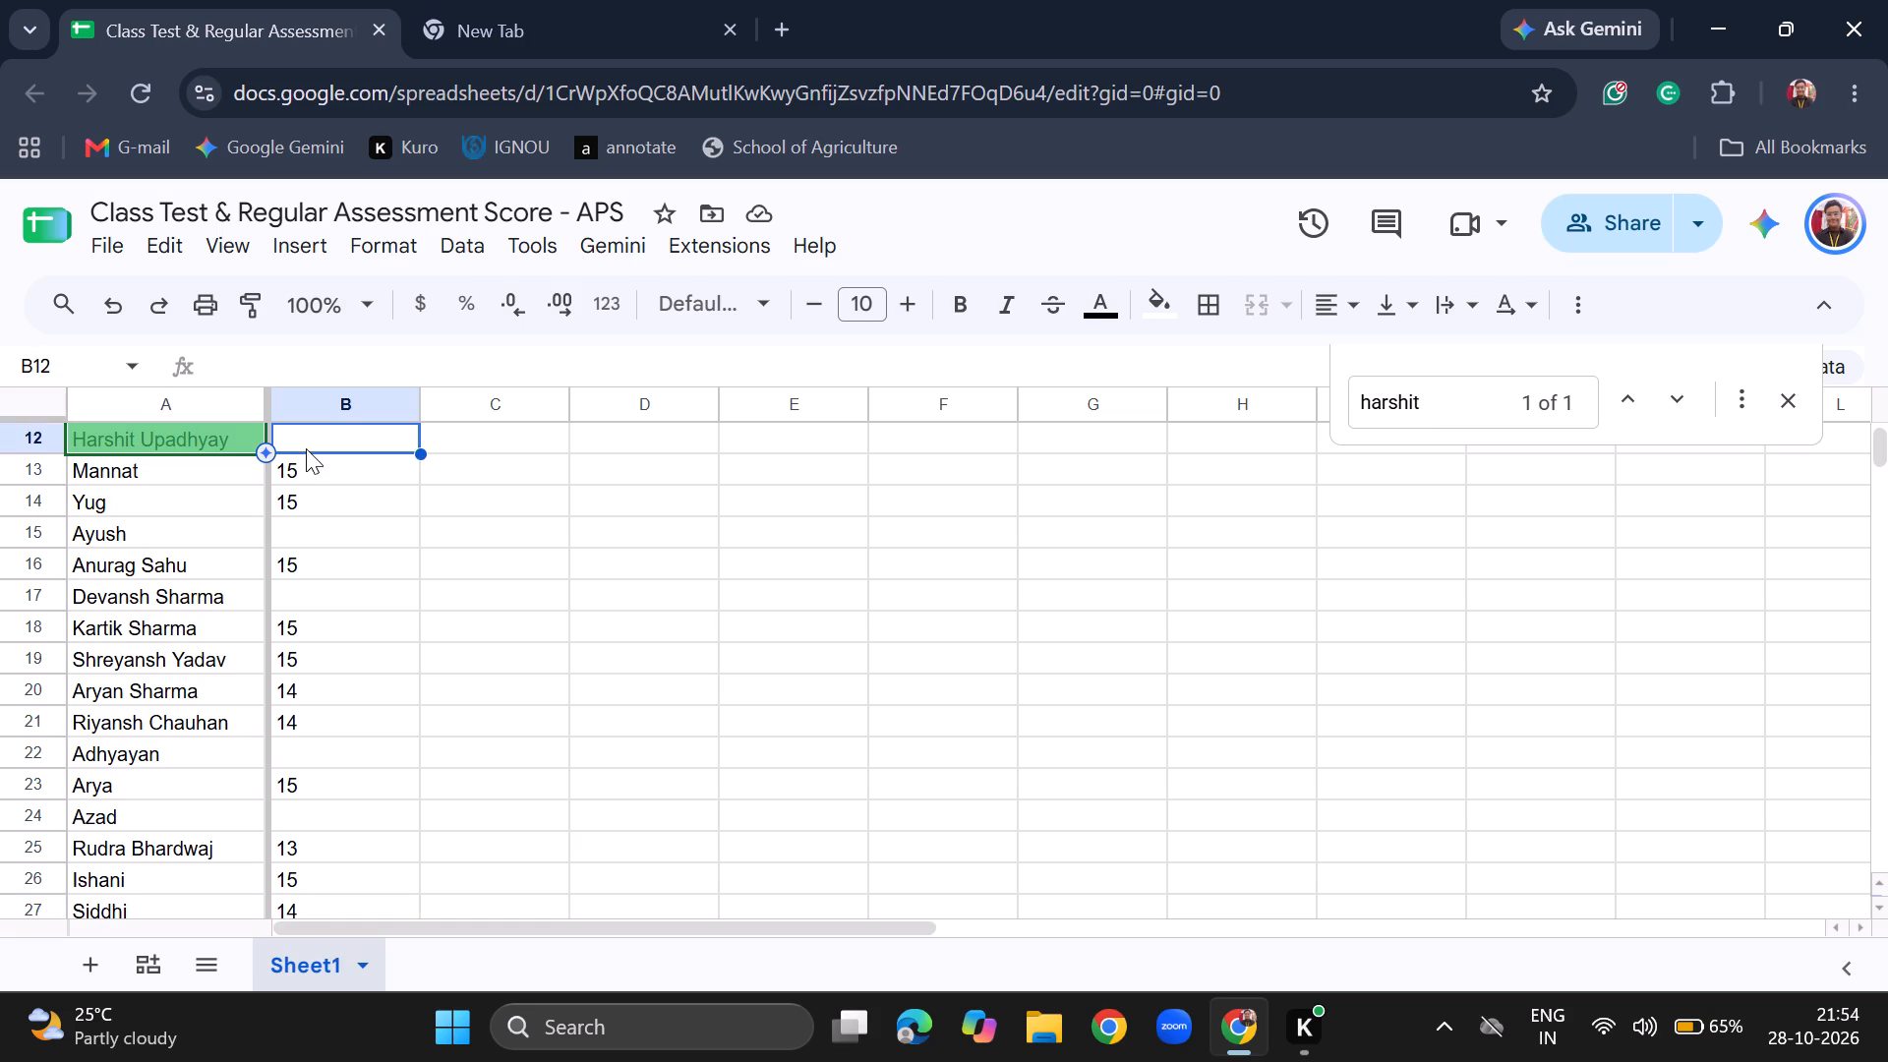
text(15)
key(Return)
Search for "riyansh" and enter a Mathematics score of 15 in B44 for the matching student in that row.
key(ctrl+f)
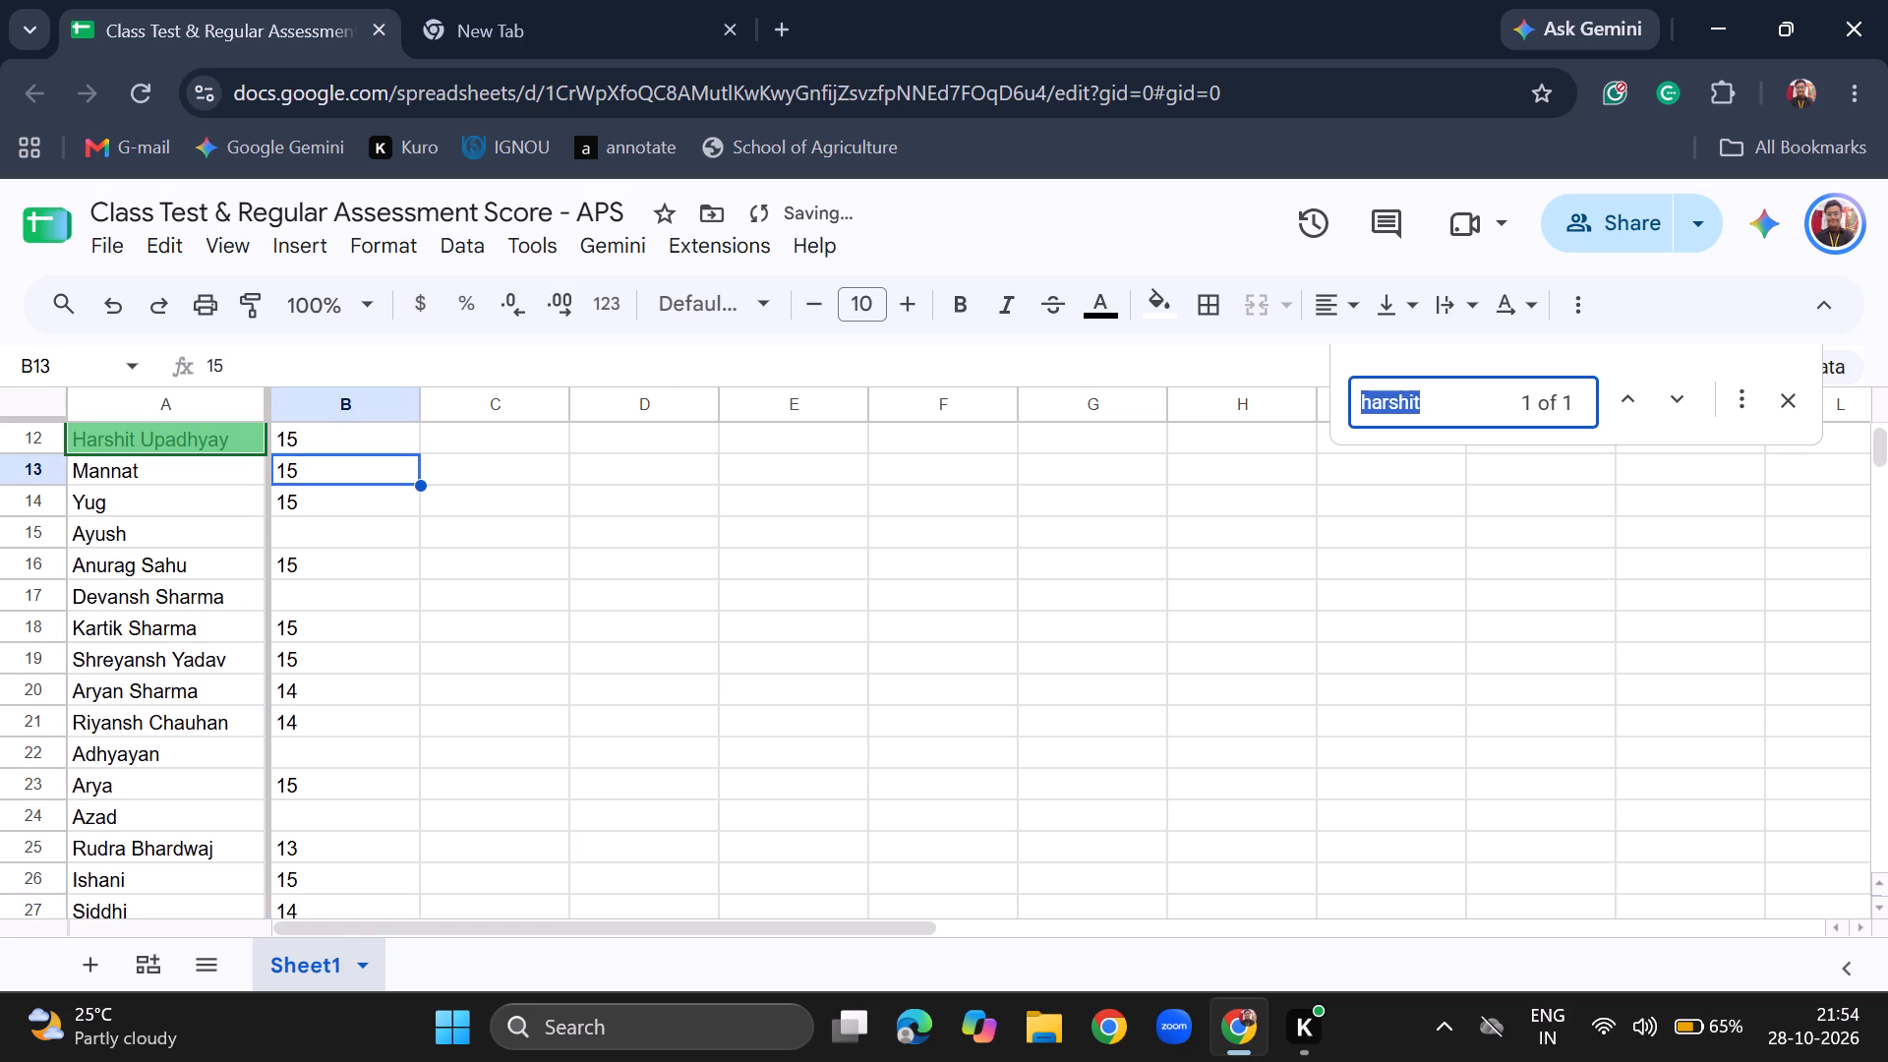
text(ri)
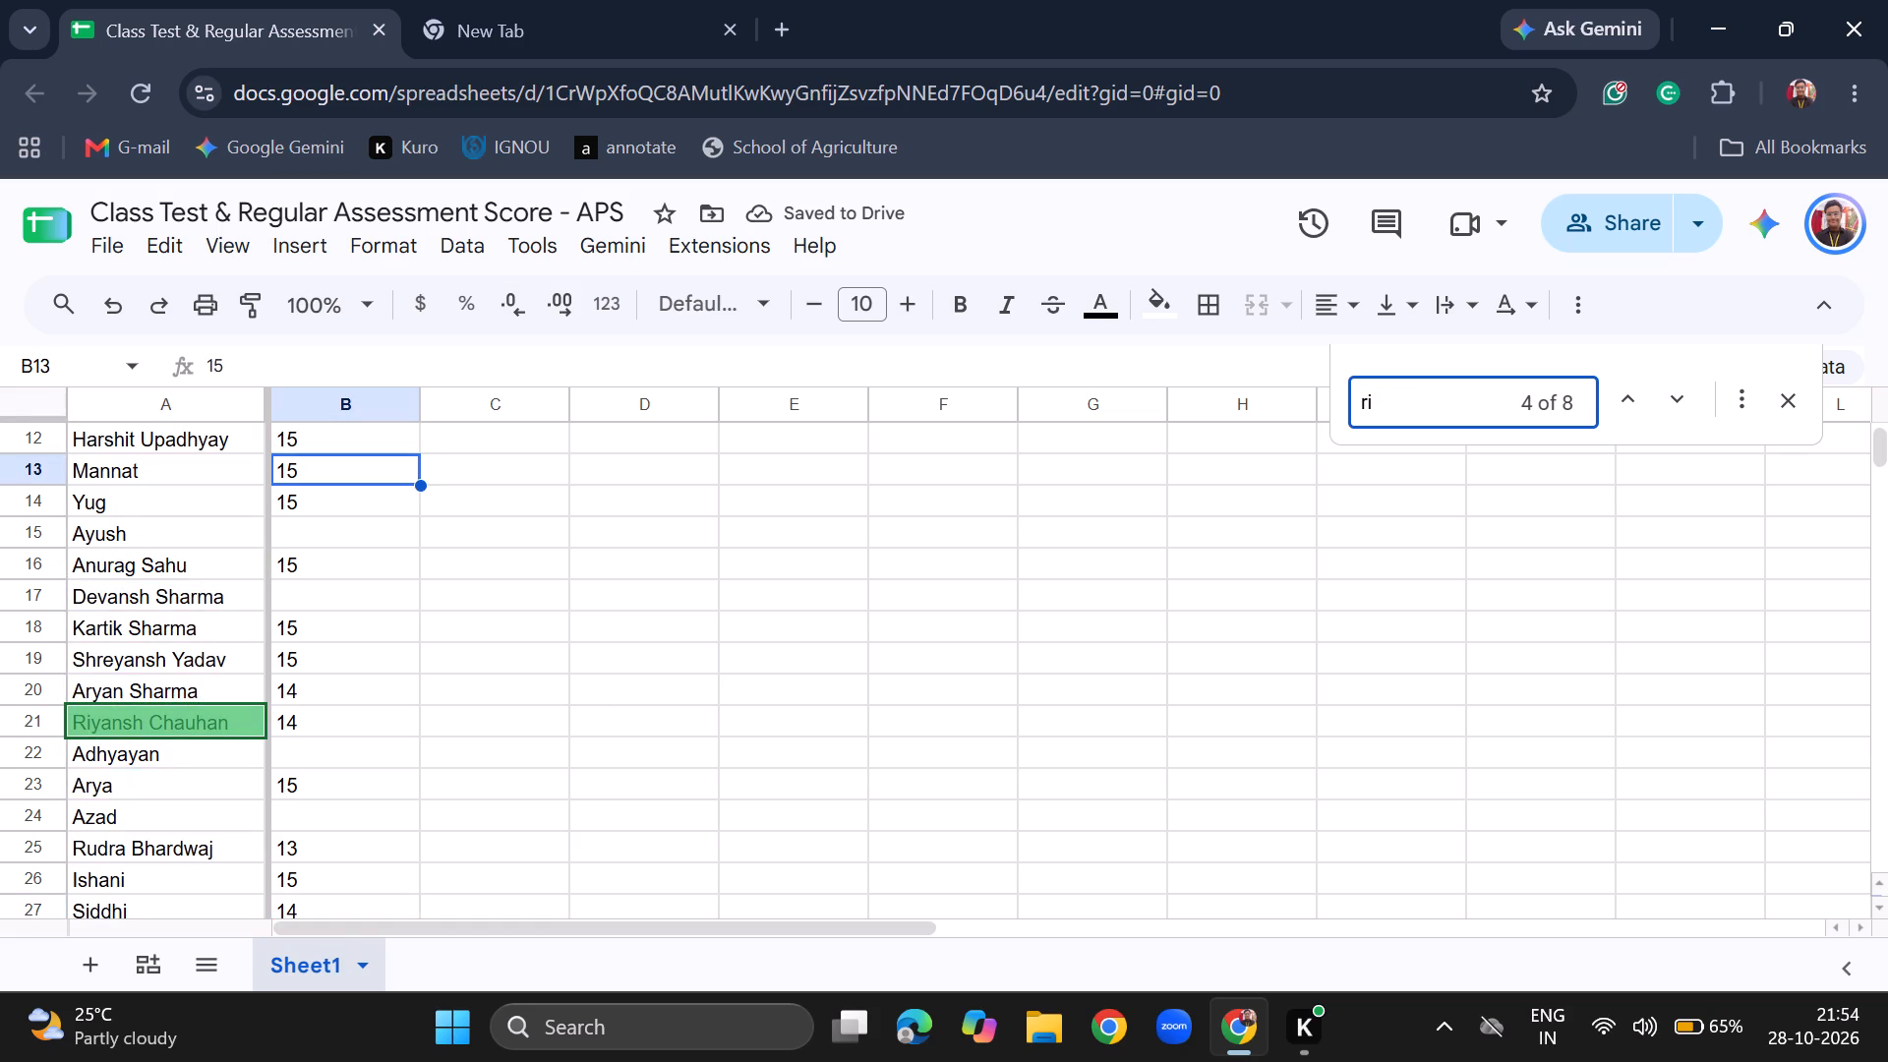
key(t)
key(BackSpace)
text(yansh)
scroll(357, 538, down, 2)
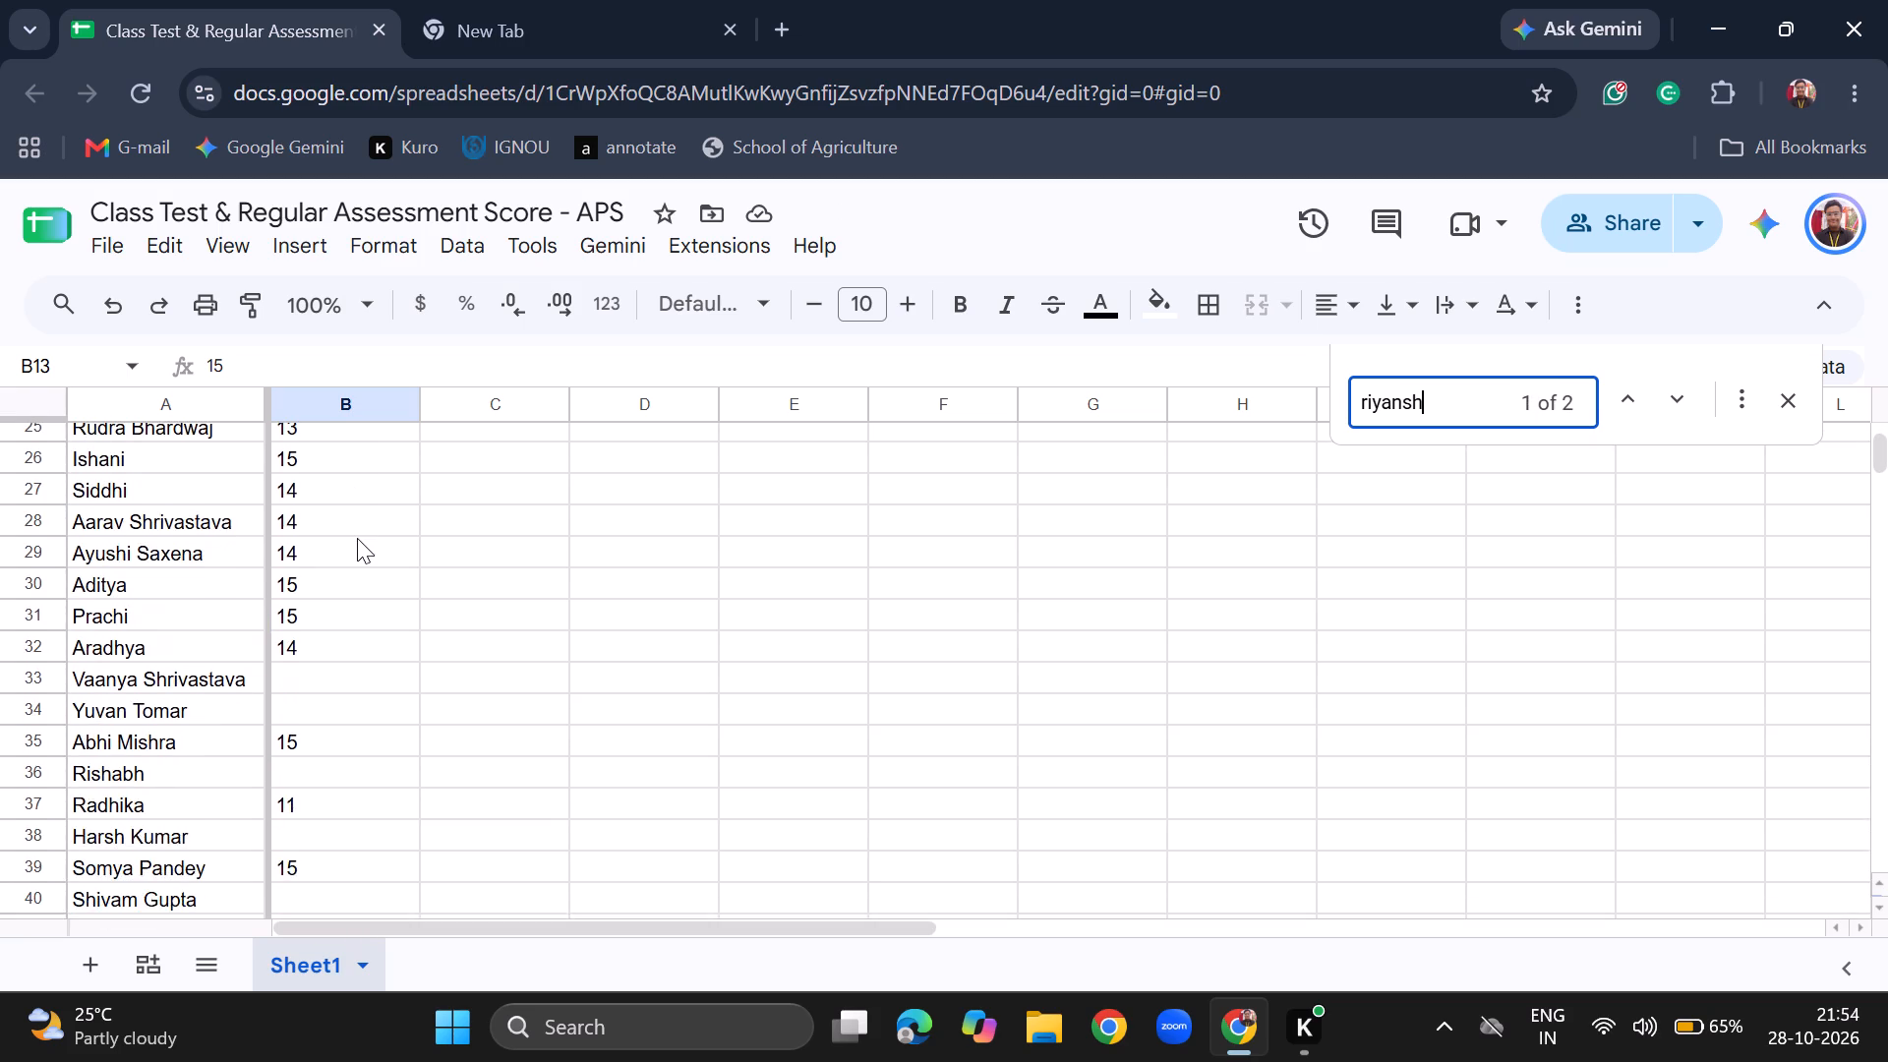
scroll(357, 538, down, 2)
click(338, 688)
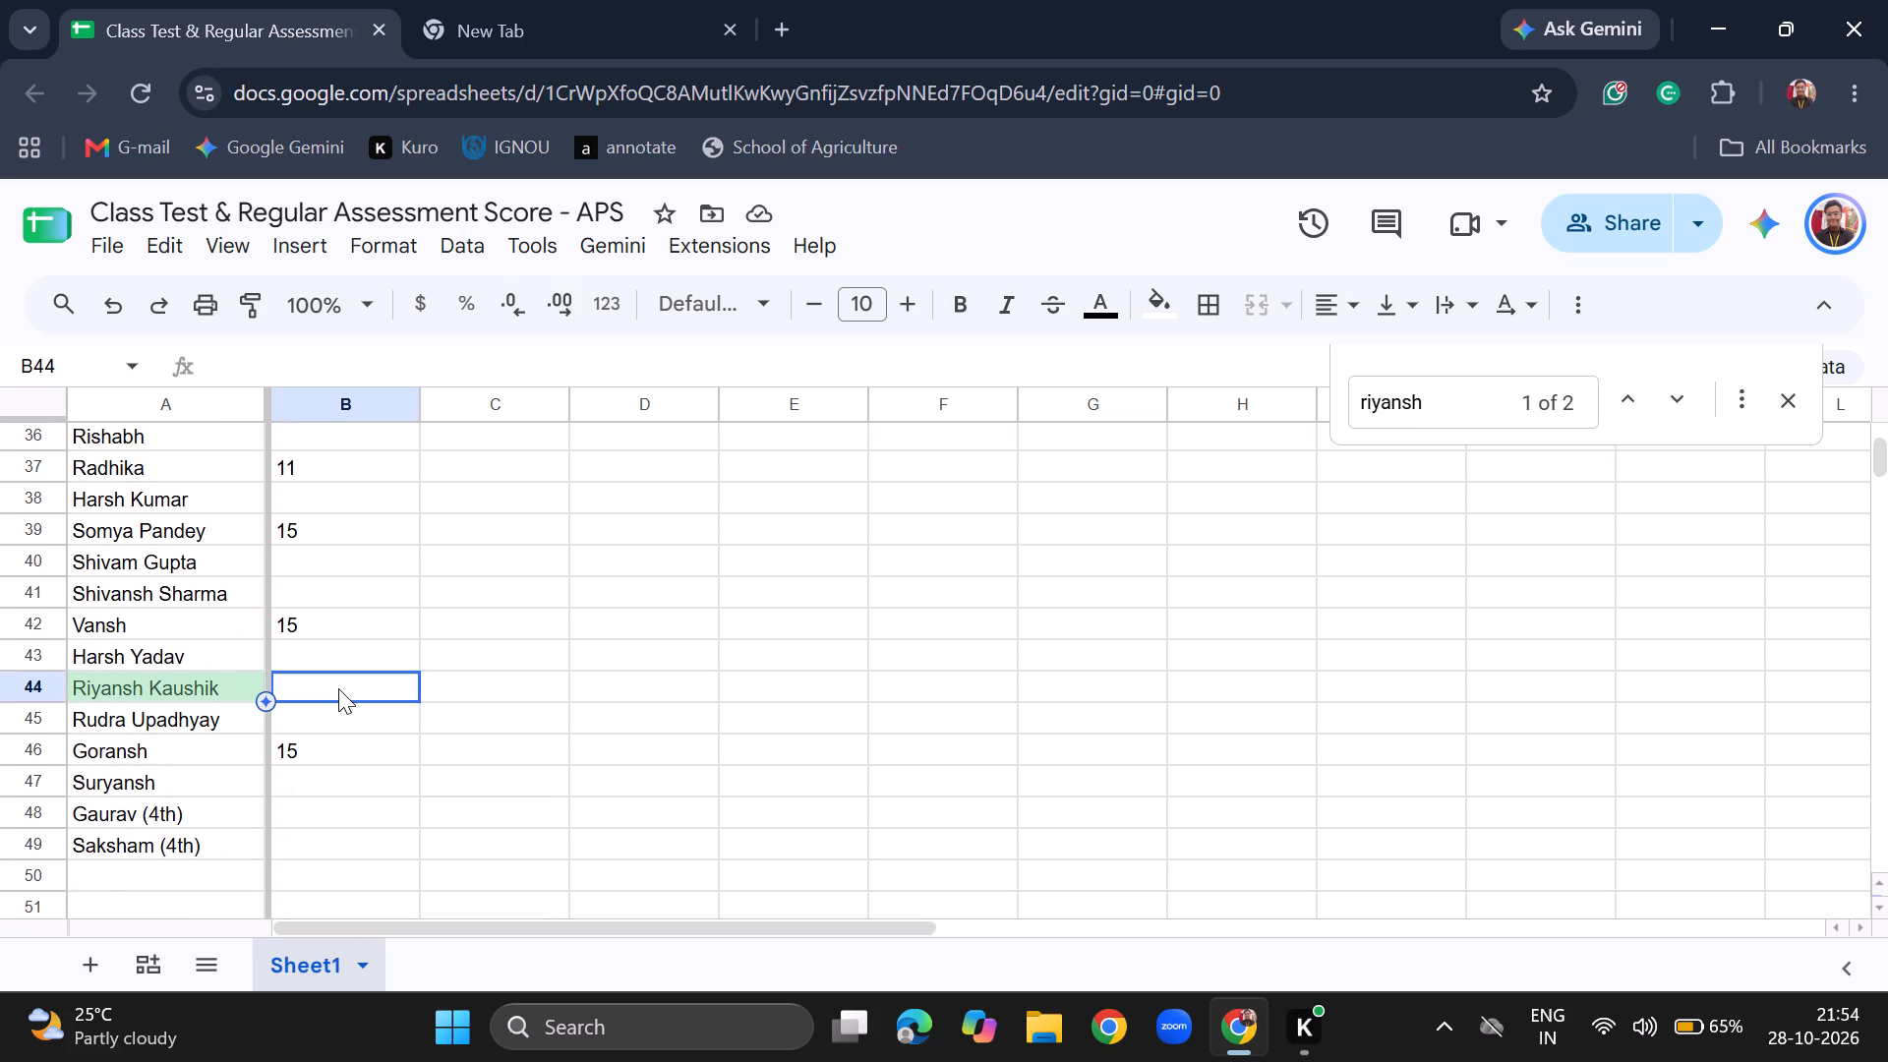
text(15)
key(Return)
Search for "ansh" and enter a Mathematics score of 15 in B11 for the student with that first name.
key(ctrl+f)
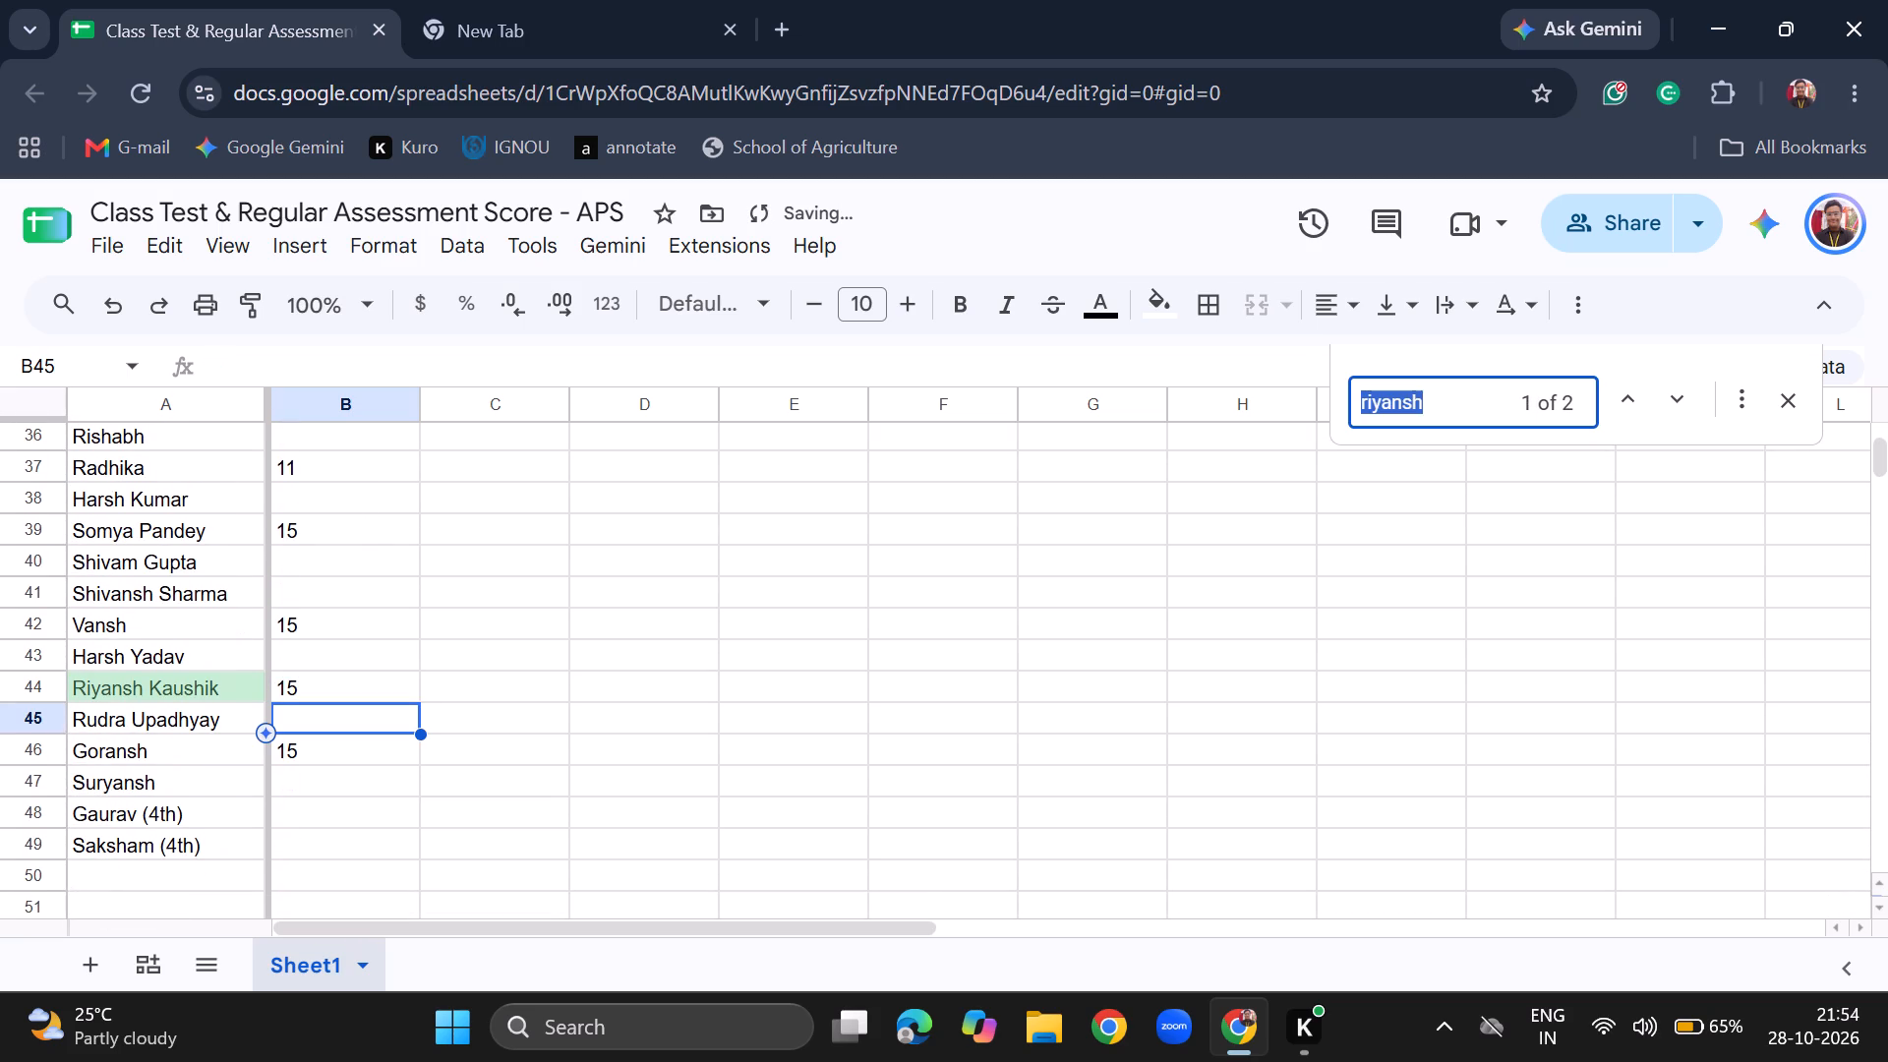
text(ansh)
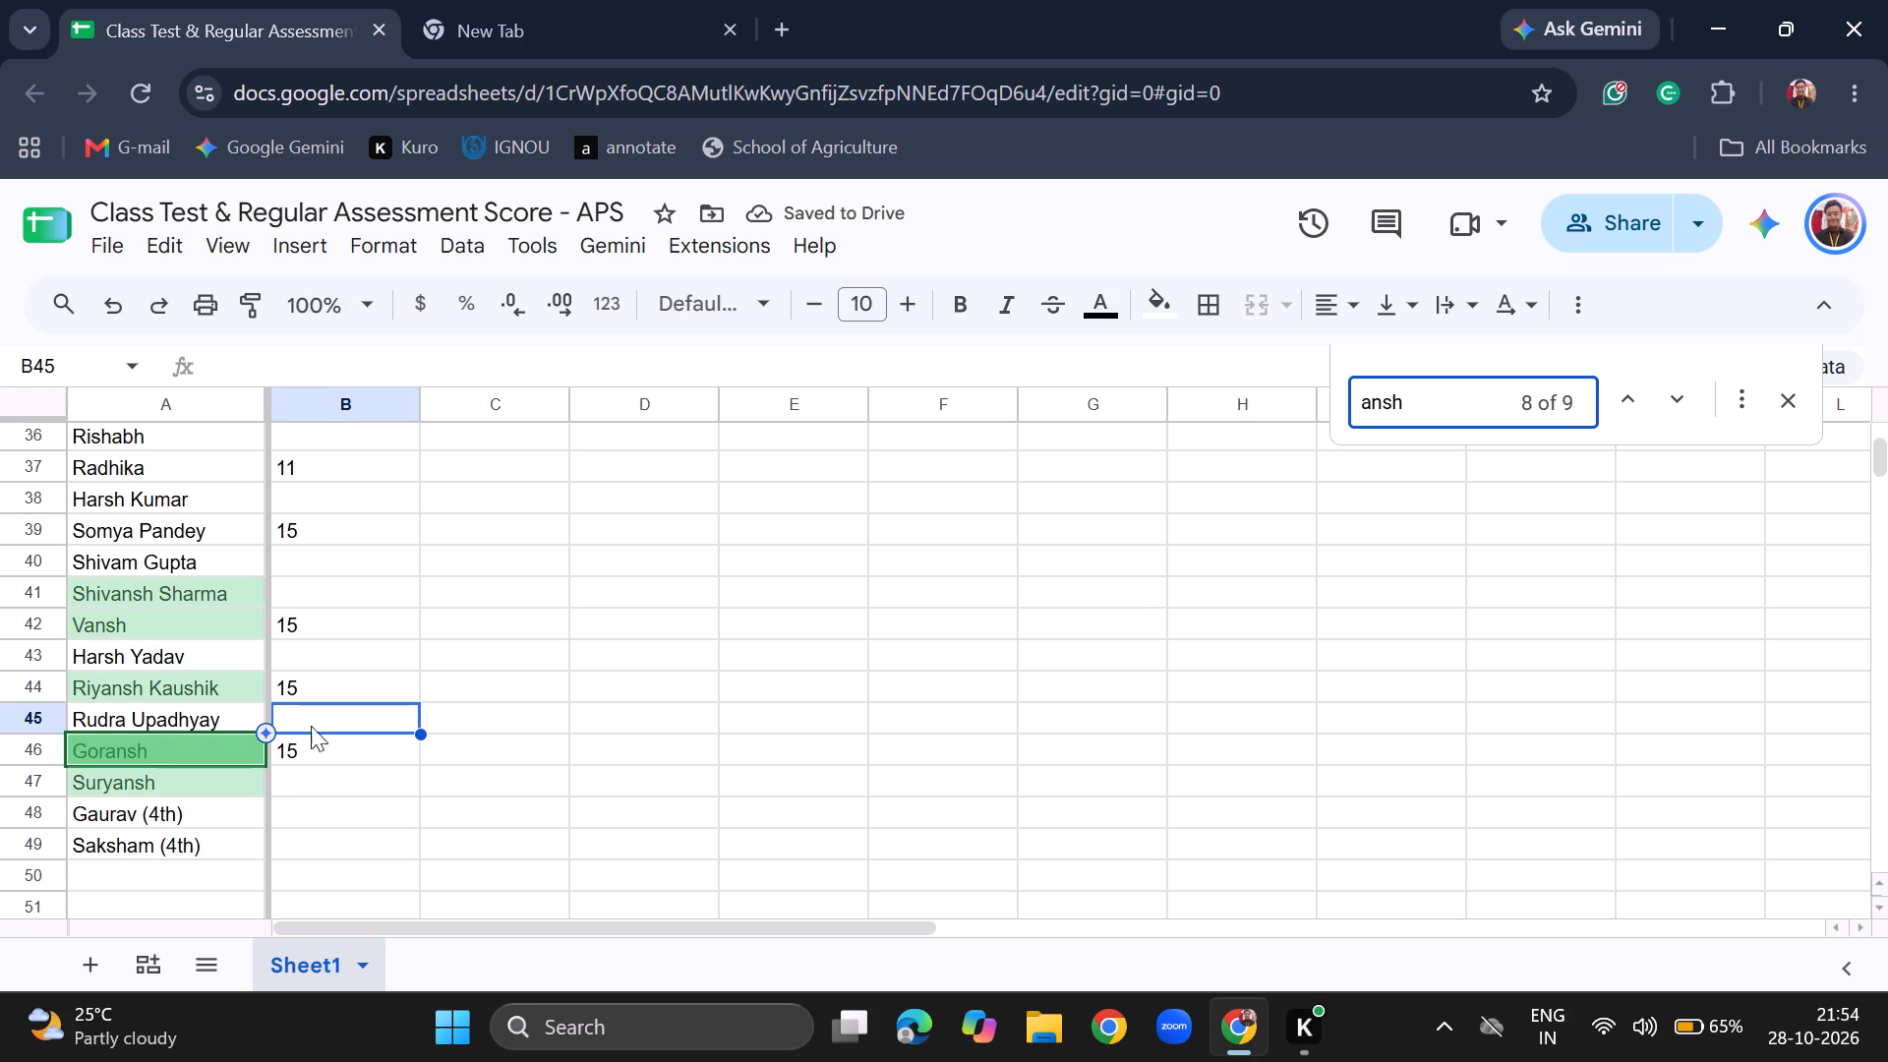
scroll(289, 639, up, 3)
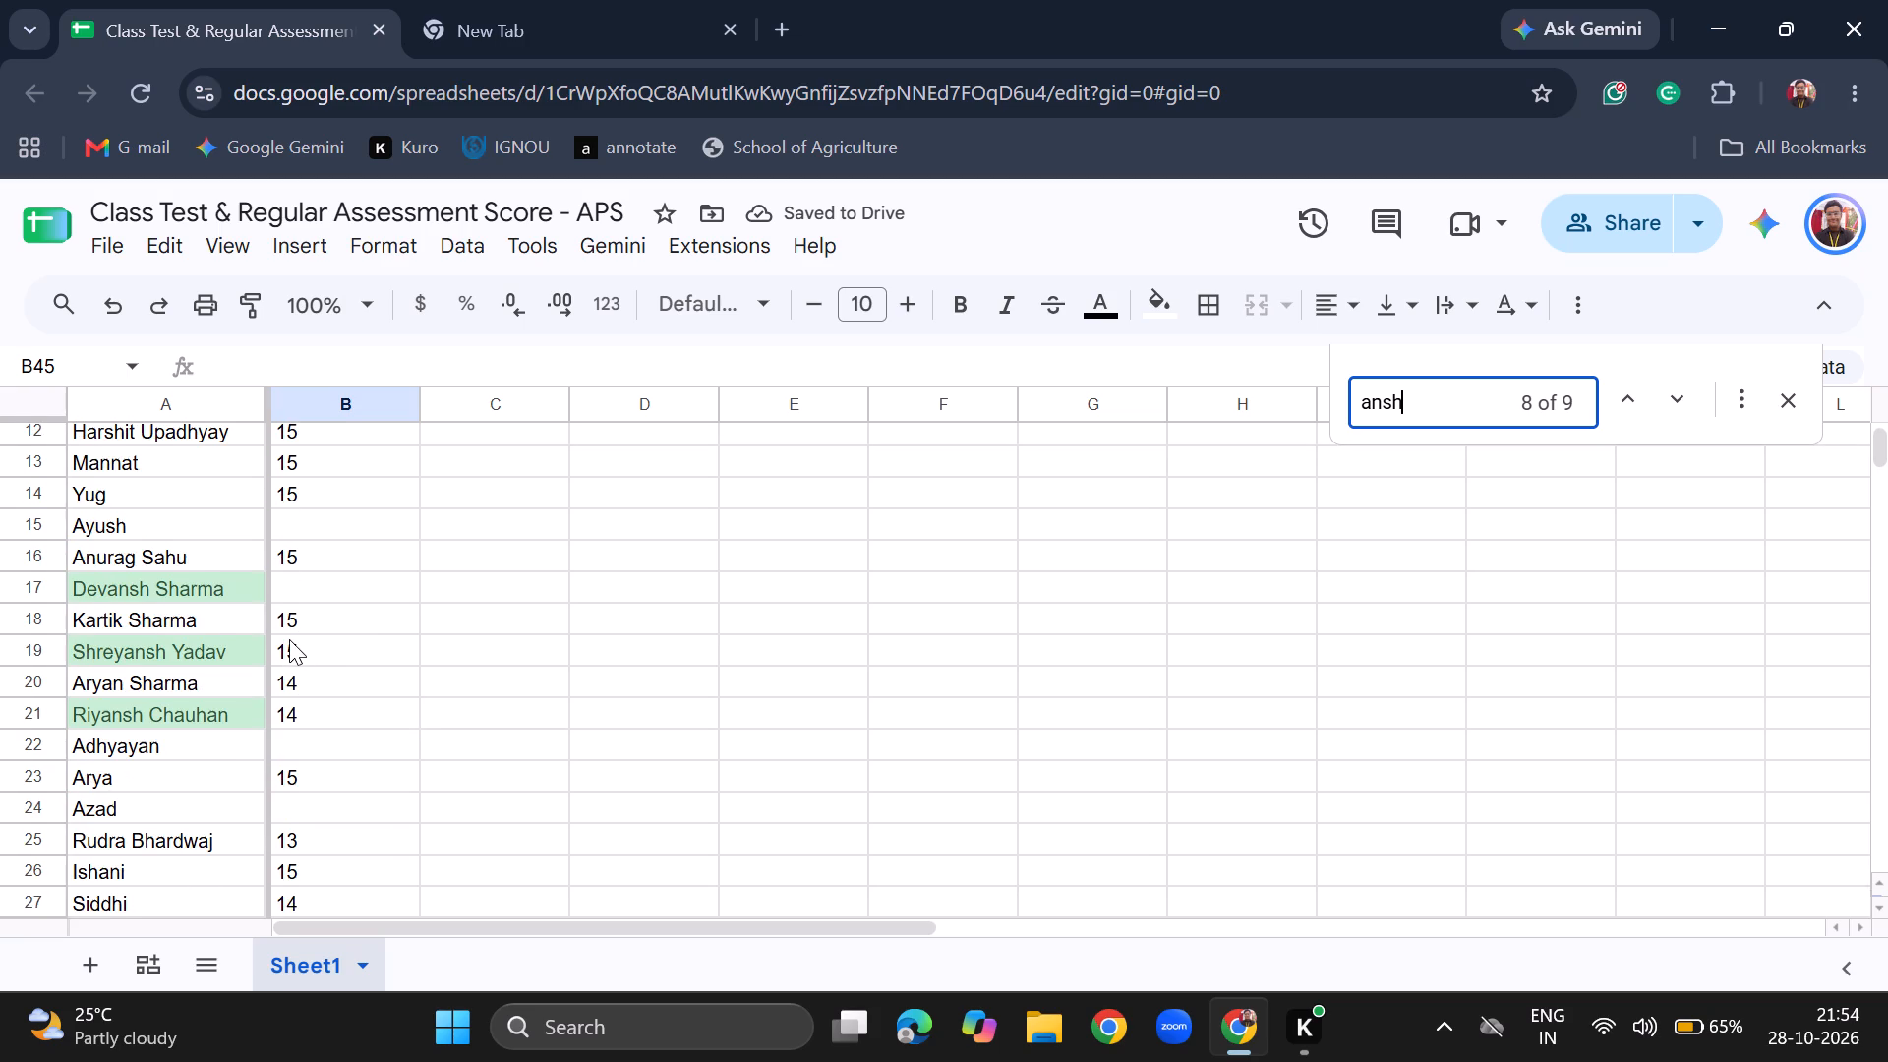
scroll(295, 771, up, 2)
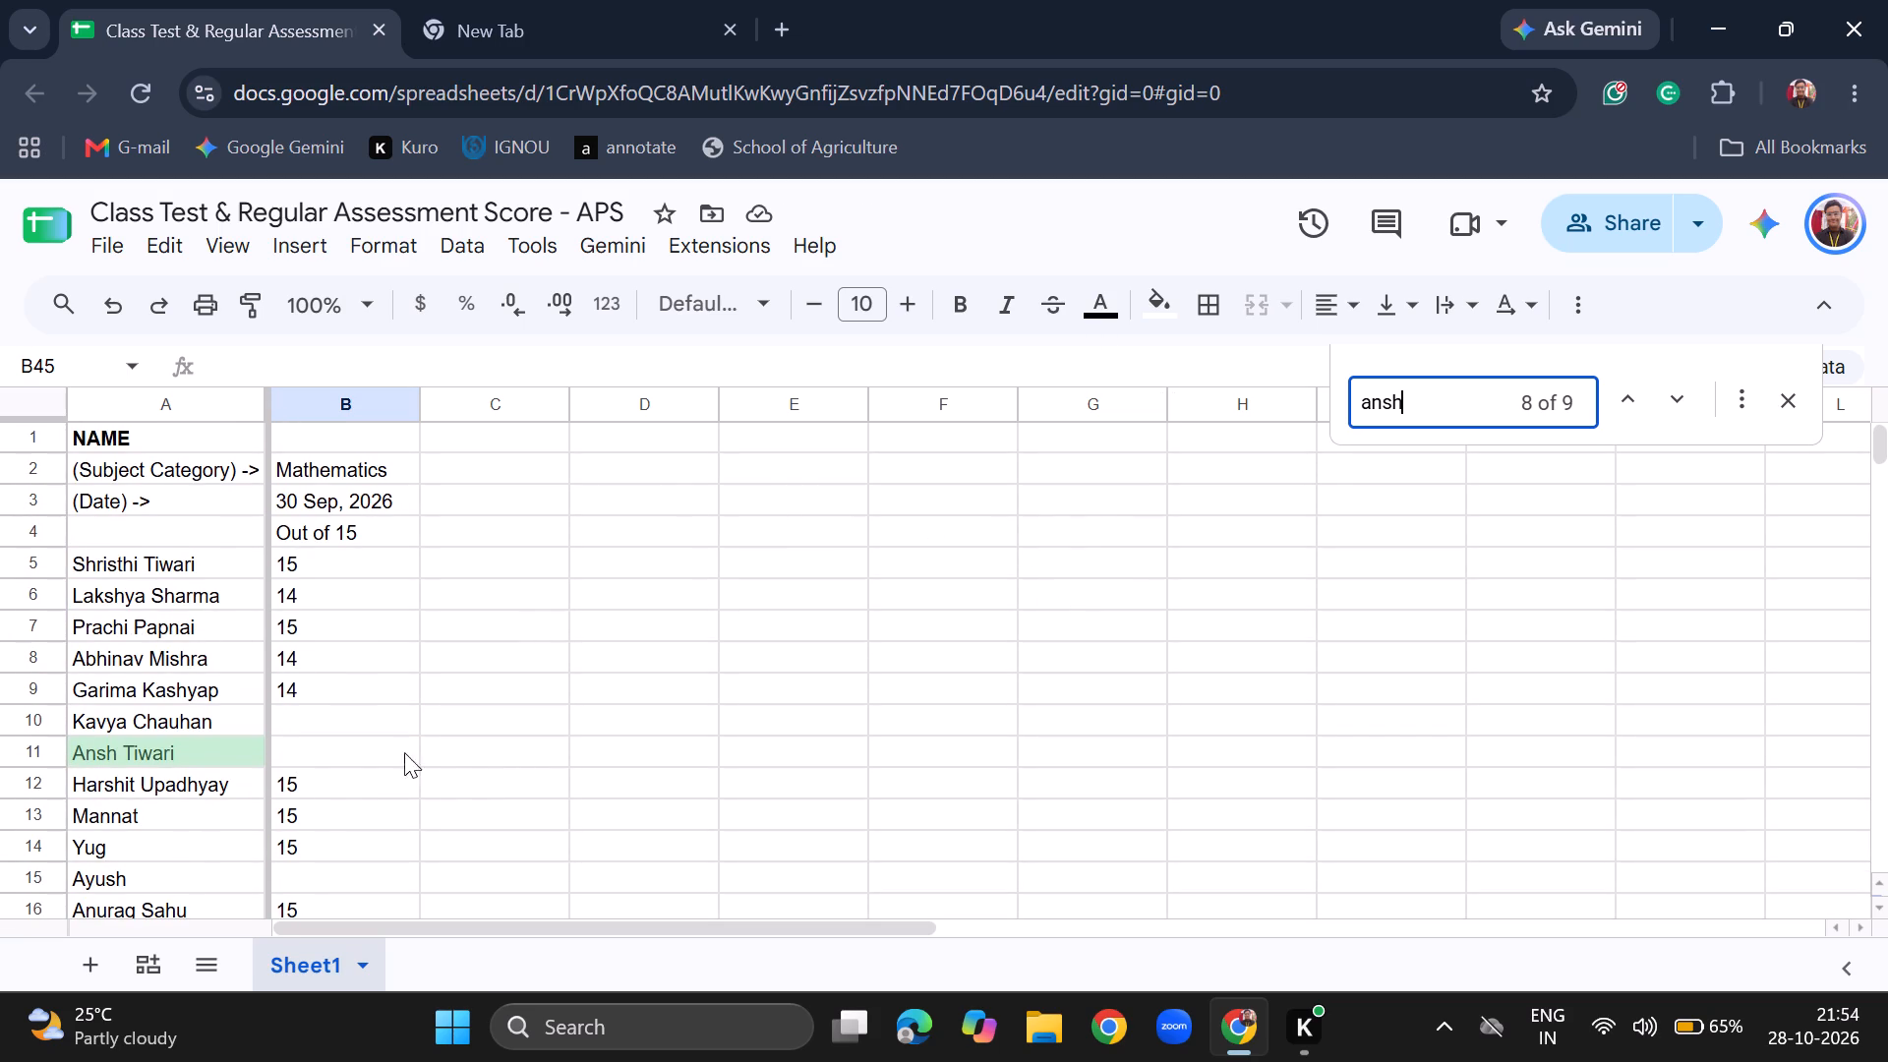
click(347, 753)
text(15)
key(Return)
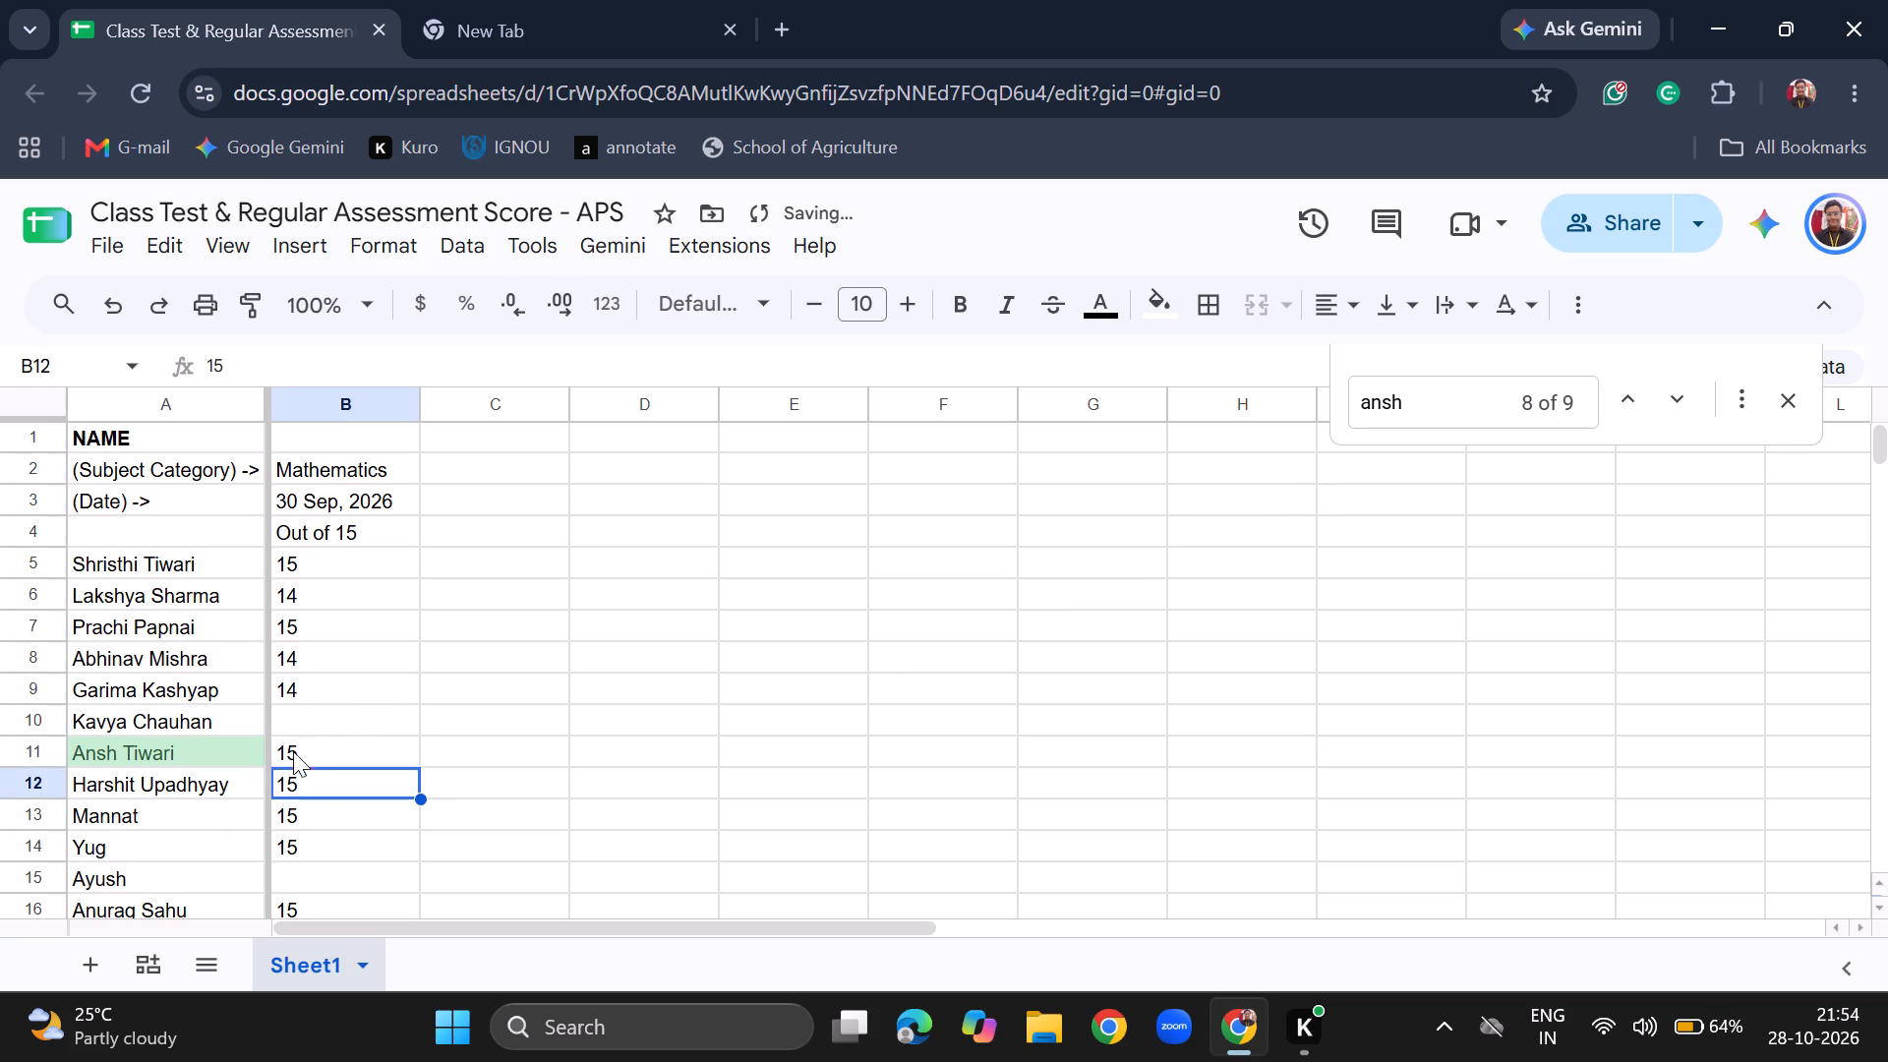
Review the 30 Sep, 2026 Mathematics column through the whole student list for rows without a score.
click(348, 711)
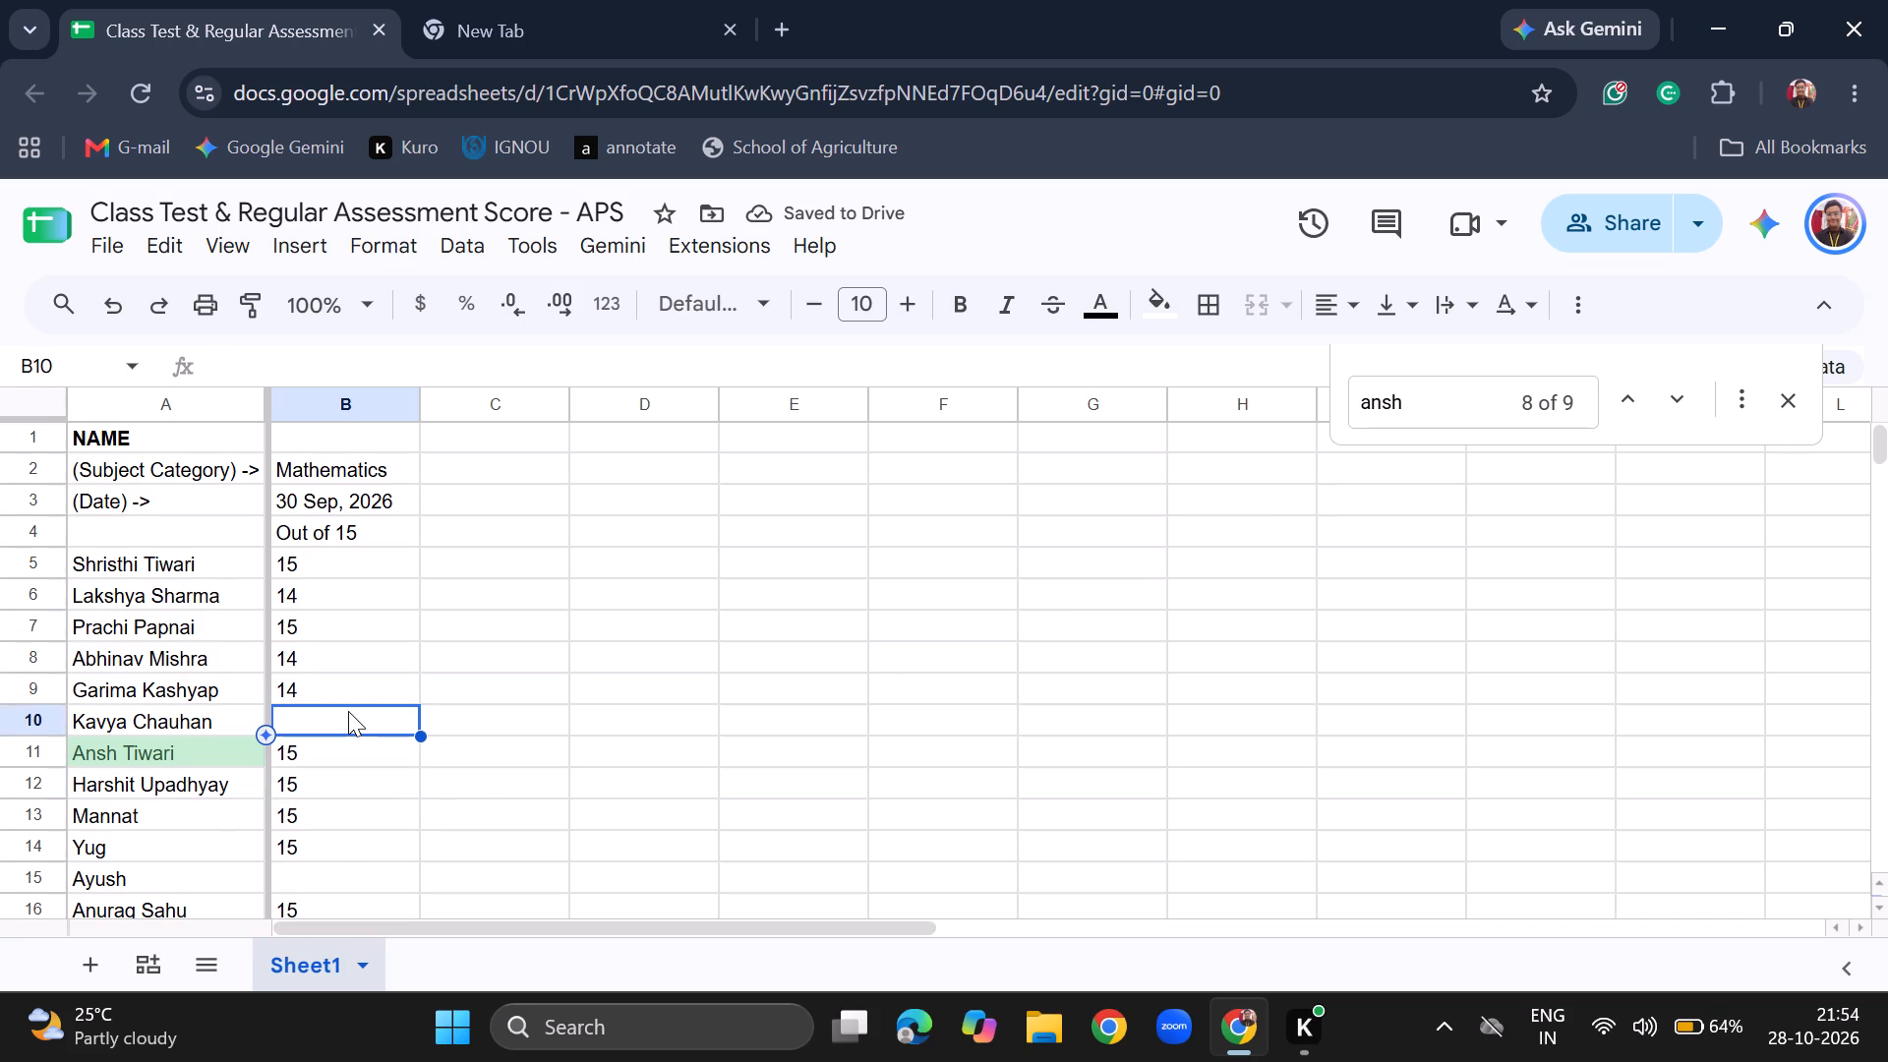
scroll(348, 711, down, 5)
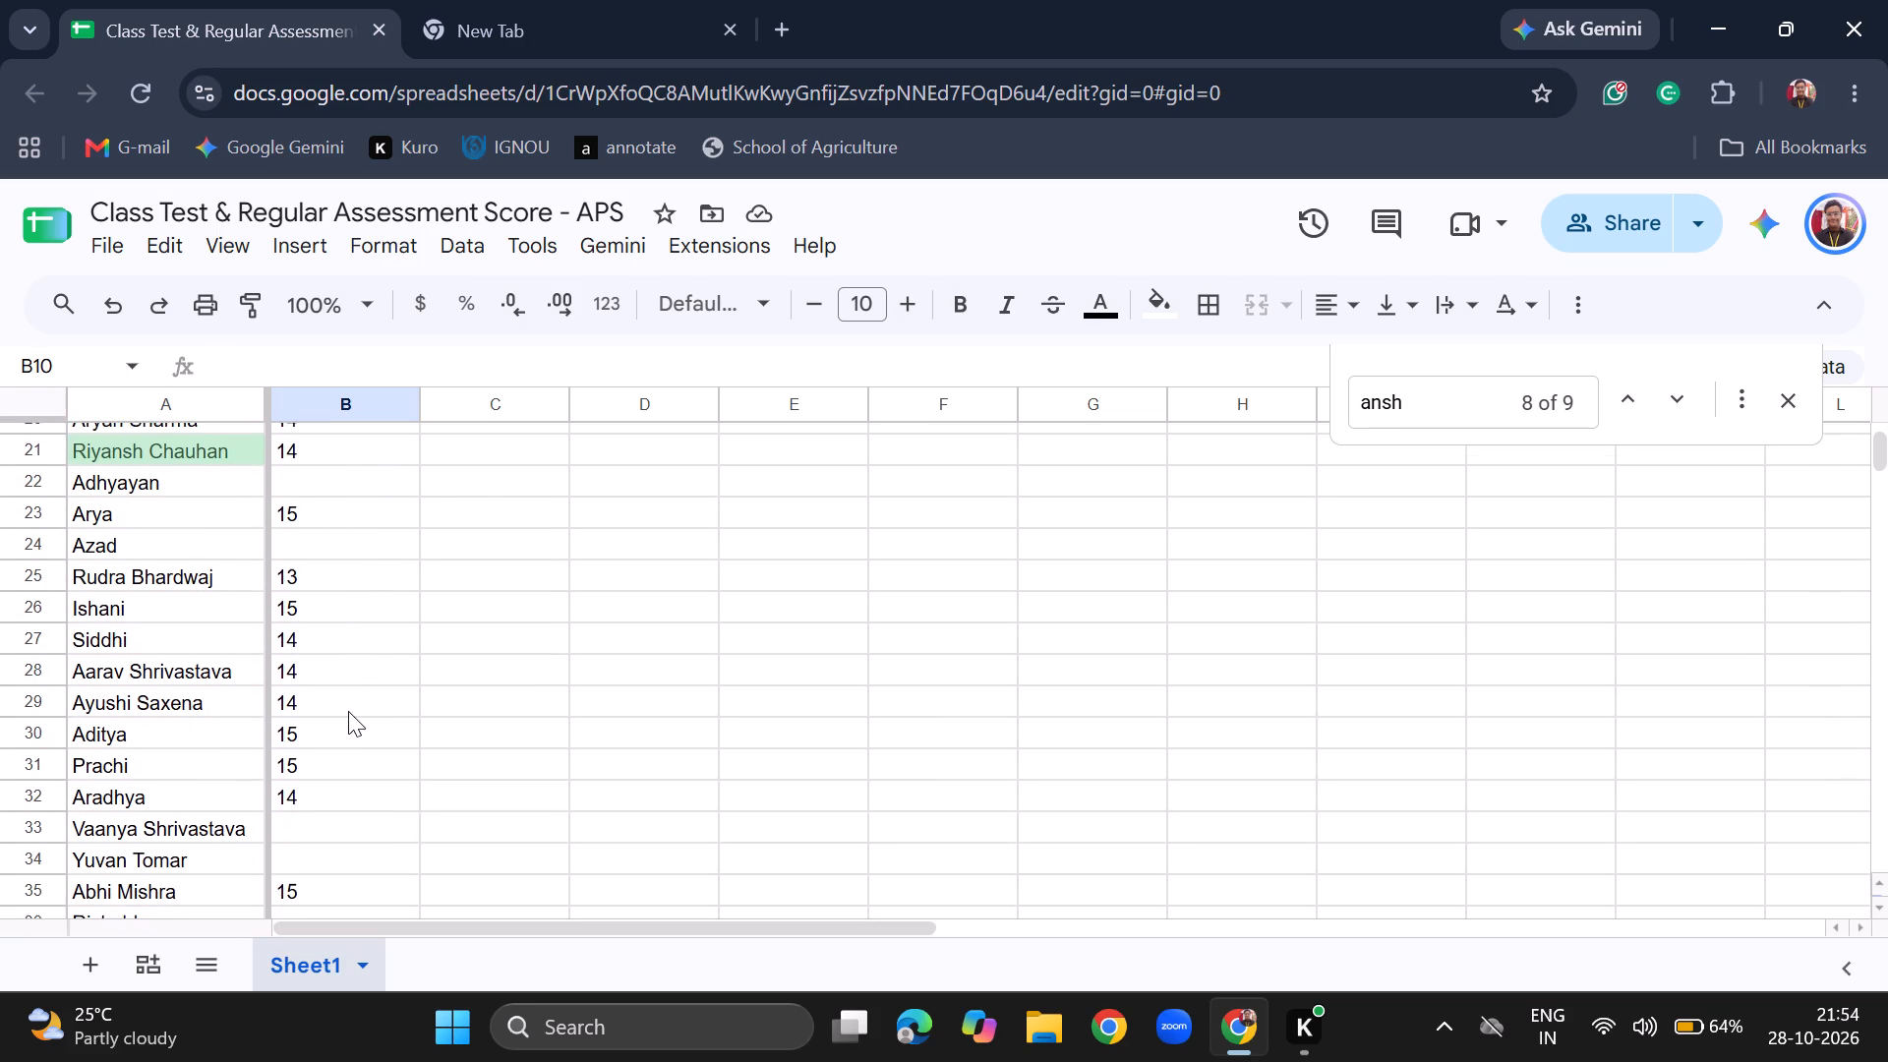
scroll(348, 711, down, 1)
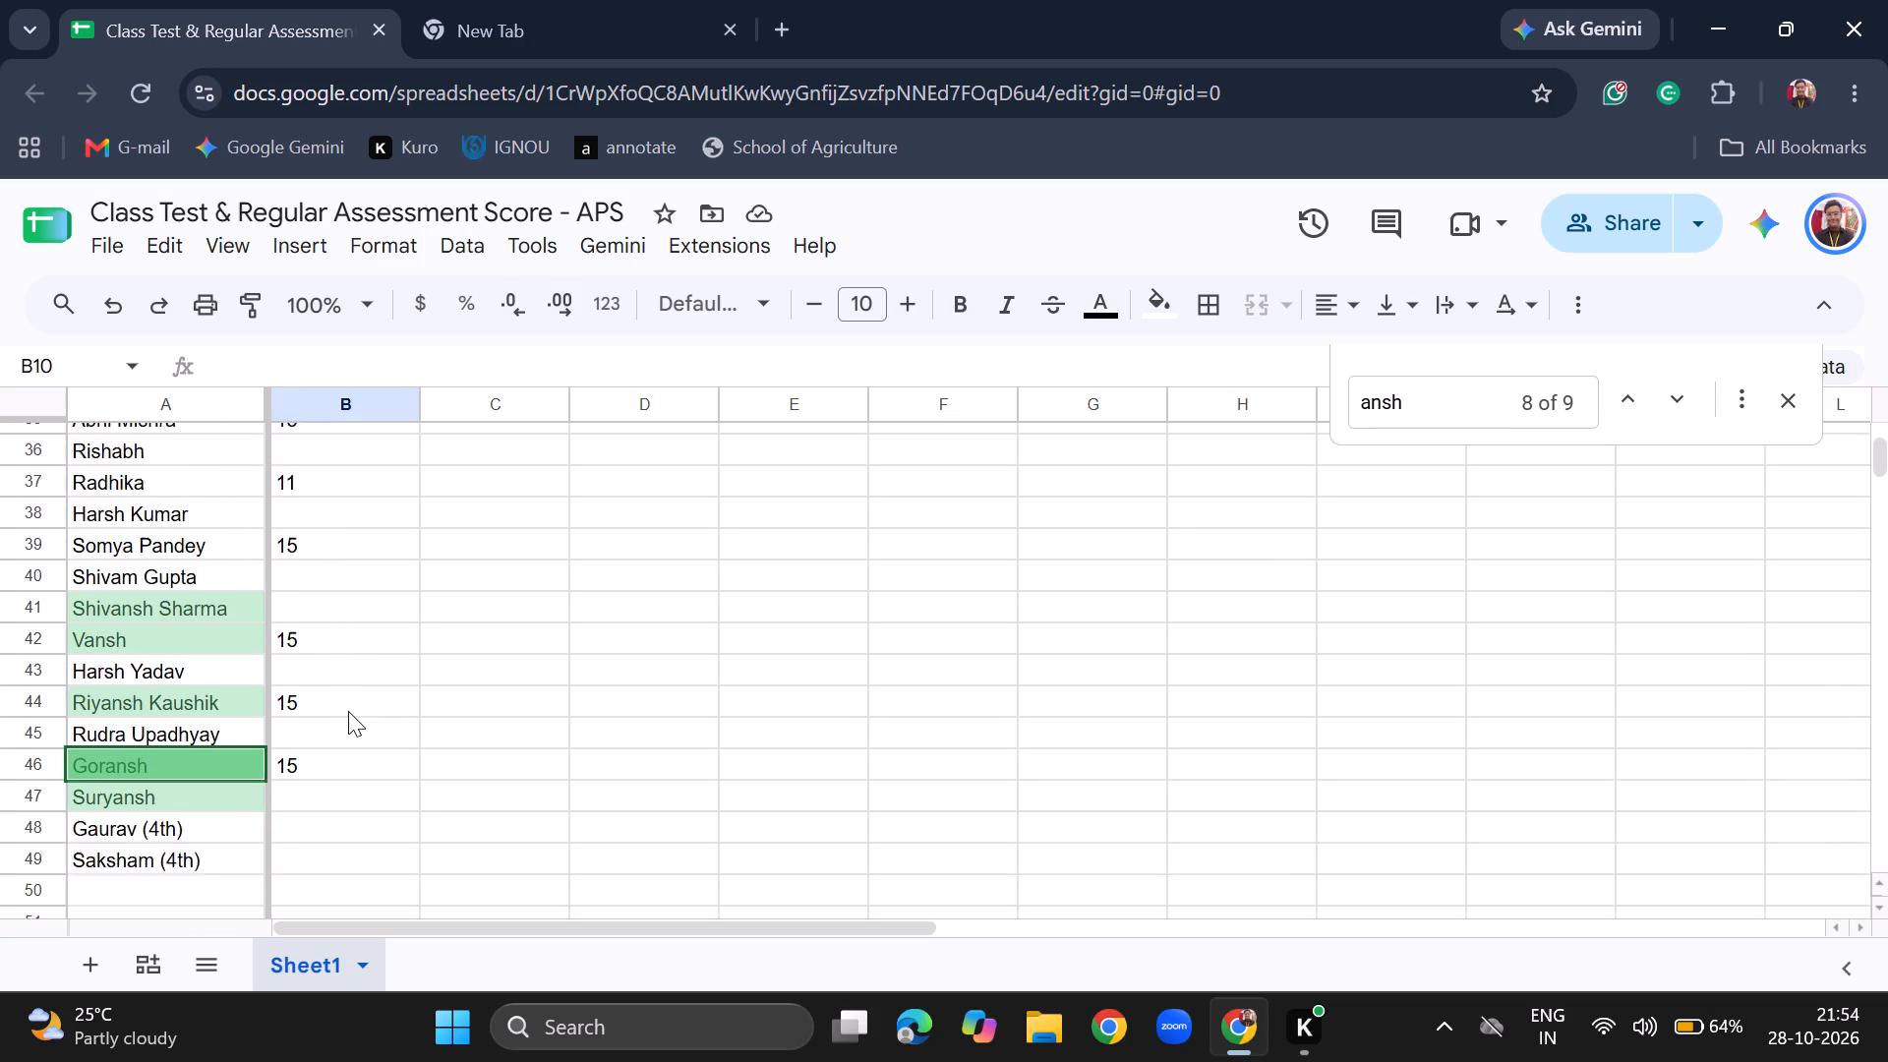
scroll(348, 711, down, 1)
scroll(348, 711, up, 2)
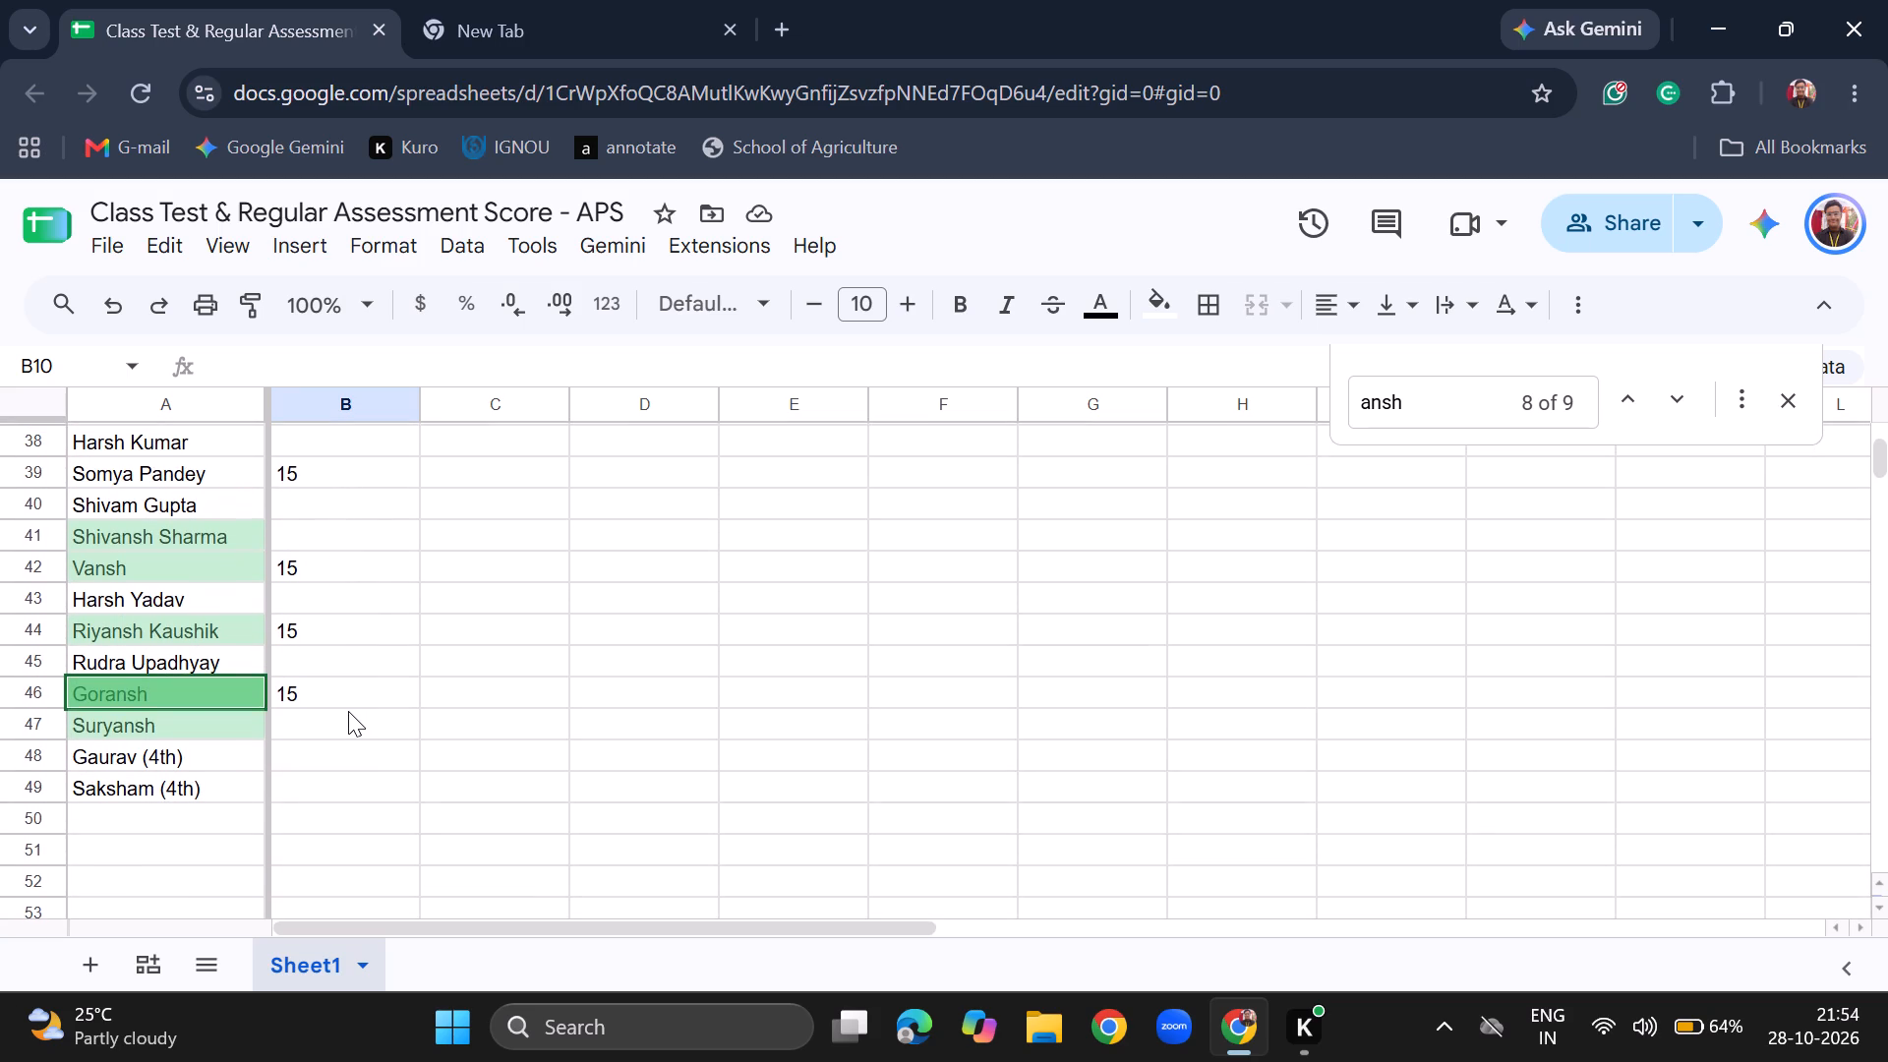
scroll(348, 711, up, 1)
click(456, 588)
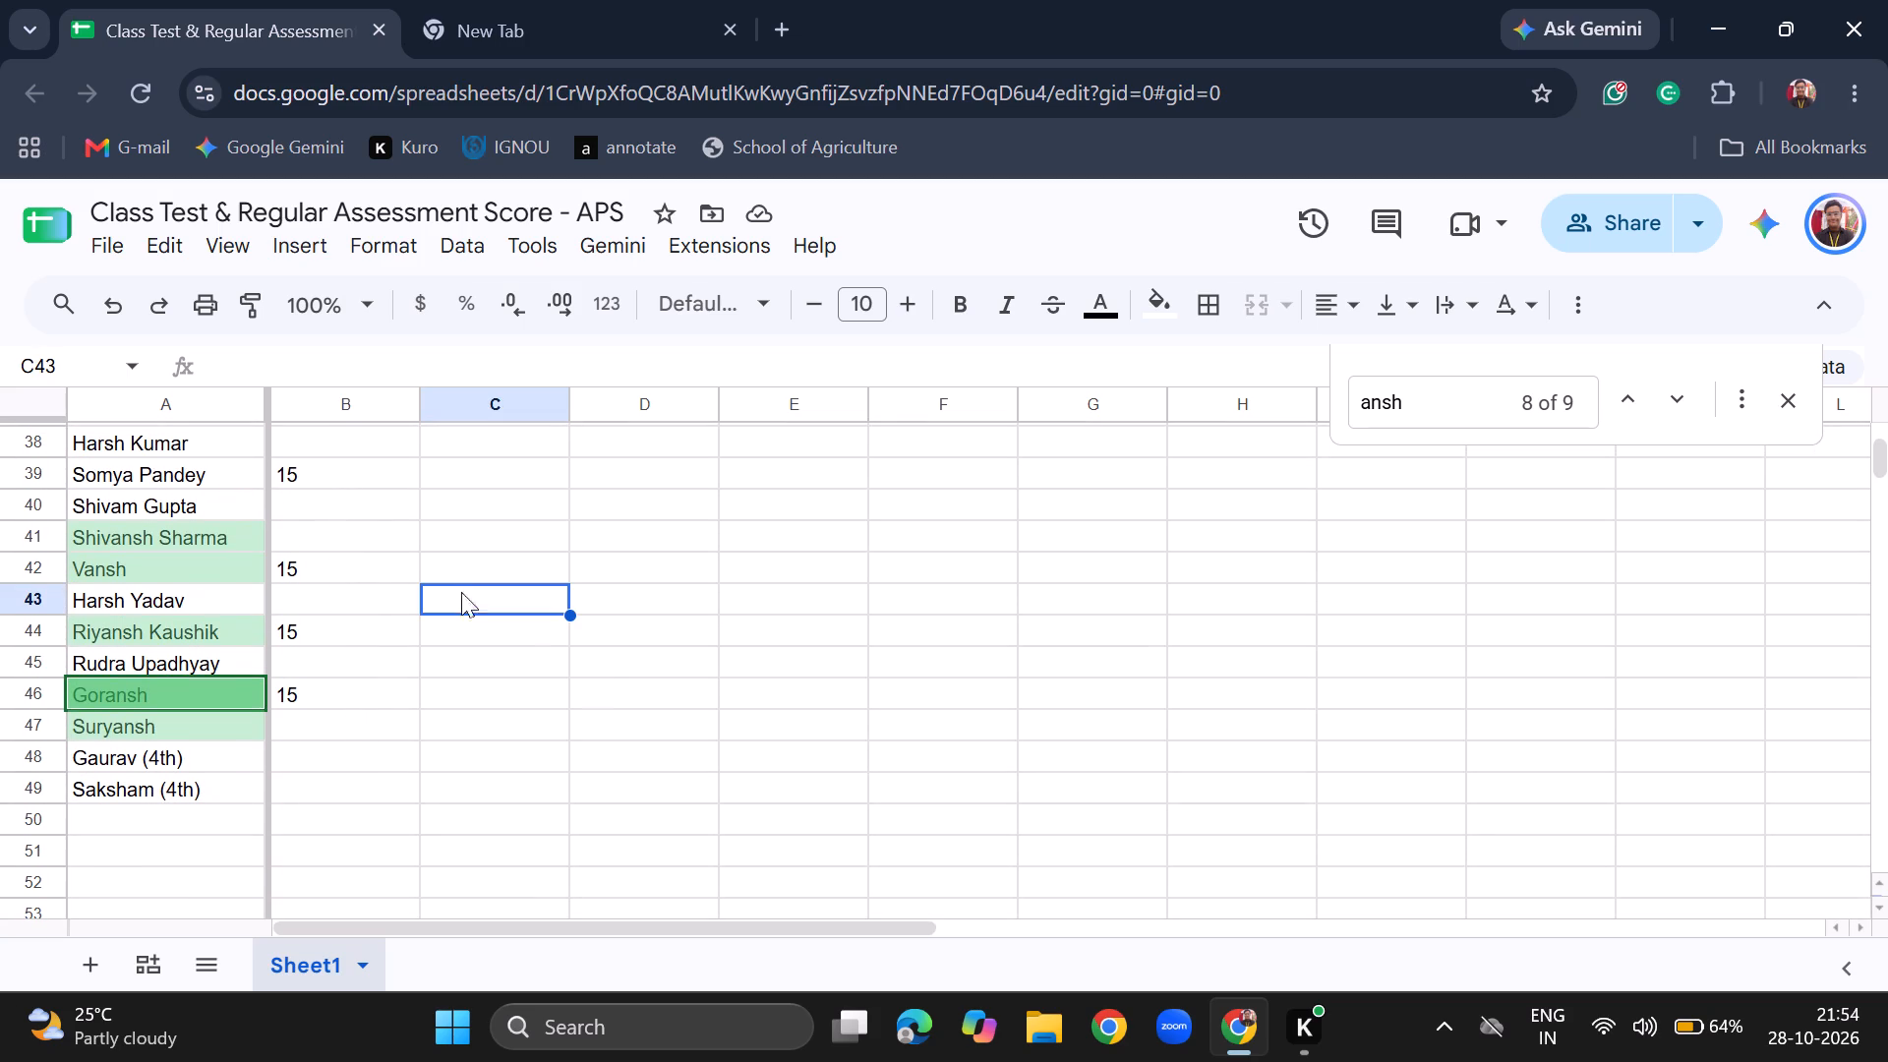
click(595, 671)
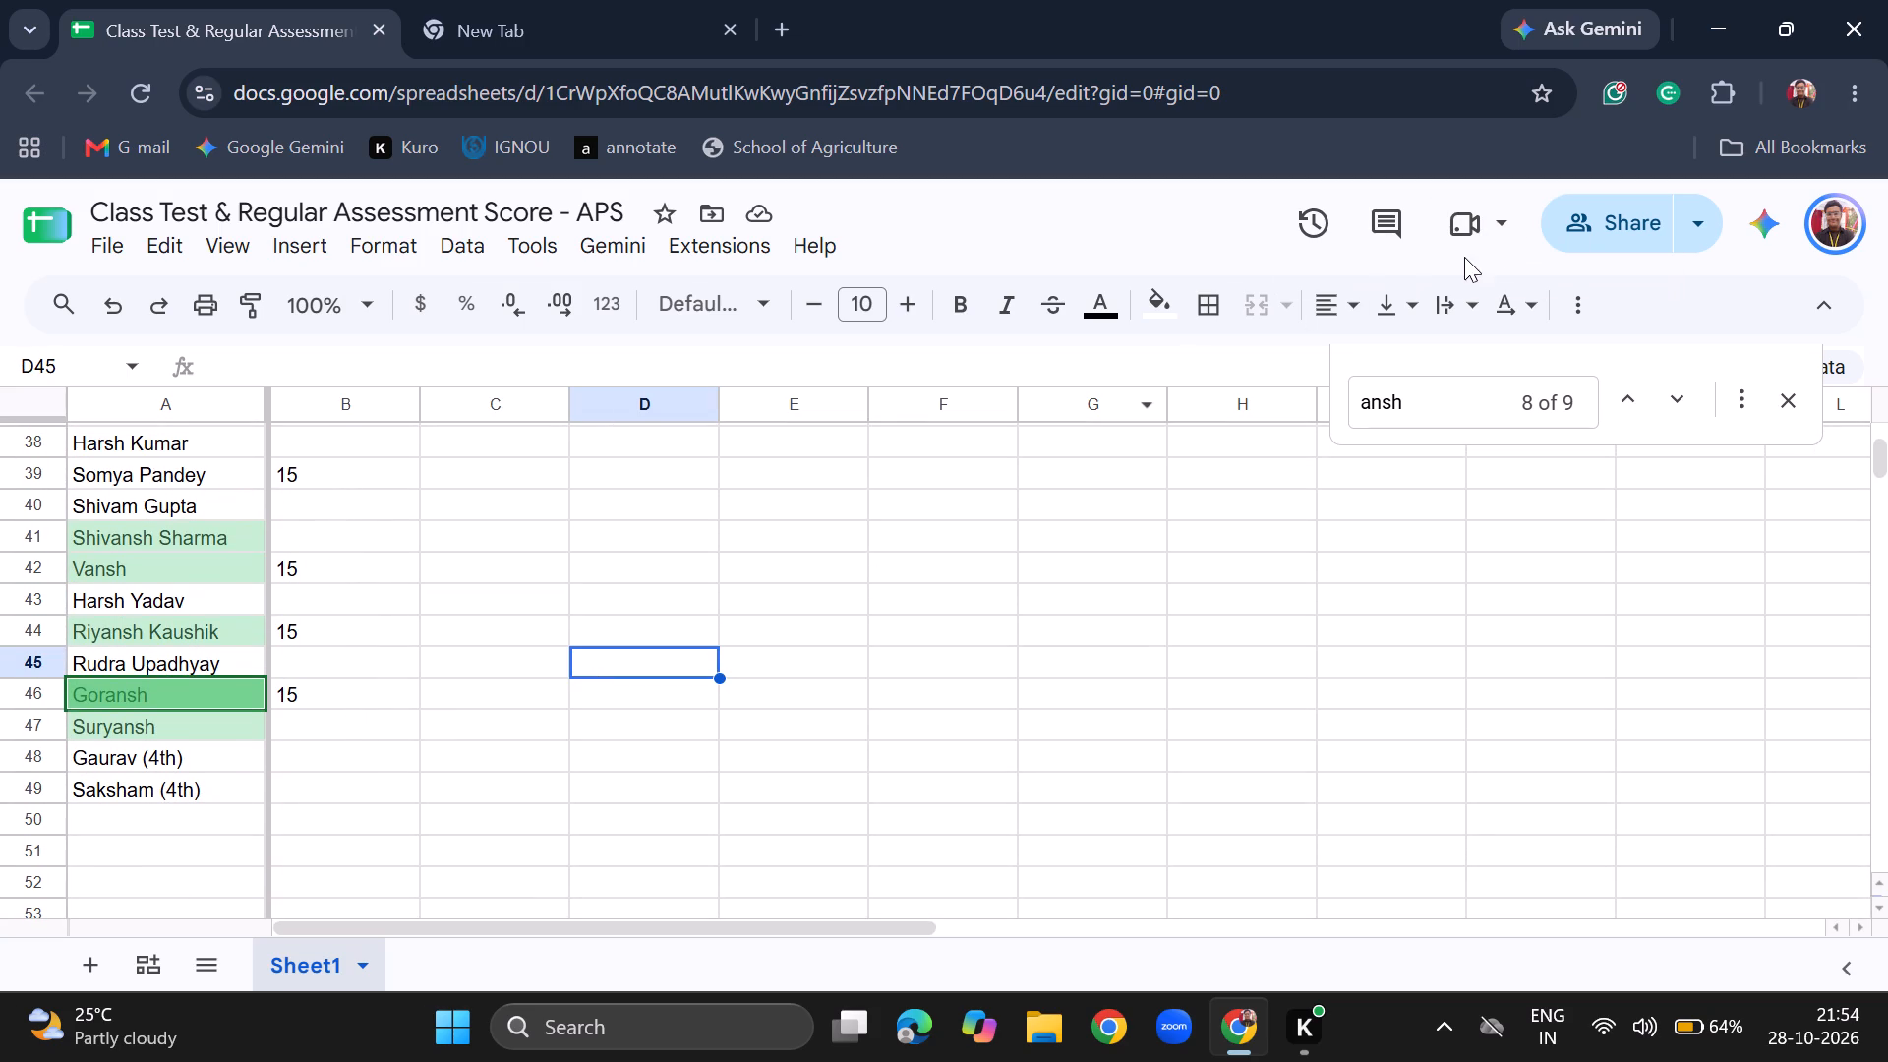
scroll(887, 734, up, 9)
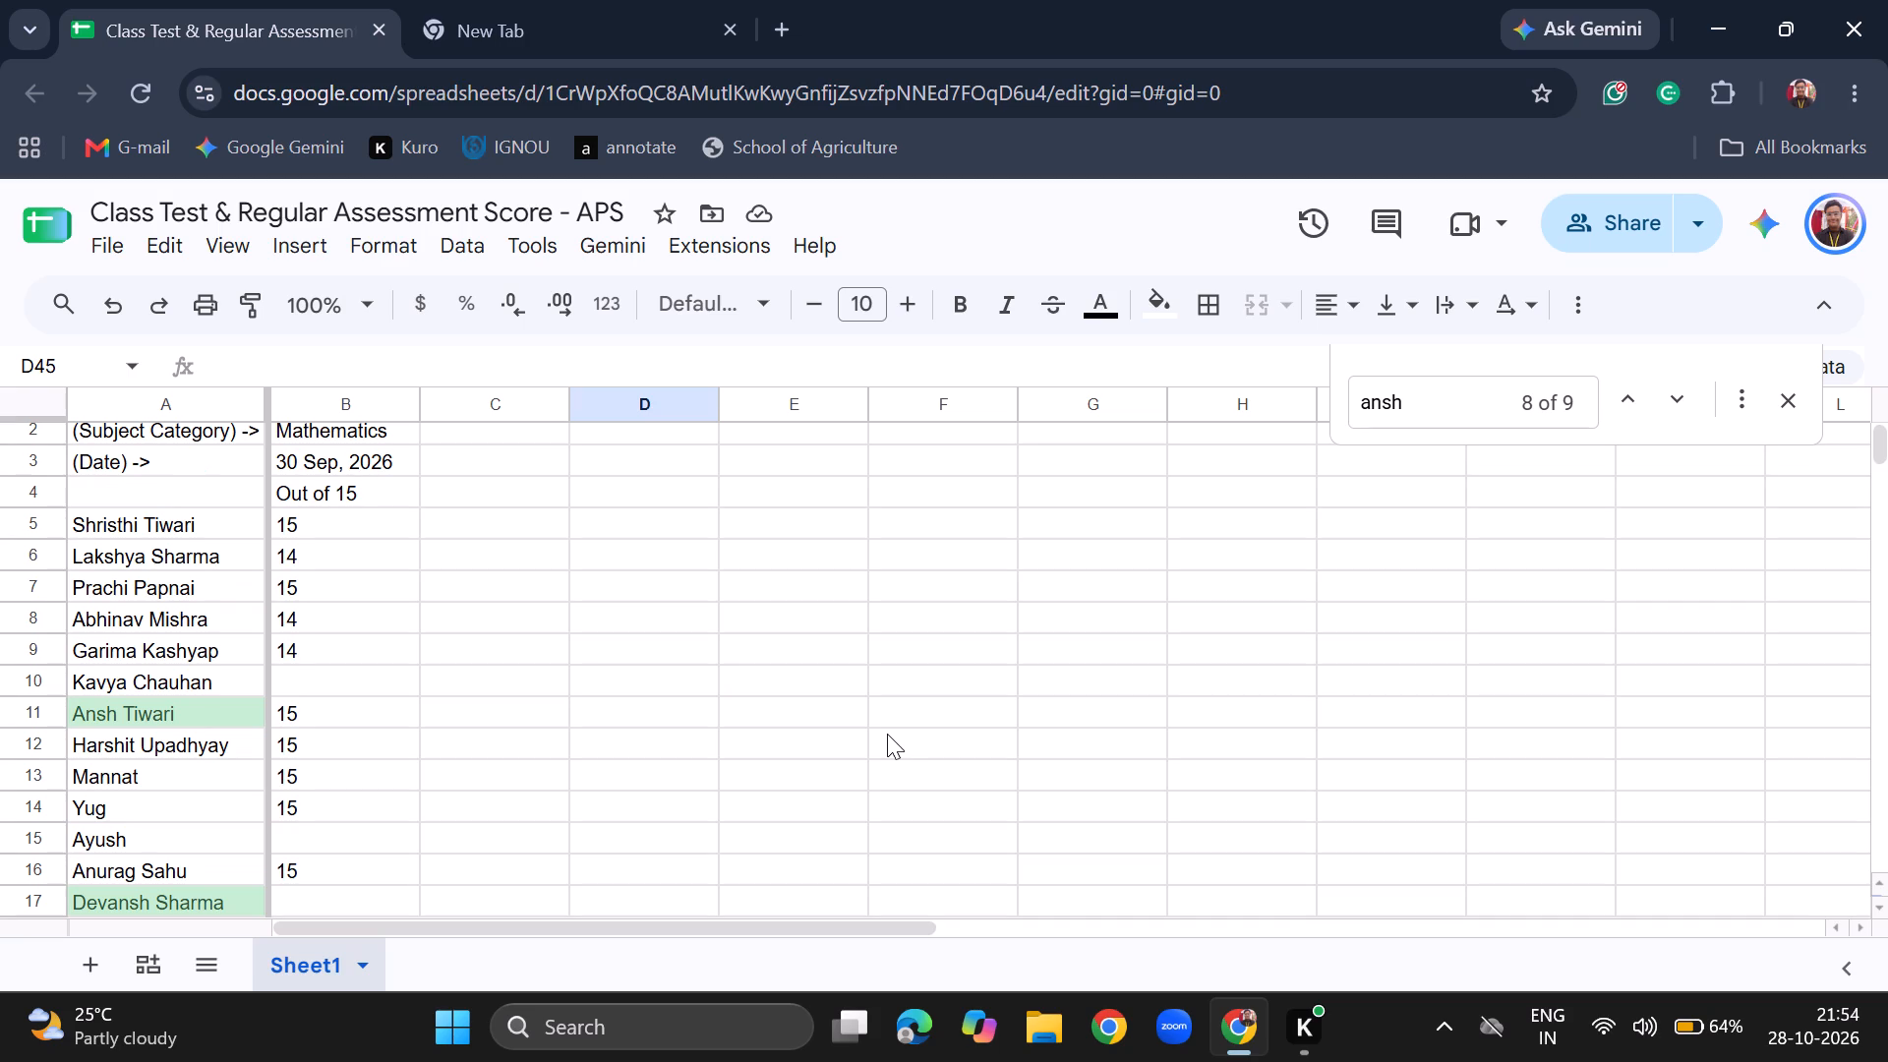
click(887, 734)
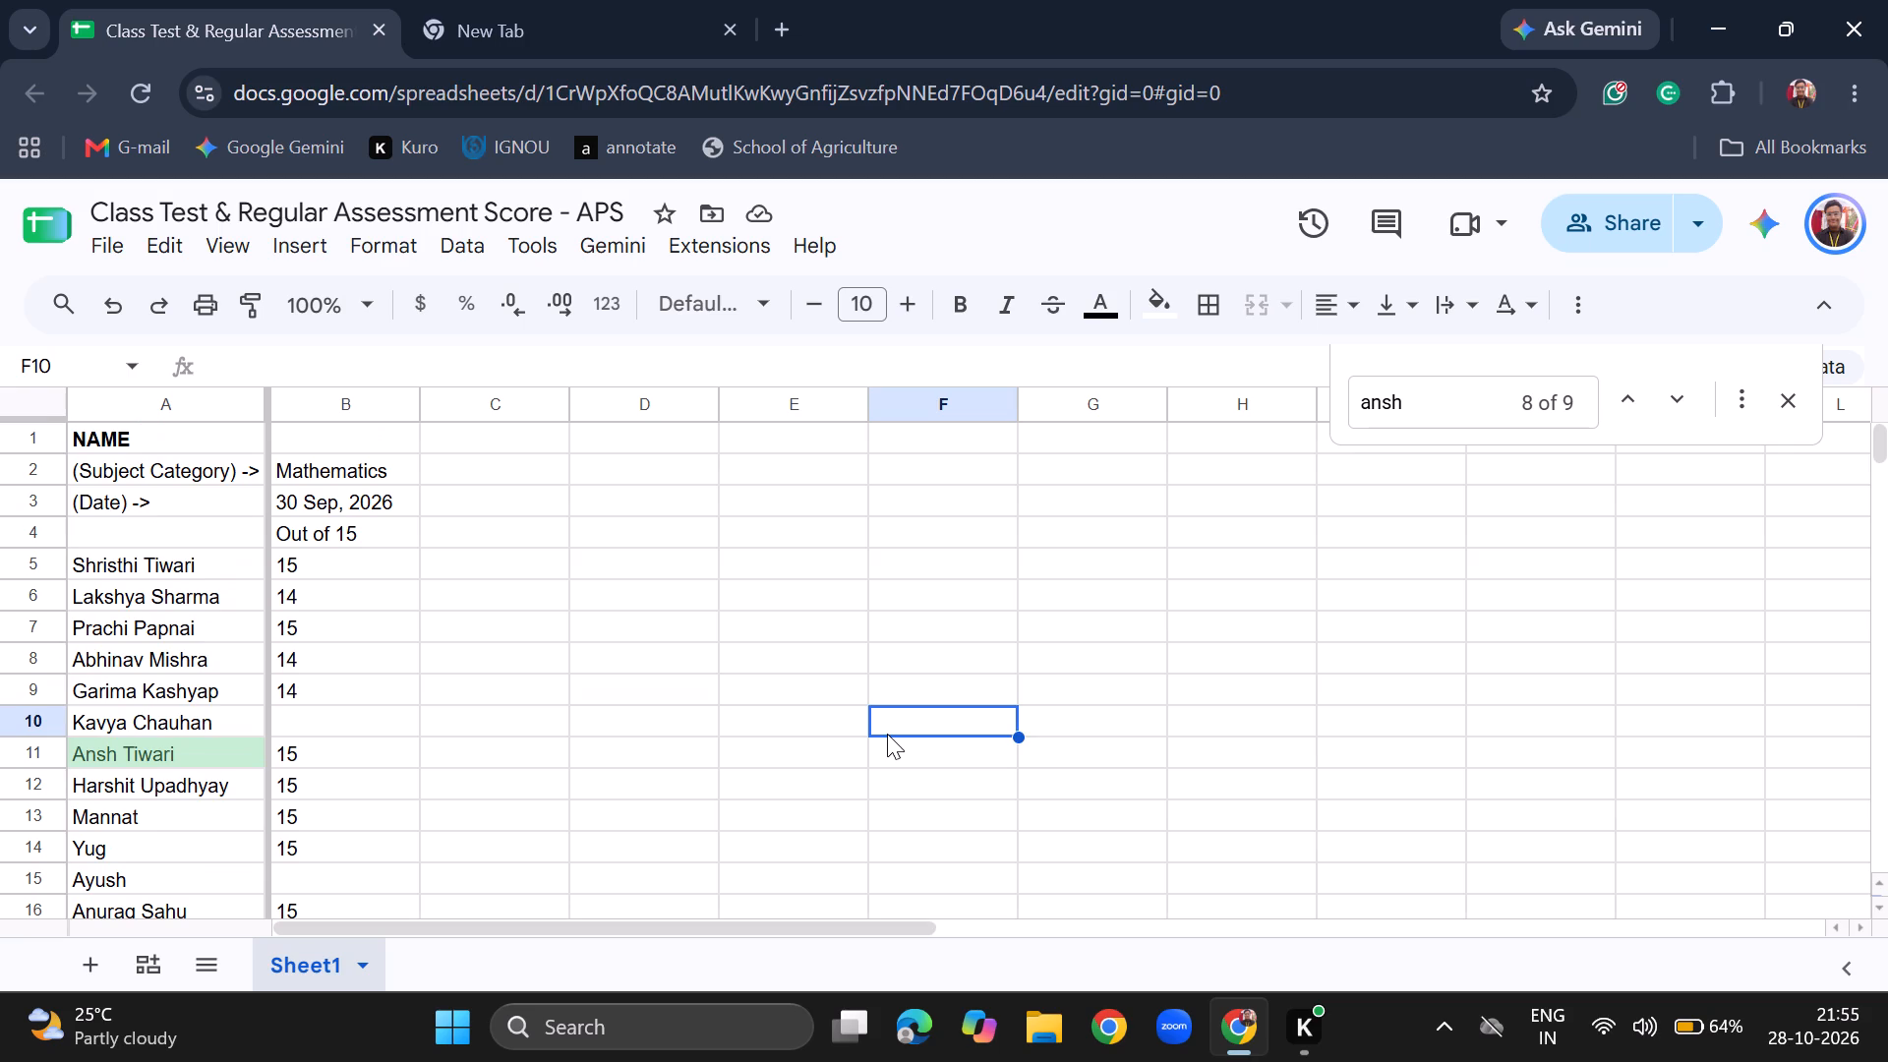
Enter the next test date, 01 Oct, 2026, in C3 of the date row.
scroll(896, 794, up, 6)
click(490, 491)
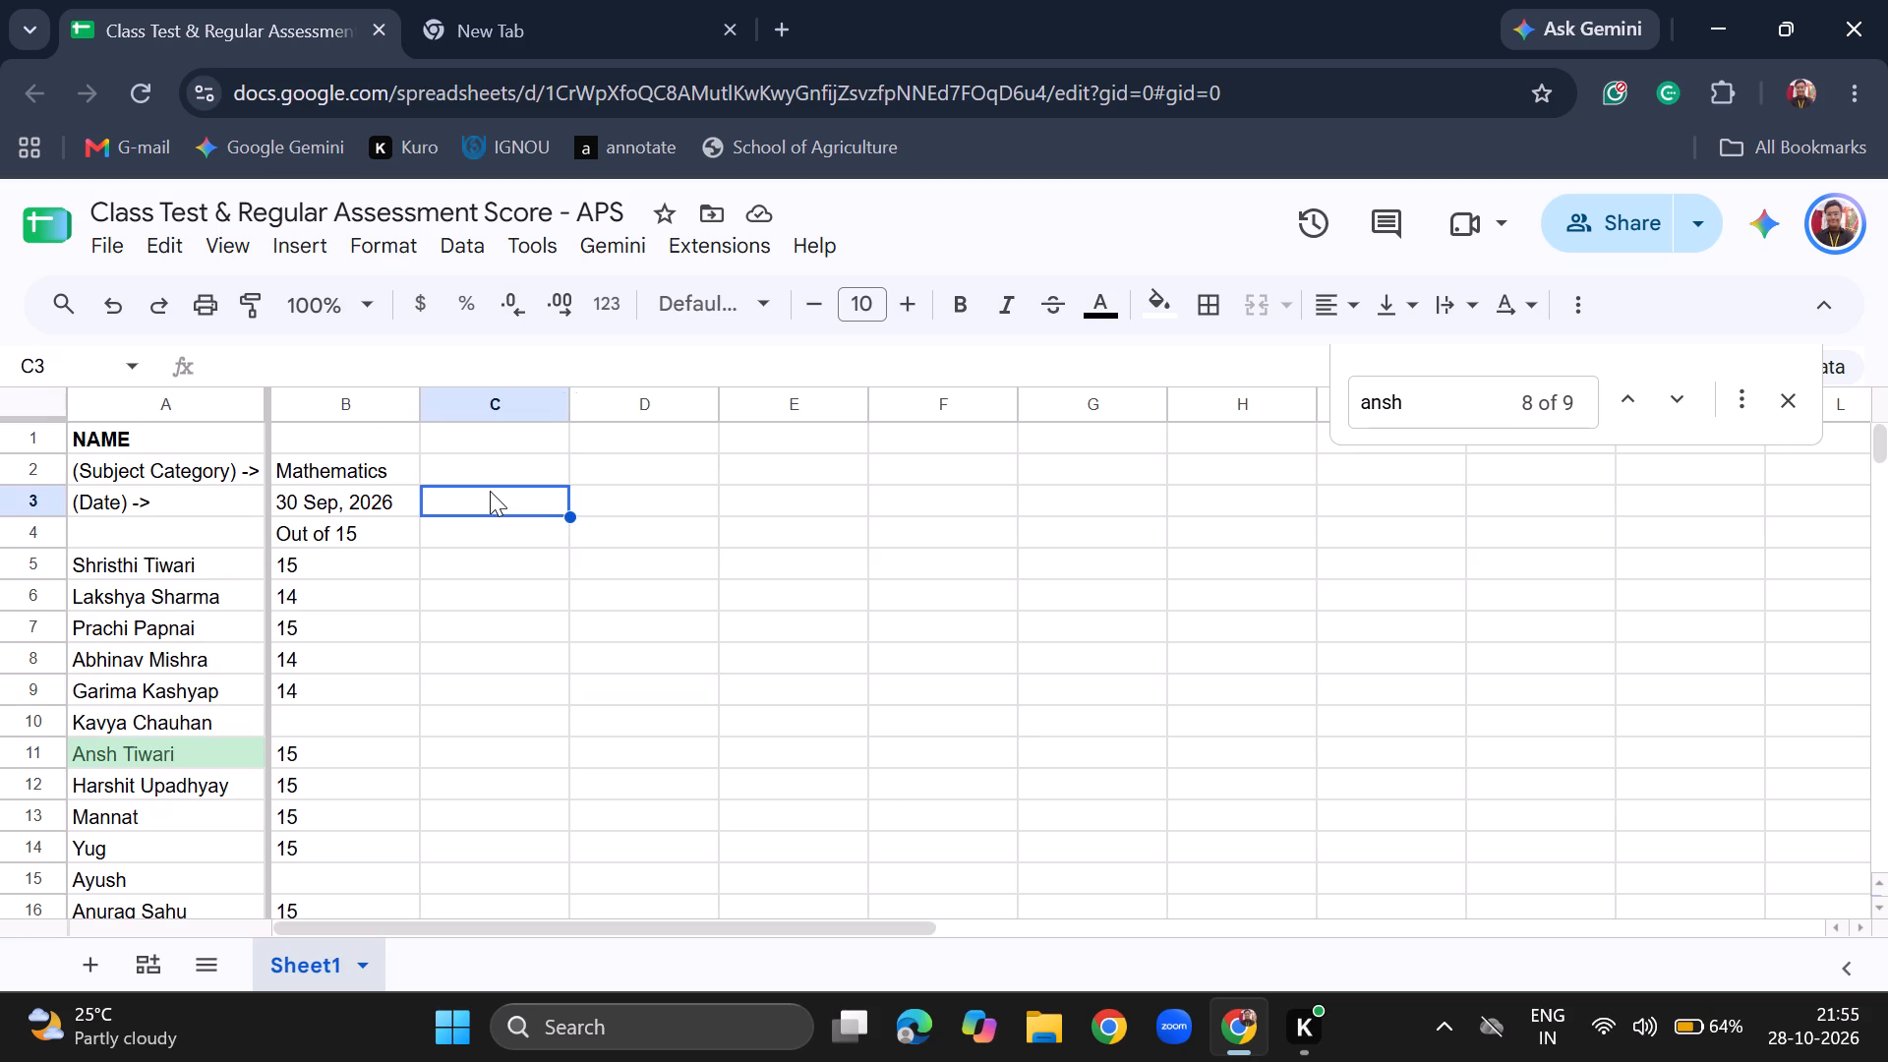
text(0)
key(space)
key(BackSpace)
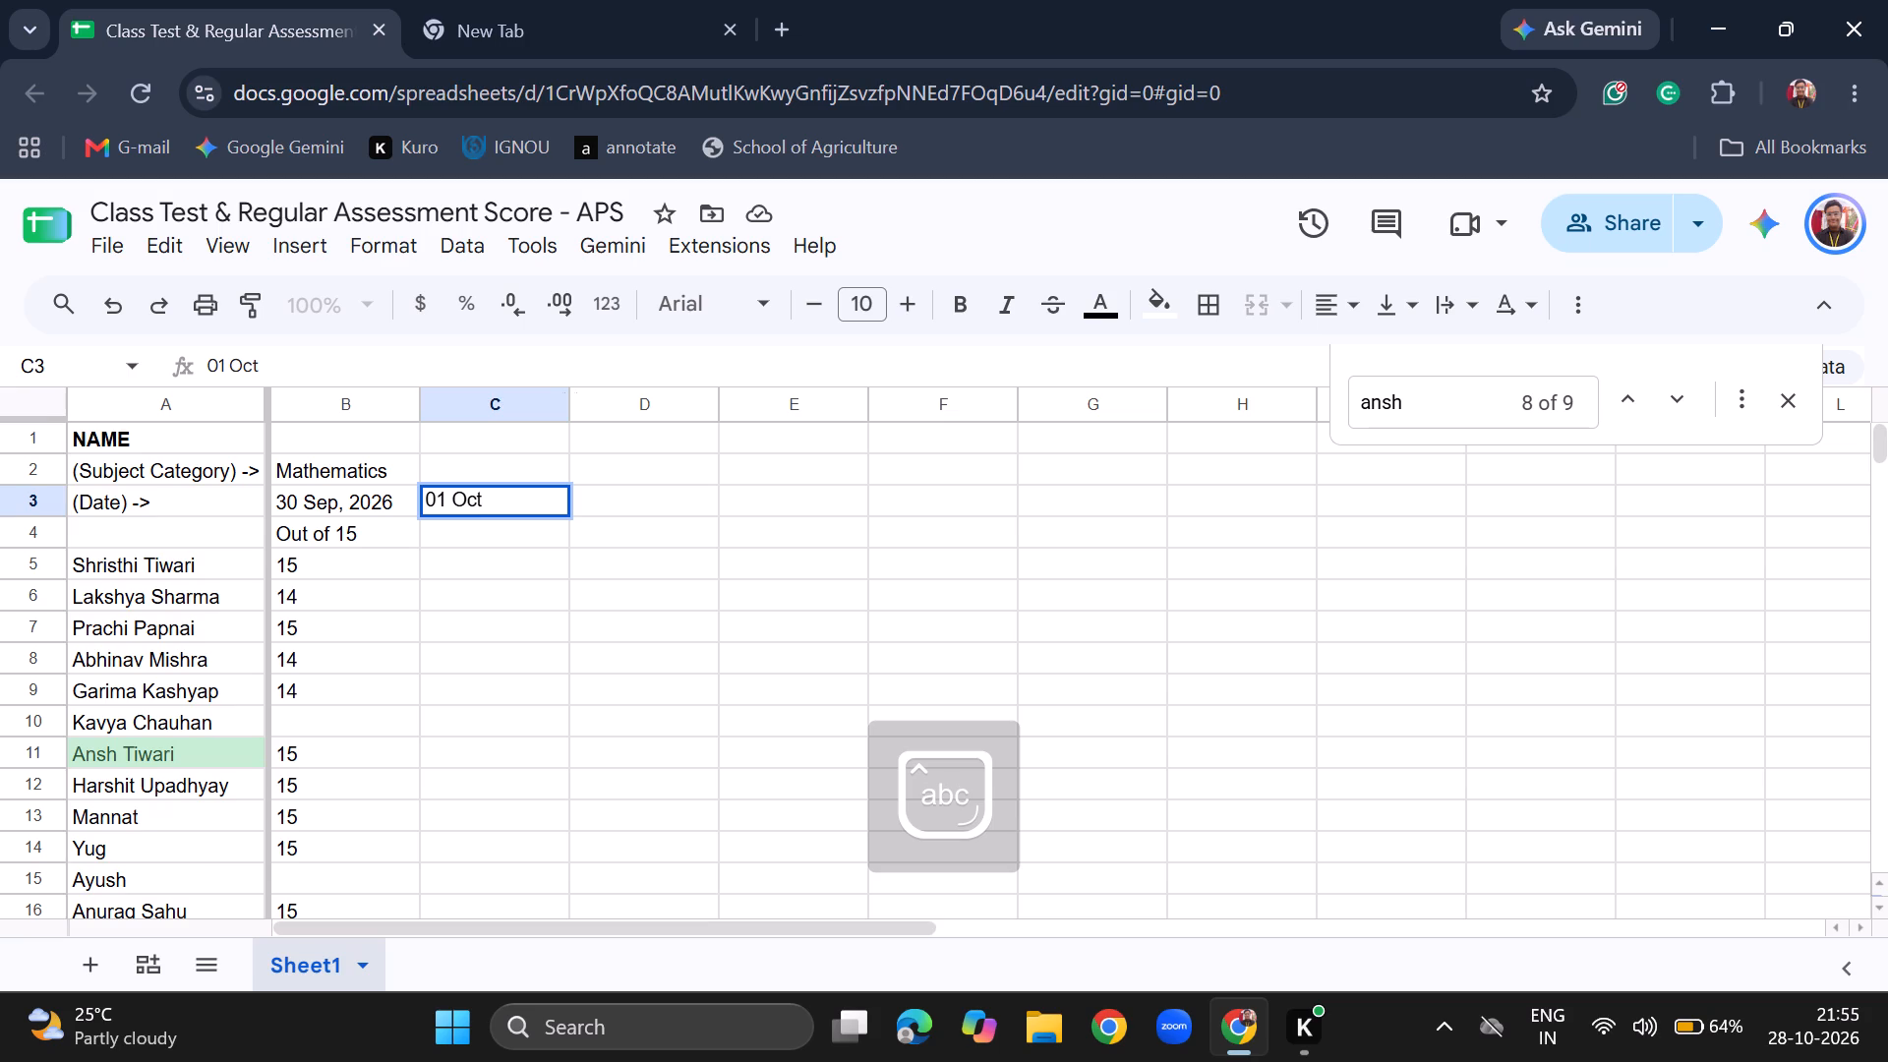
text(.)
key(space)
key(BackSpace)
key(BackSpace)
text(, 2026)
Copy the subject heading Mathematics from B2 into C2 above the new date.
click(466, 462)
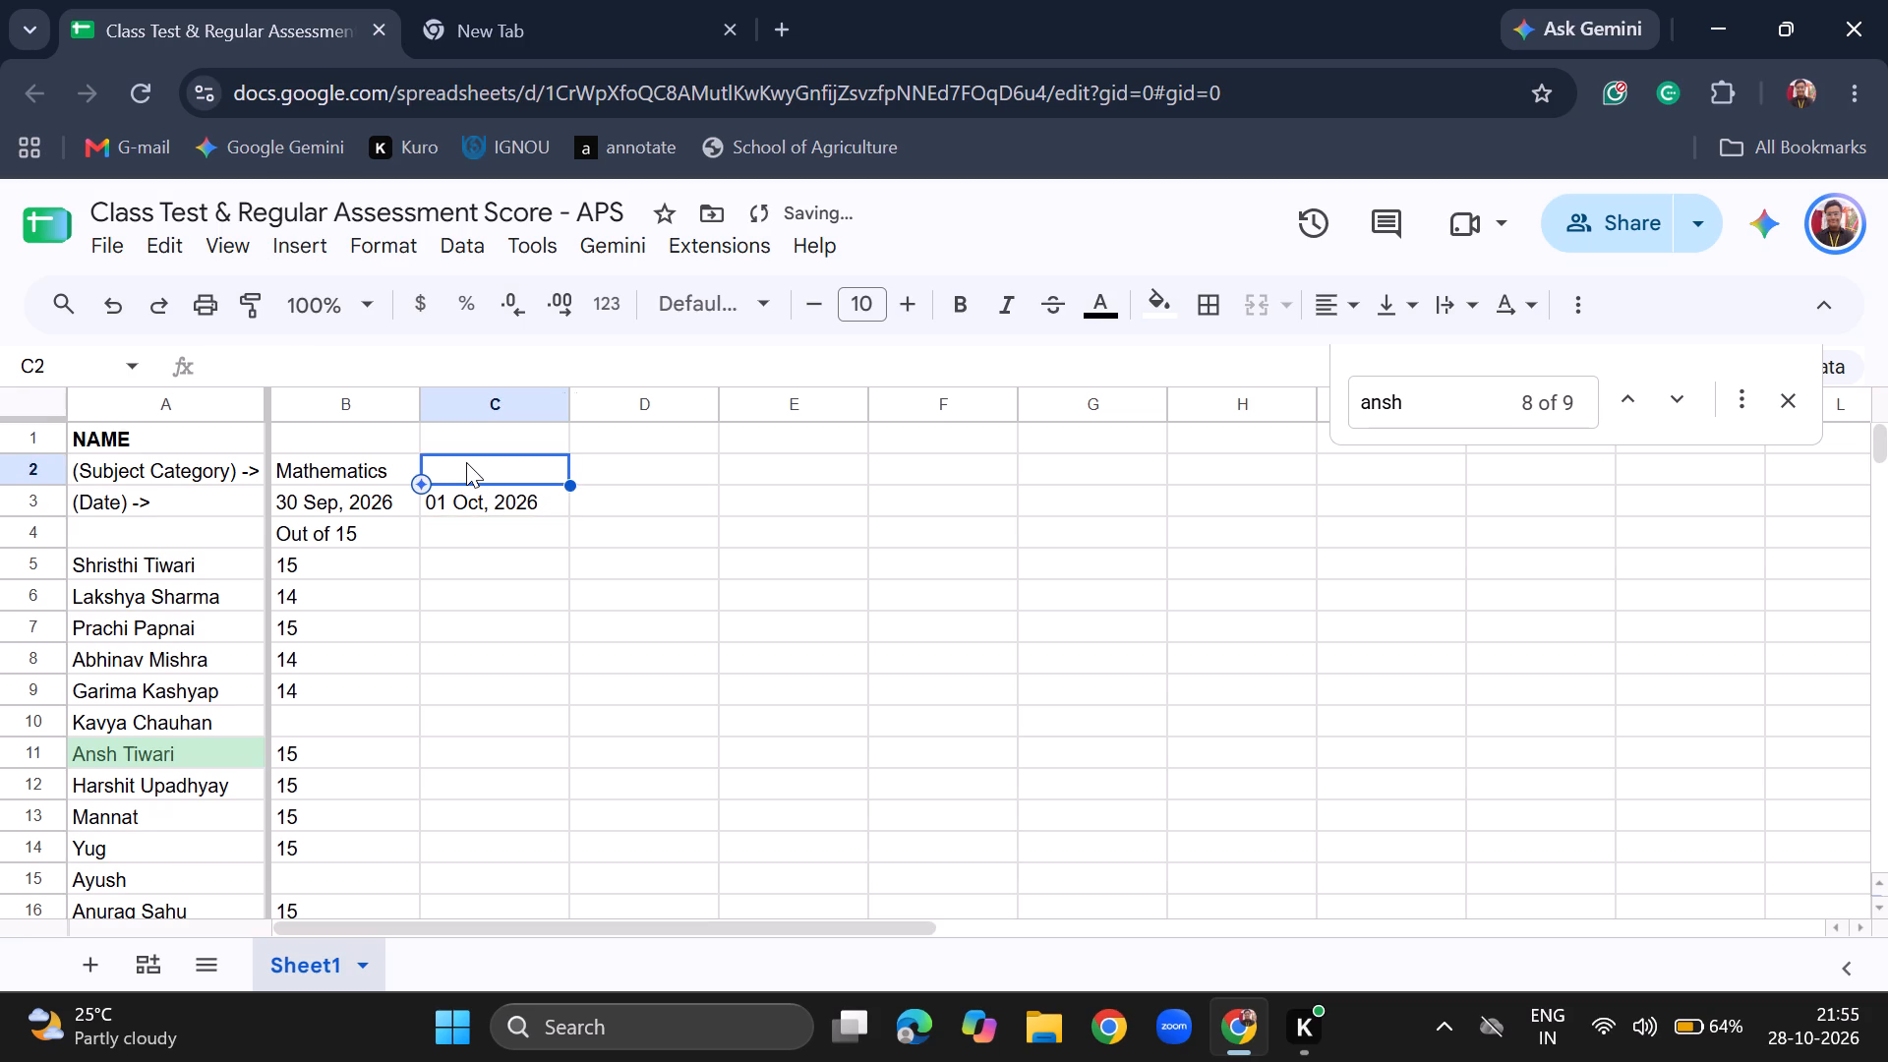
key(Left)
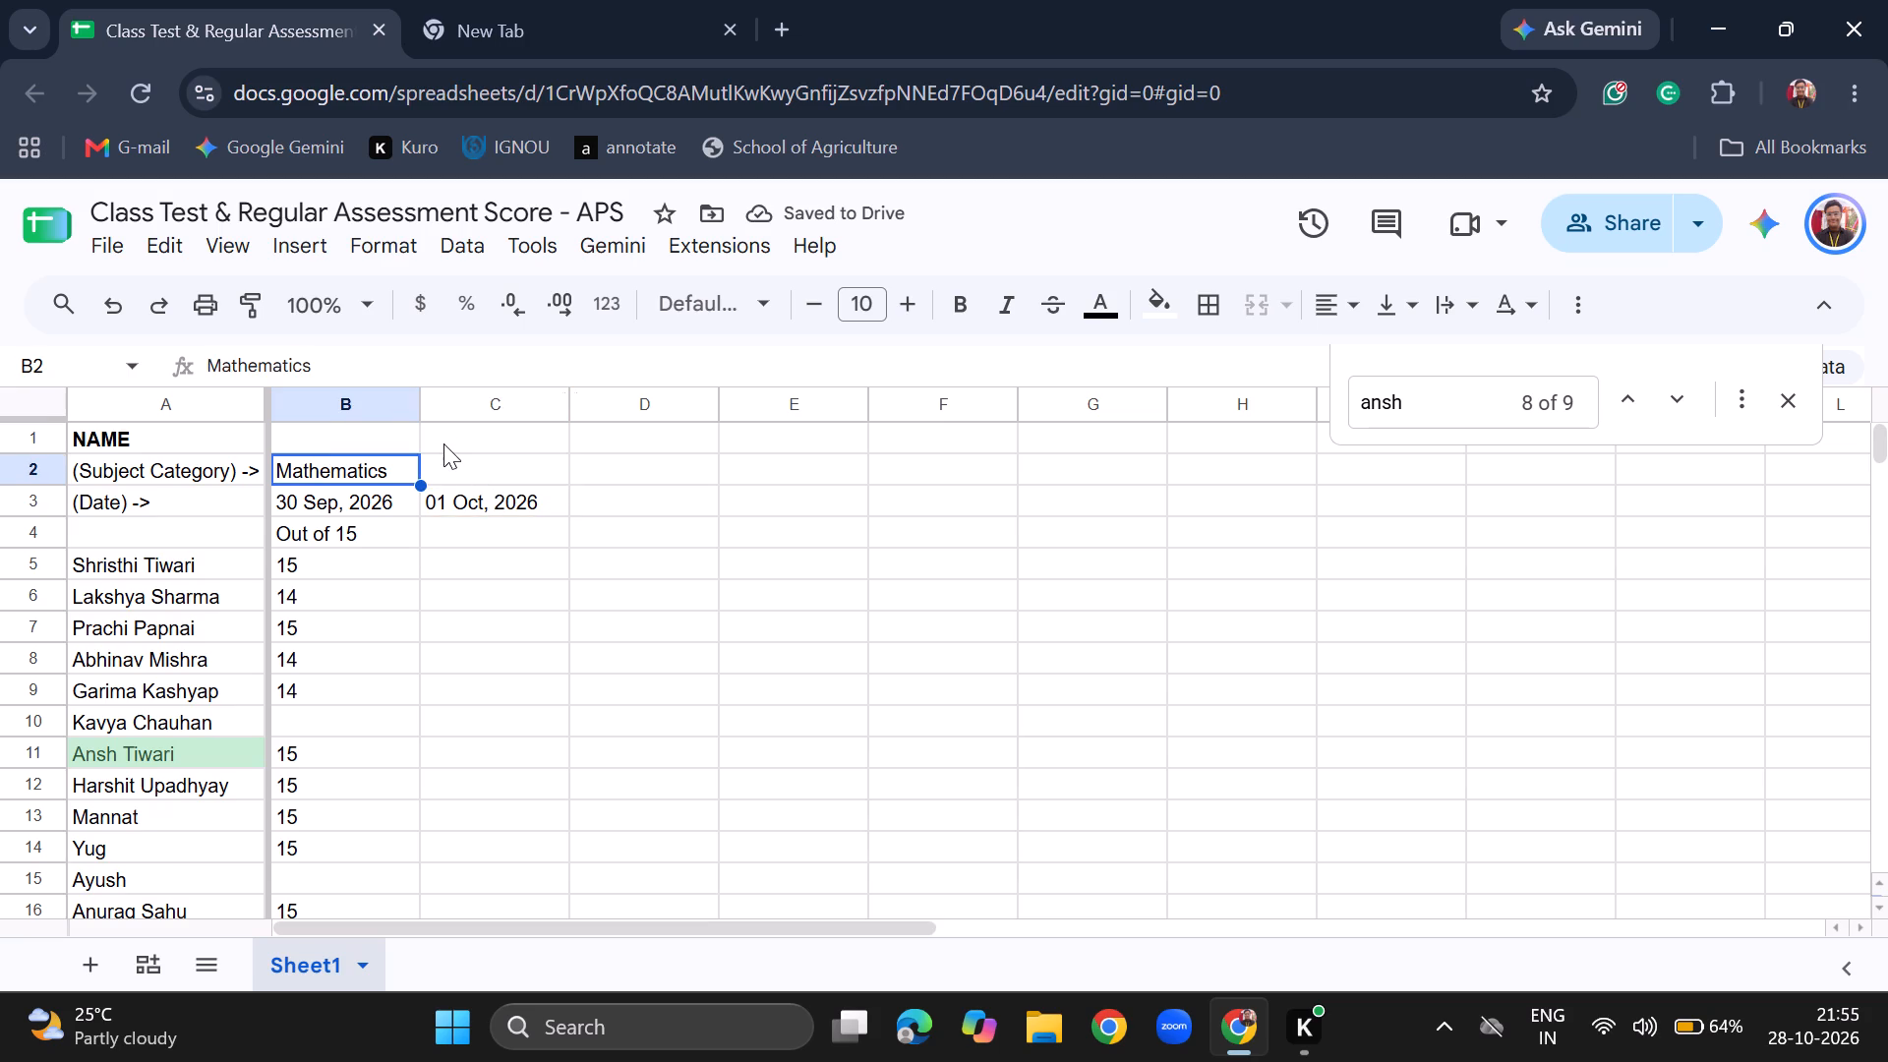
key(ctrl+c)
key(Right)
key(ctrl+v)
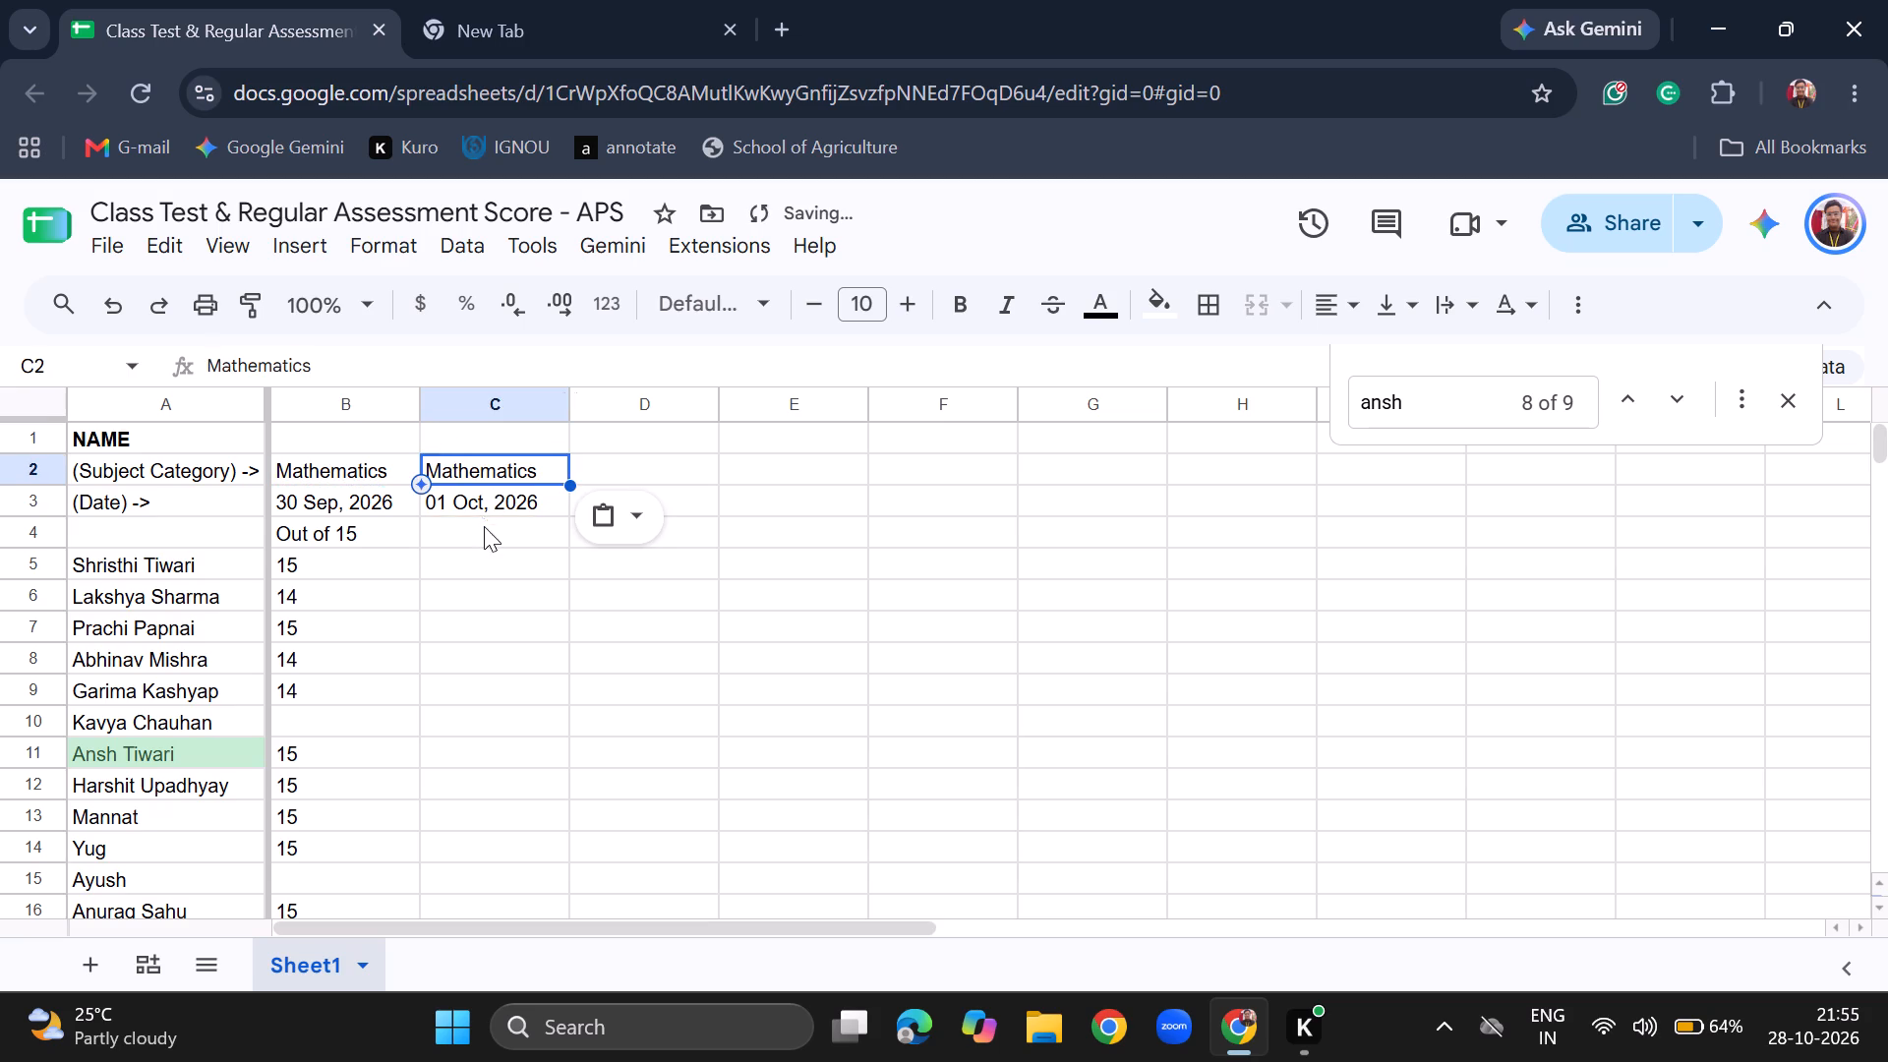
Enter "Out of 10" in C4 as the maximum score for the 01 Oct, 2026 Mathematics test.
click(480, 532)
key(Tab)
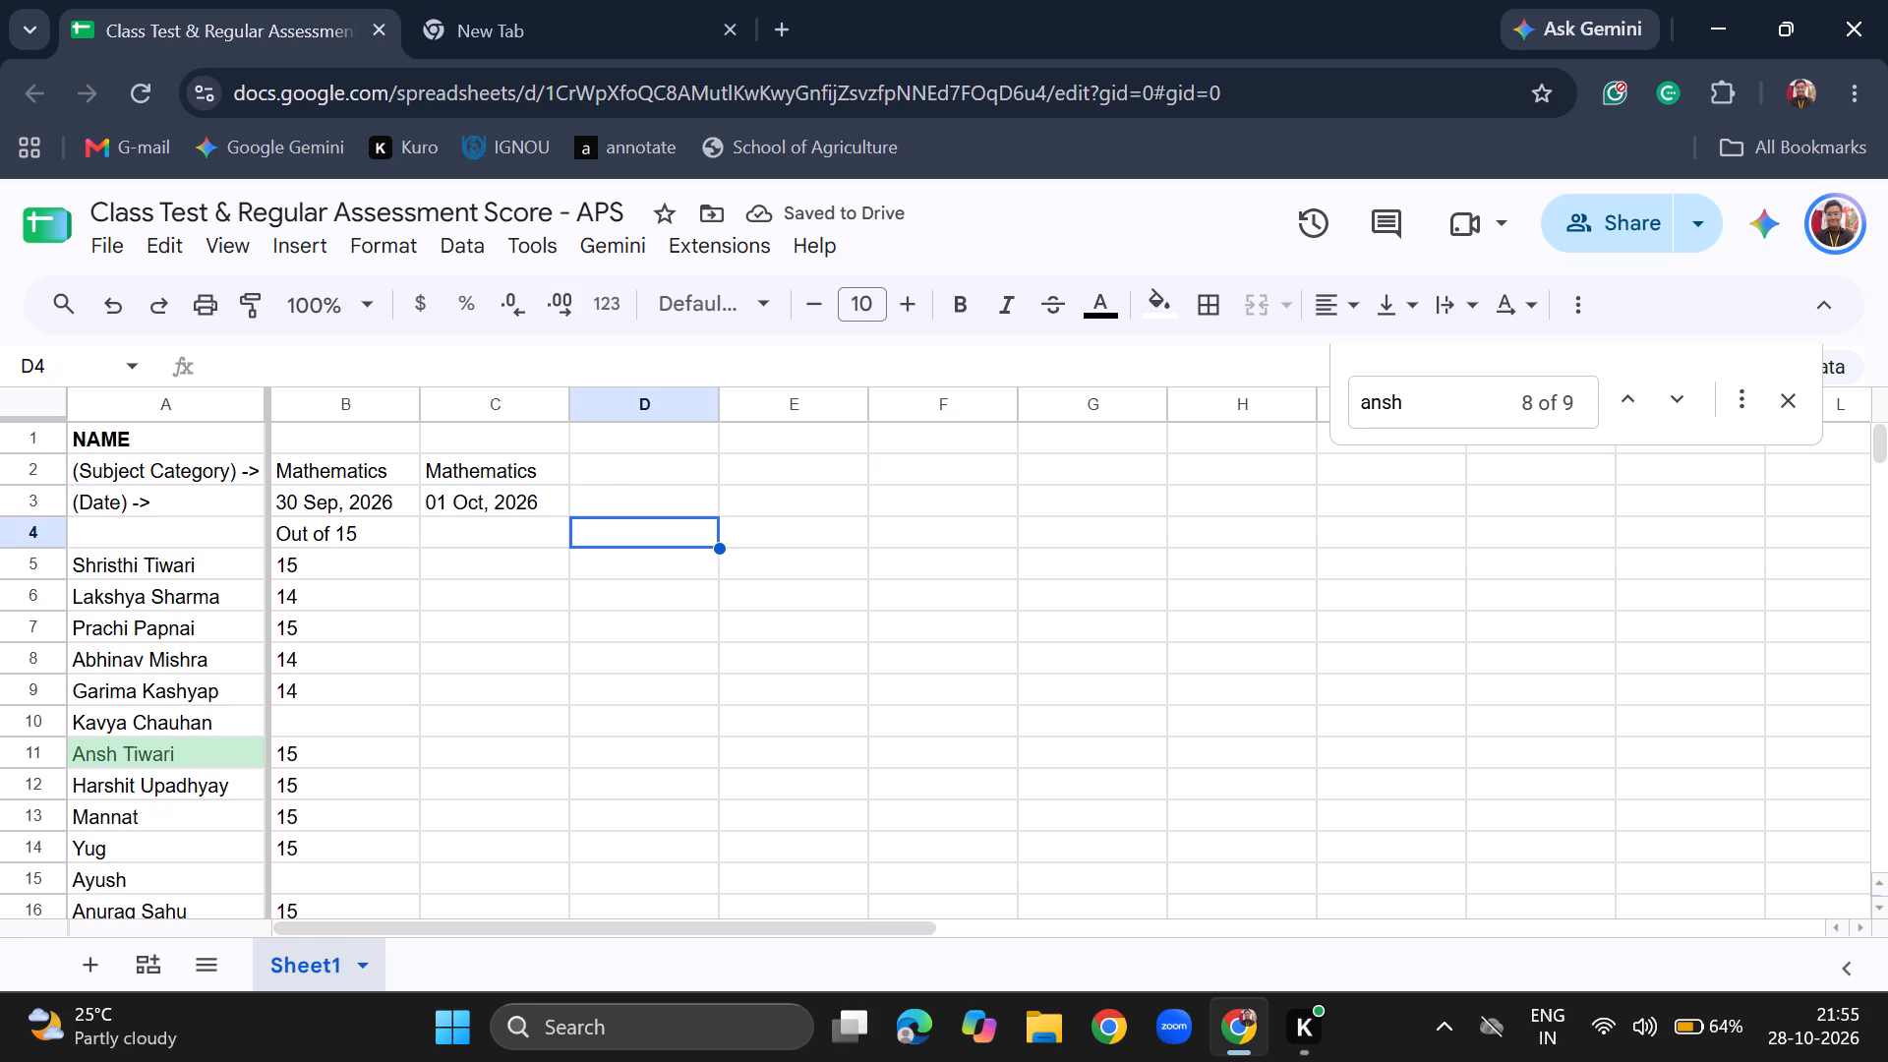
key(Left)
key(Tab)
key(Left)
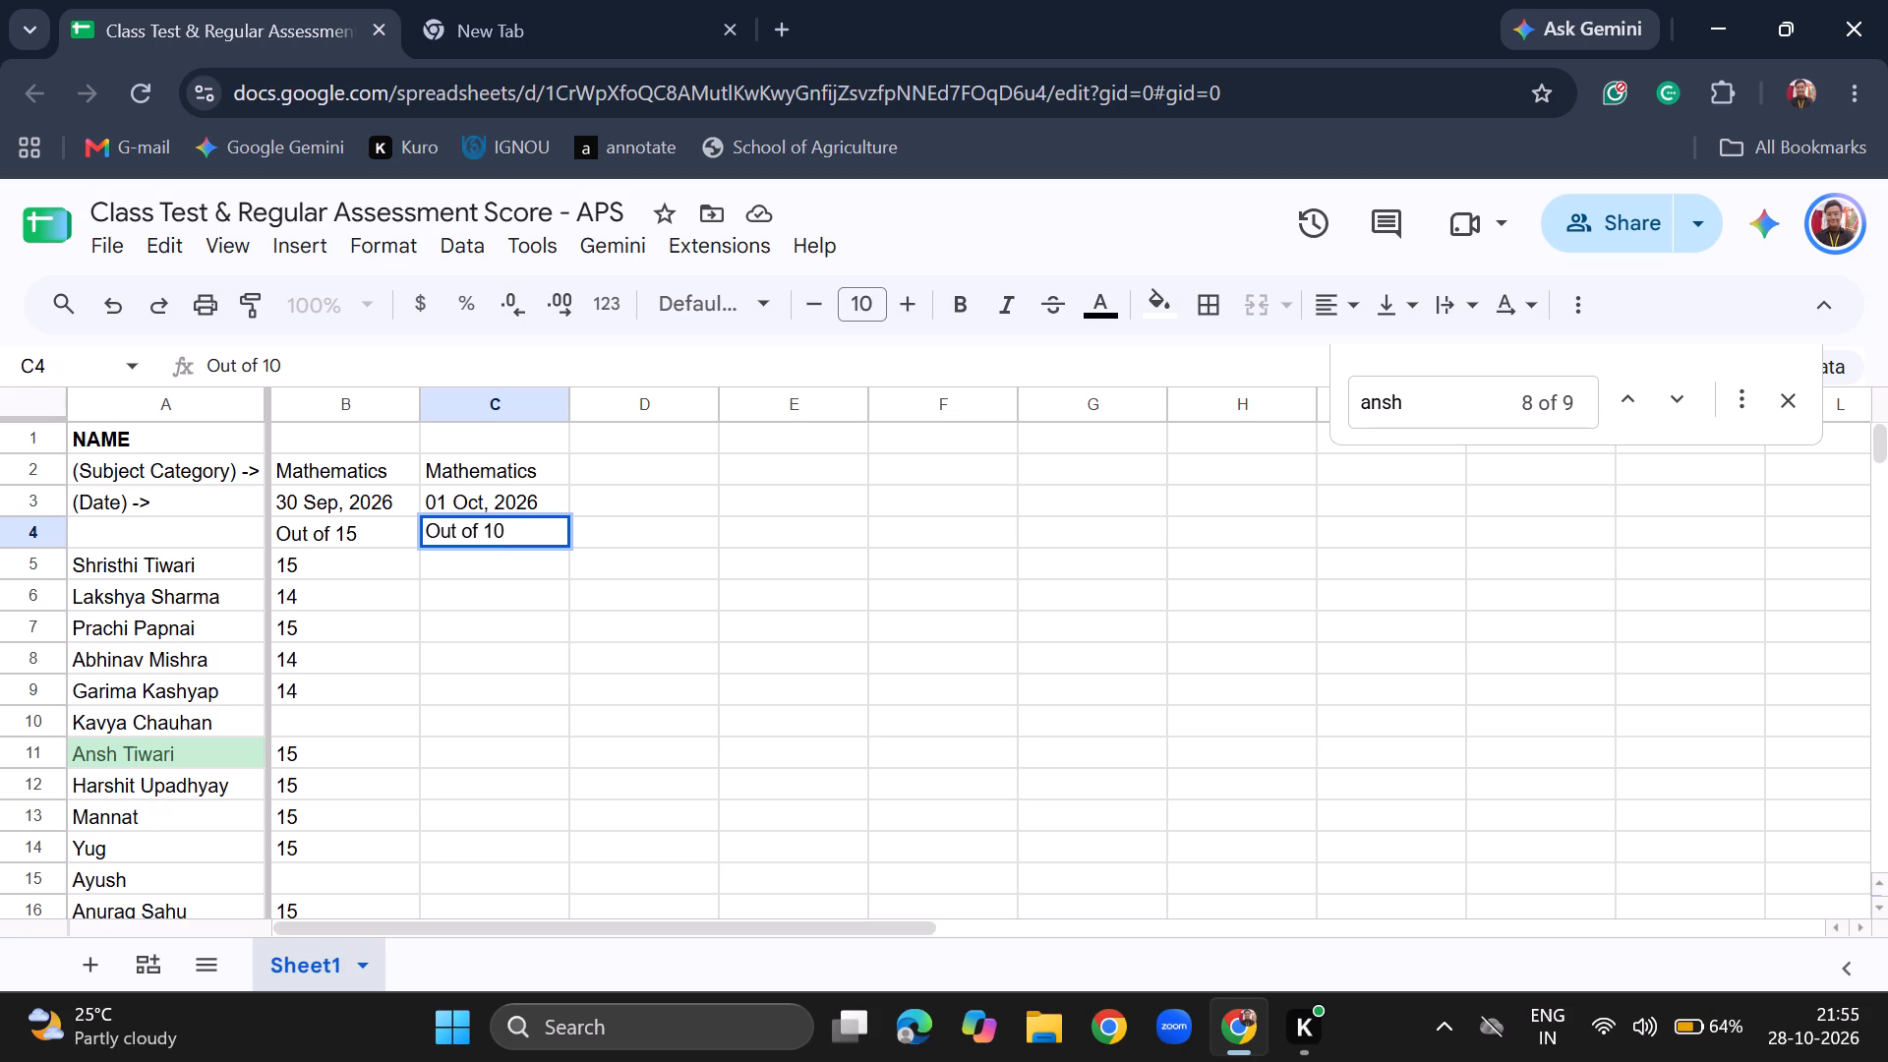
key(Return)
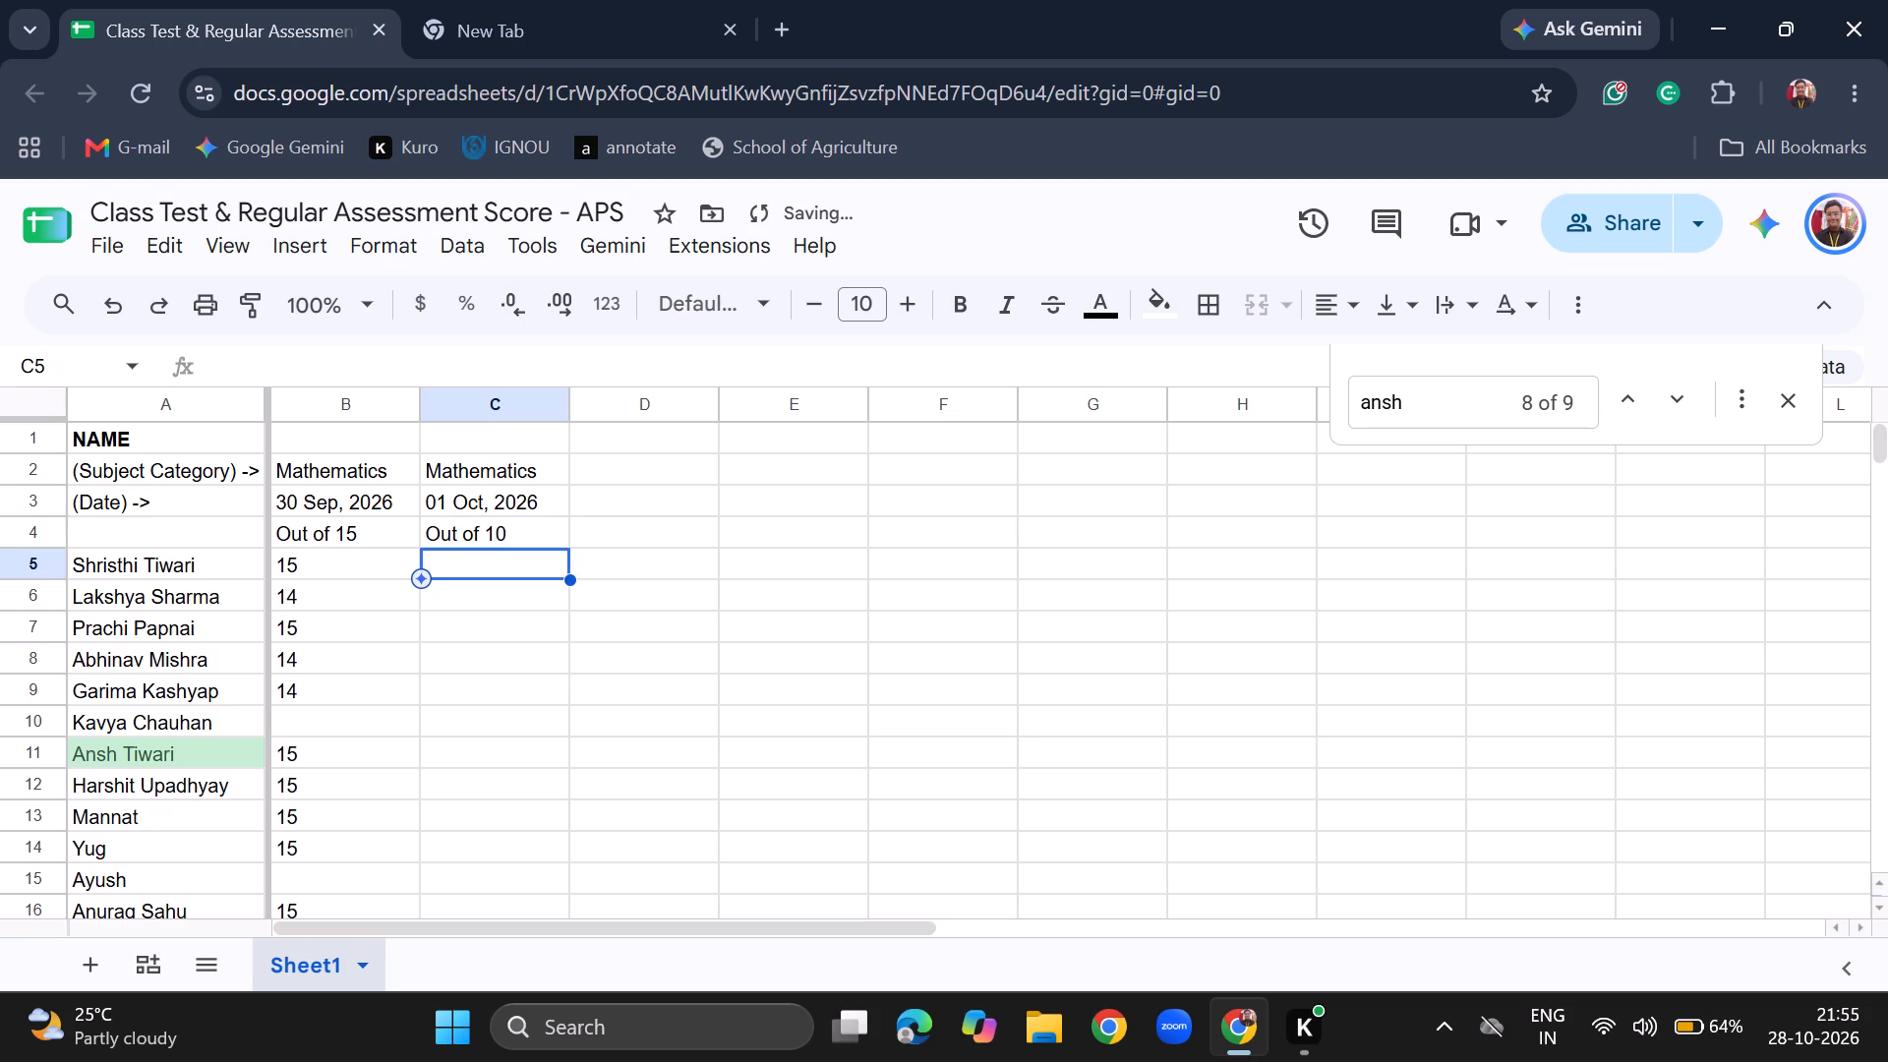
Search the student list for "aradh".
key(ctrl+f)
text(ar)
text(adh)
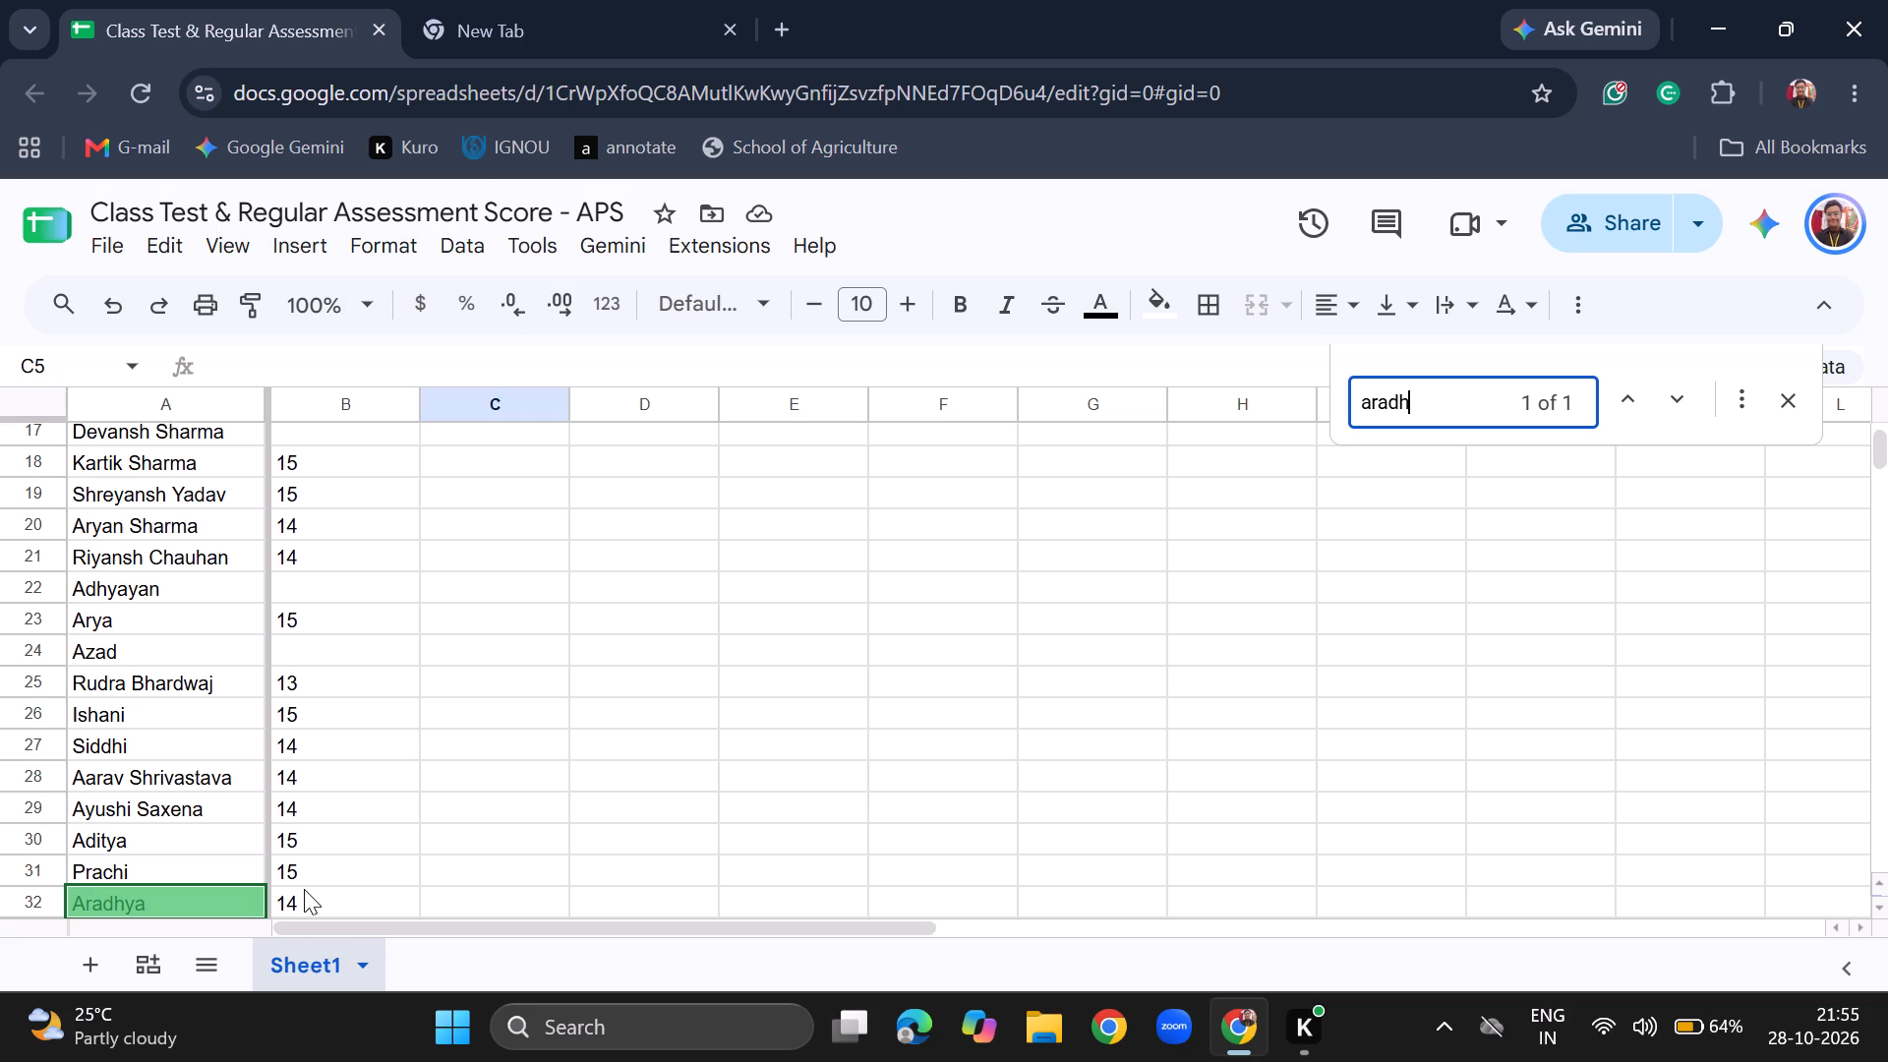
scroll(578, 791, right, 2)
Freeze the sheet's header rows up to row 4, covering name, subject, date and maximum score.
scroll(578, 791, up, 2)
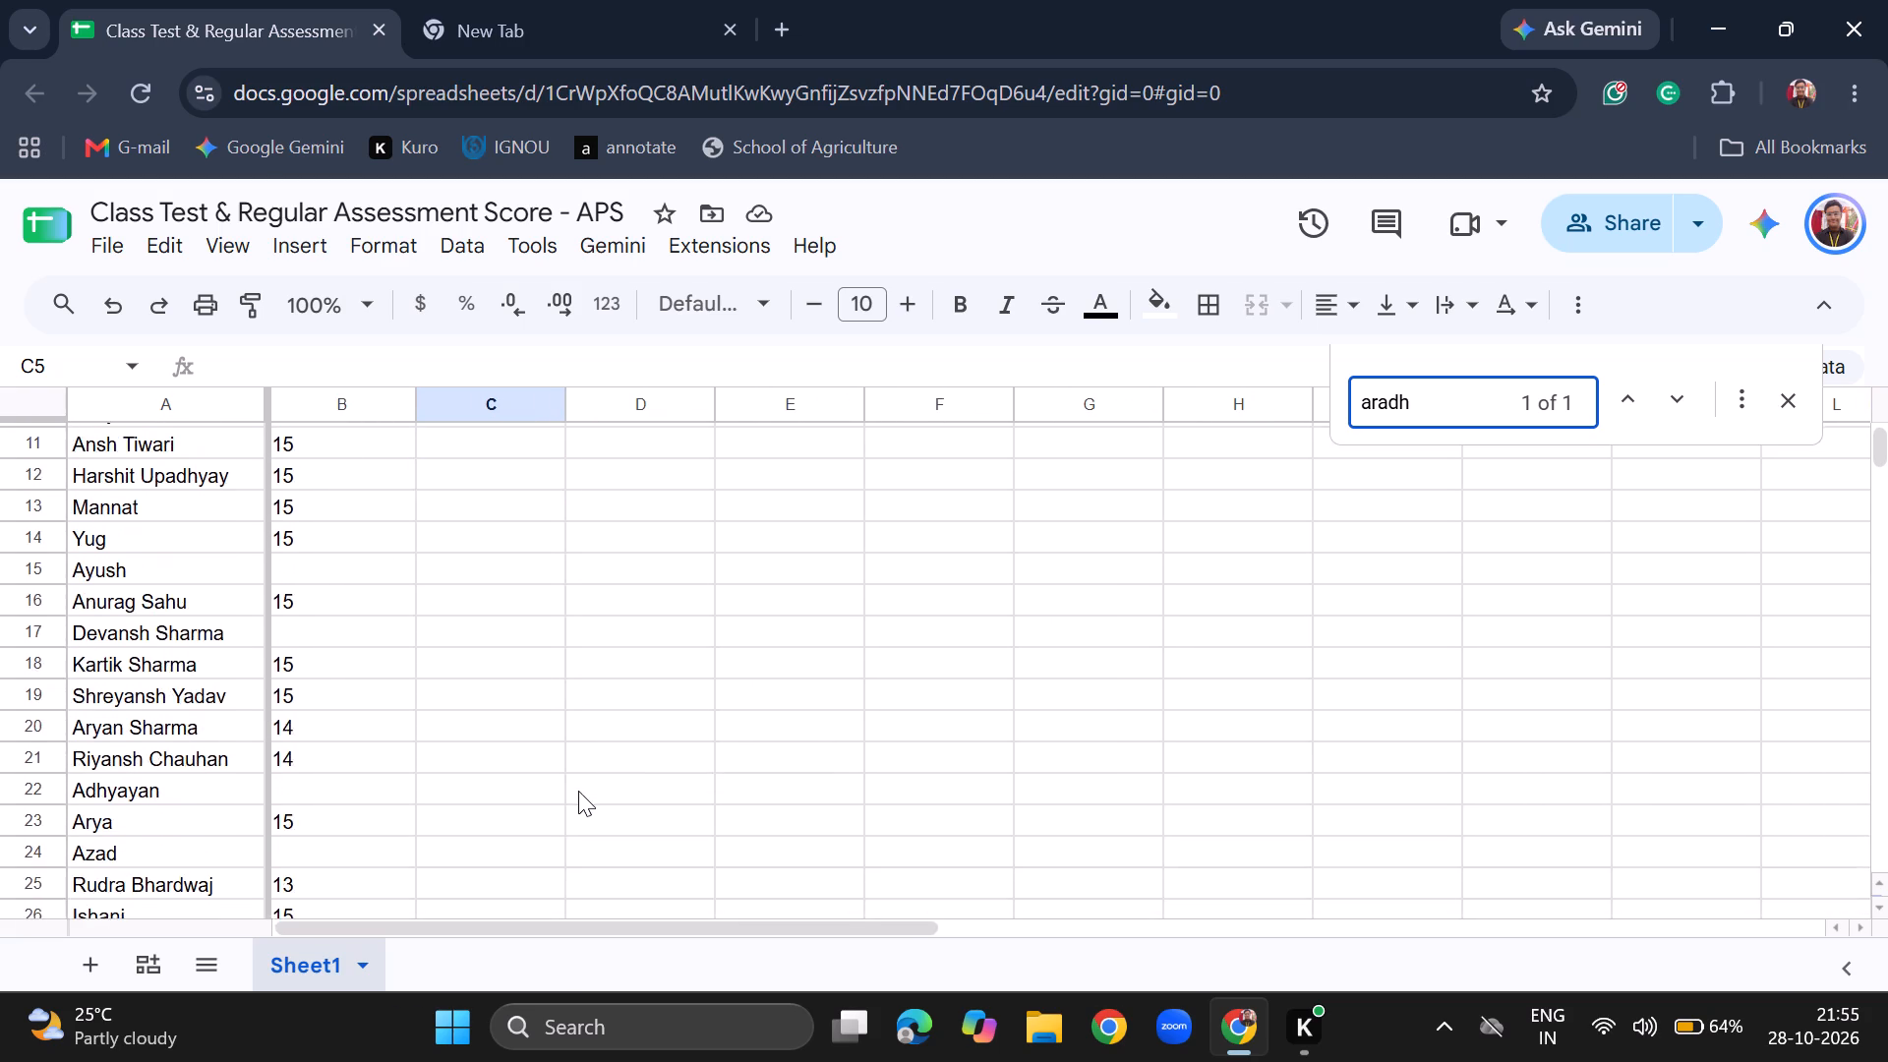
scroll(578, 791, up, 1)
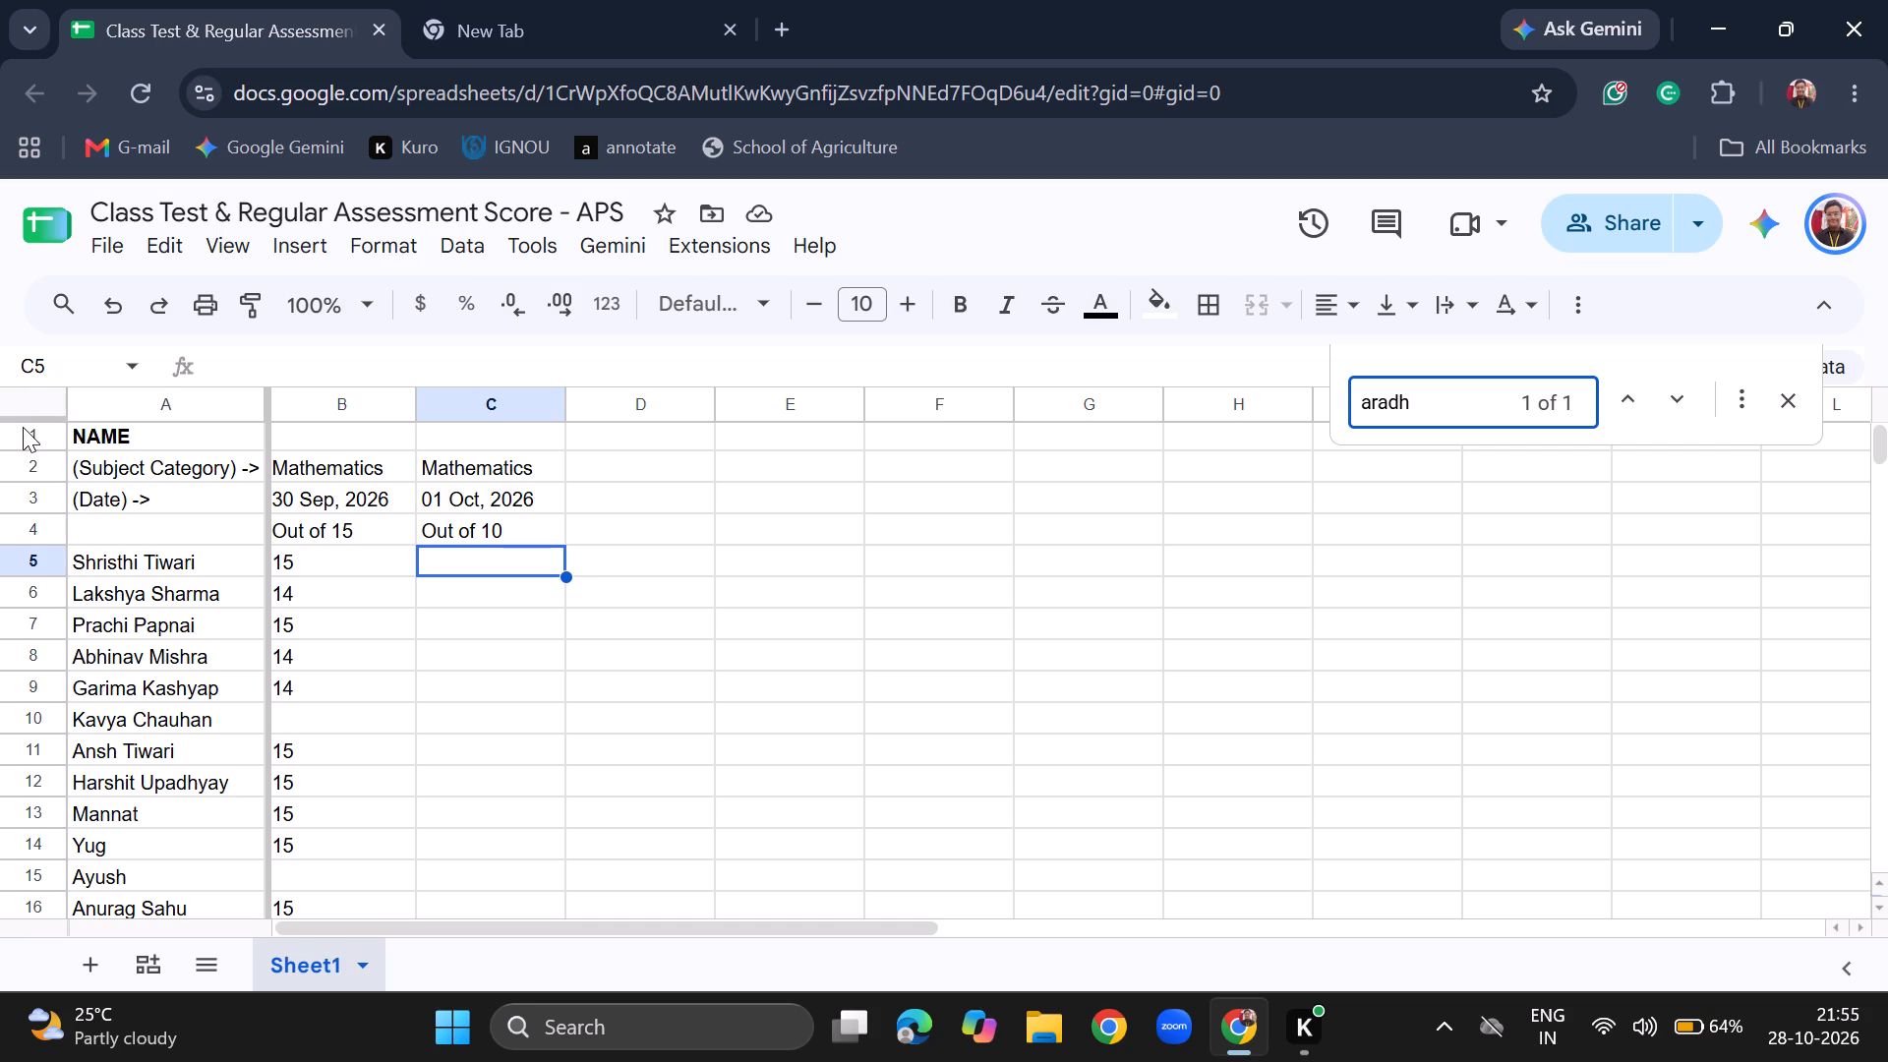
drag(23, 427, 57, 547)
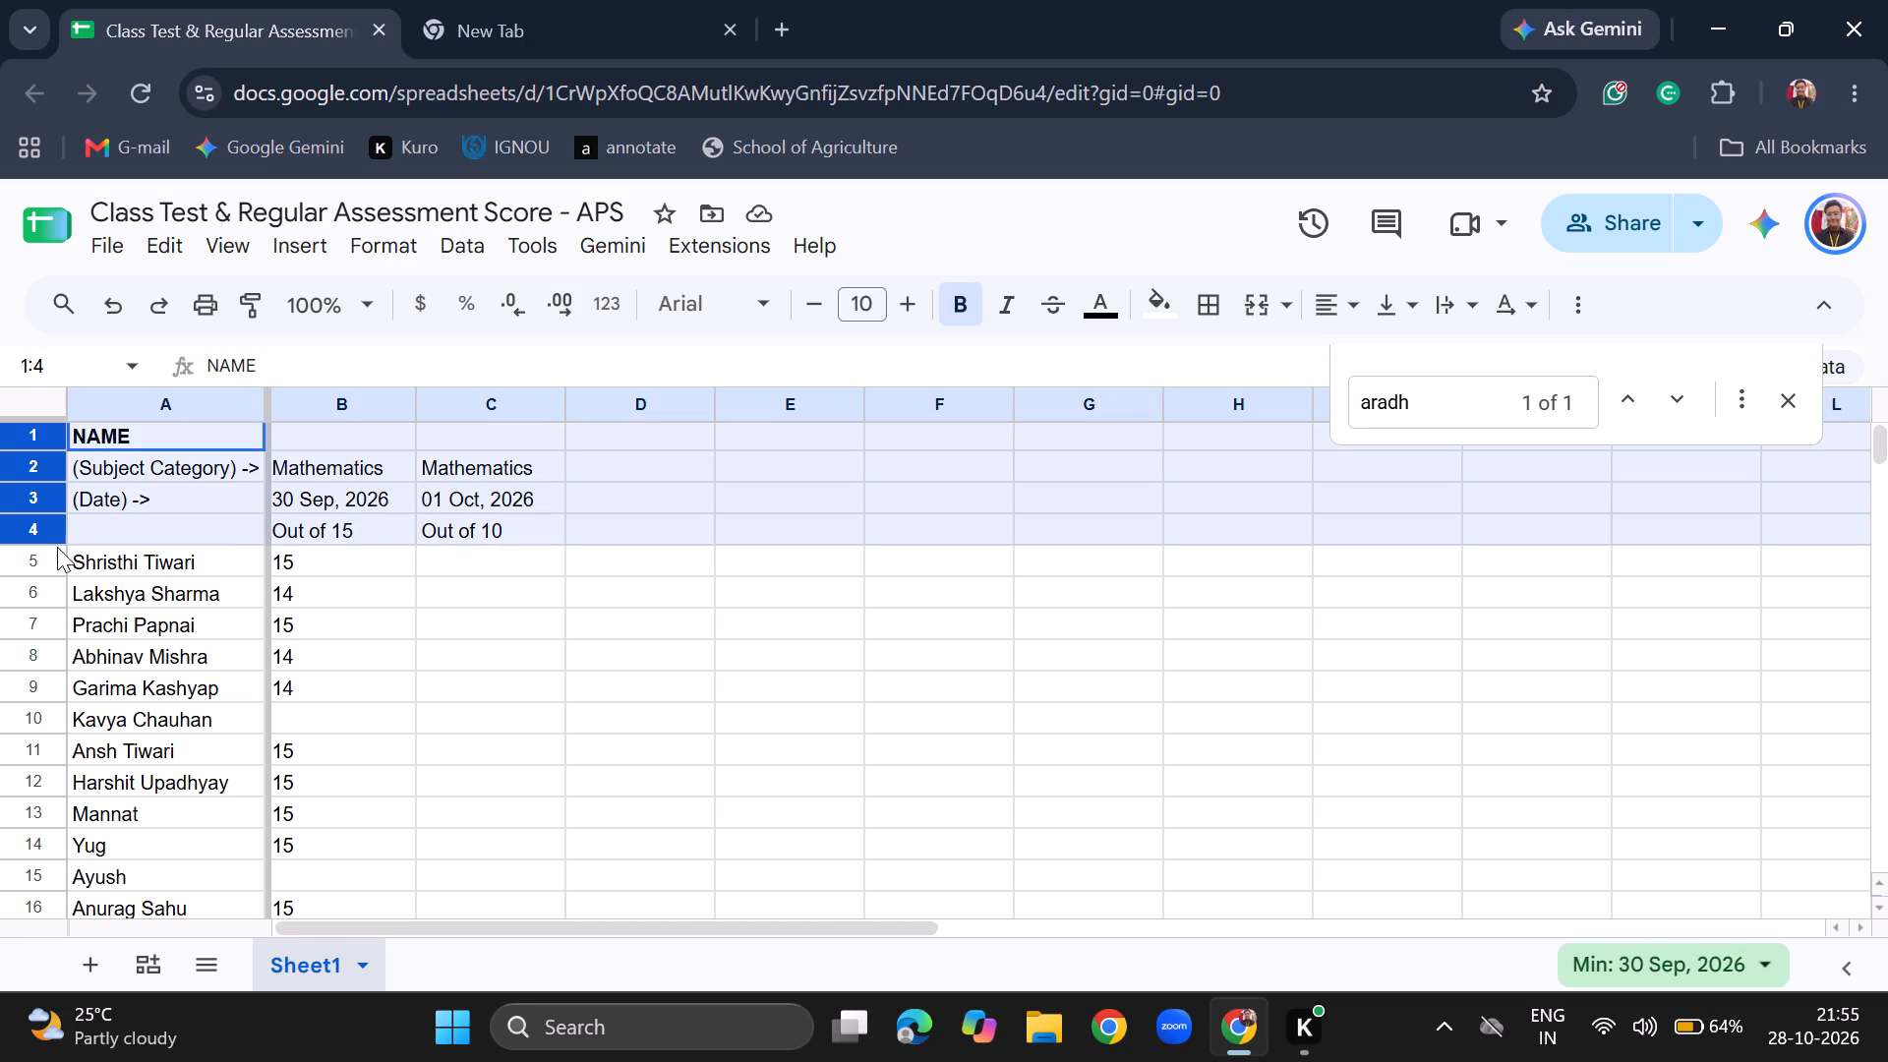
drag(57, 547, 56, 547)
click(226, 250)
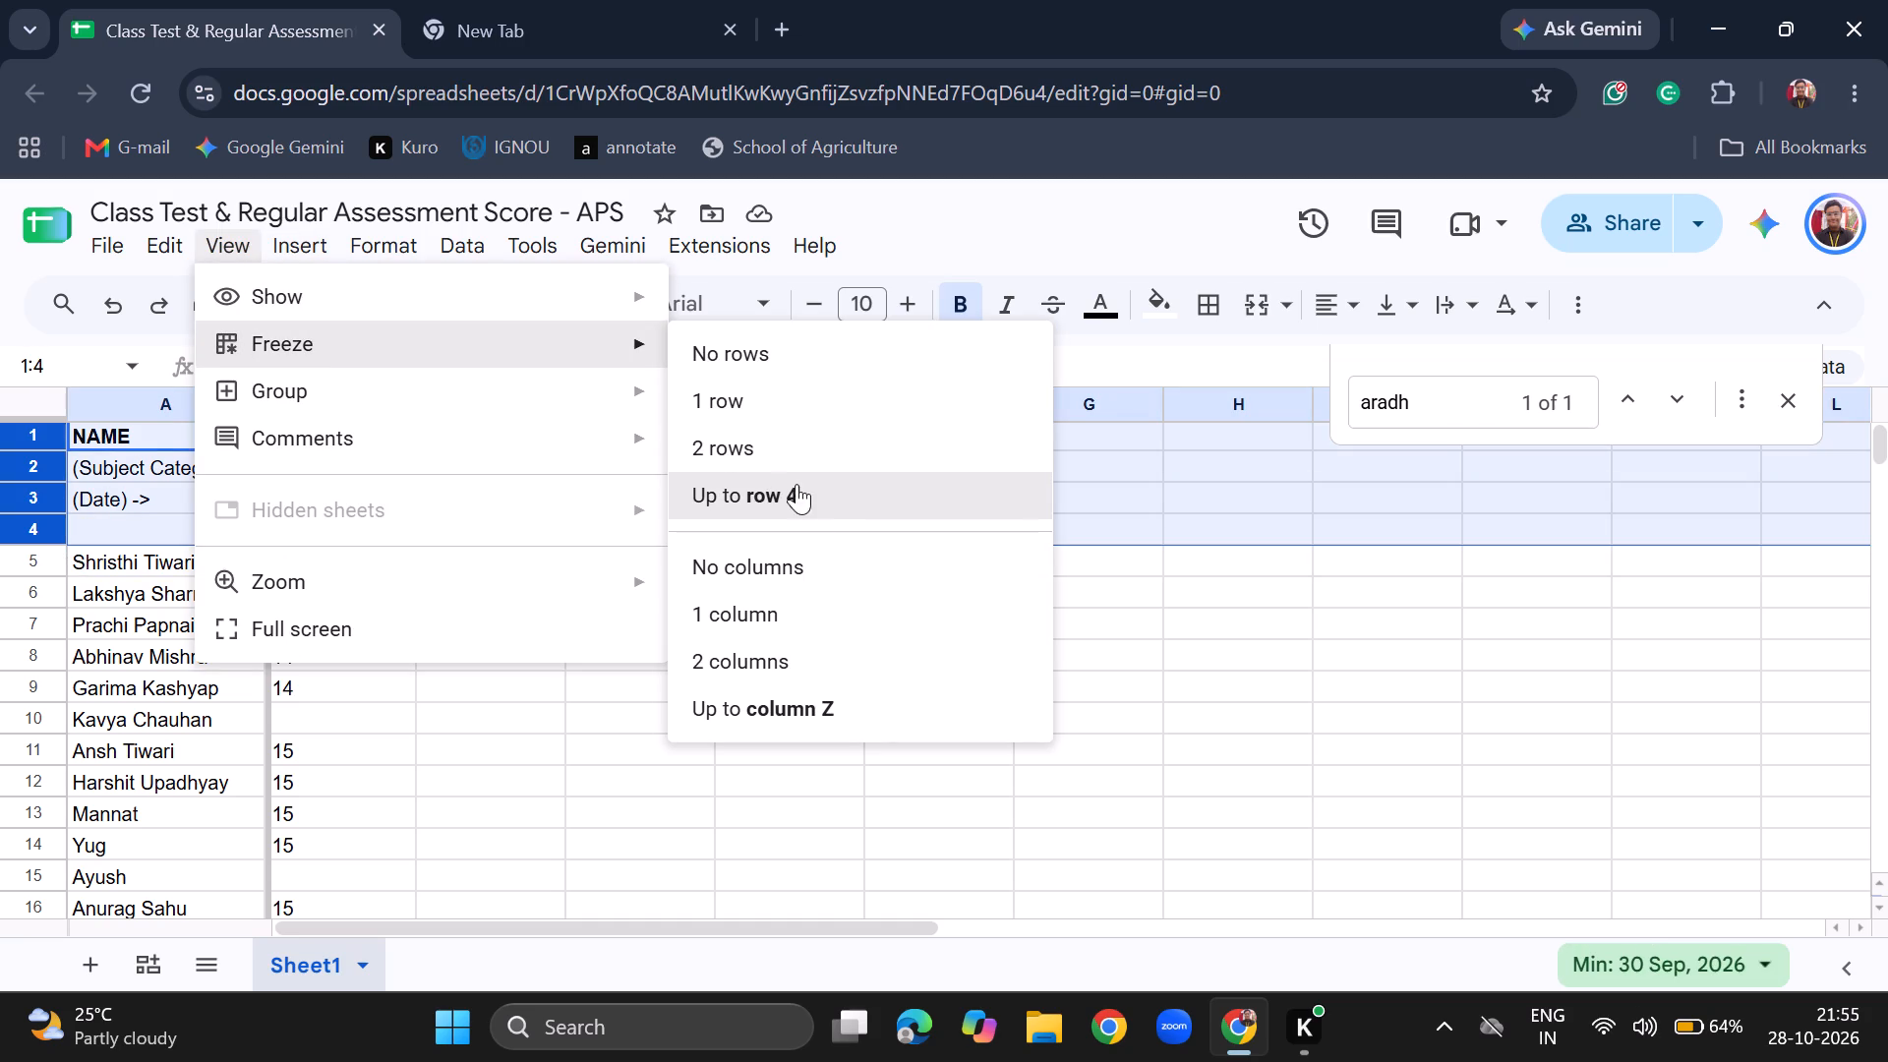
click(810, 502)
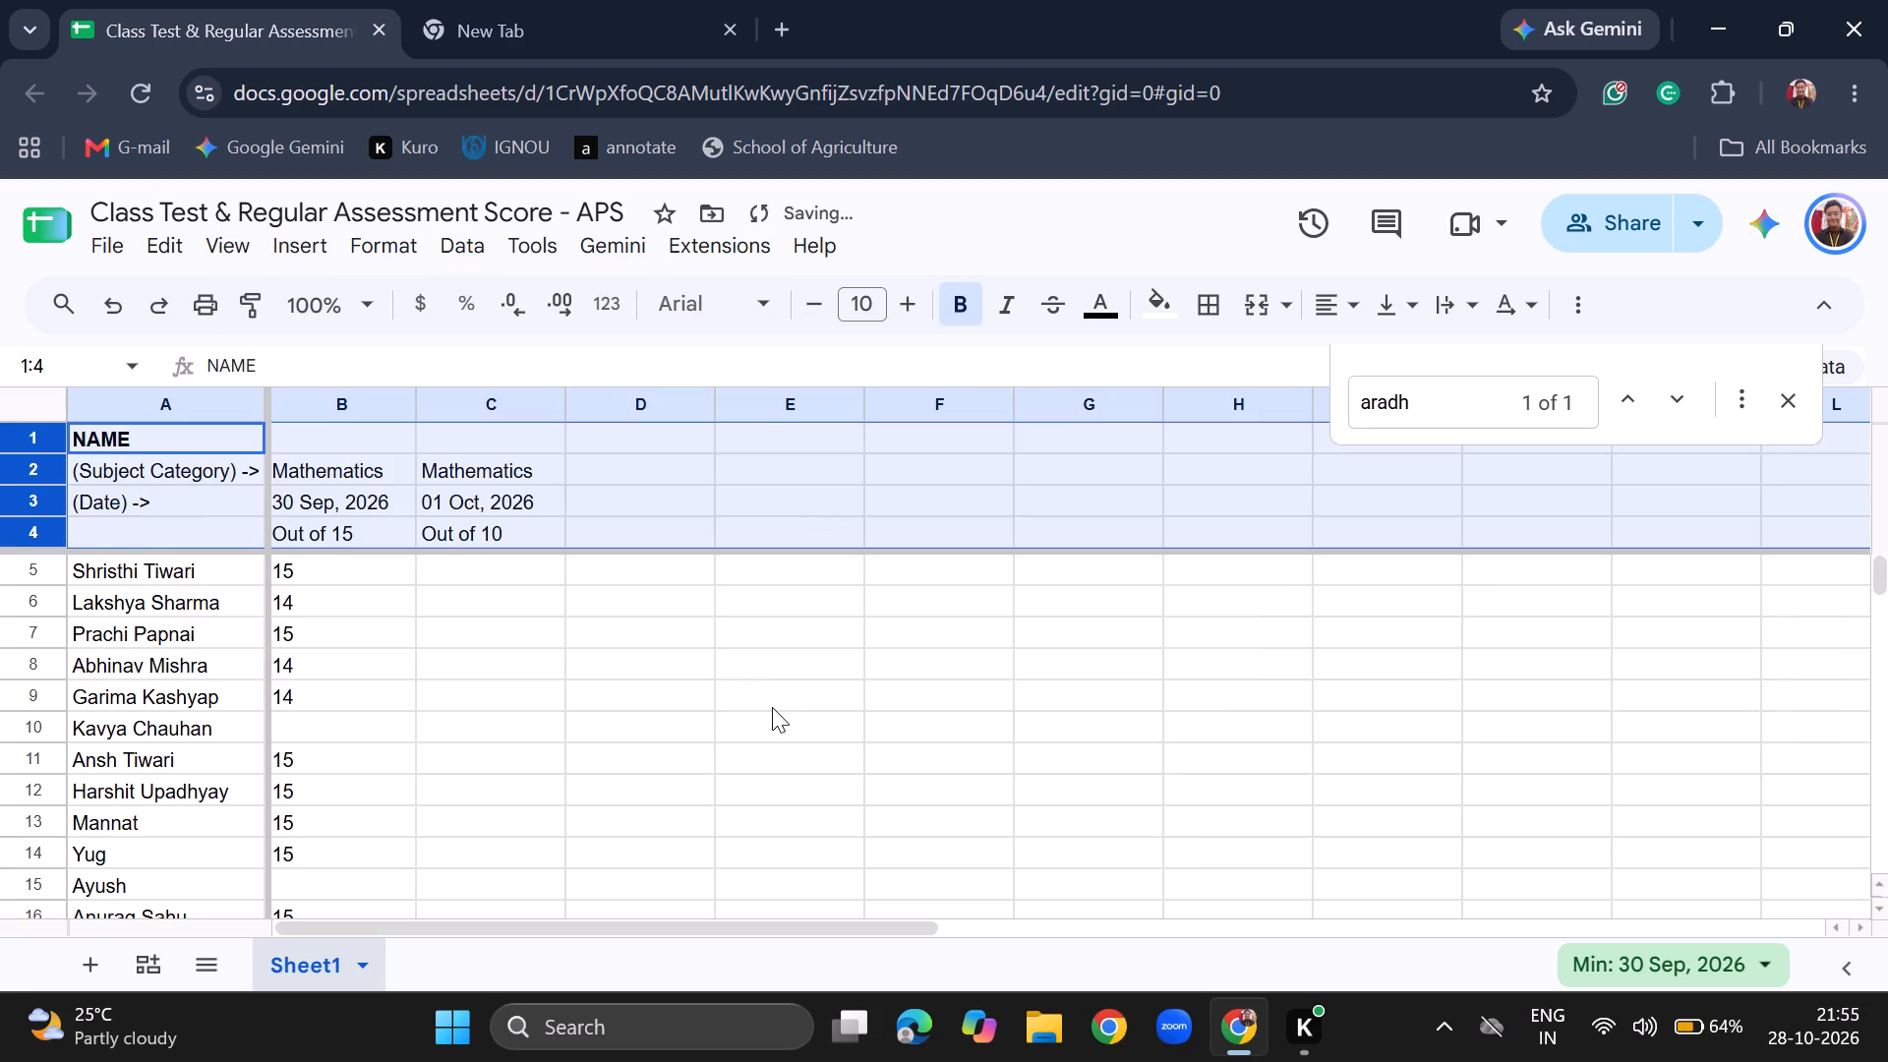
click(772, 707)
scroll(772, 707, up, 2)
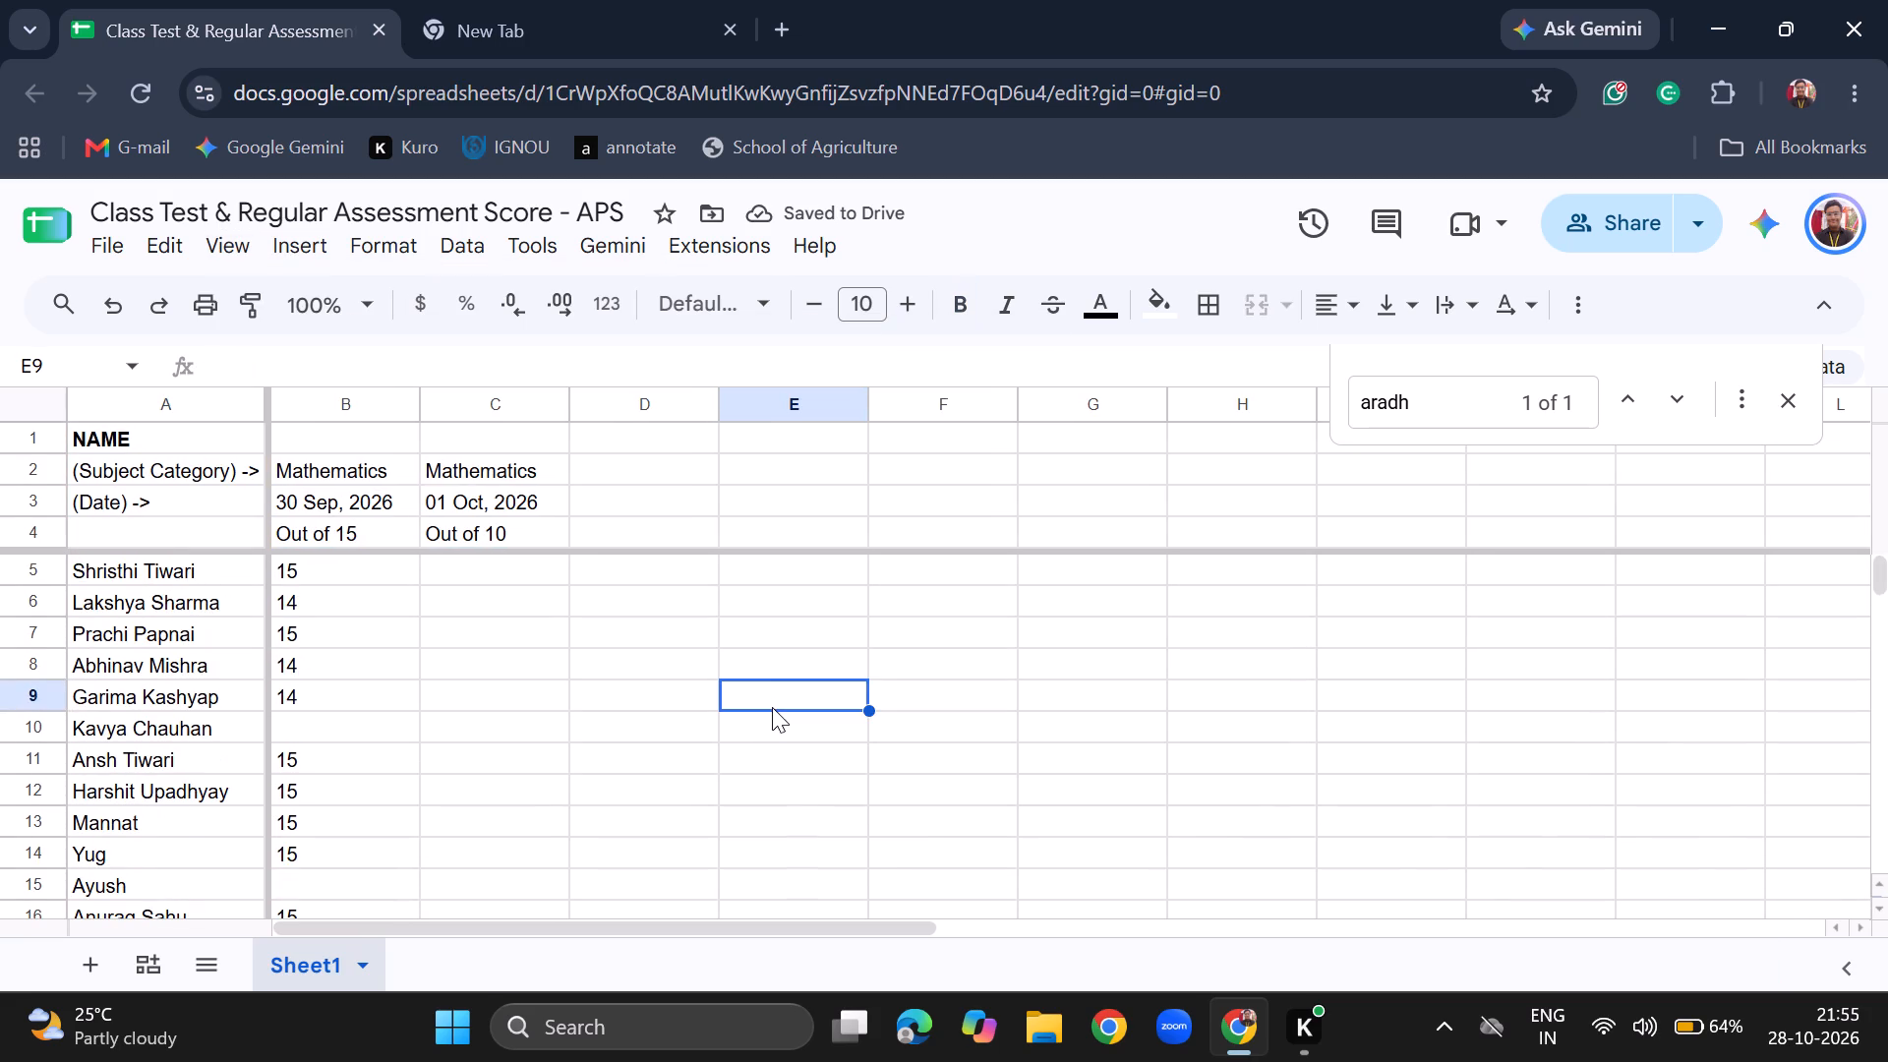
Find Aradhya by searching for "aradh" and enter 10 in C32 for the 01 Oct, 2026 Mathematics test.
key(ctrl+f)
text(ara)
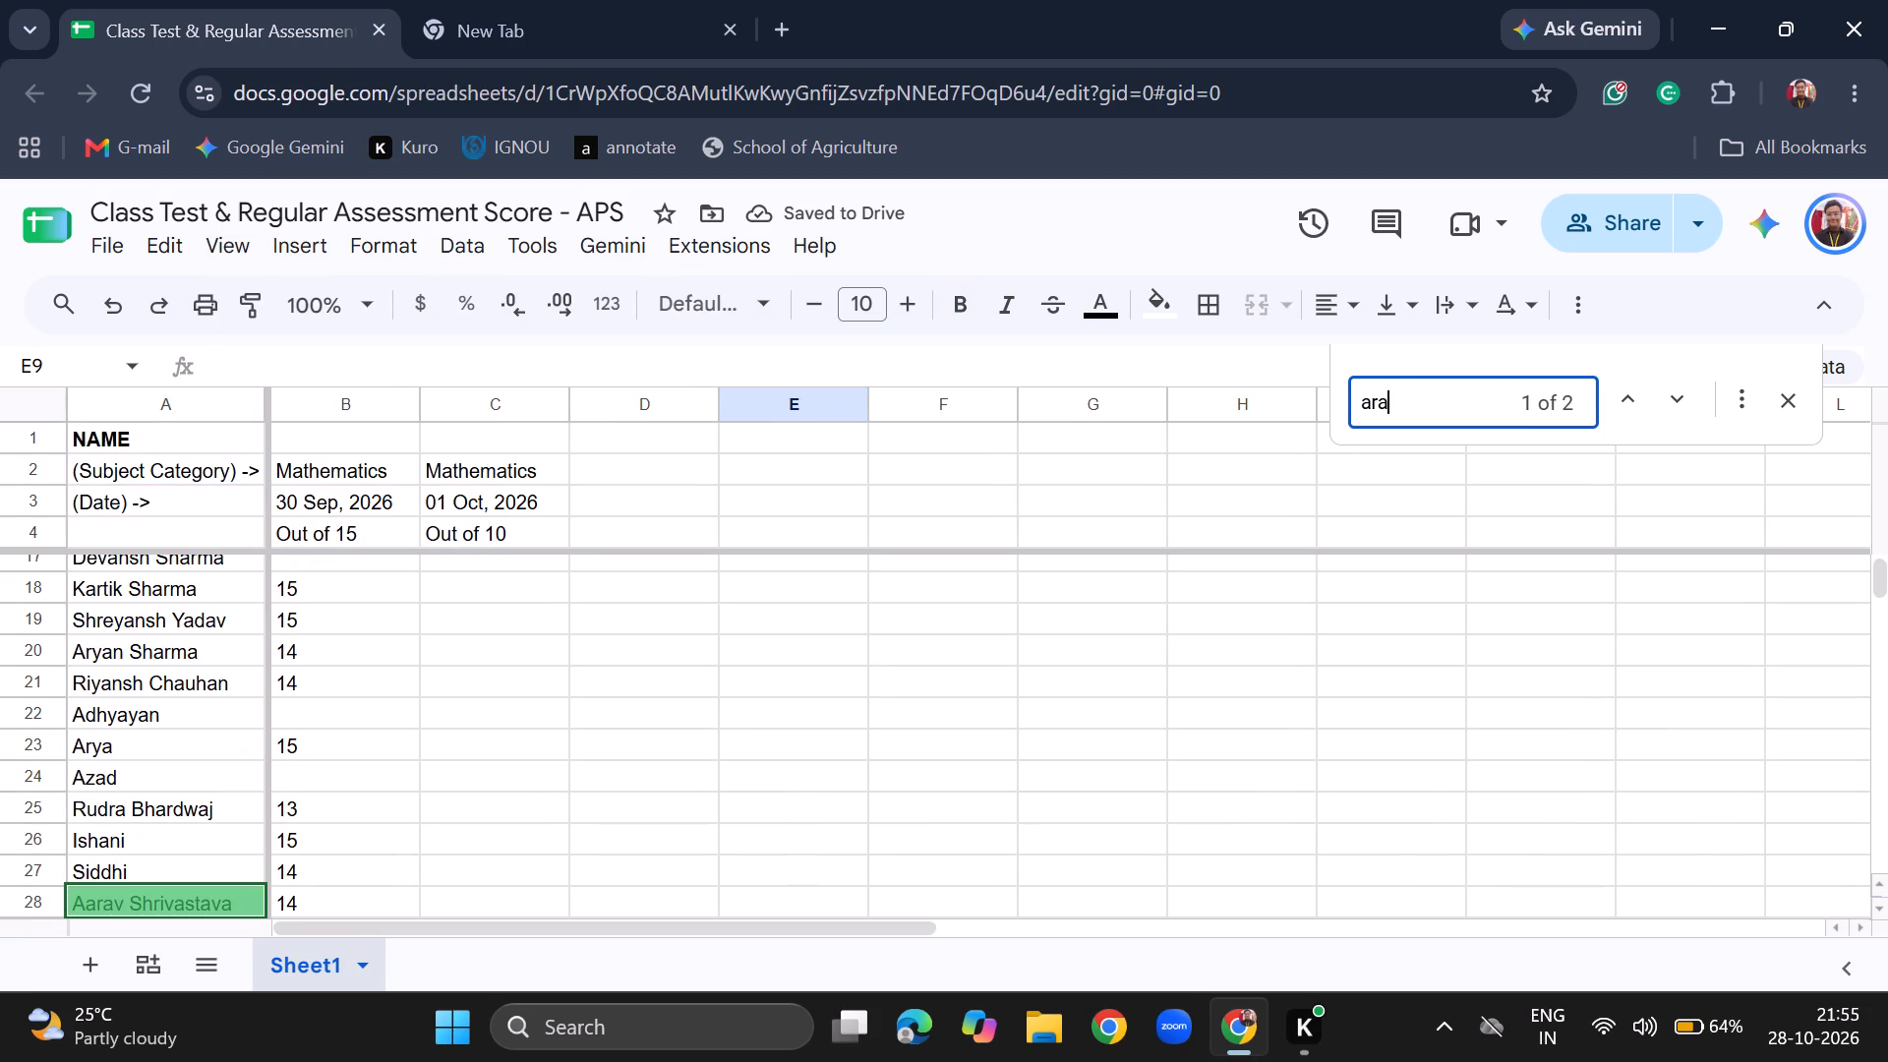
text(dh)
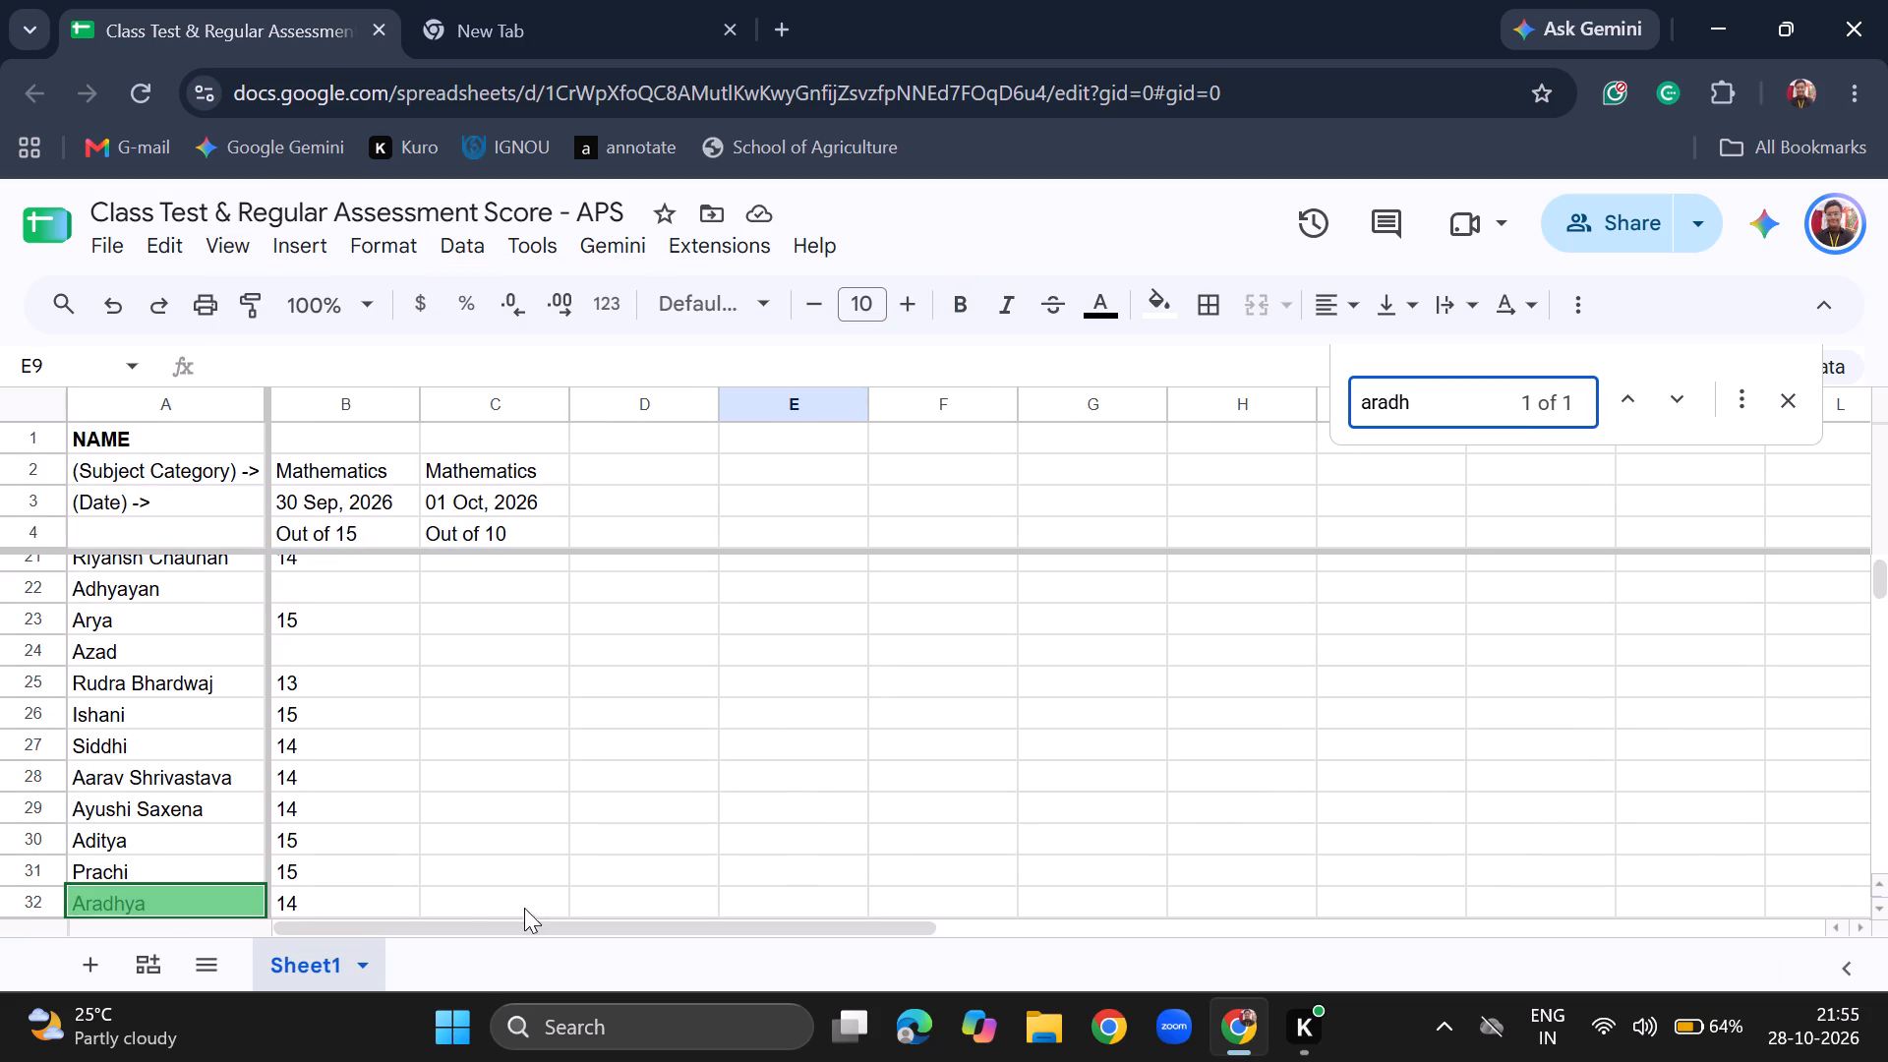
click(457, 901)
scroll(457, 901, left, 1)
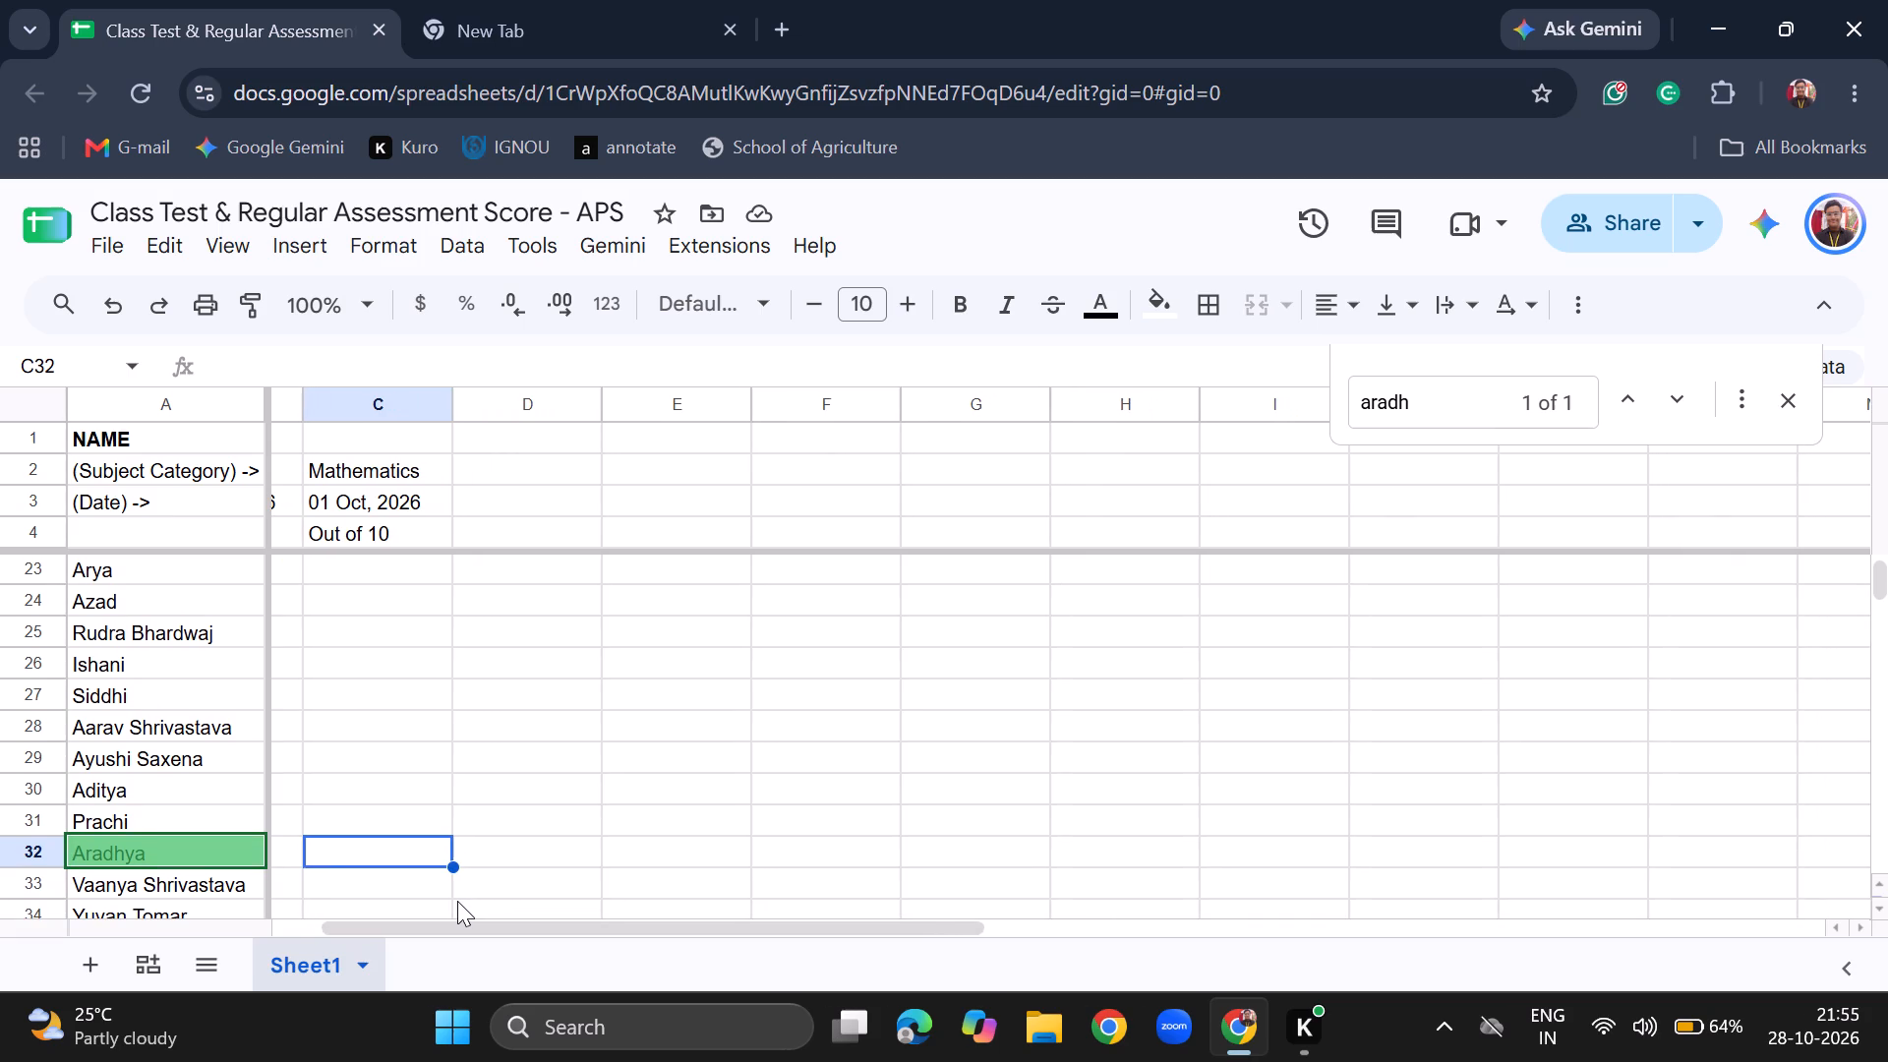
scroll(457, 901, left, 1)
text(10)
key(Return)
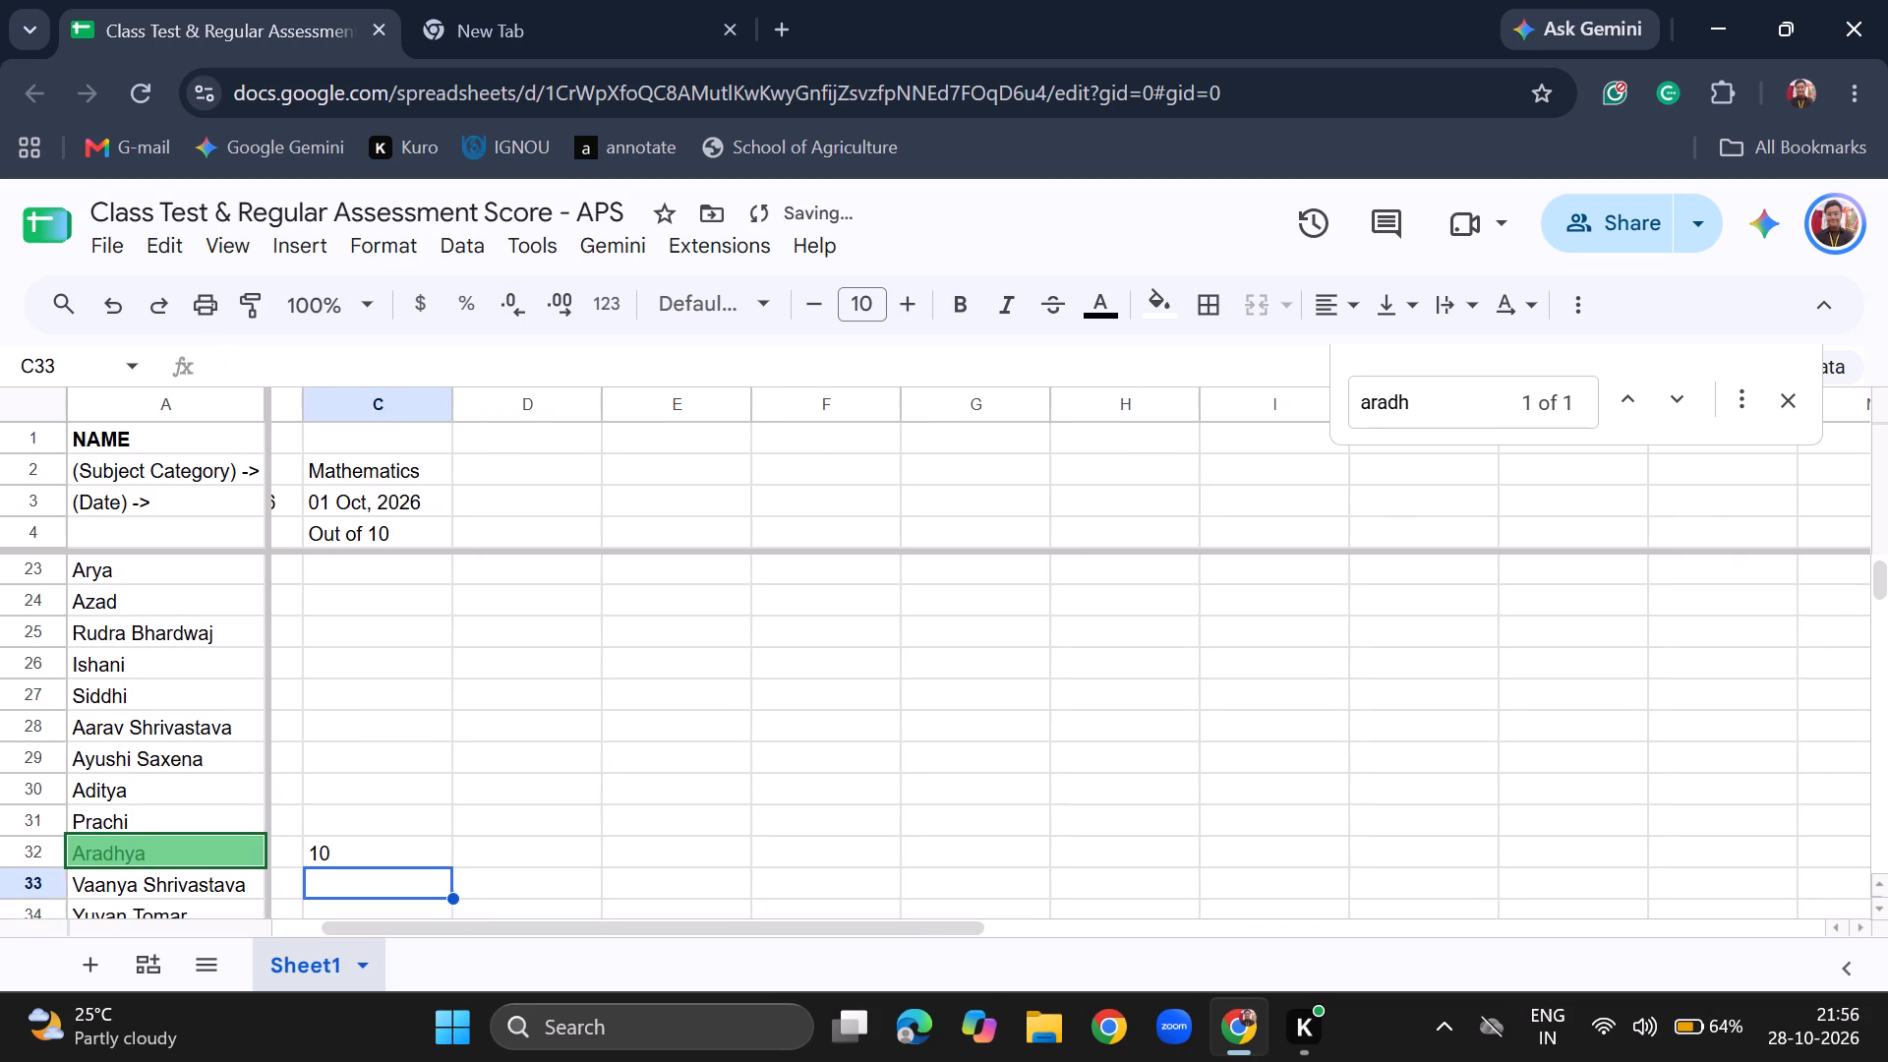
Find Vansh by searching for "vansh" and enter a 01 Oct, 2026 Mathematics score of 10 in C42.
key(ctrl+f)
text(vansh)
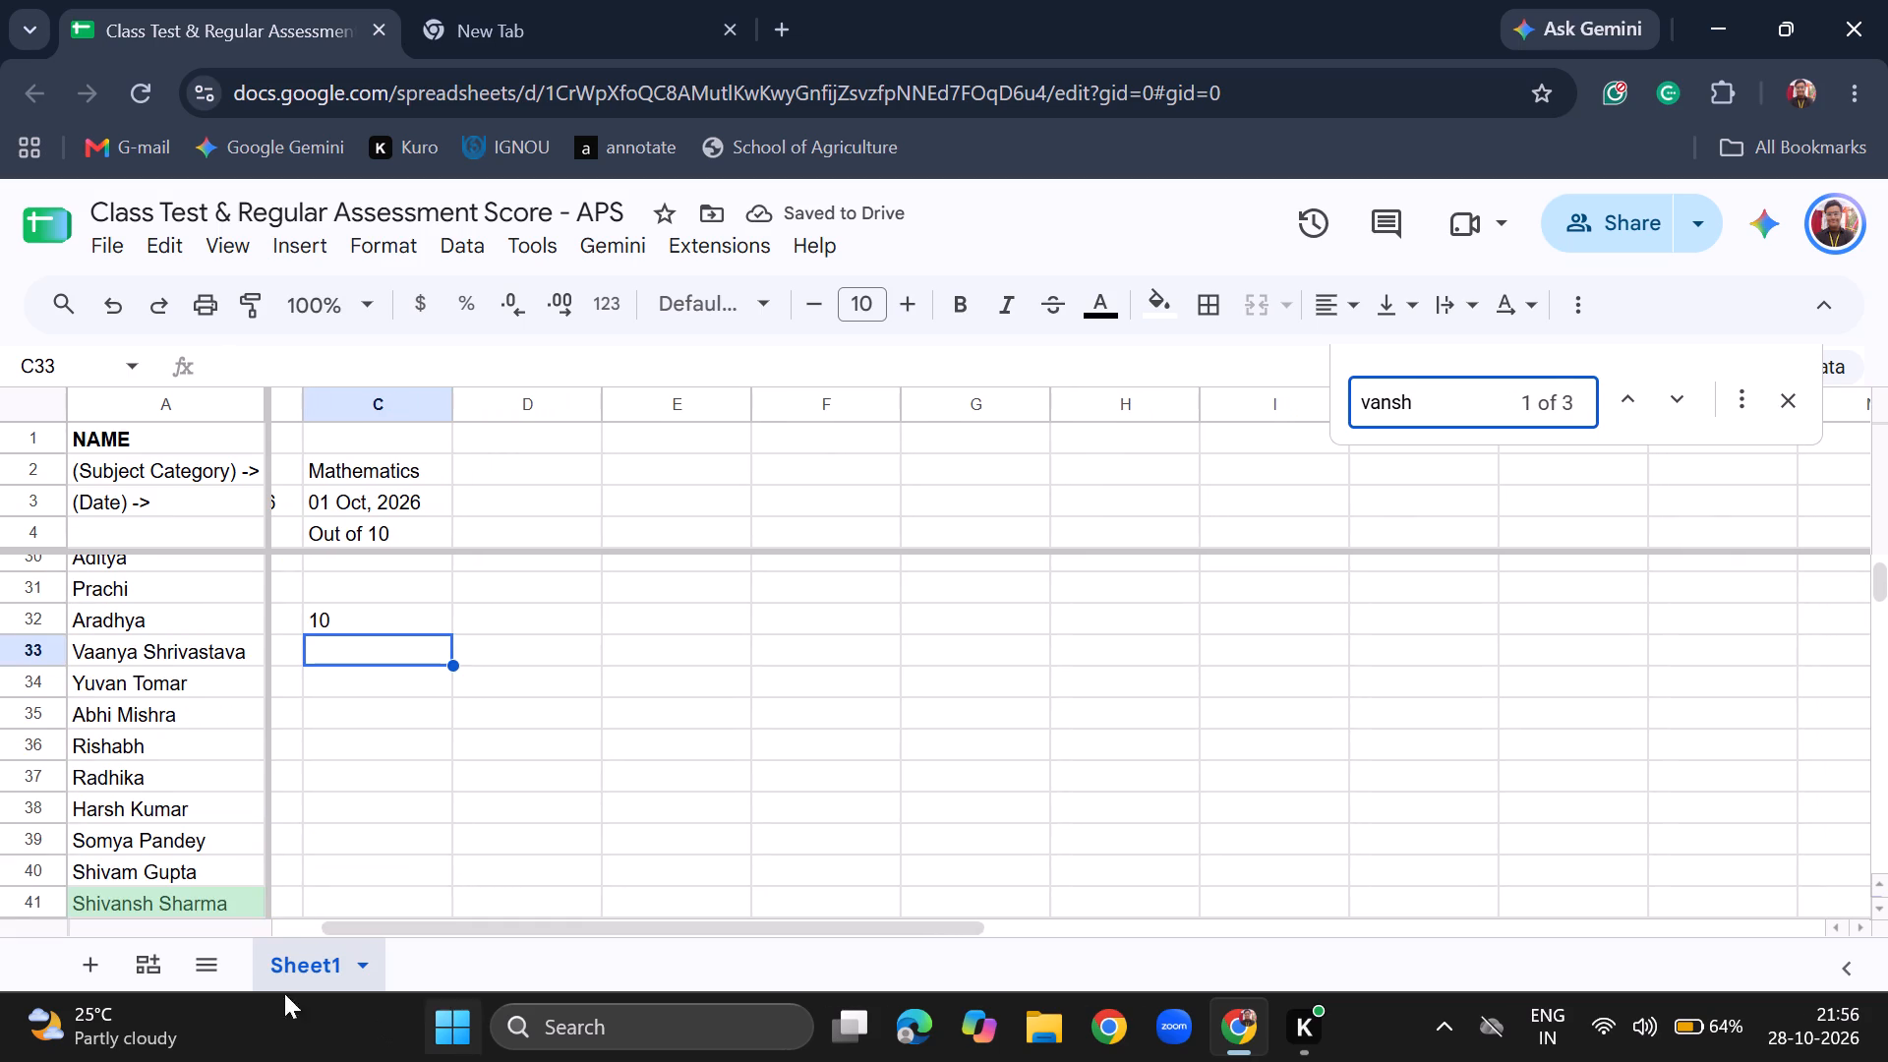
scroll(409, 751, down, 2)
scroll(409, 751, up, 3)
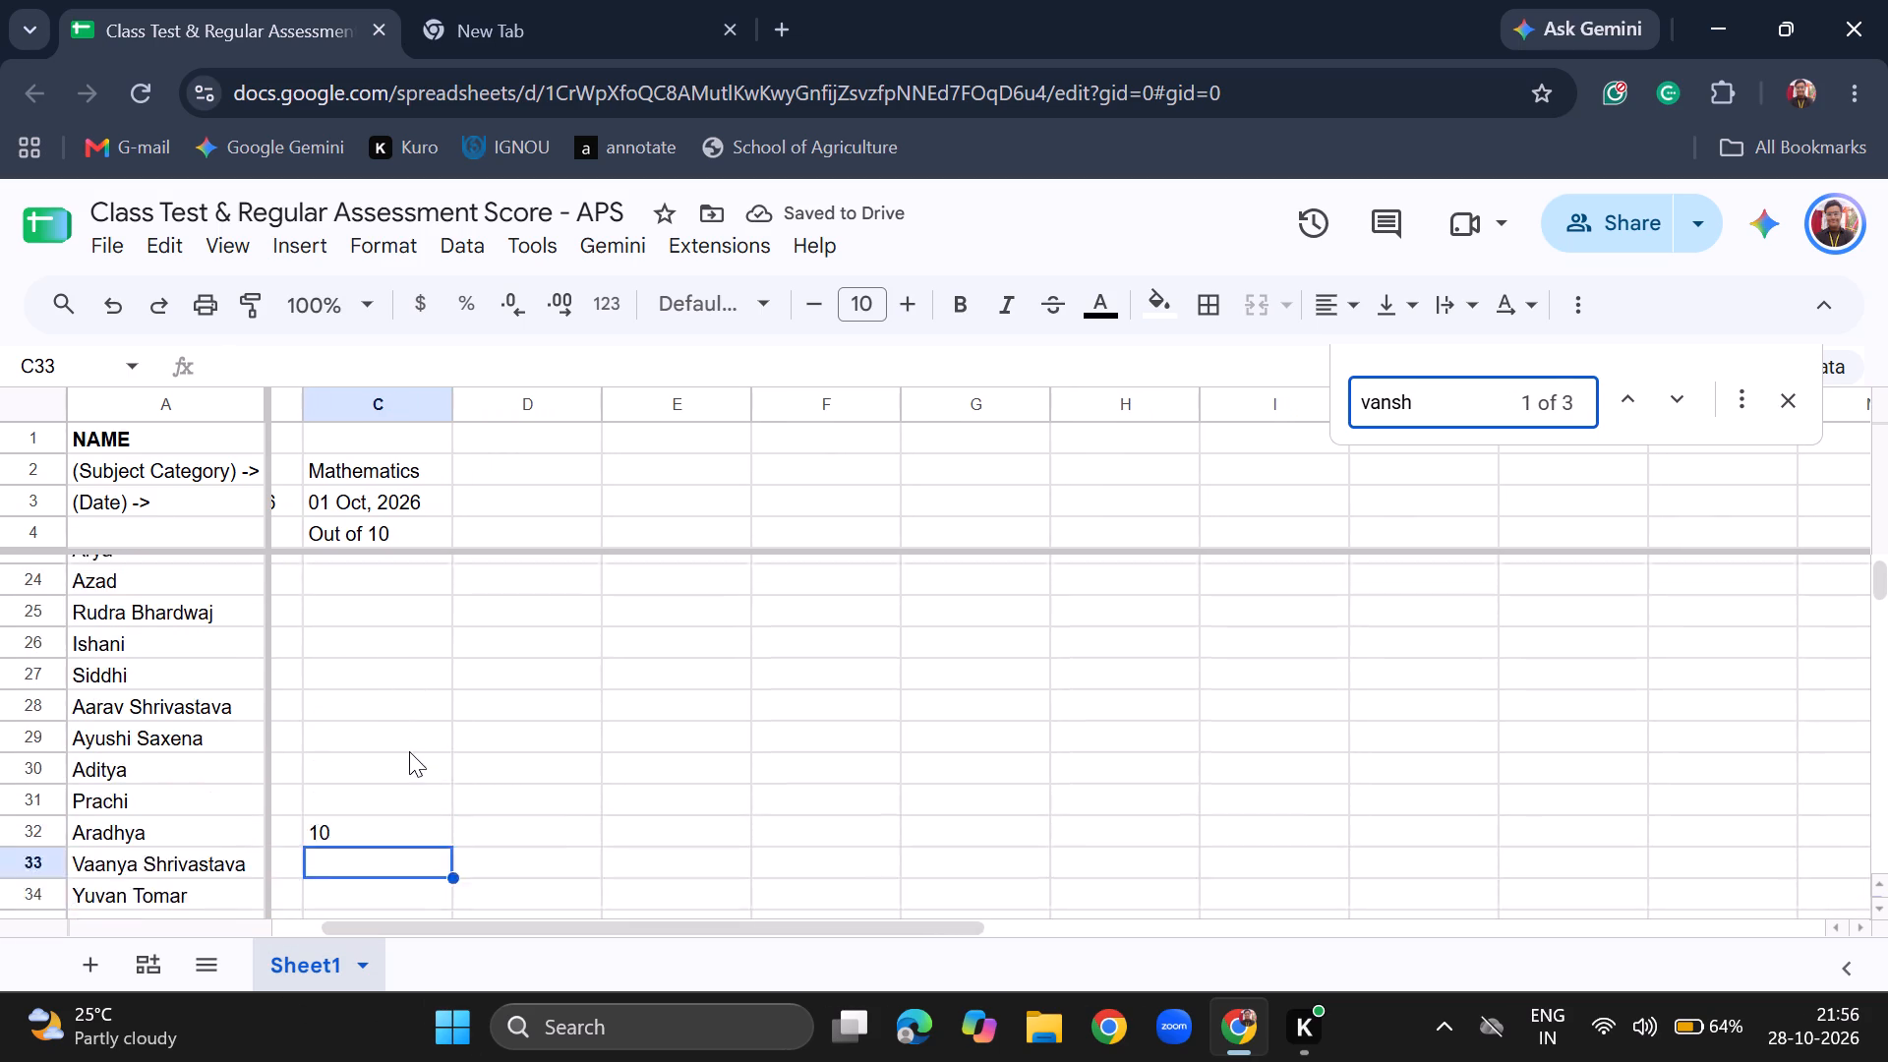
scroll(409, 751, up, 2)
scroll(409, 751, down, 1)
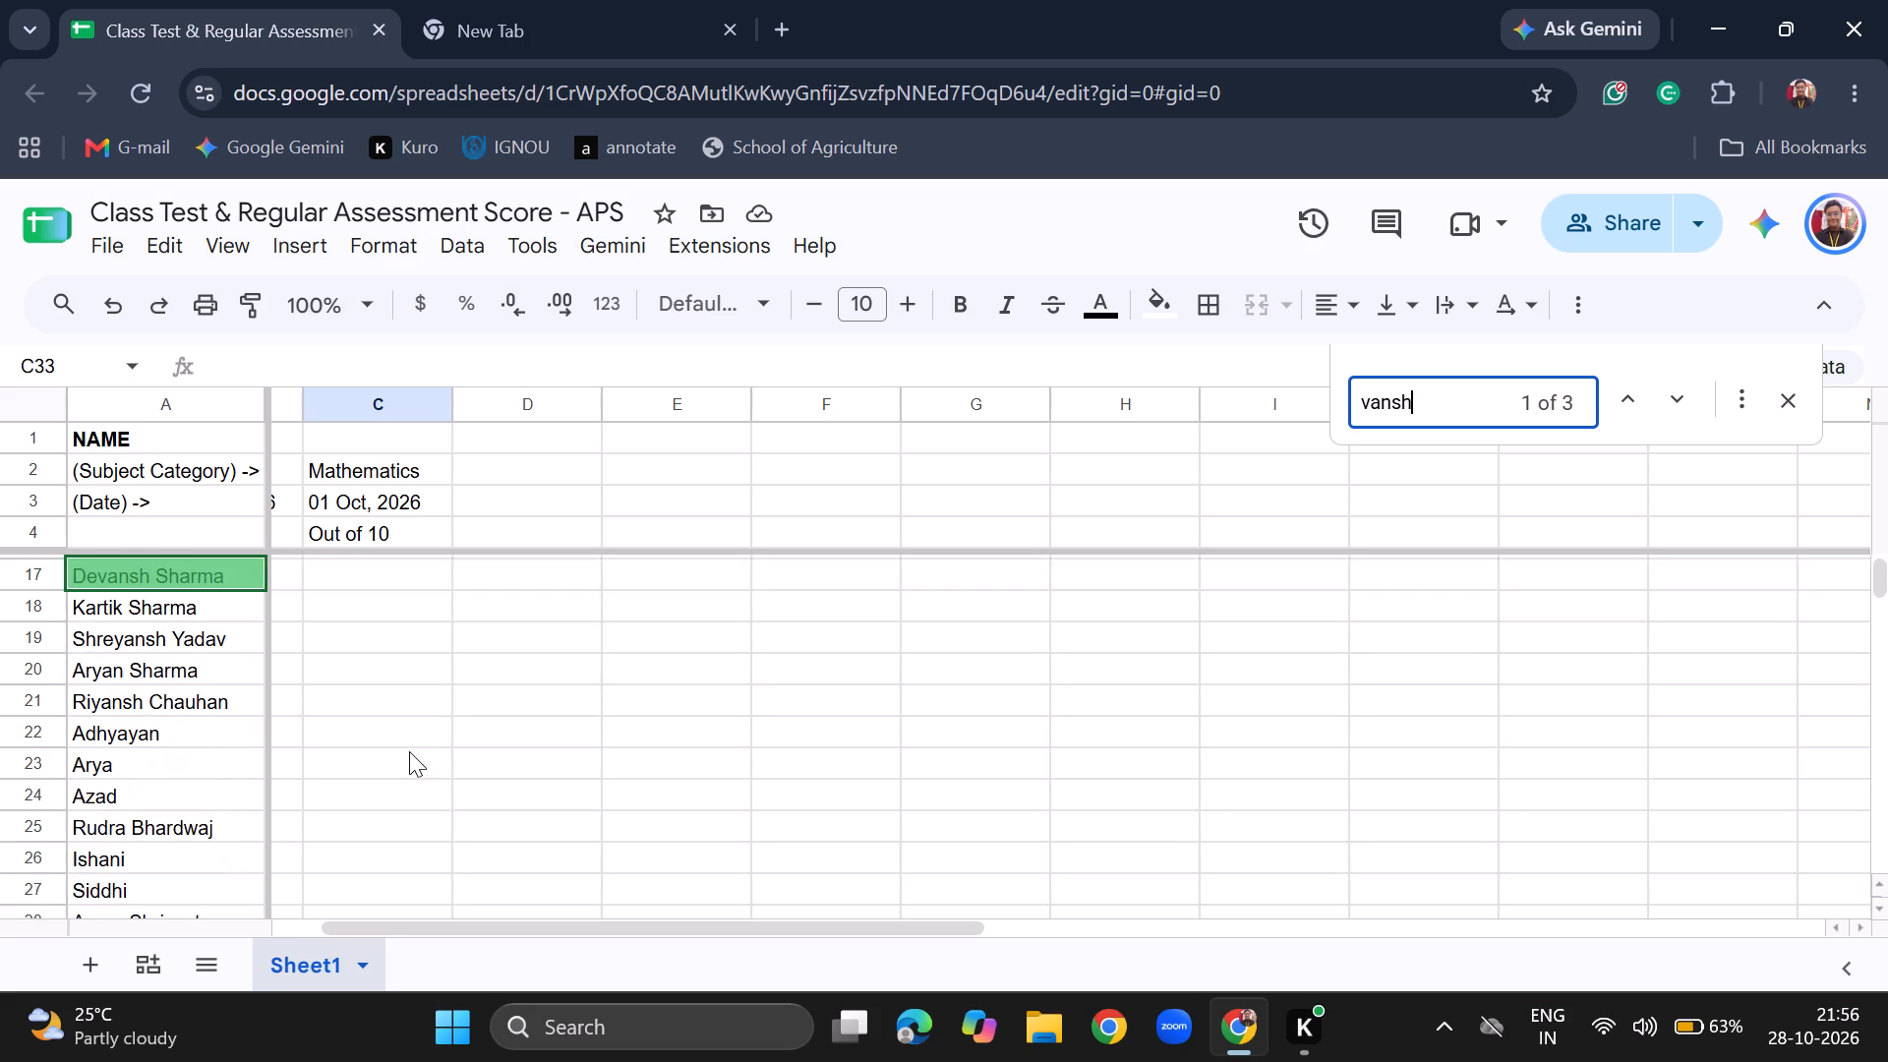
scroll(409, 751, down, 1)
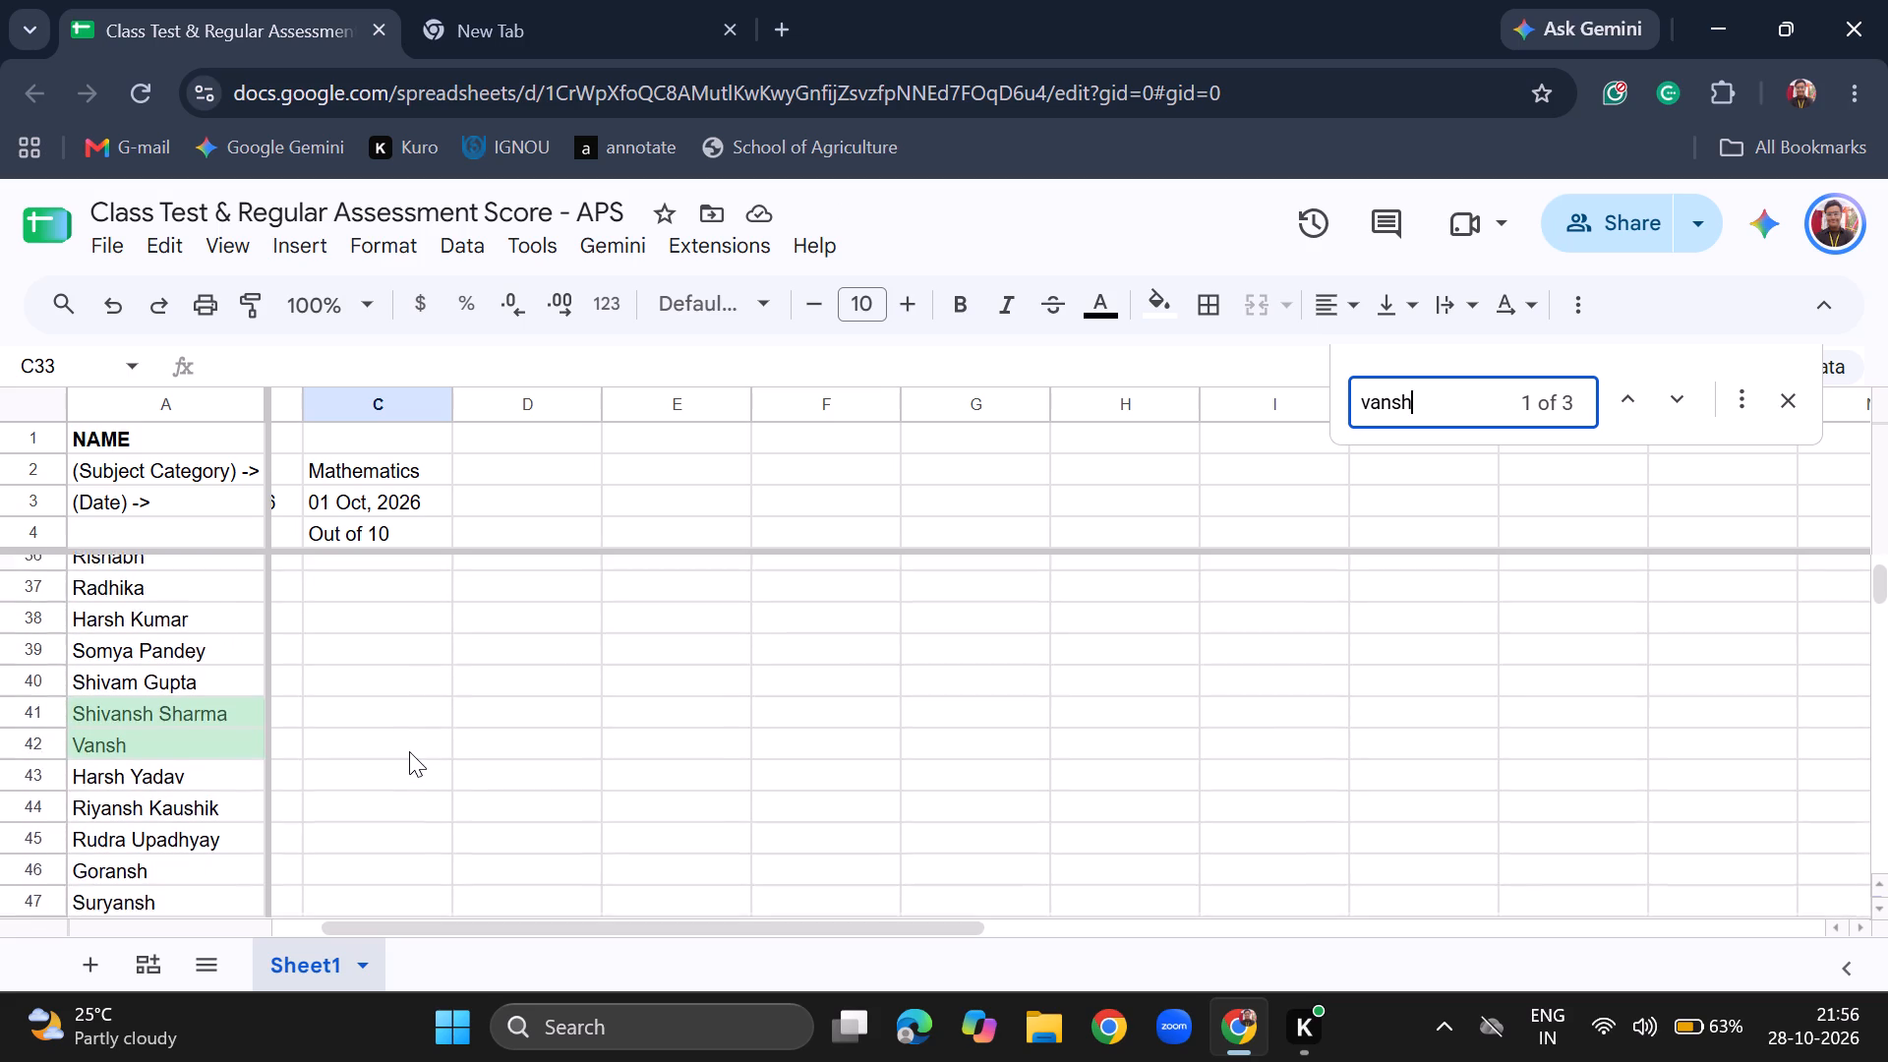
scroll(409, 751, down, 1)
click(347, 700)
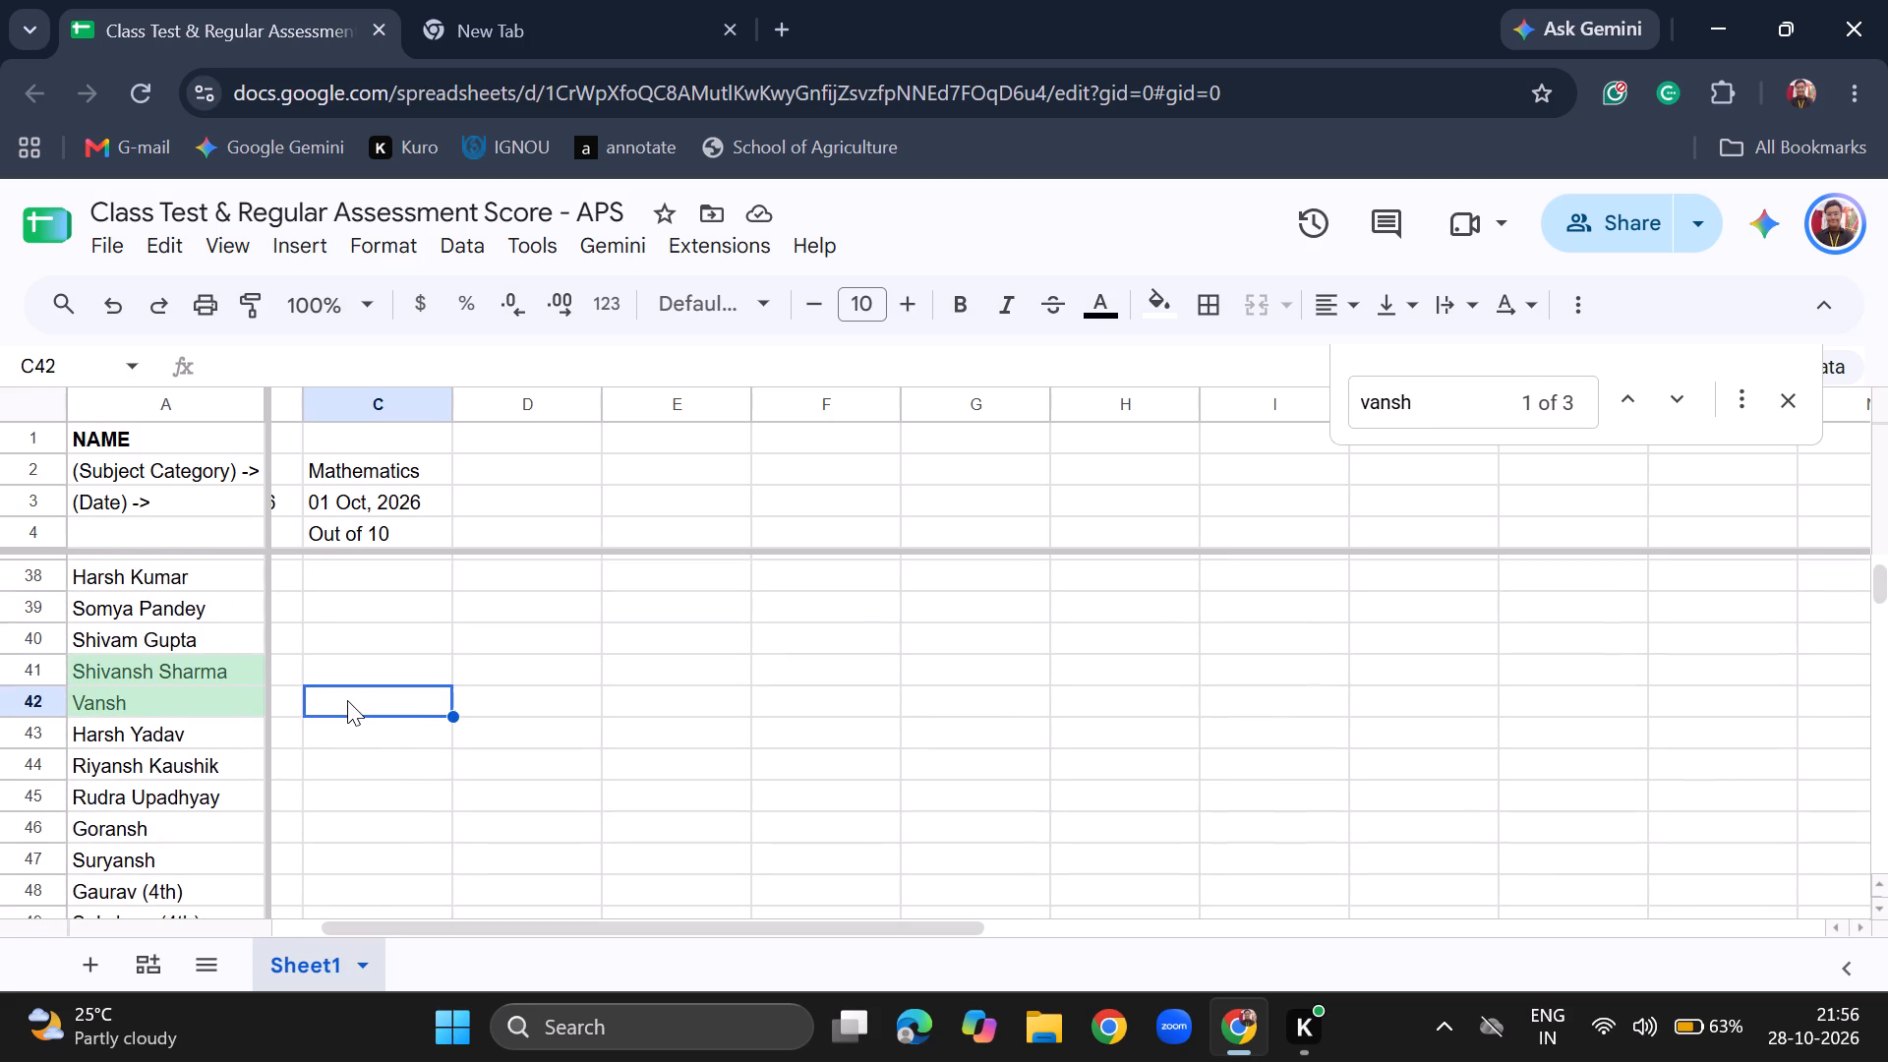
text(10)
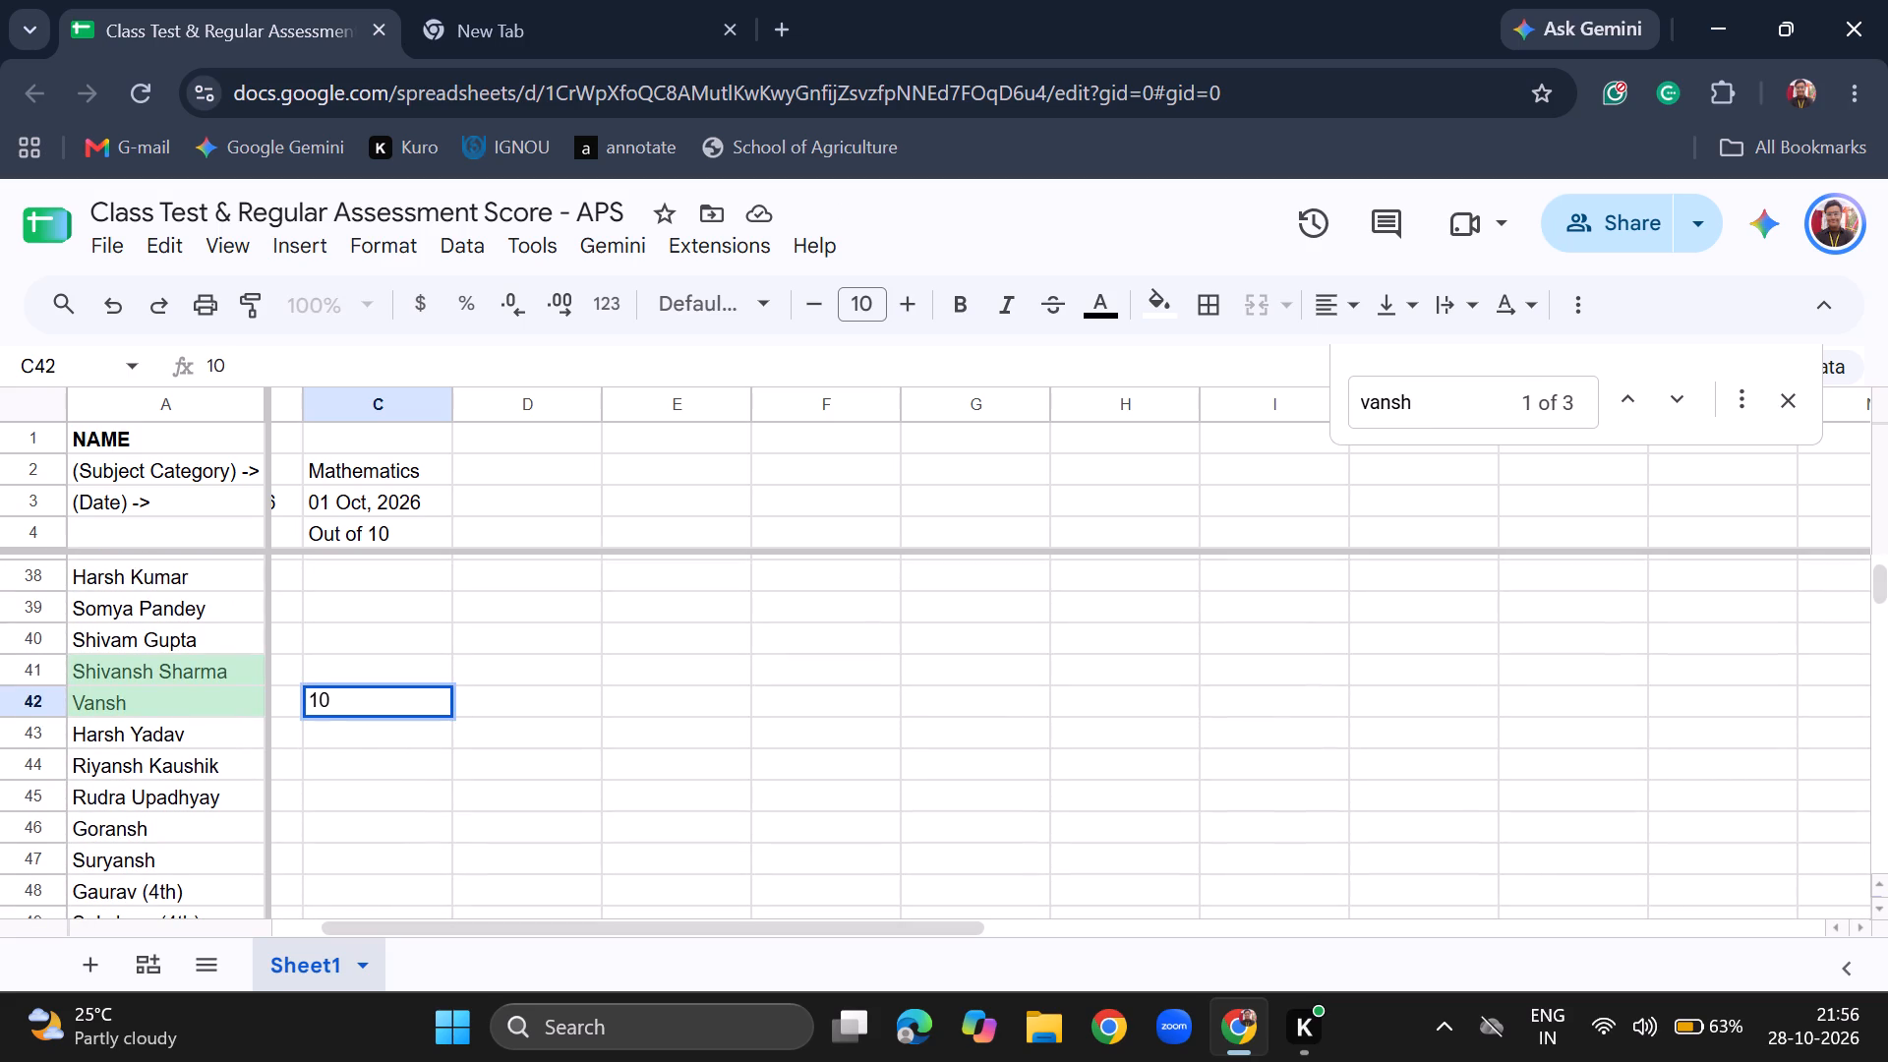
key(Return)
Find Kartik by searching for "kartik" and enter a 01 Oct, 2026 Mathematics score of 10 in C18.
key(ctrl+f)
text(kartik)
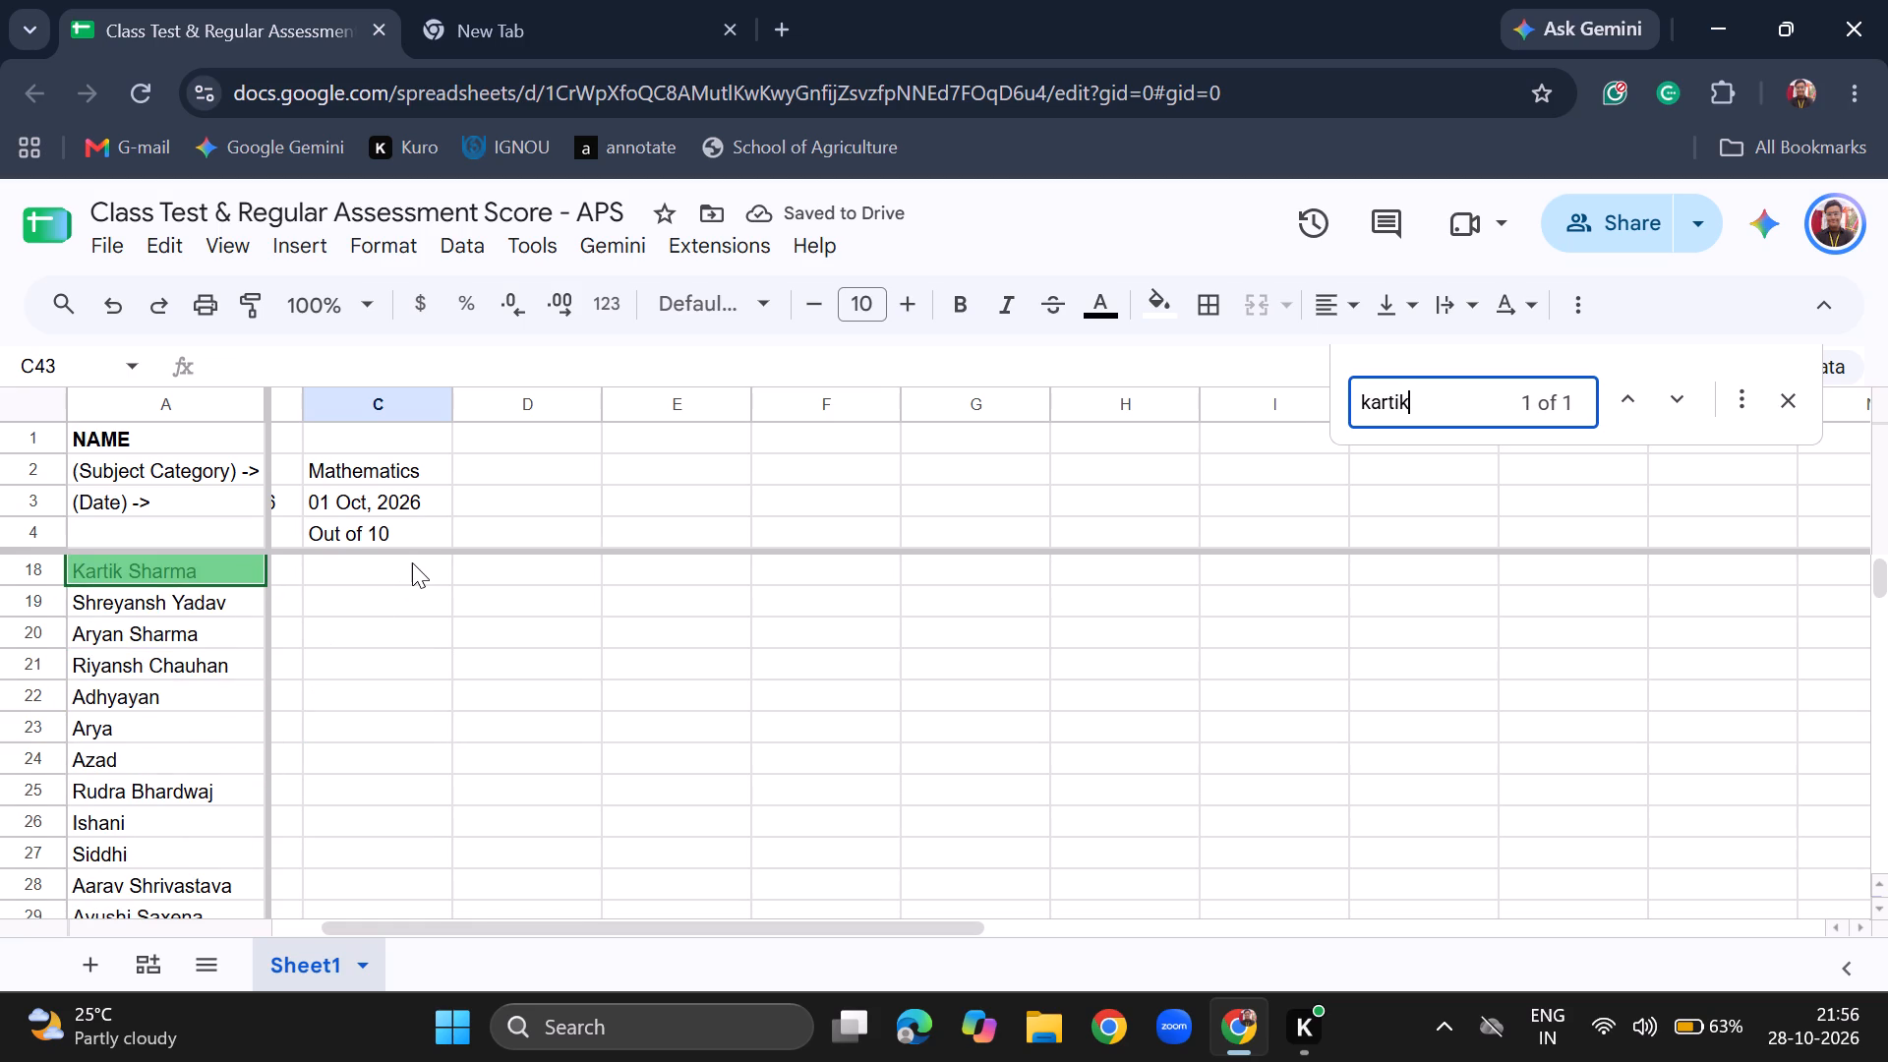
click(413, 563)
text(10)
key(Return)
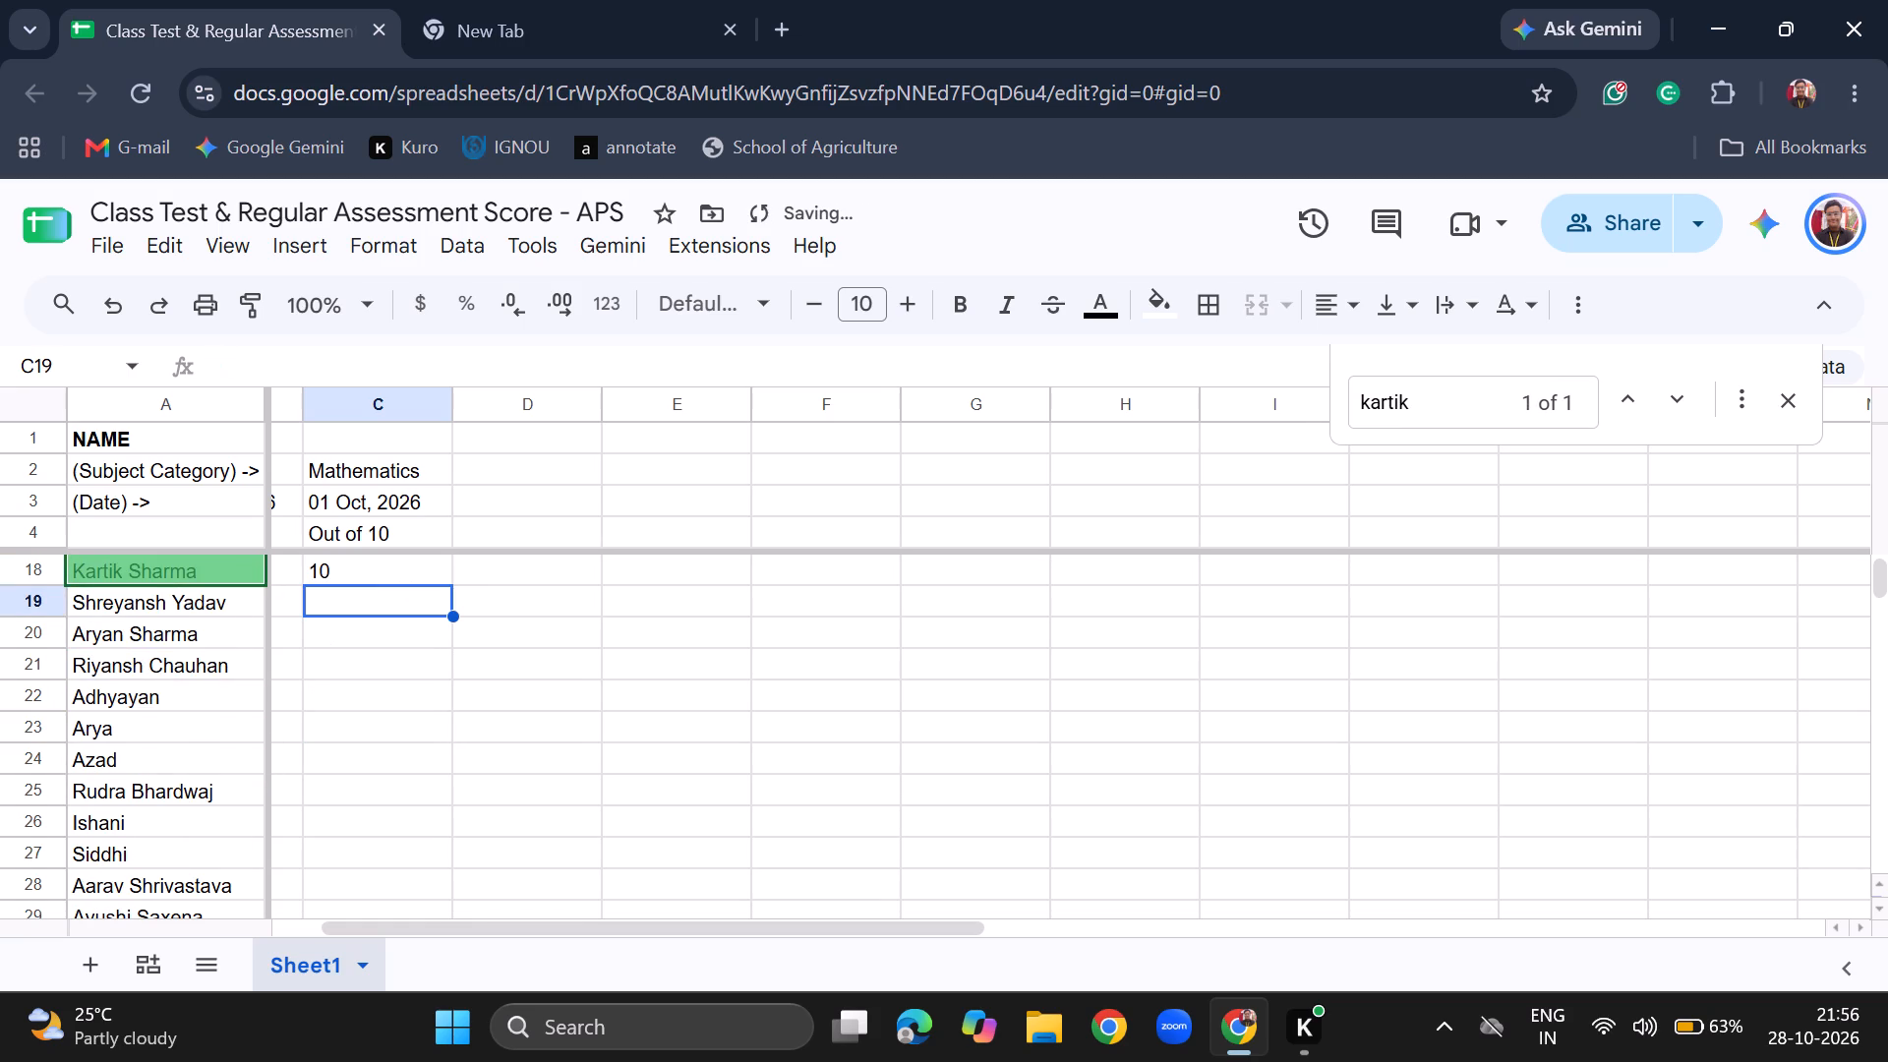
Search for "rudra" and enter a 01 Oct, 2026 Mathematics score of 4 in C25 for the Rudra in row 25.
key(ctrl+f)
text(rudra)
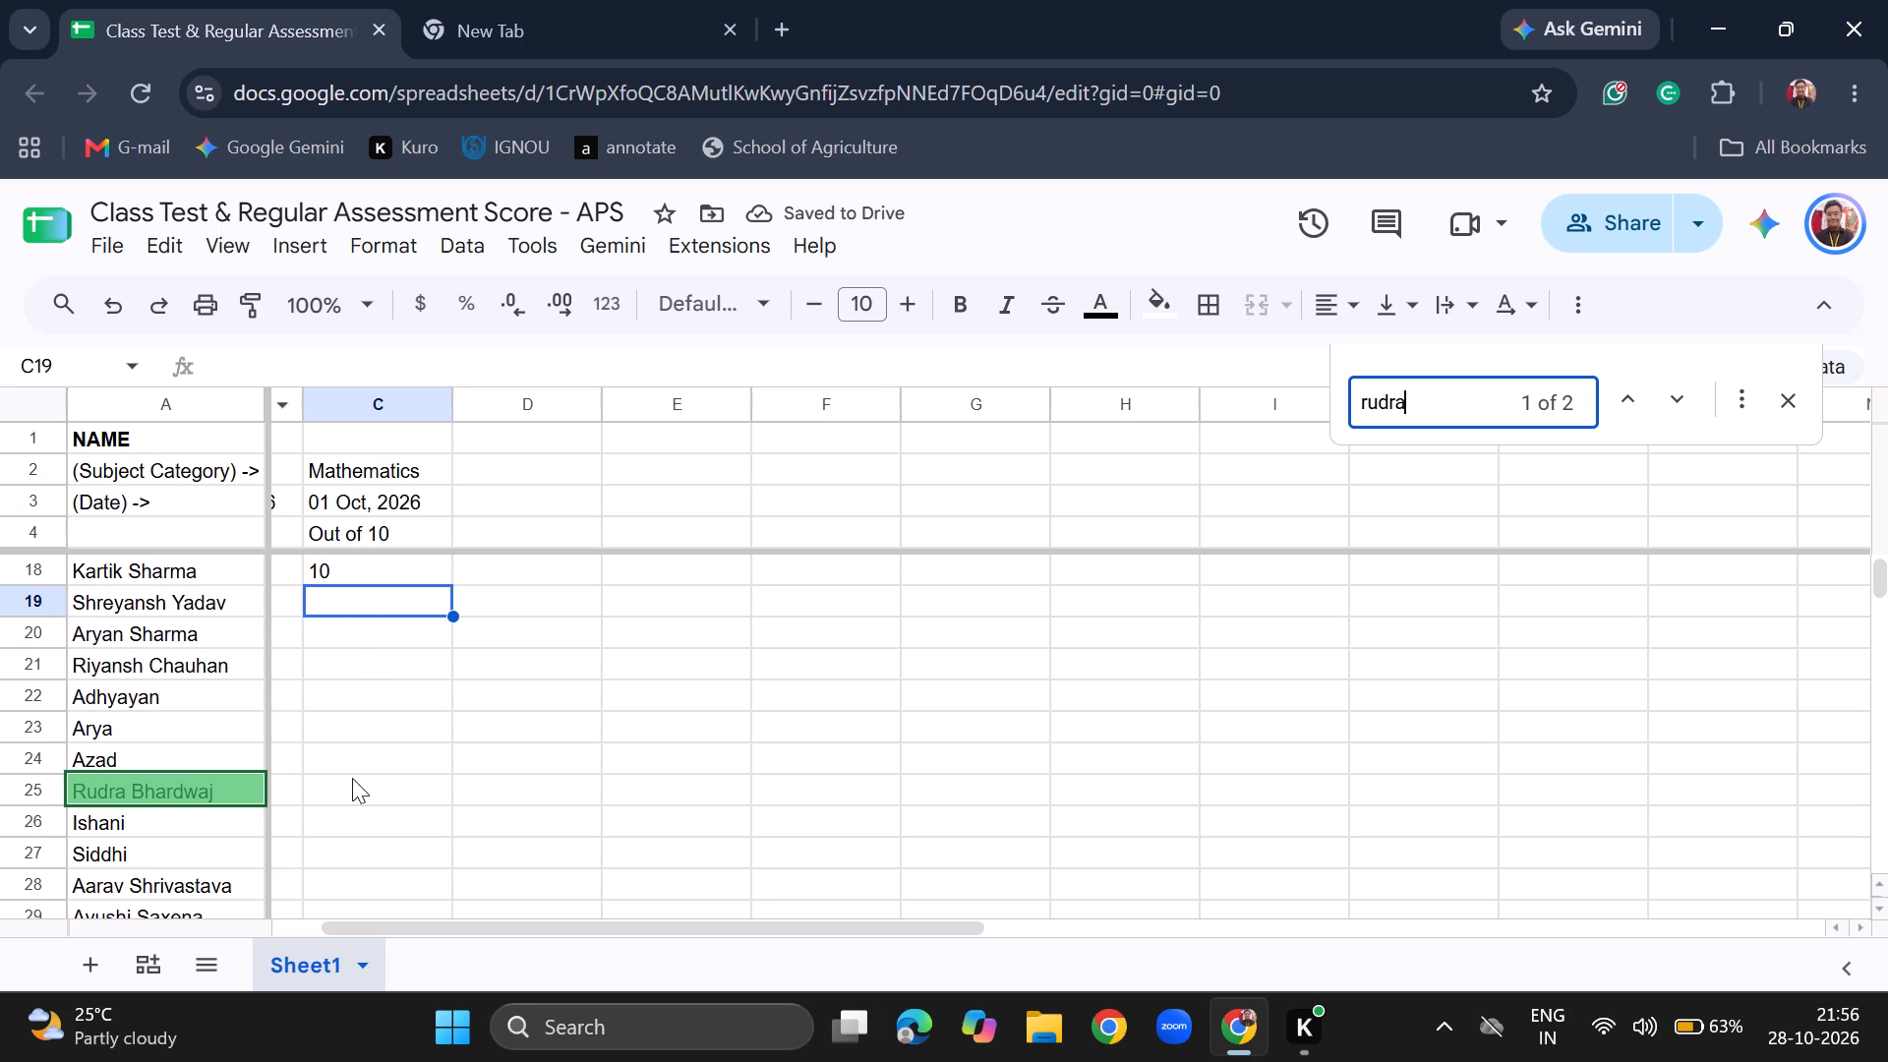
click(351, 781)
key(4)
key(Return)
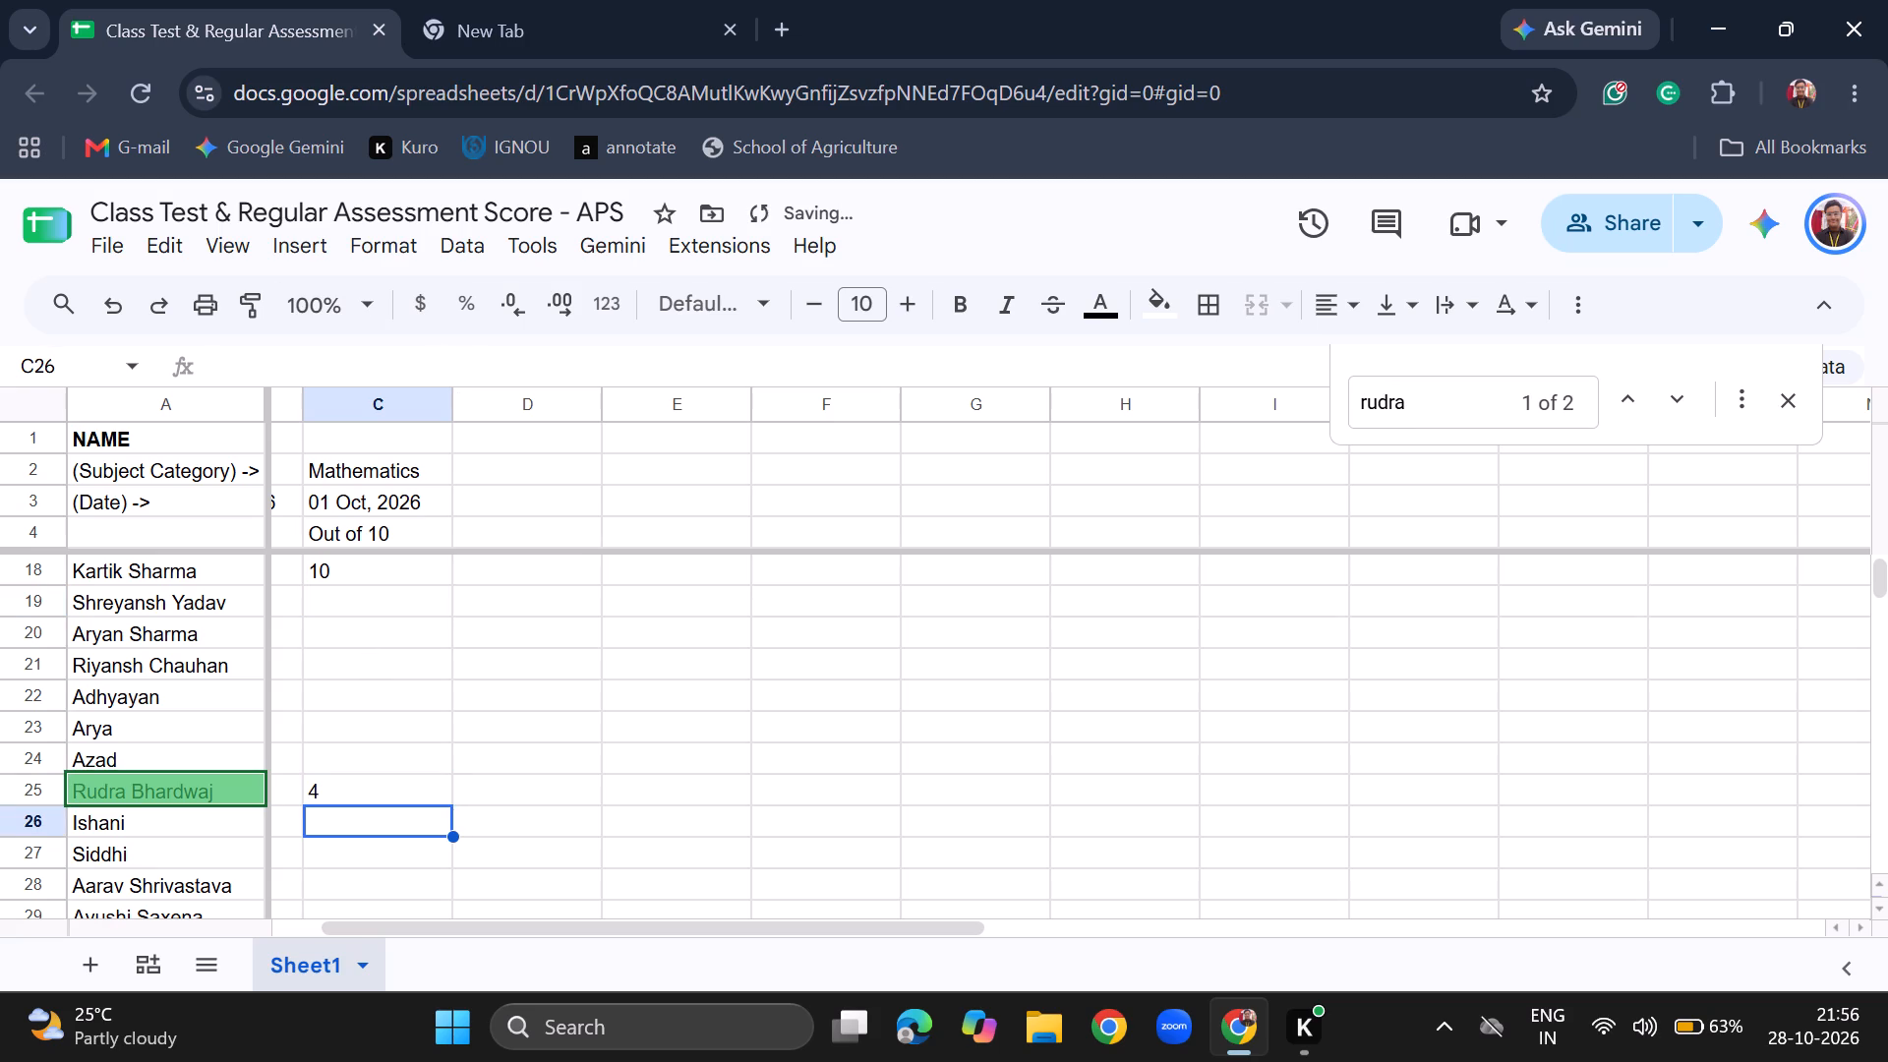
Search for "adhy" and enter a 01 Oct, 2026 Mathematics score of 10 for Adhyayan in C22.
key(ctrl+f)
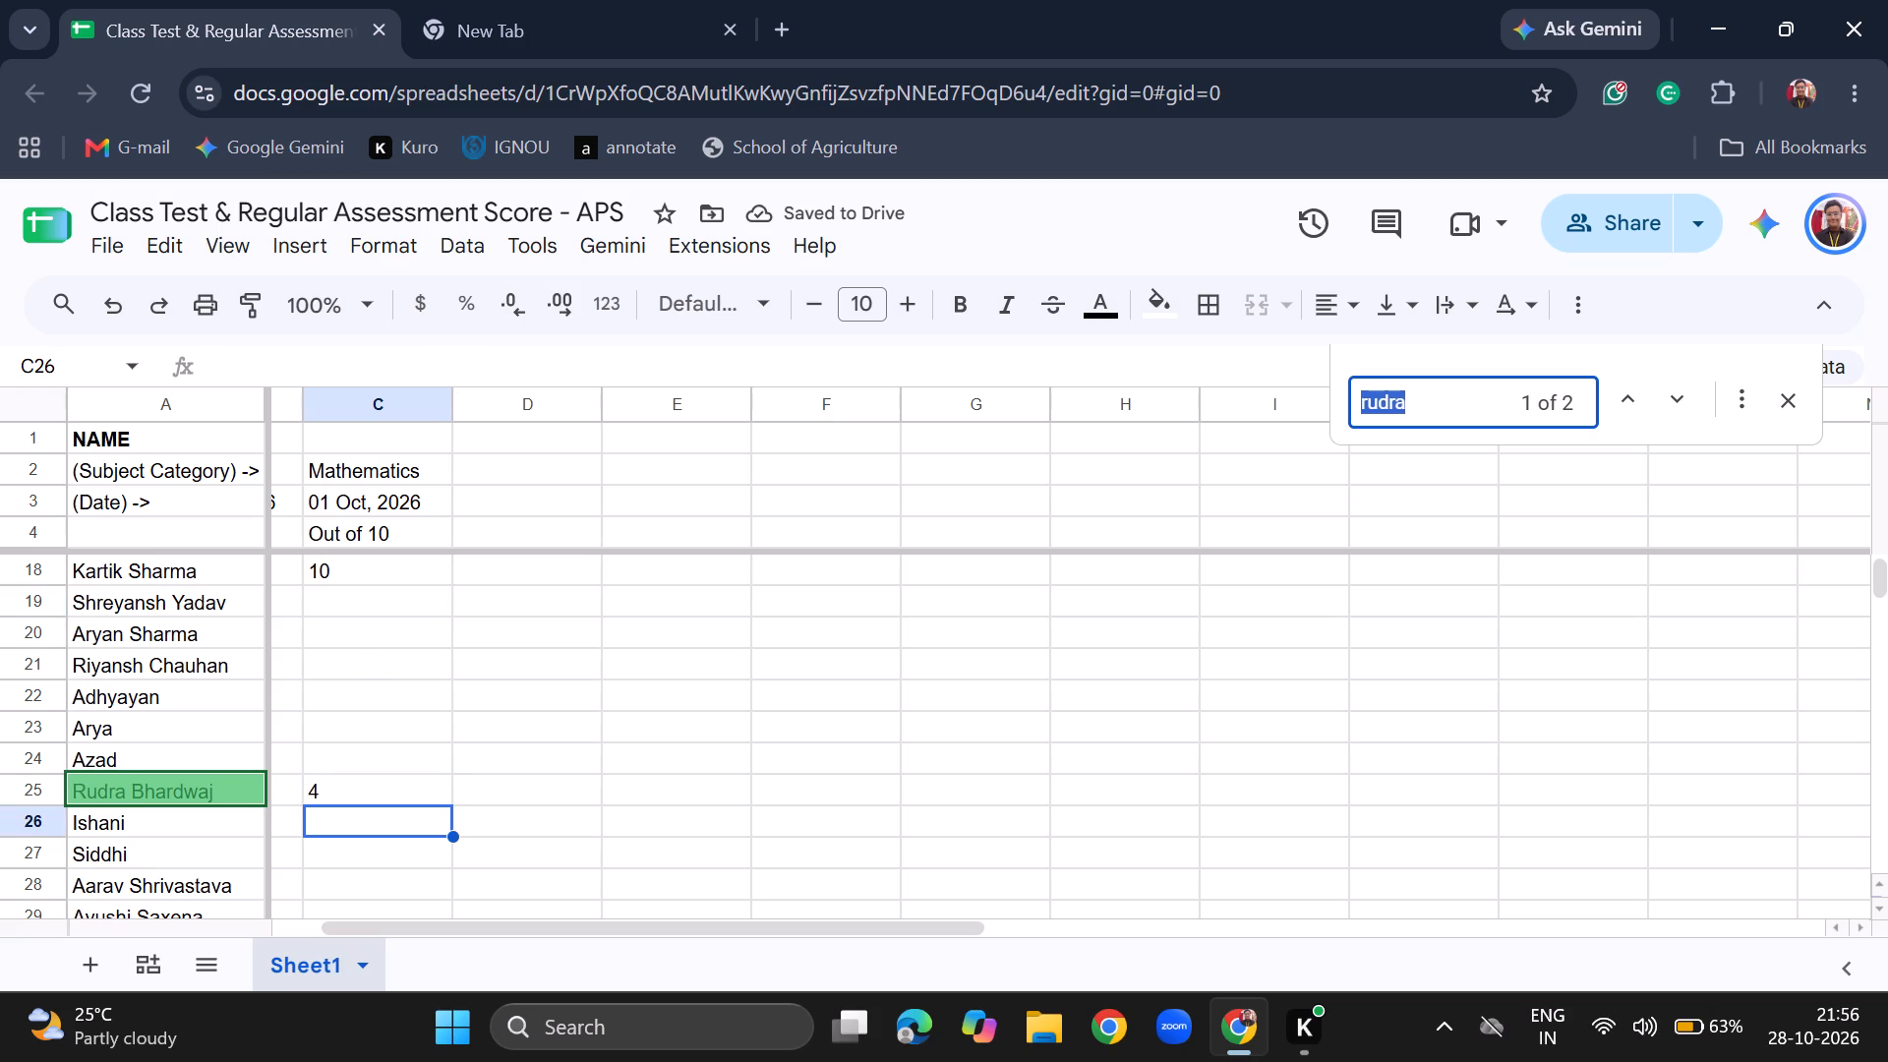
text(adhy)
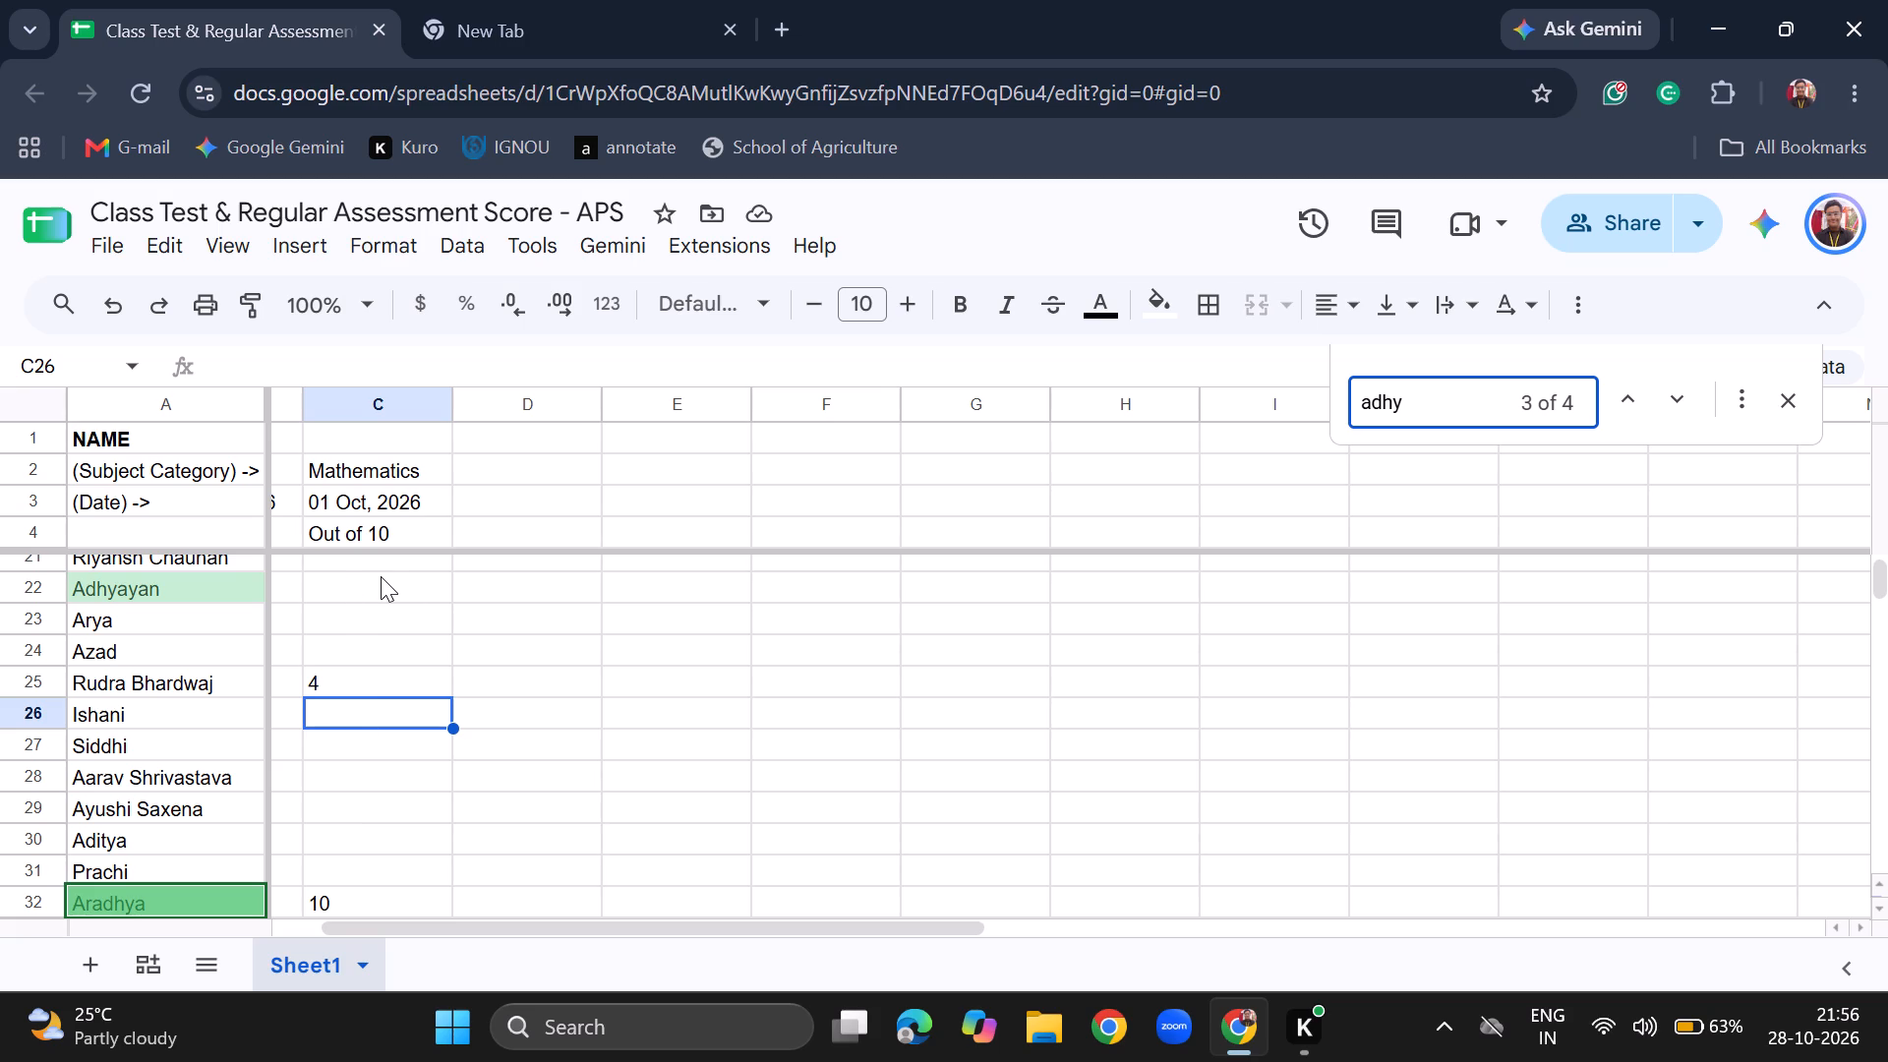
key(Up)
key(Up)
key(Up)
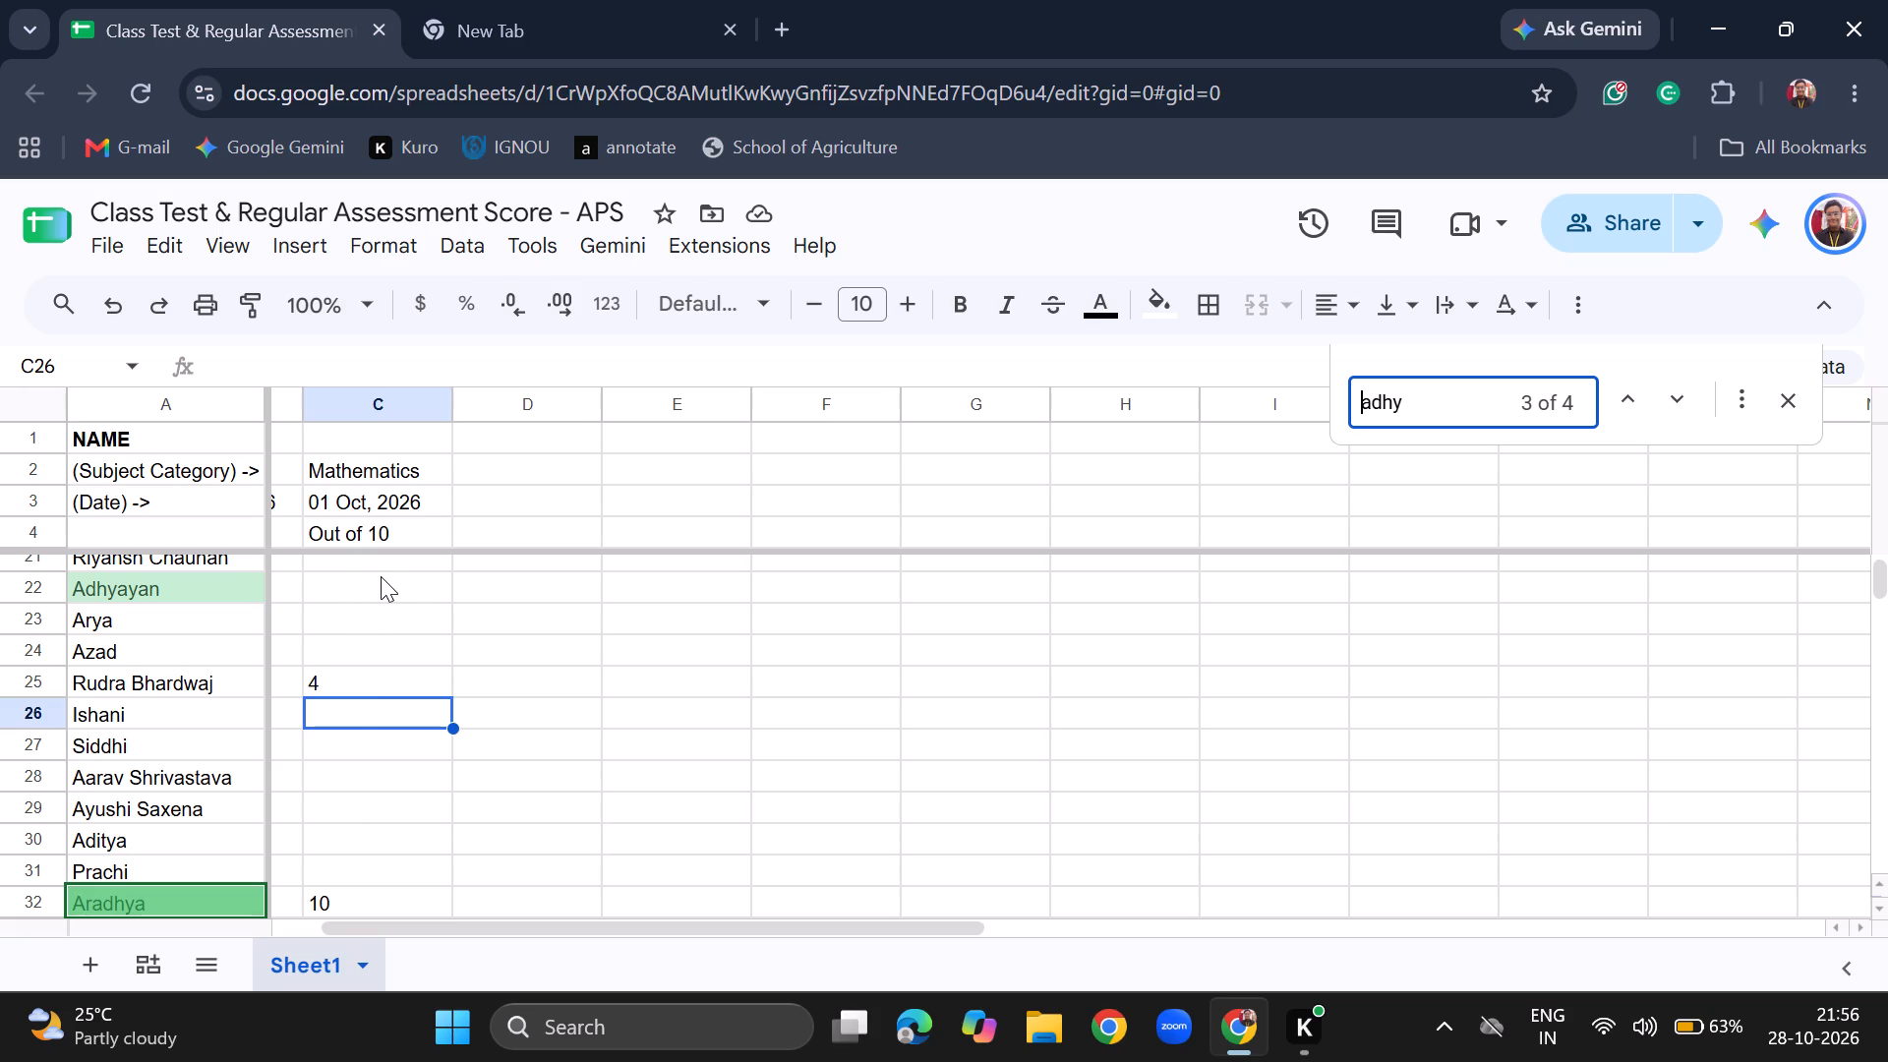
click(646, 720)
click(384, 587)
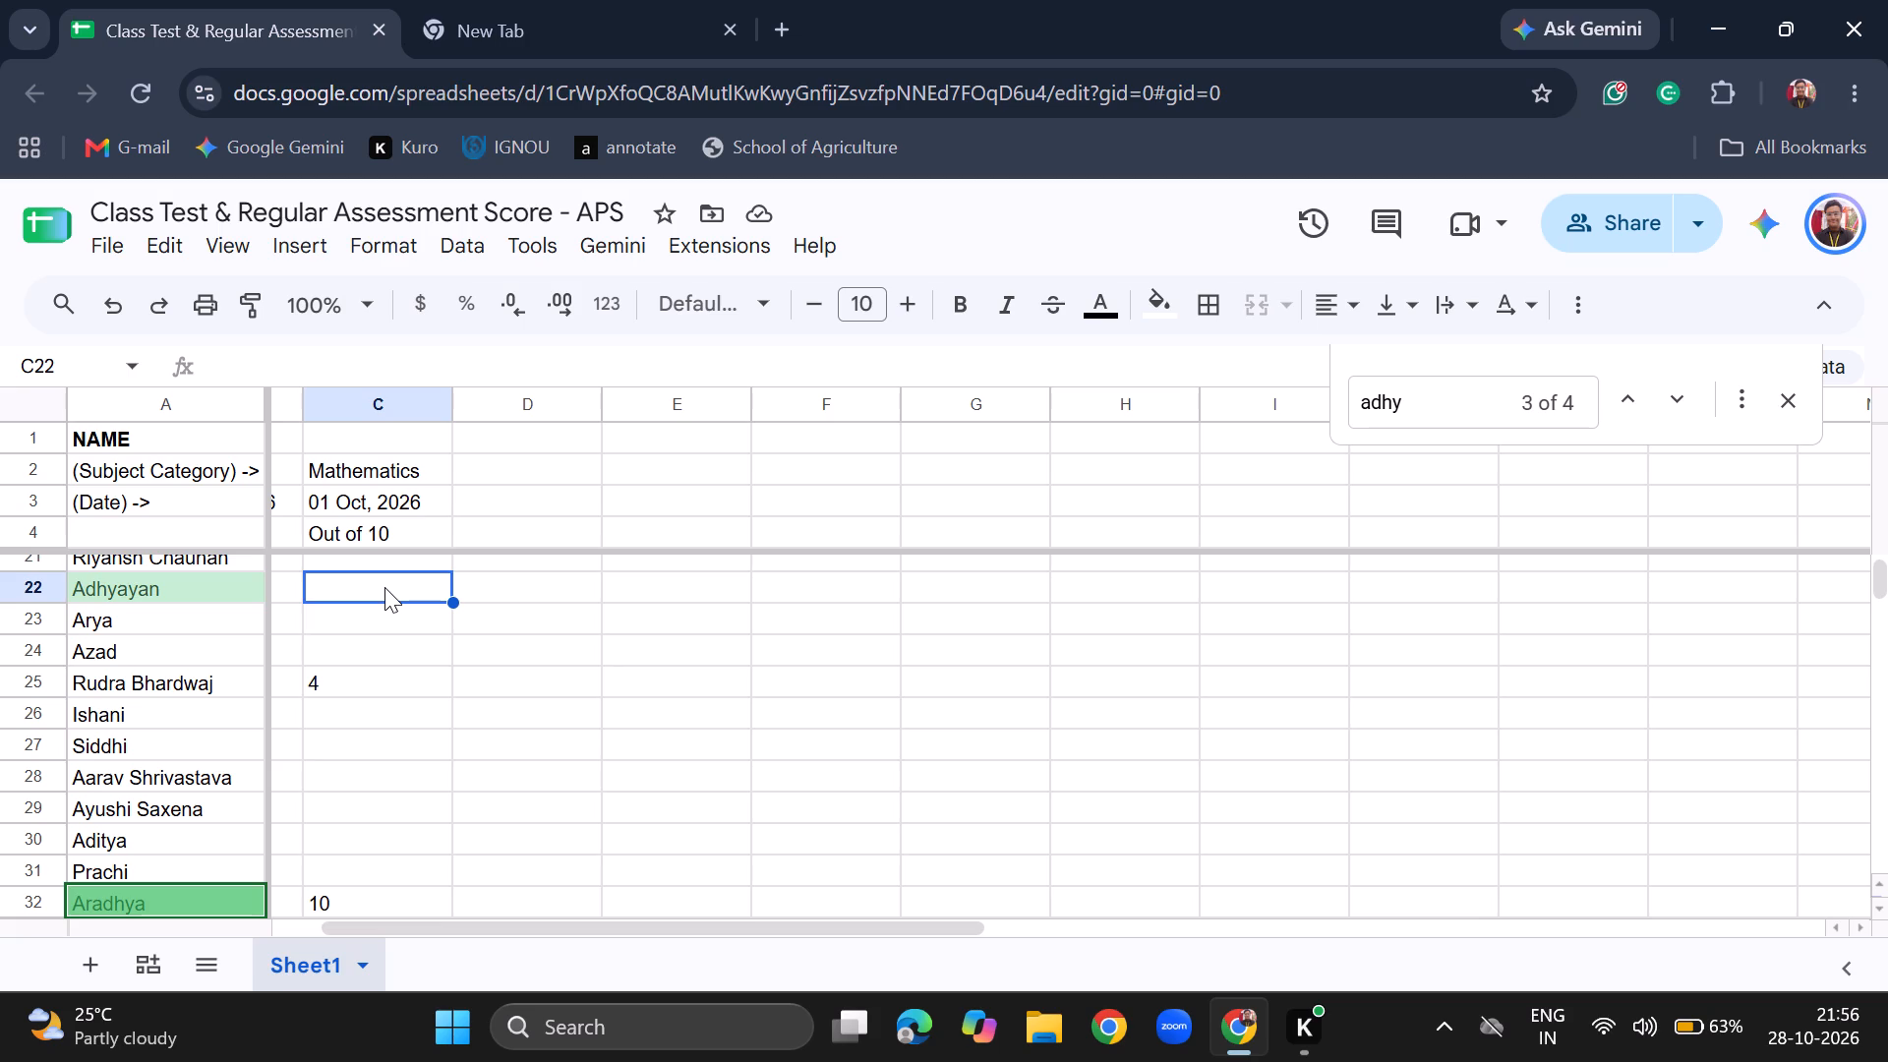
text(10)
key(Return)
Find Abhinav by searching for "abhinav" and enter a 01 Oct, 2026 Mathematics score of 9 in C8.
key(ctrl+f)
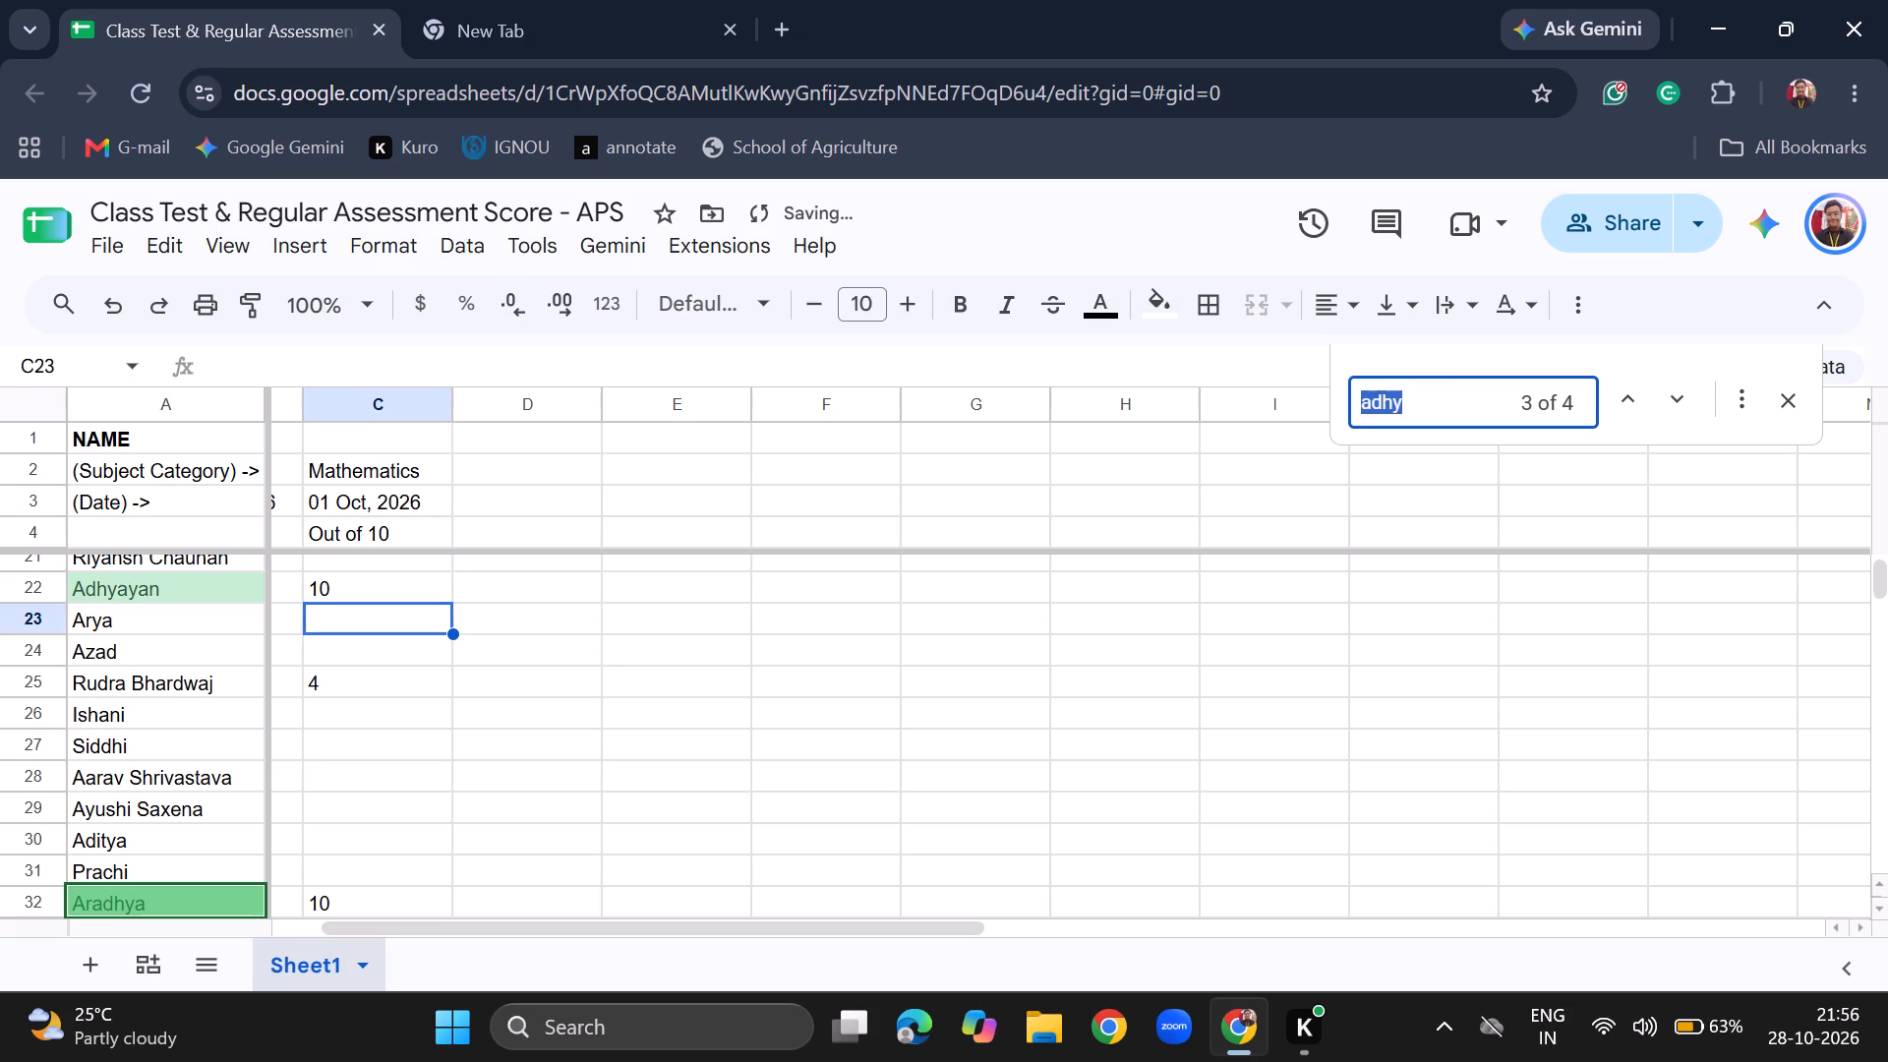
text(abhinav)
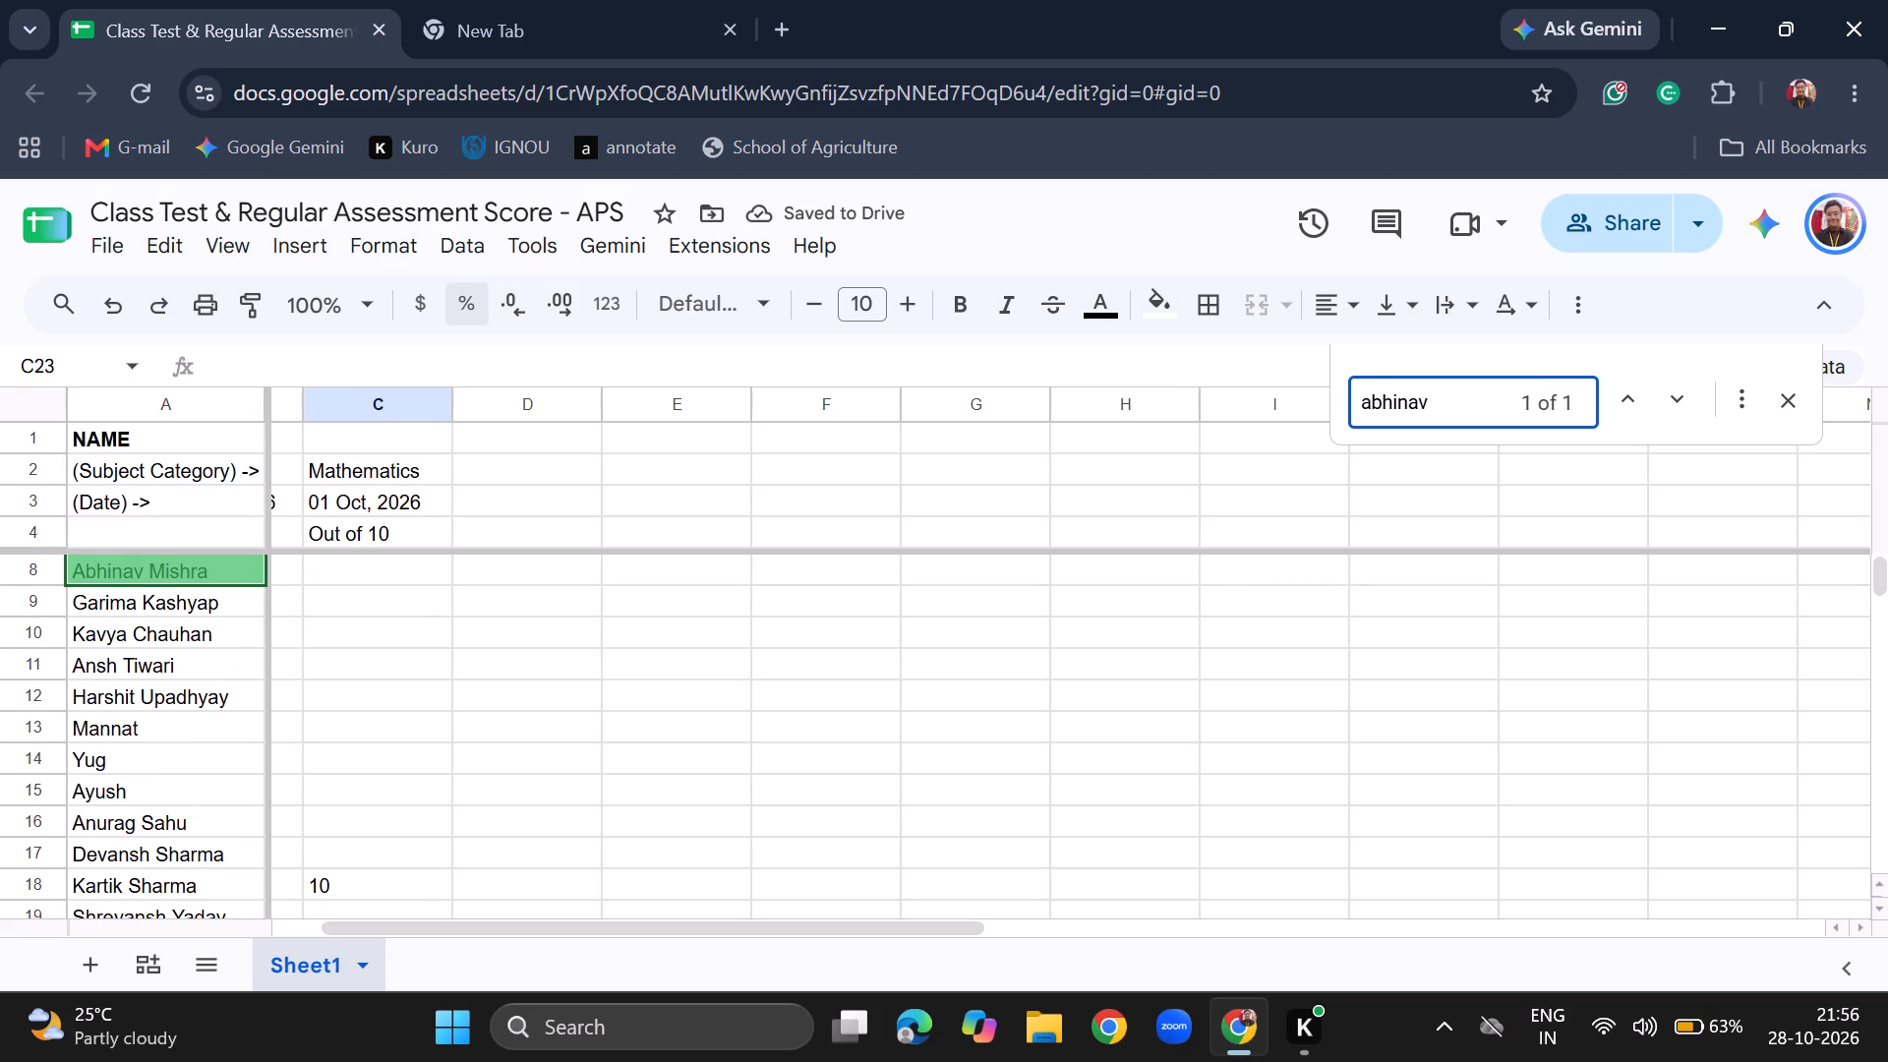
click(388, 585)
key(9)
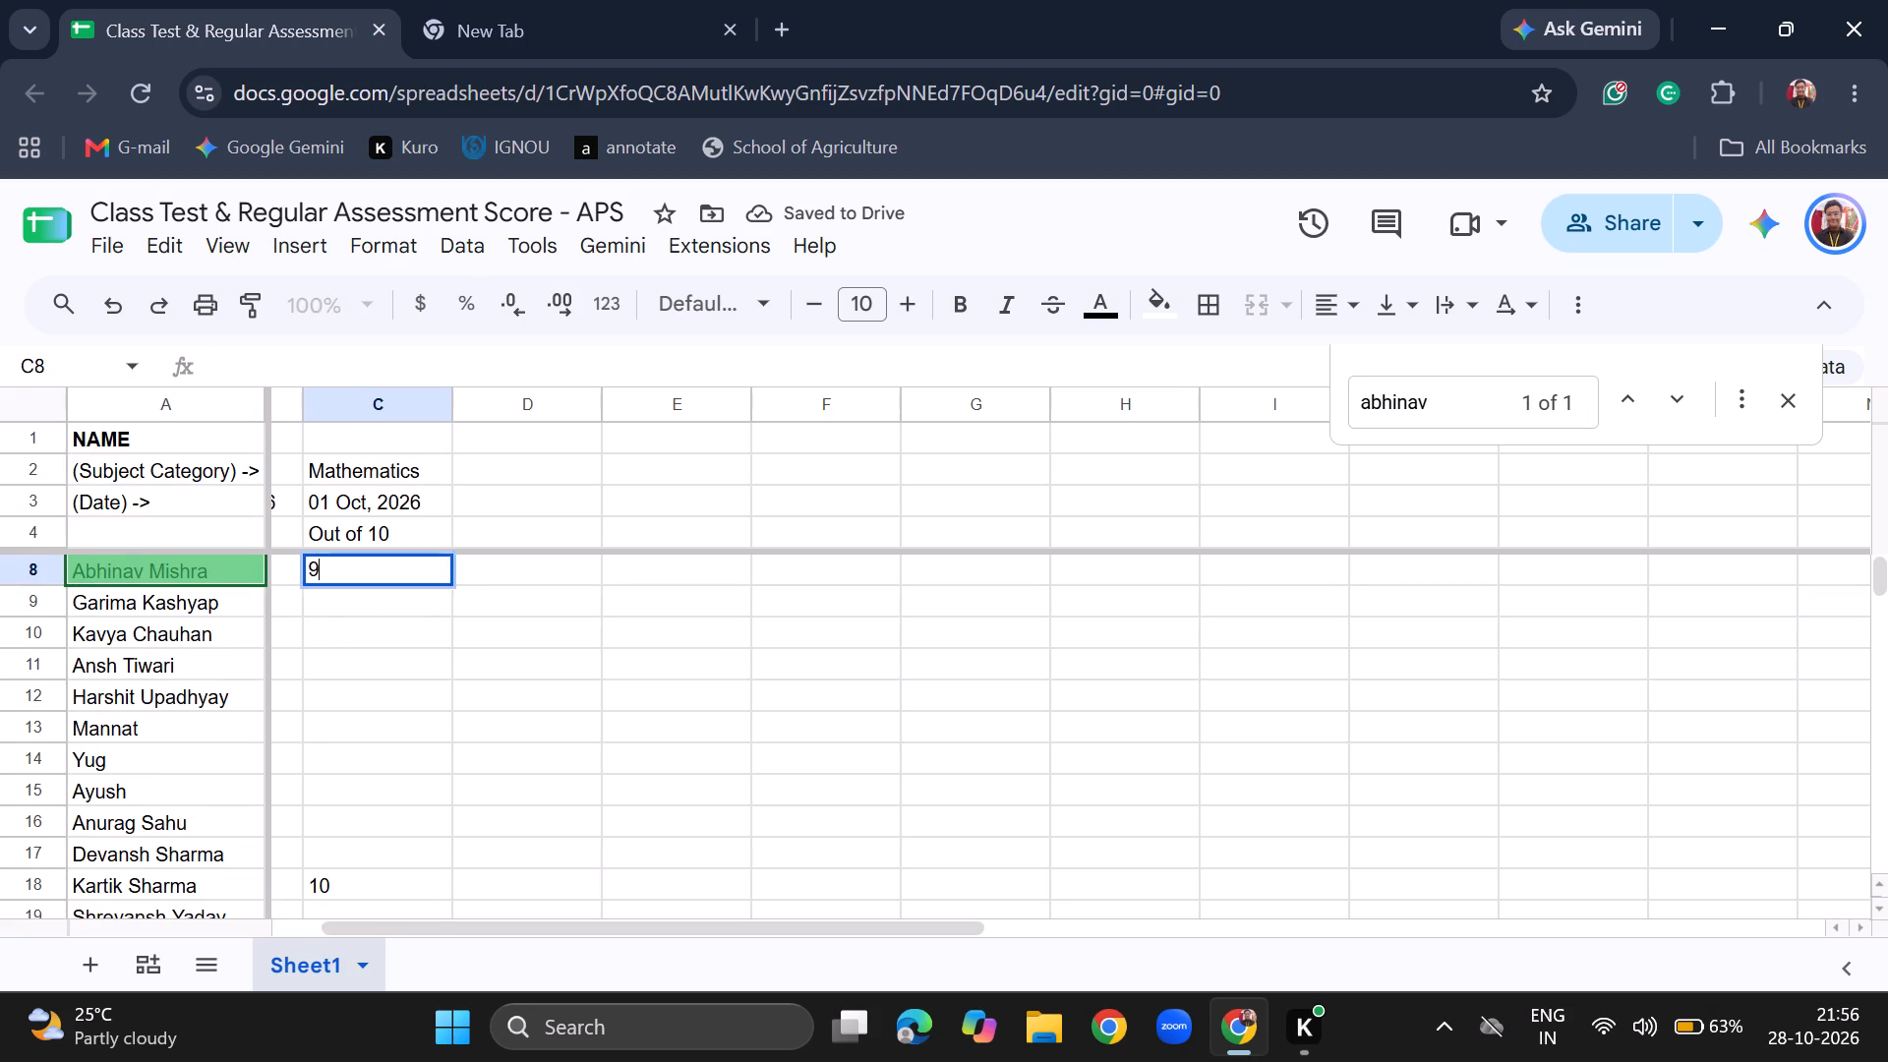
key(Return)
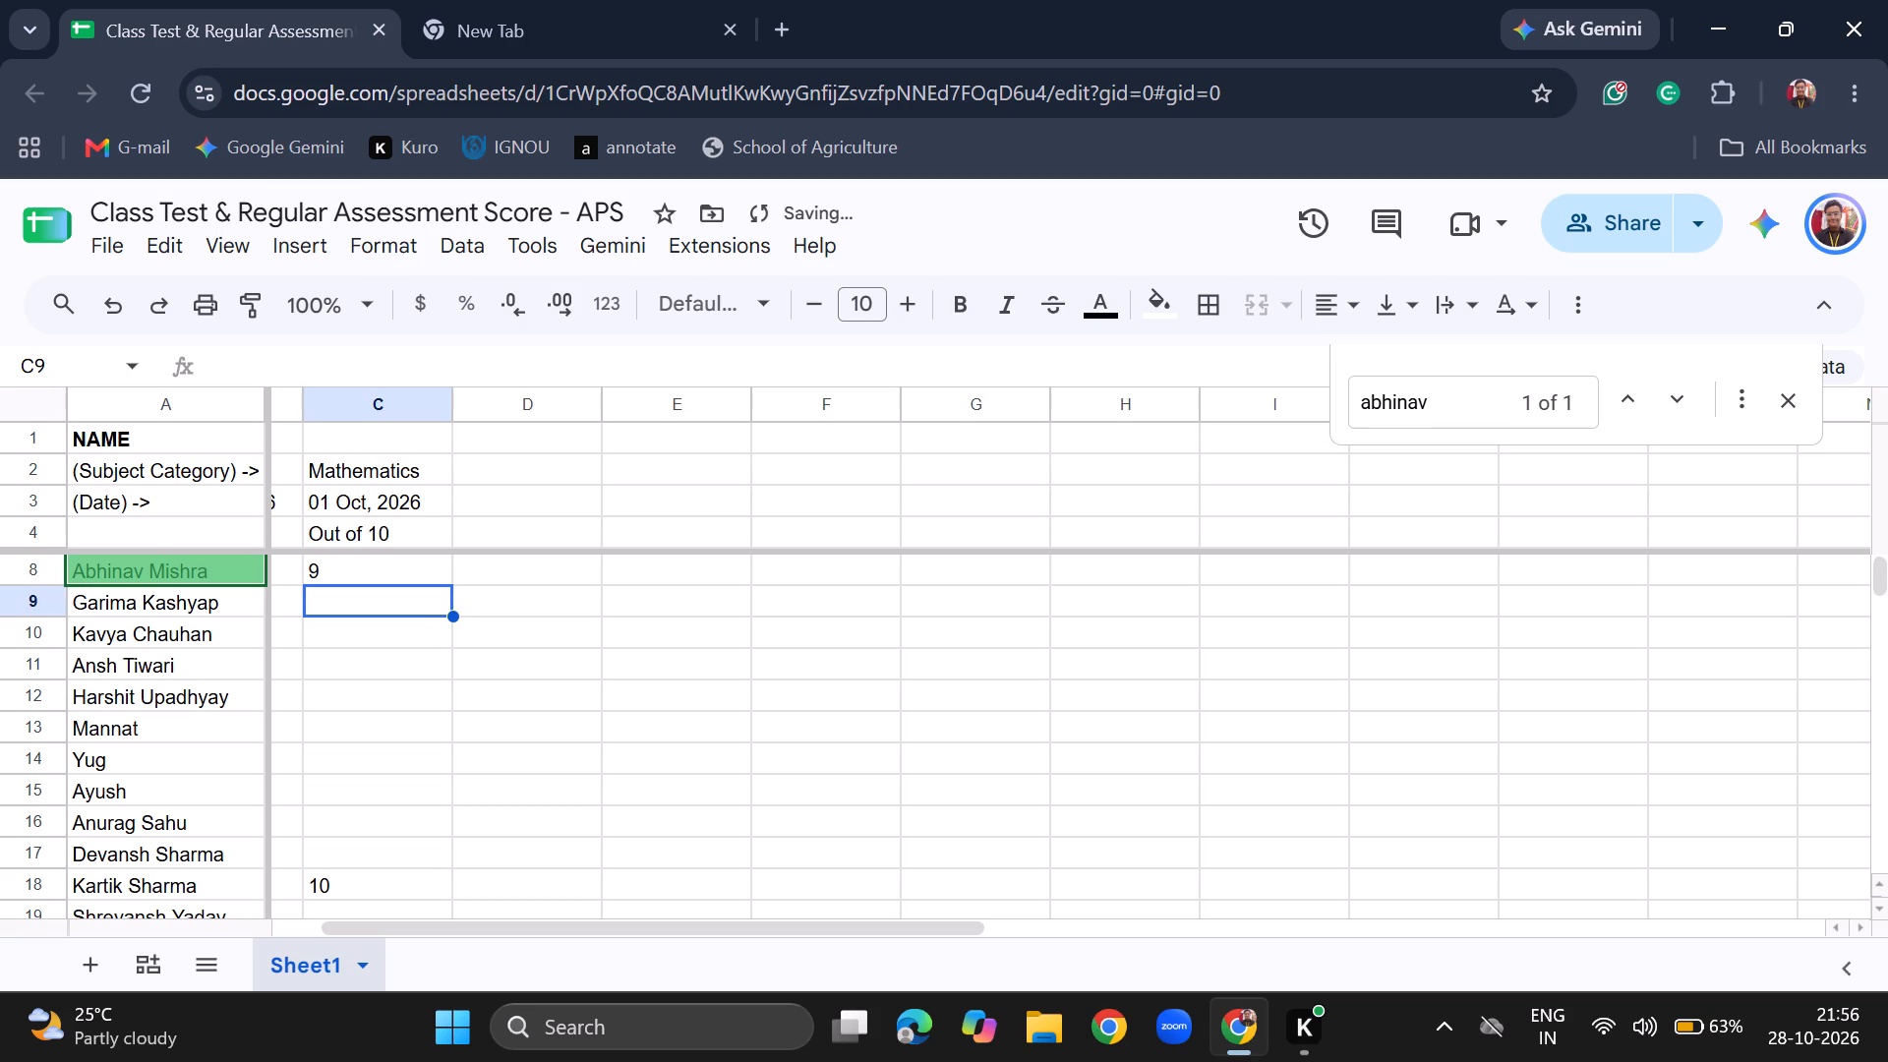
Find Radhika by searching for "radhika" and enter a 01 Oct, 2026 Mathematics score of 8 in C37.
key(ctrl+f)
text(radhika)
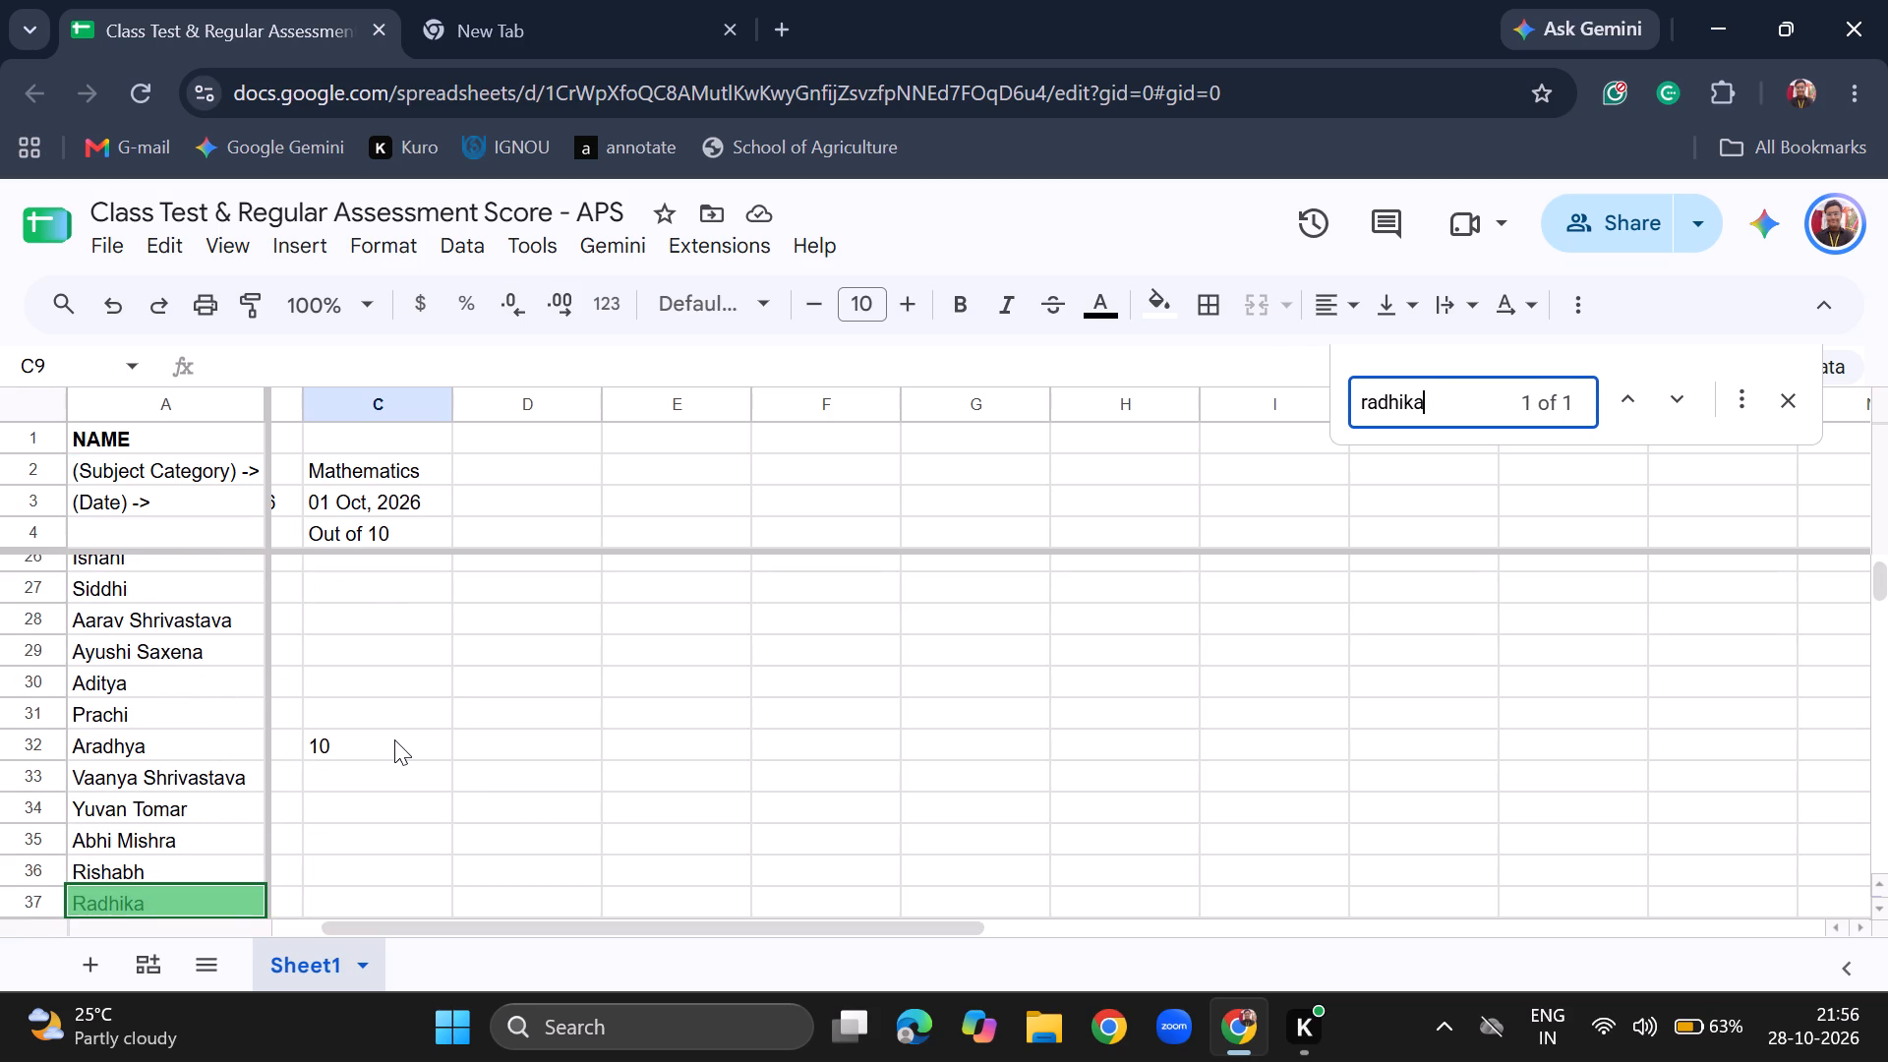
scroll(394, 739, down, 1)
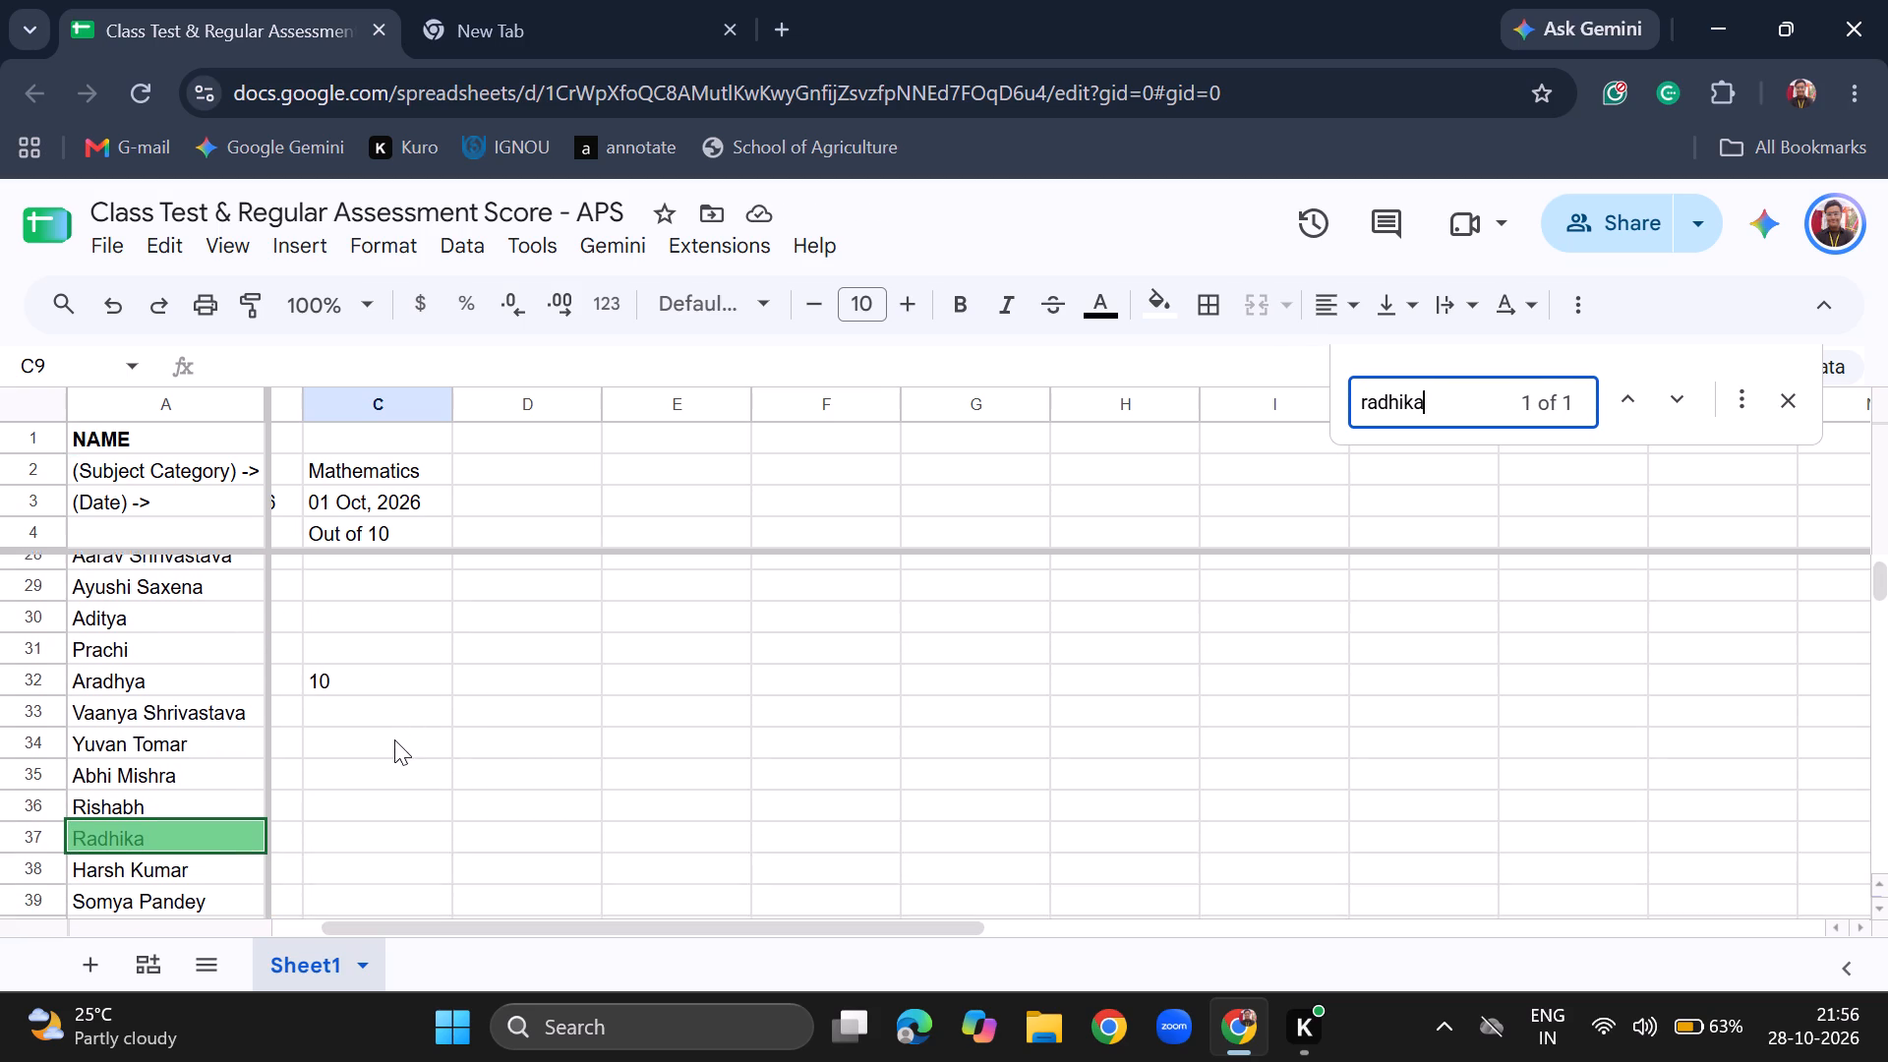
scroll(394, 739, down, 1)
click(345, 830)
key(8)
key(Return)
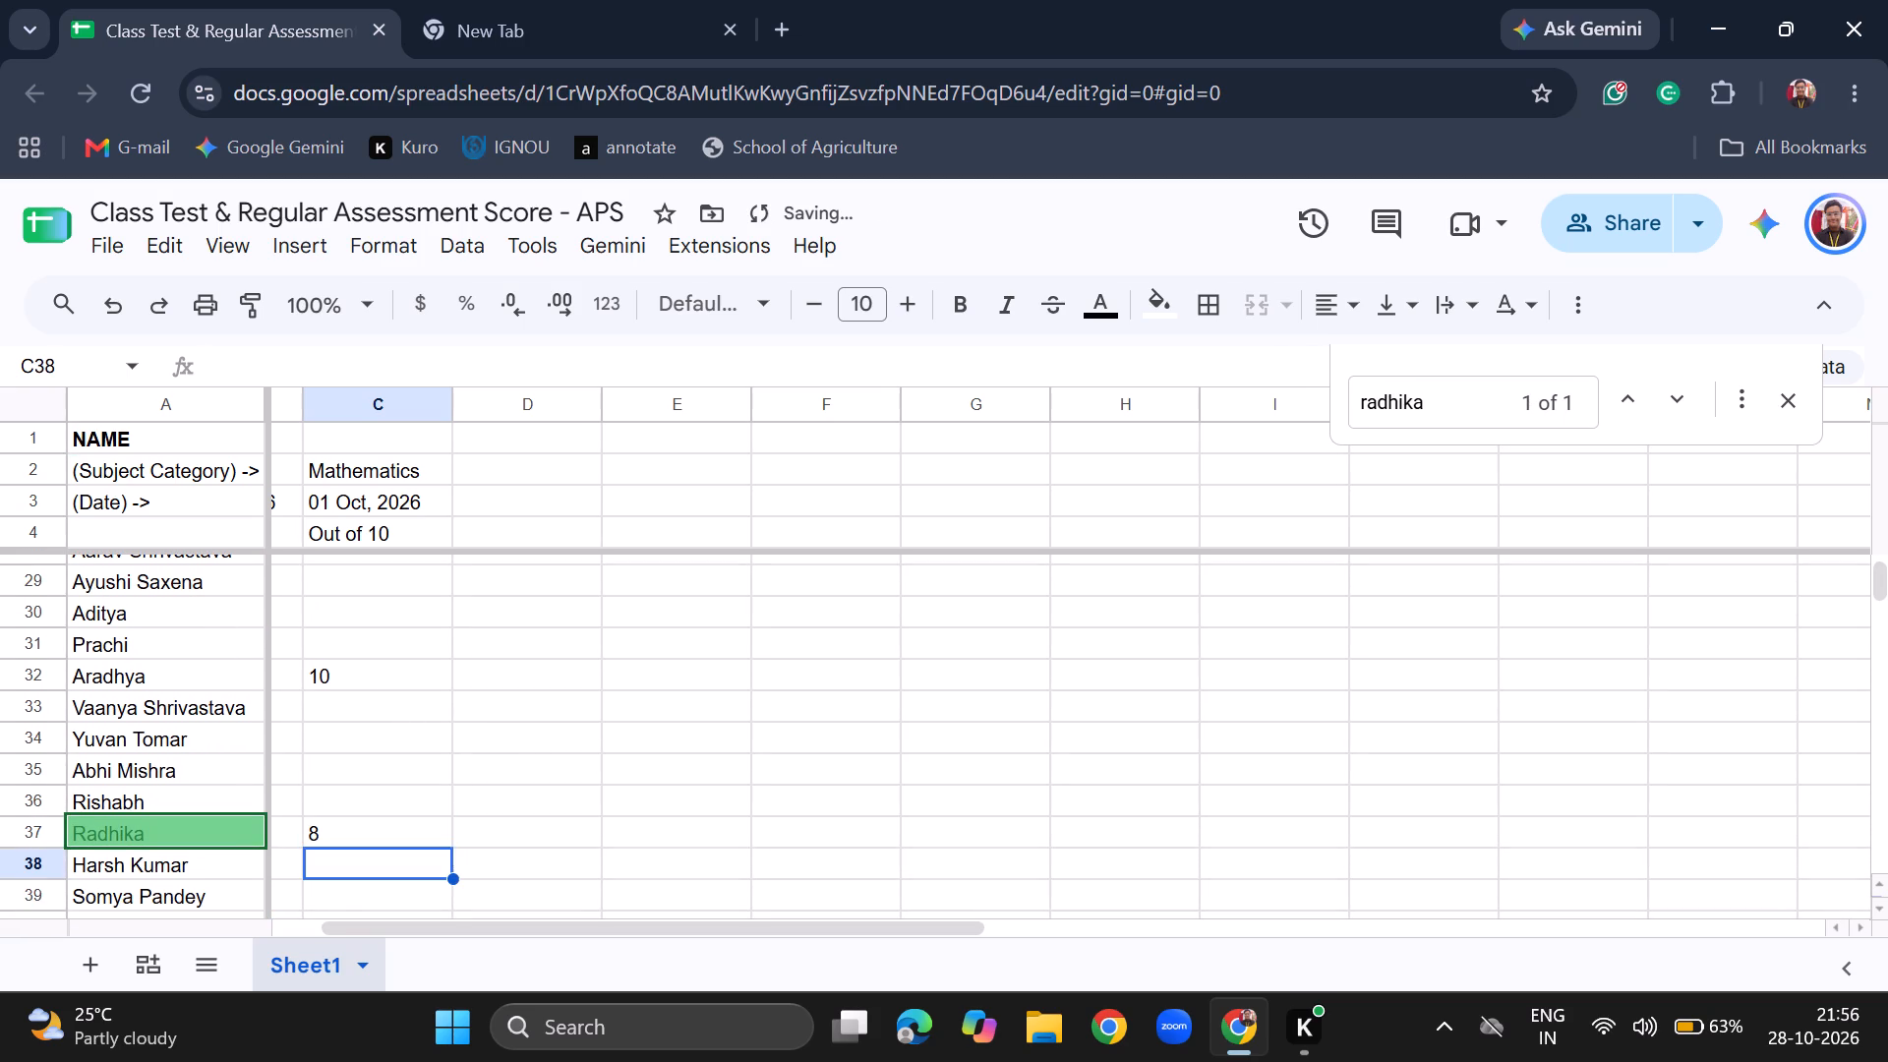
Search for "anura" and enter a 01 Oct, 2026 Mathematics score of 10 for Anurag in C16.
key(ctrl+f)
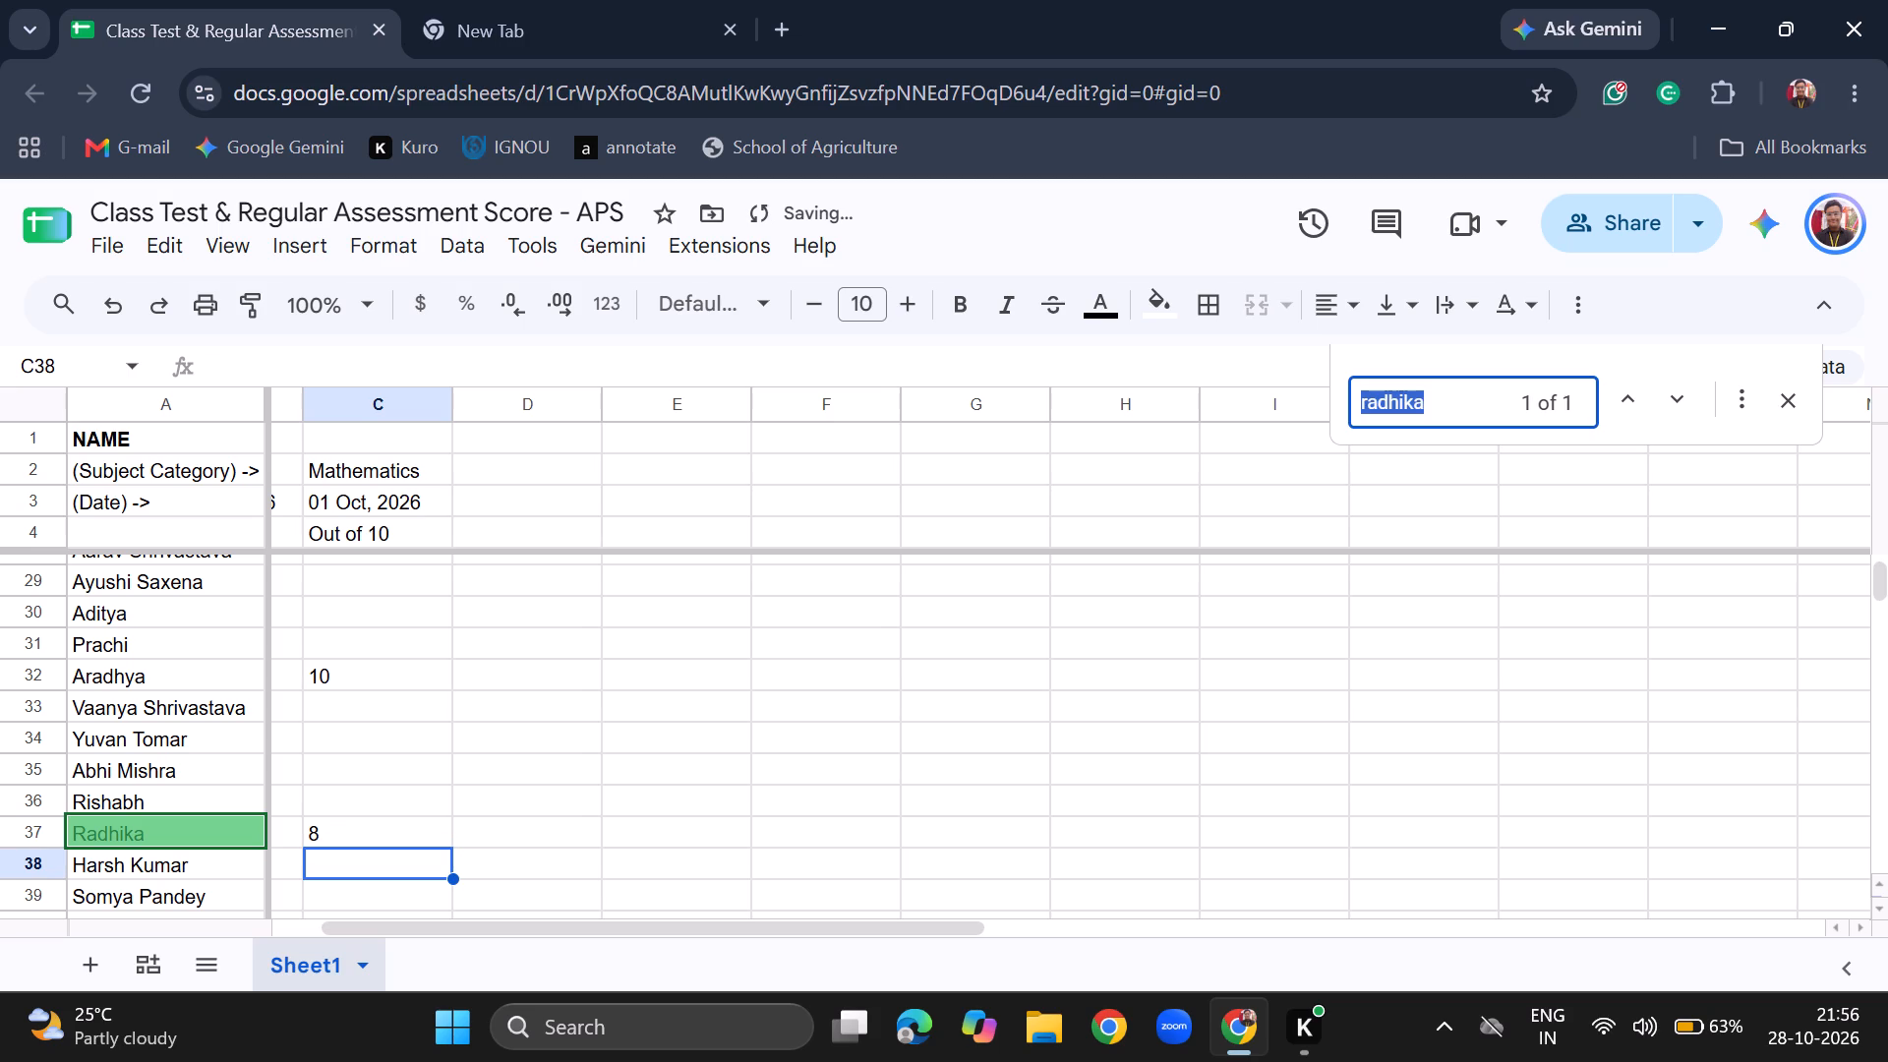
text(anura)
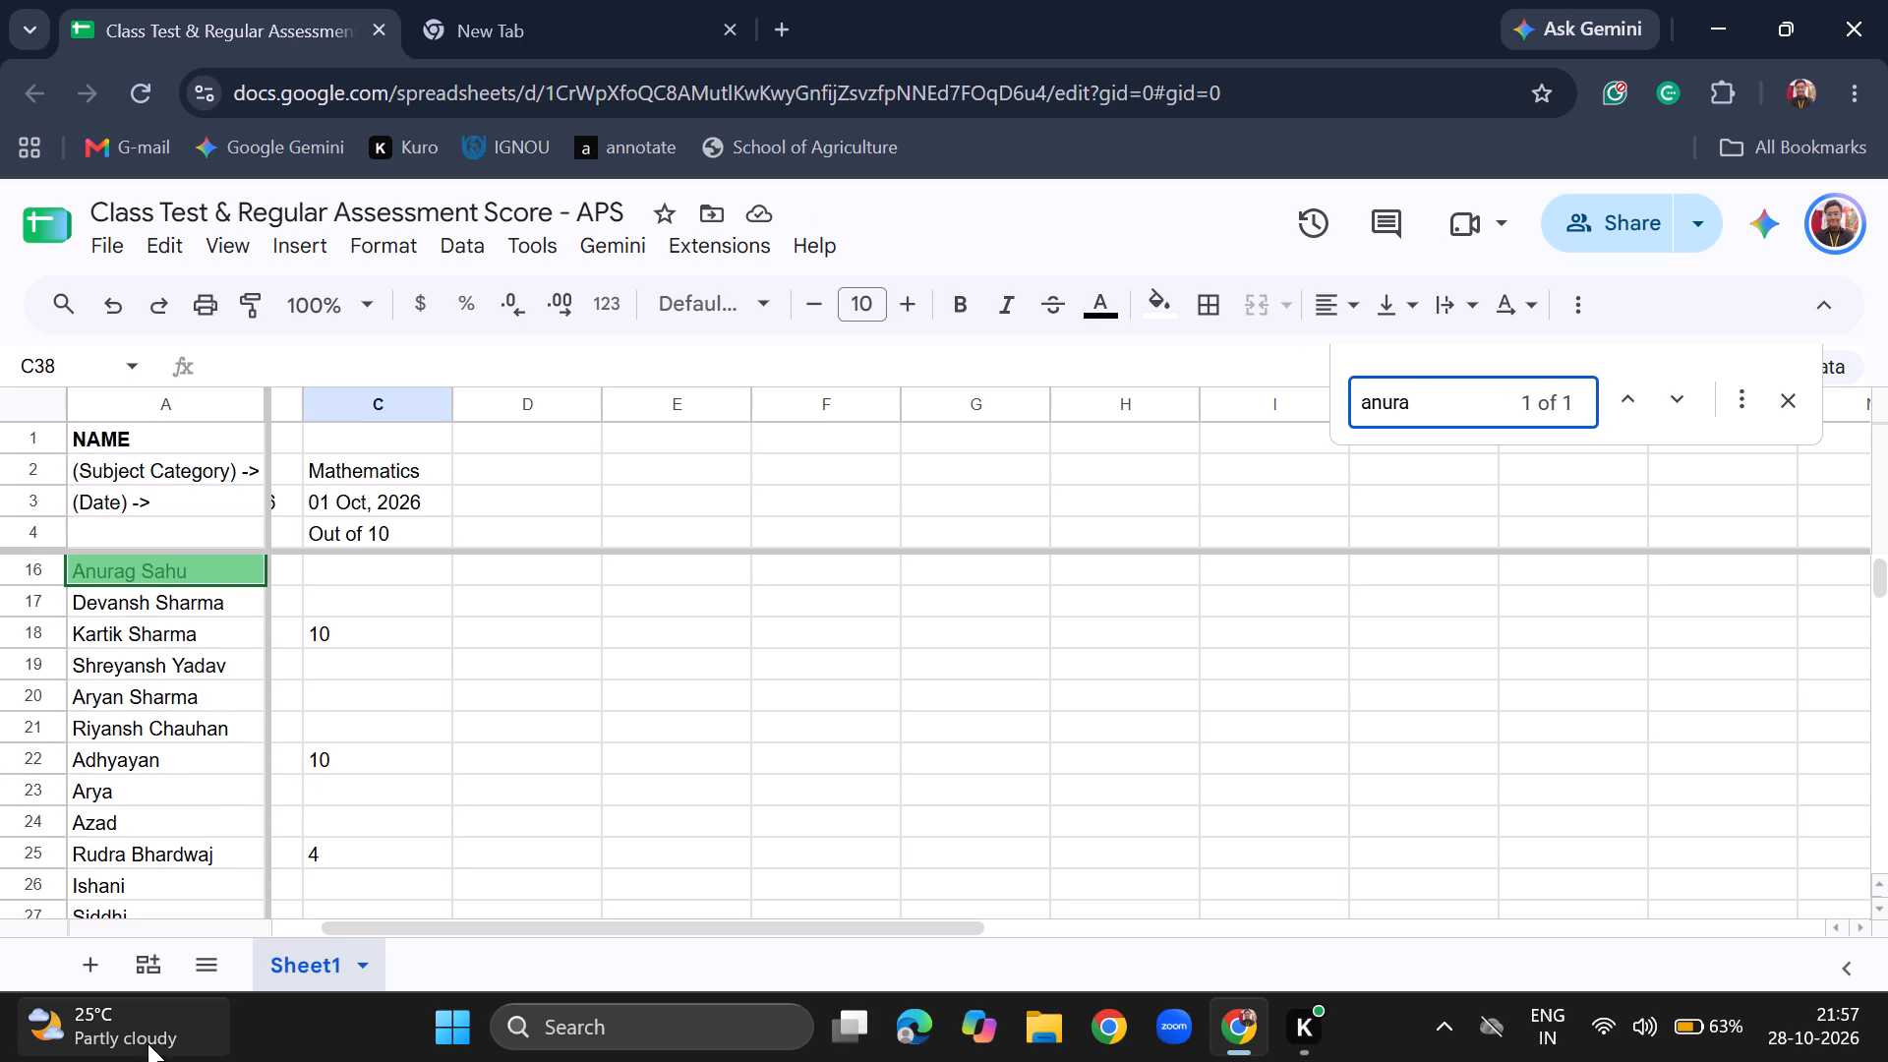
click(363, 568)
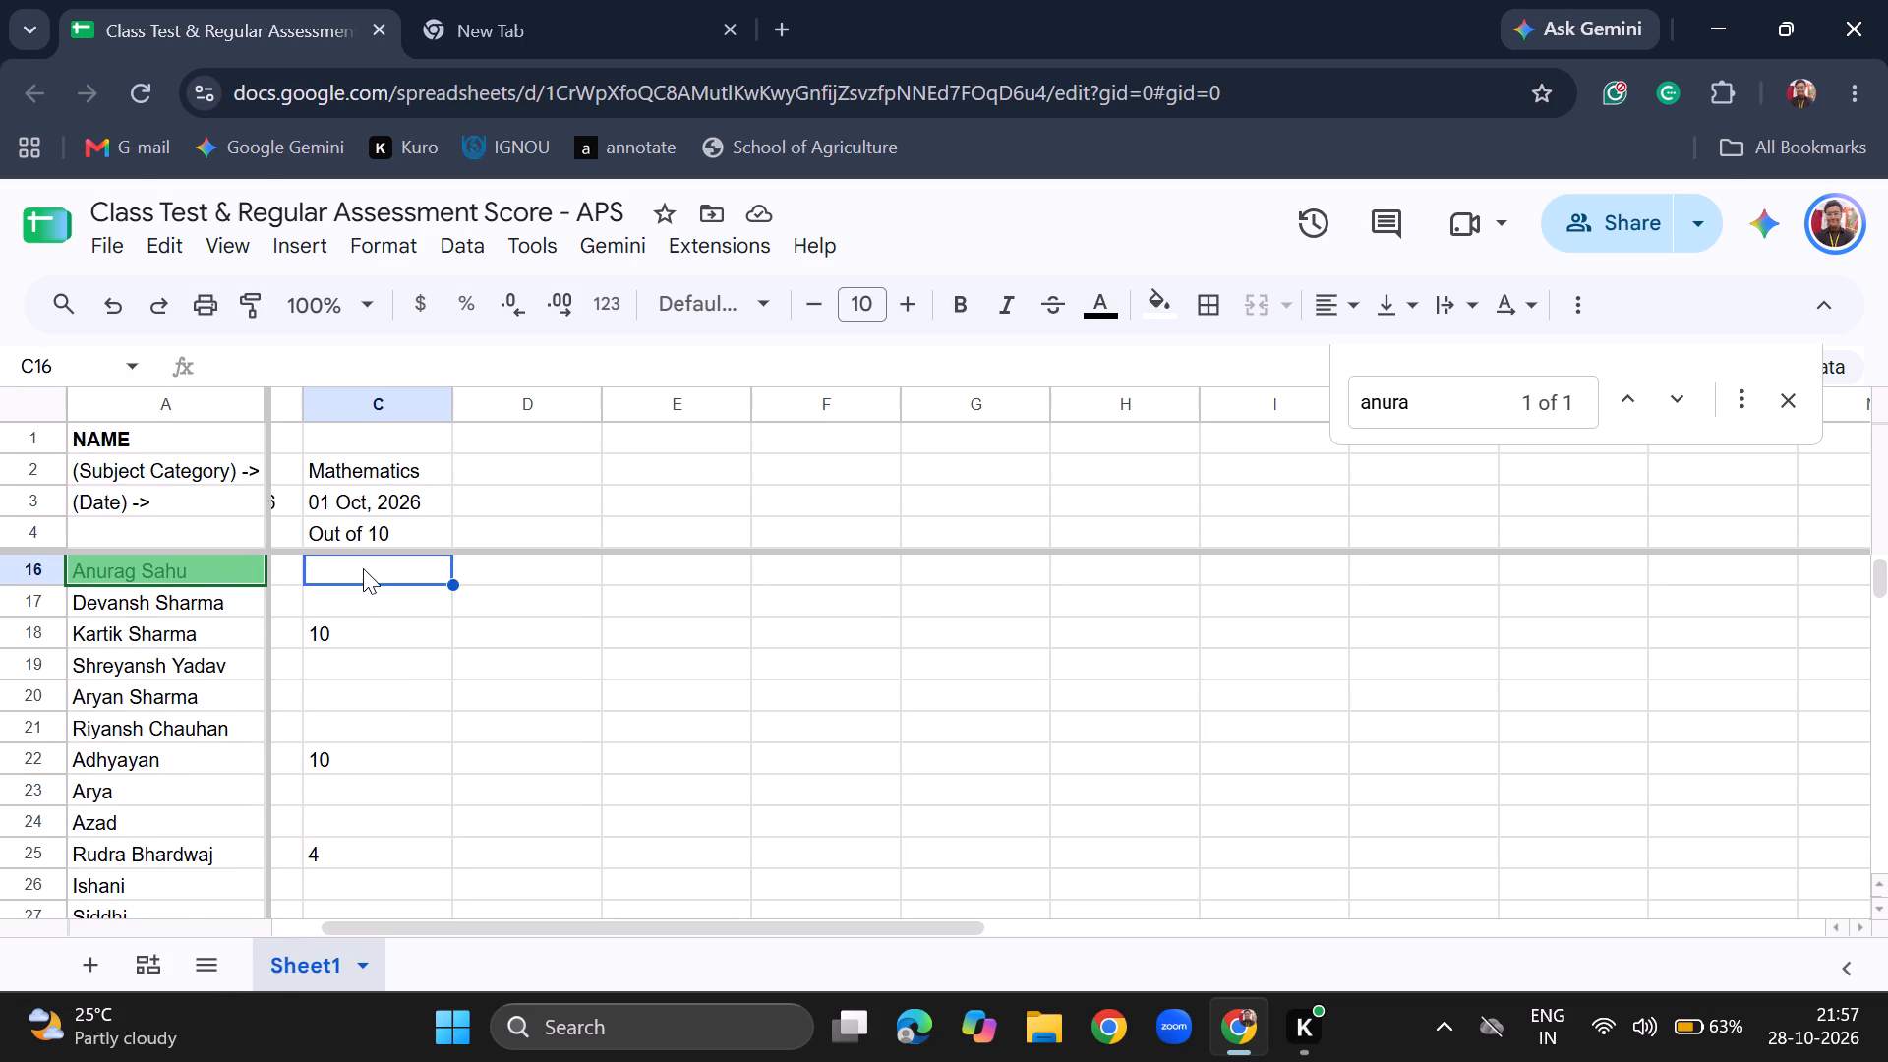
text(10)
key(Return)
Search the student list for "harsh" and look over the matching rows in the 01 Oct, 2026 column.
key(ctrl+f)
text(harsh)
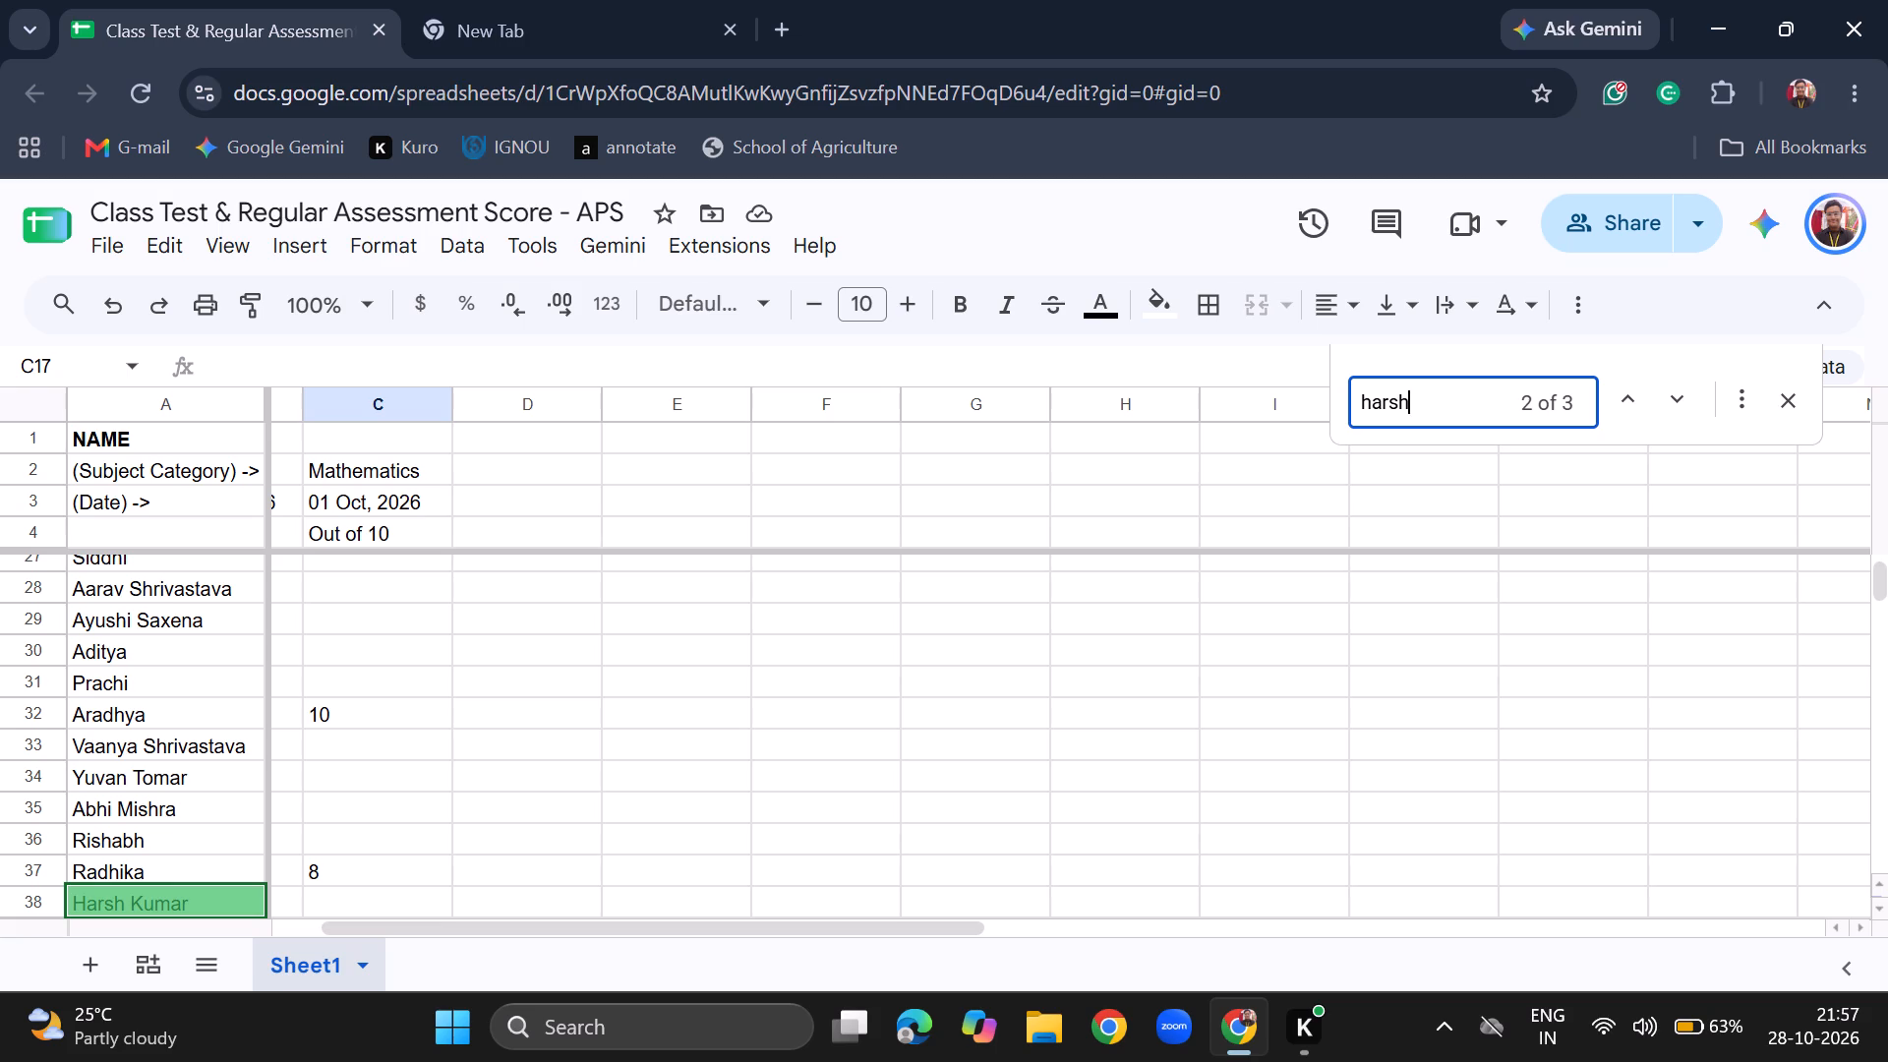
scroll(416, 724, down, 2)
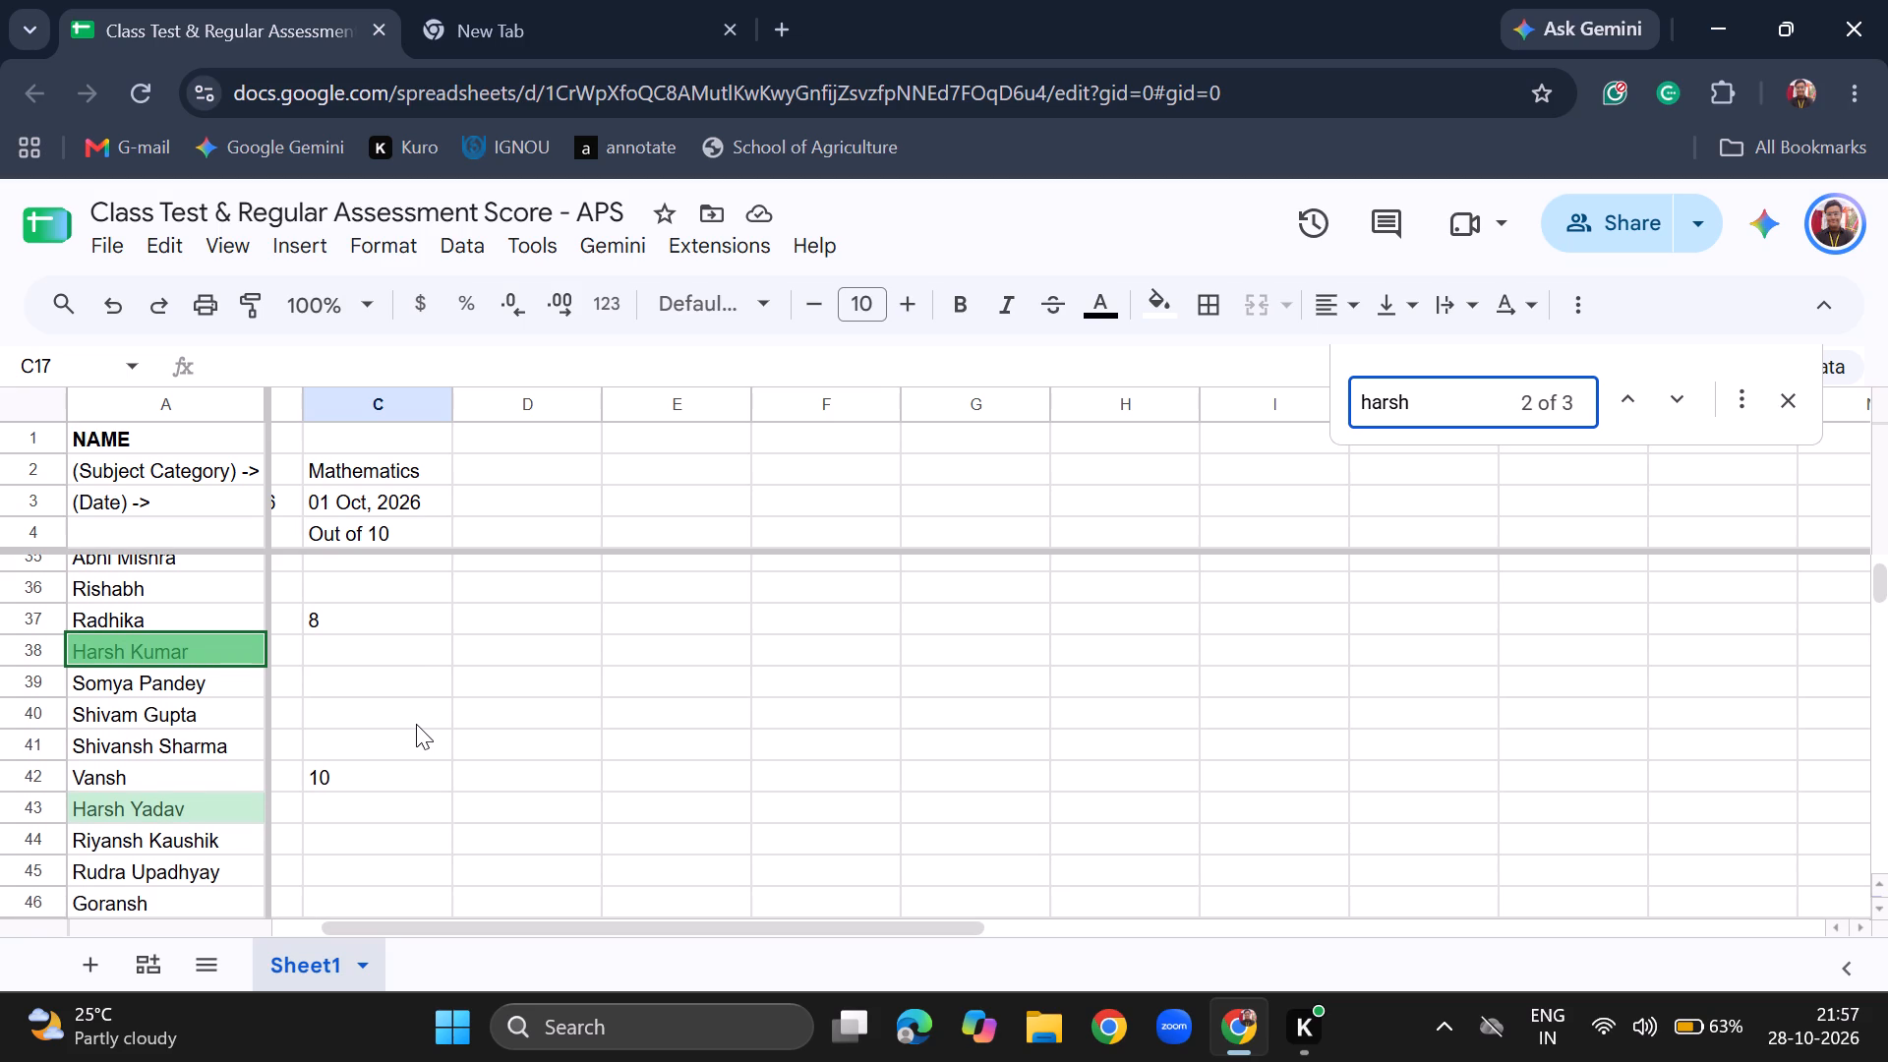
scroll(416, 724, up, 1)
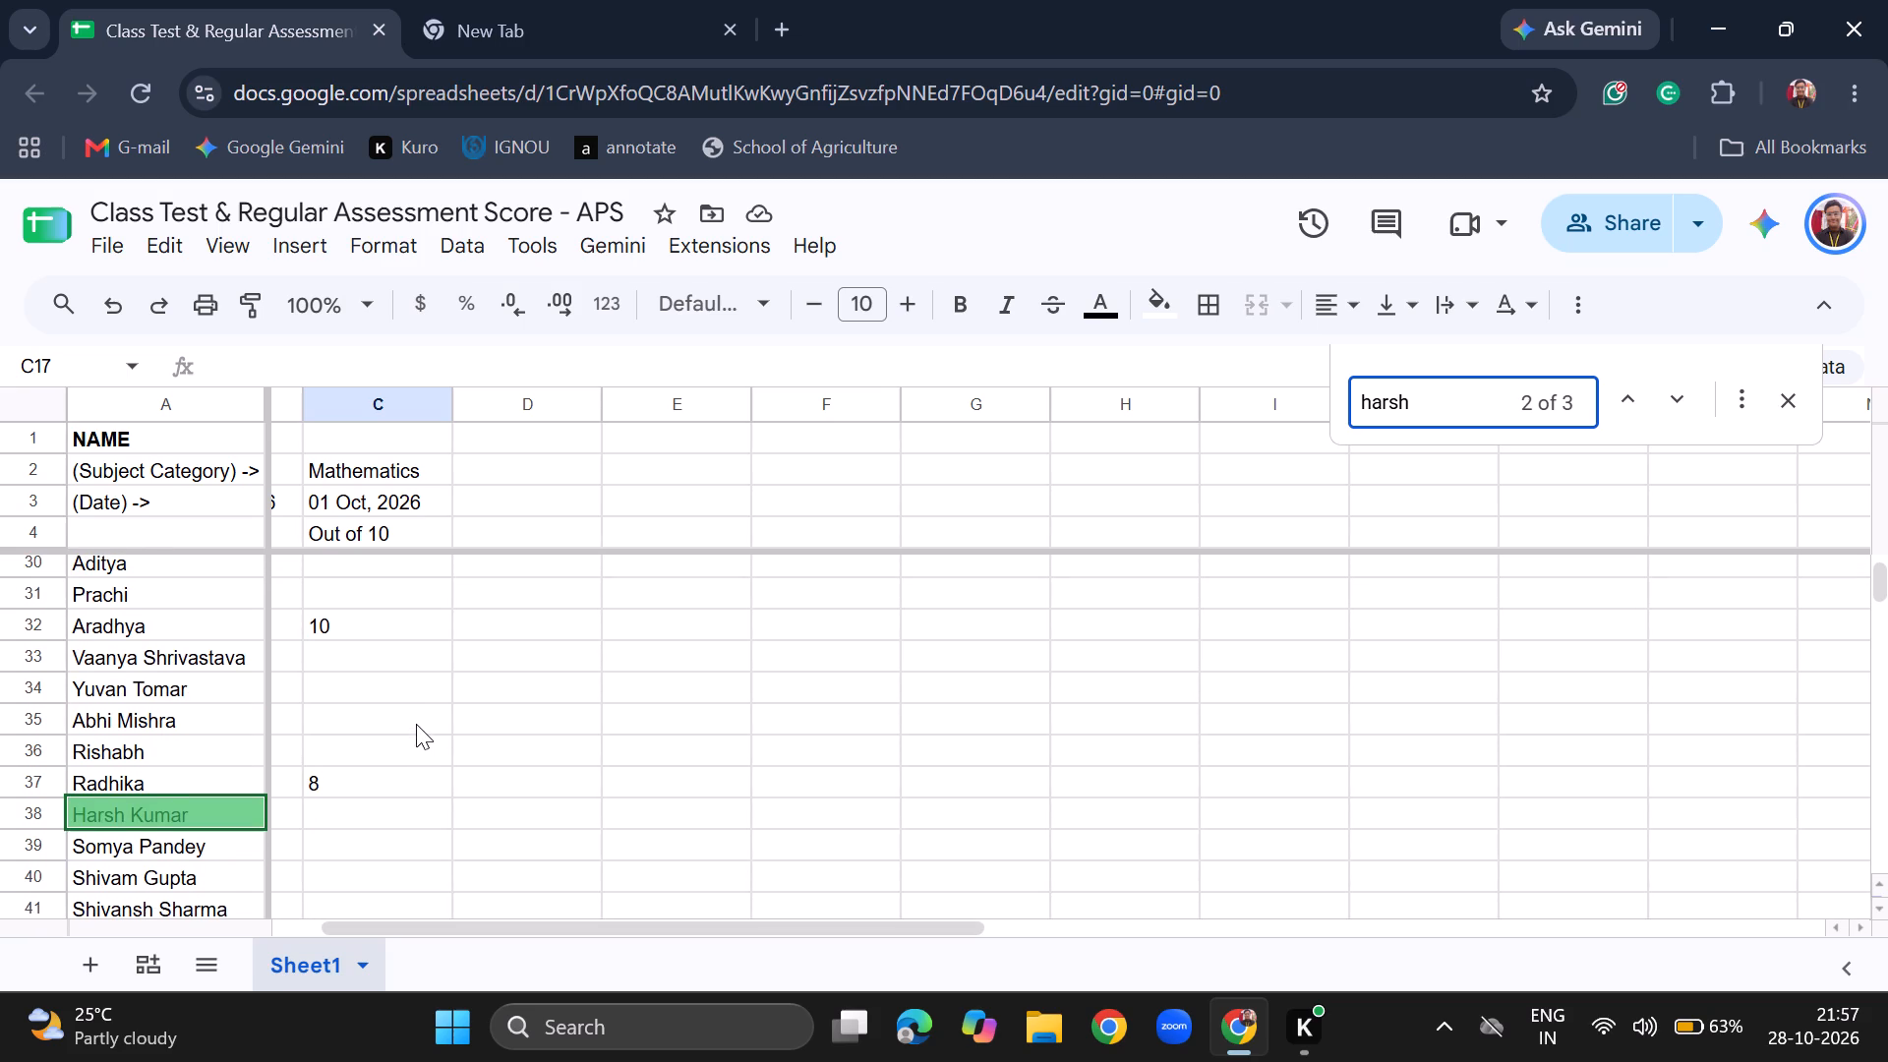
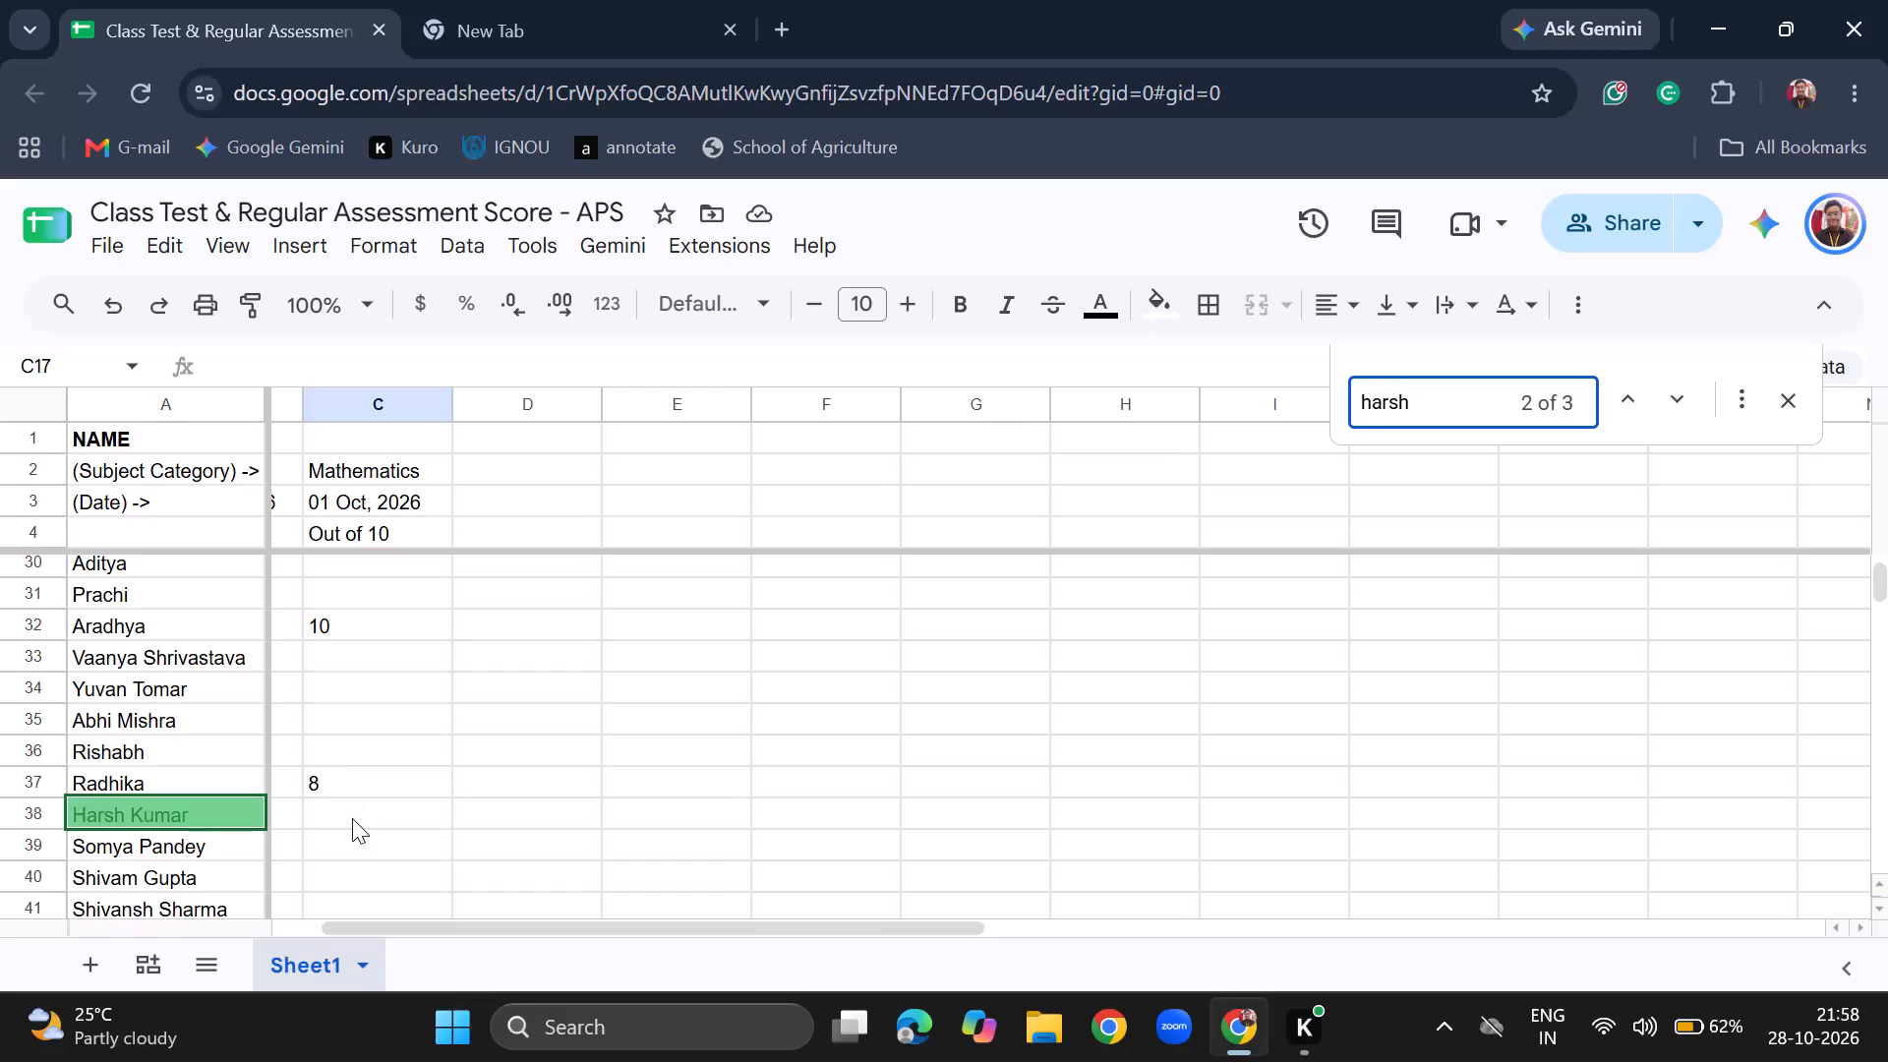
Enter a 01 Oct, 2026 Mathematics score of 4 for the Harsh in row 38, cell C38.
click(352, 818)
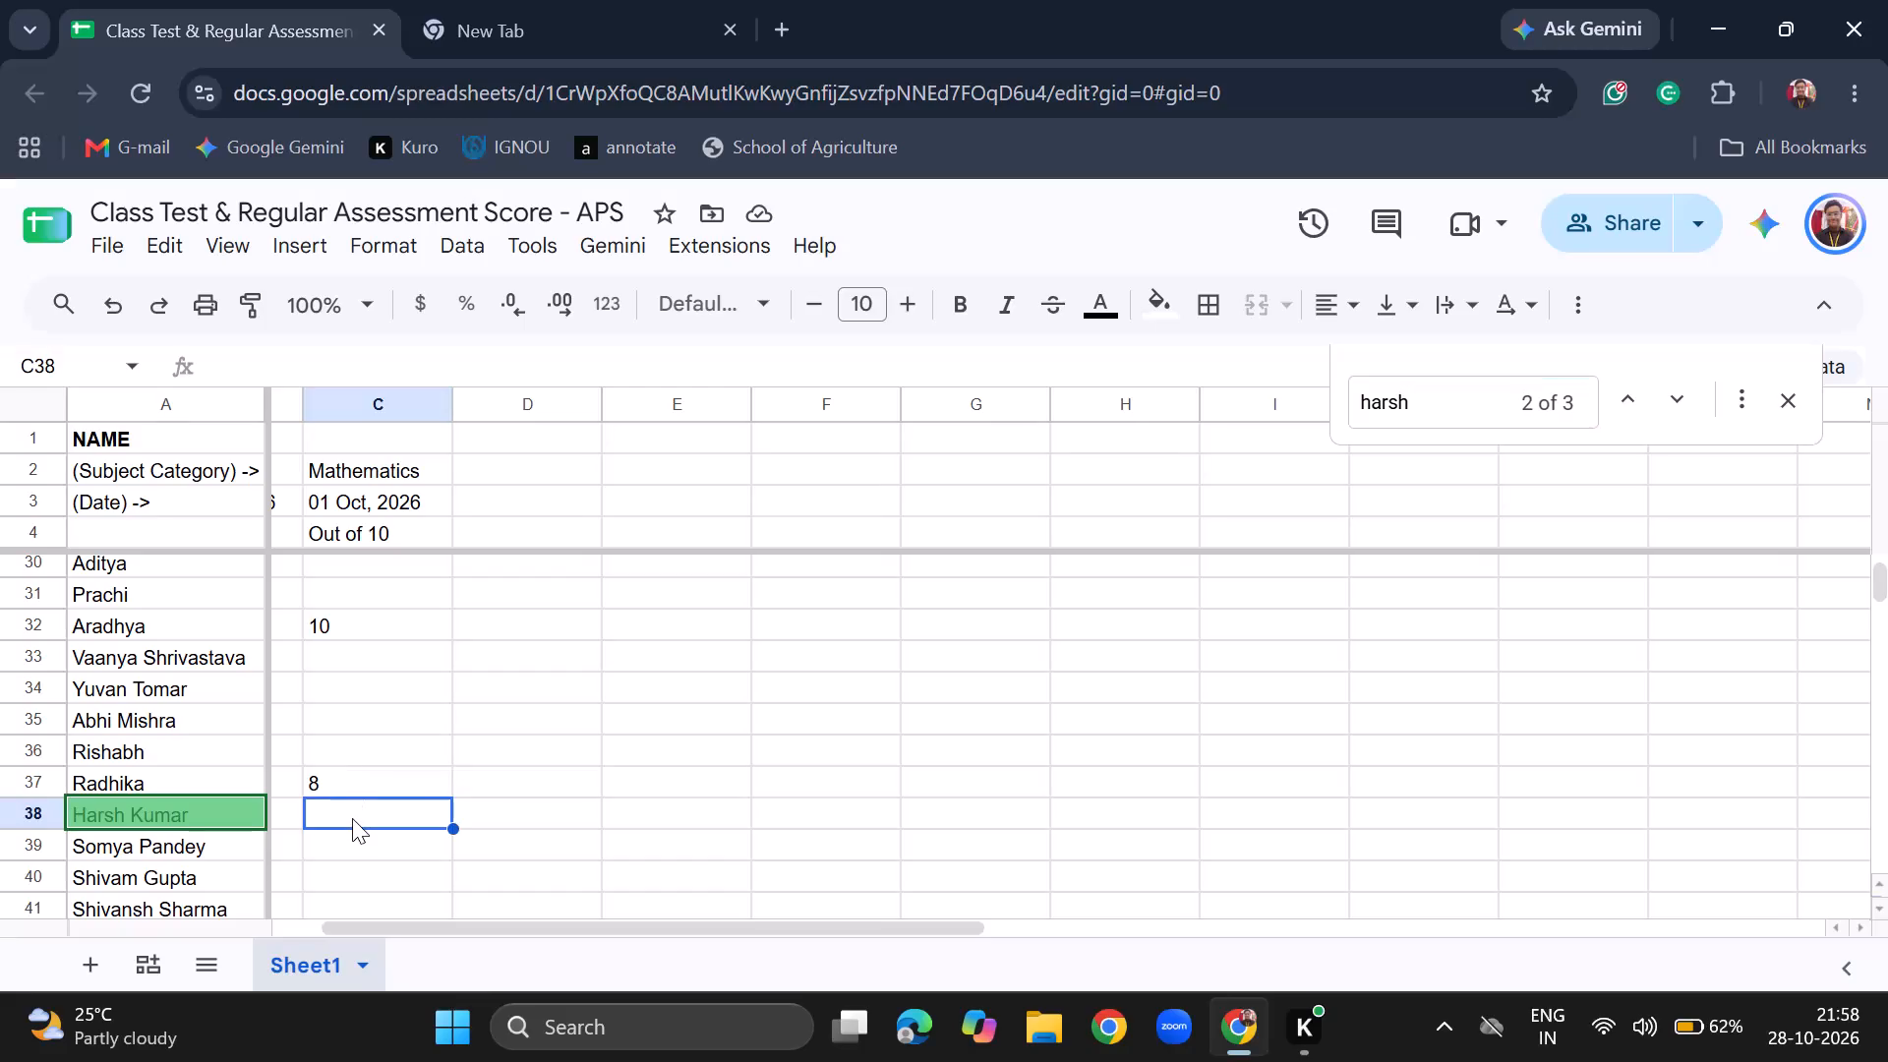
key(4)
key(Return)
Enter a 01 Oct, 2026 Mathematics score of 5 for the Harsh in row 43, cell C43.
key(Return)
key(Return)
key(Return)
key(Return)
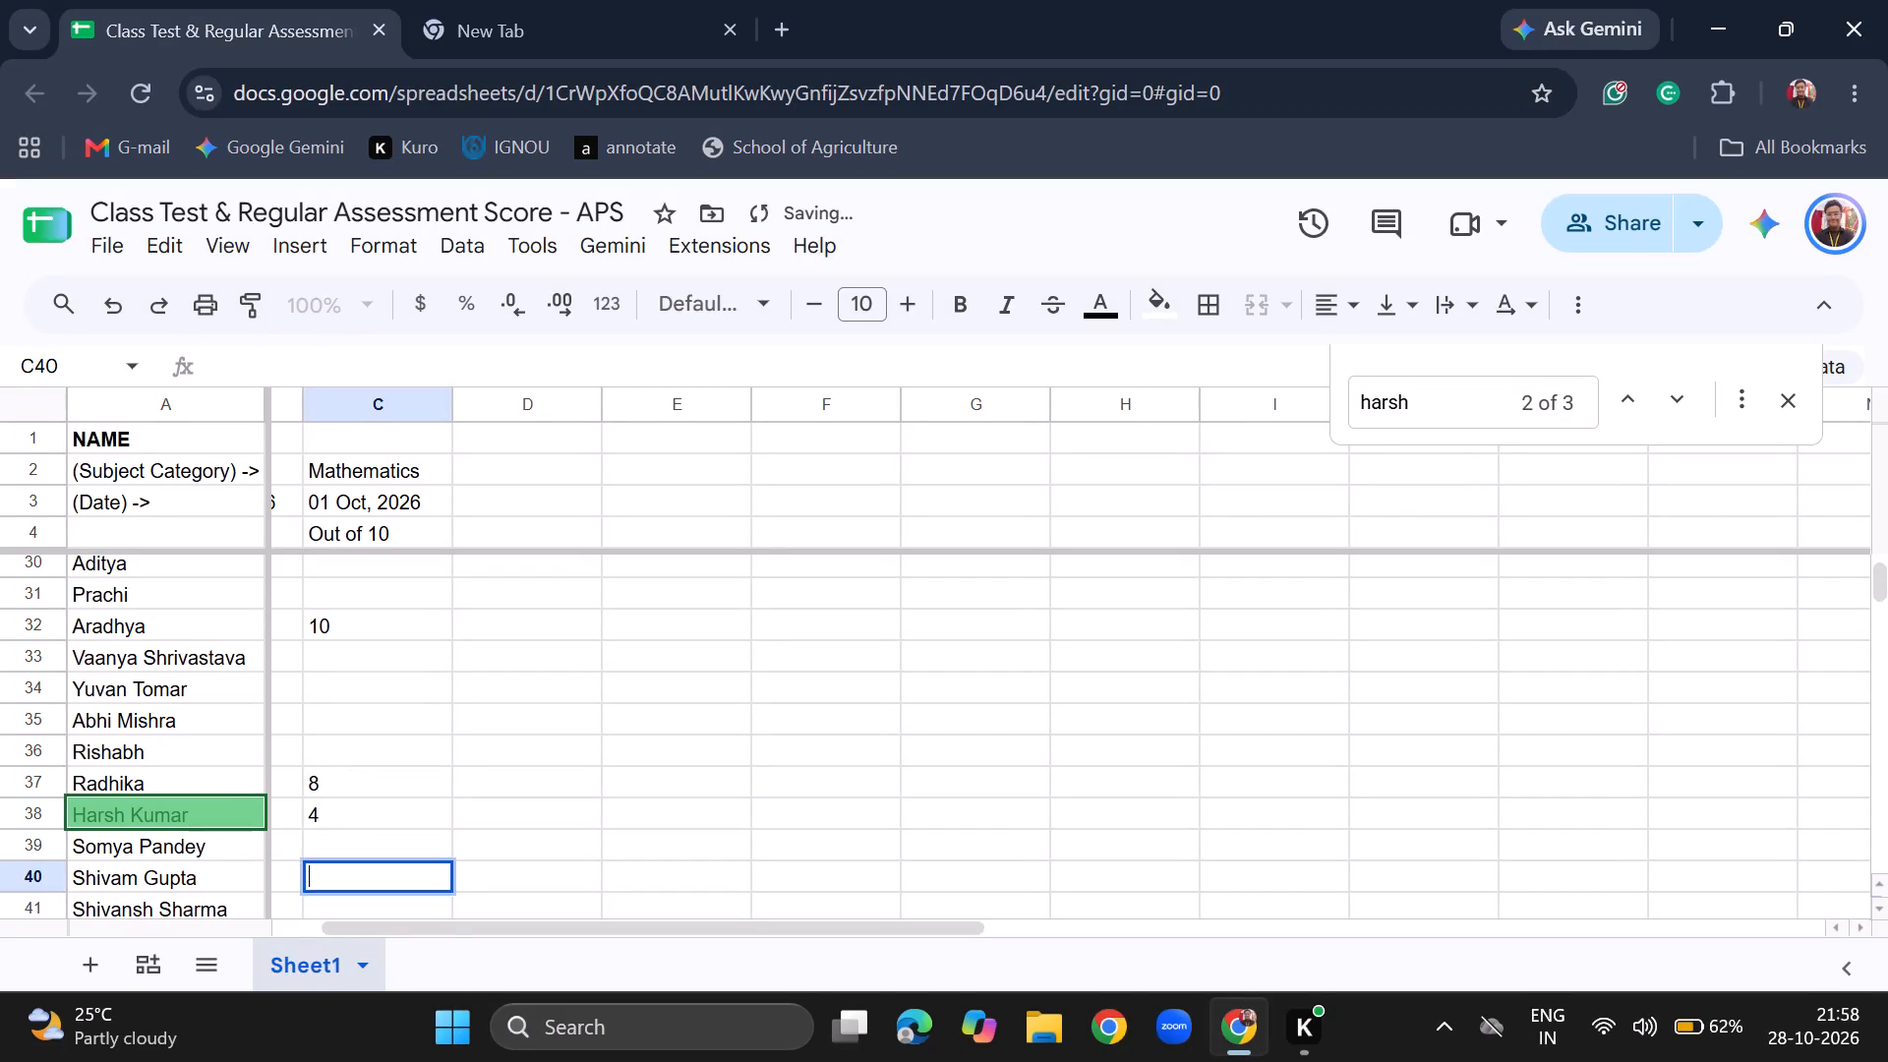
key(Return)
key(Return)
key(Return)
key(Return)
key(Return)
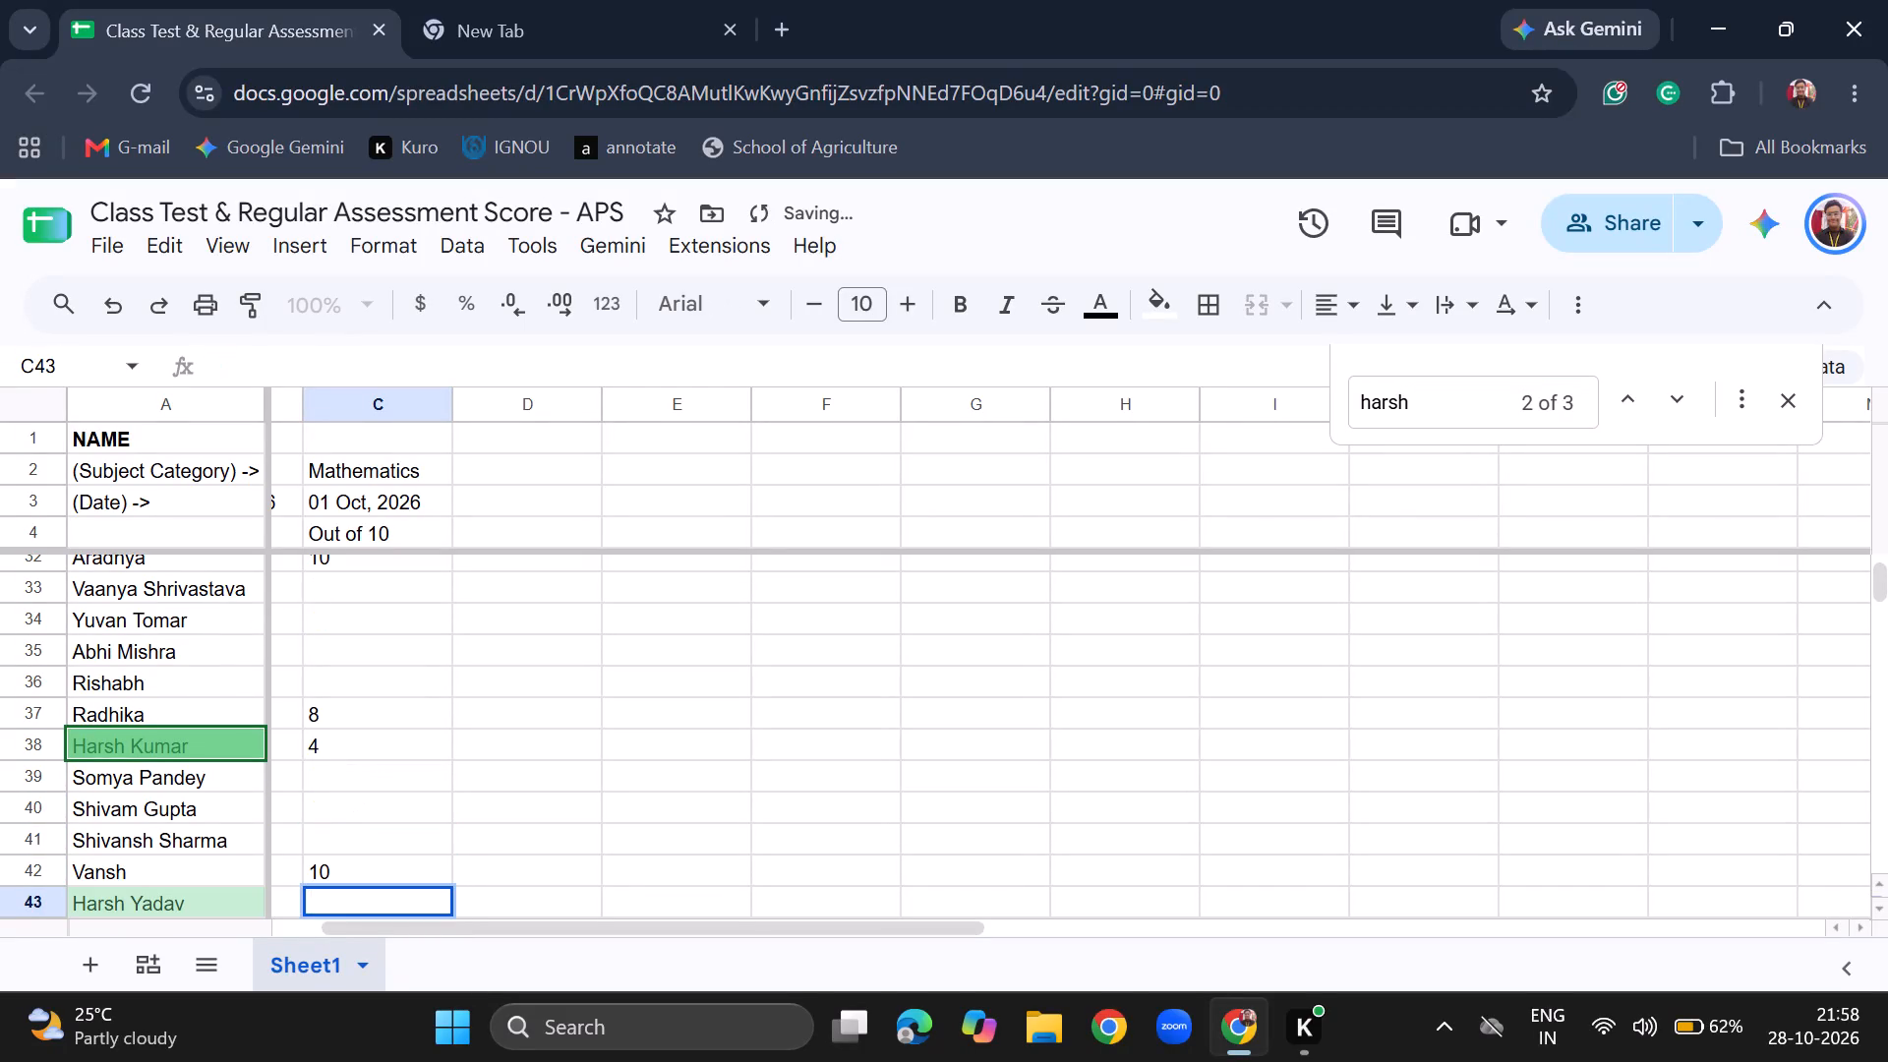
key(BackSpace)
key(5)
key(Return)
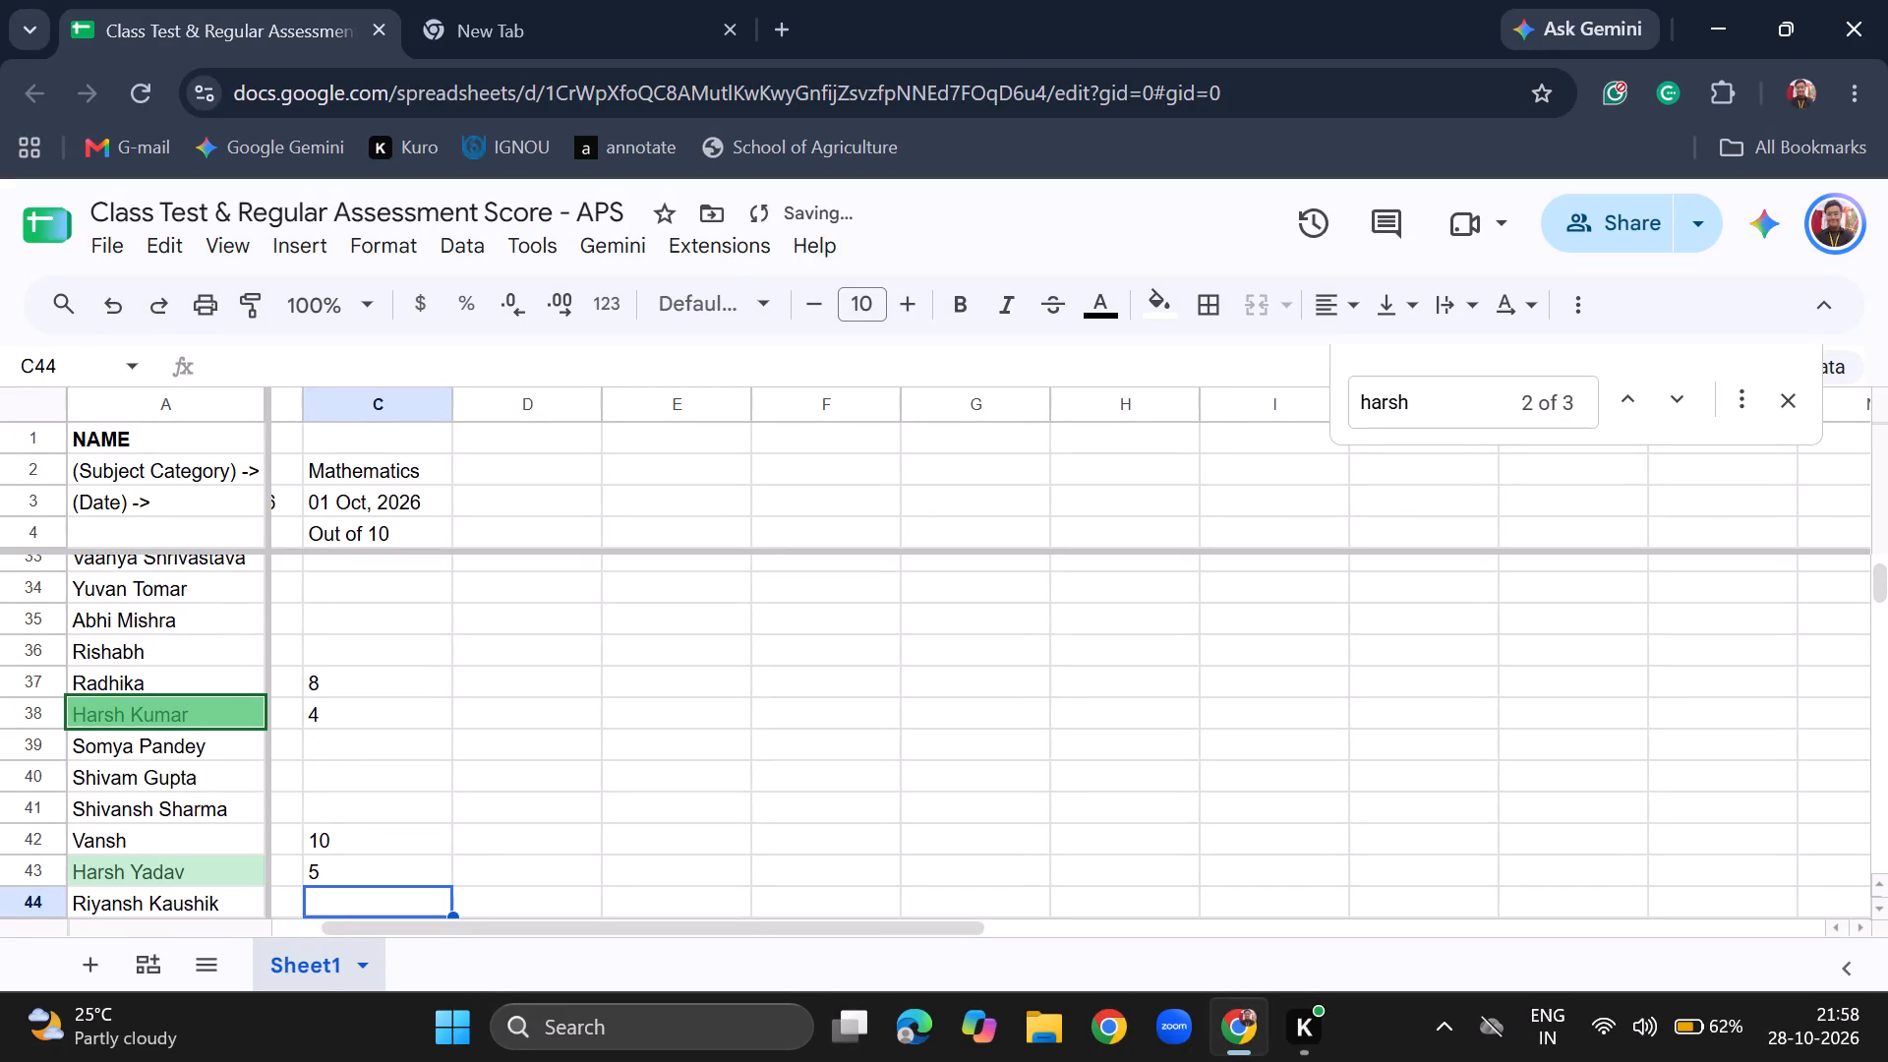
Search for "ri" and enter a 01 Oct, 2026 Mathematics score of 10 for Rishabh in C36.
key(ctrl+f)
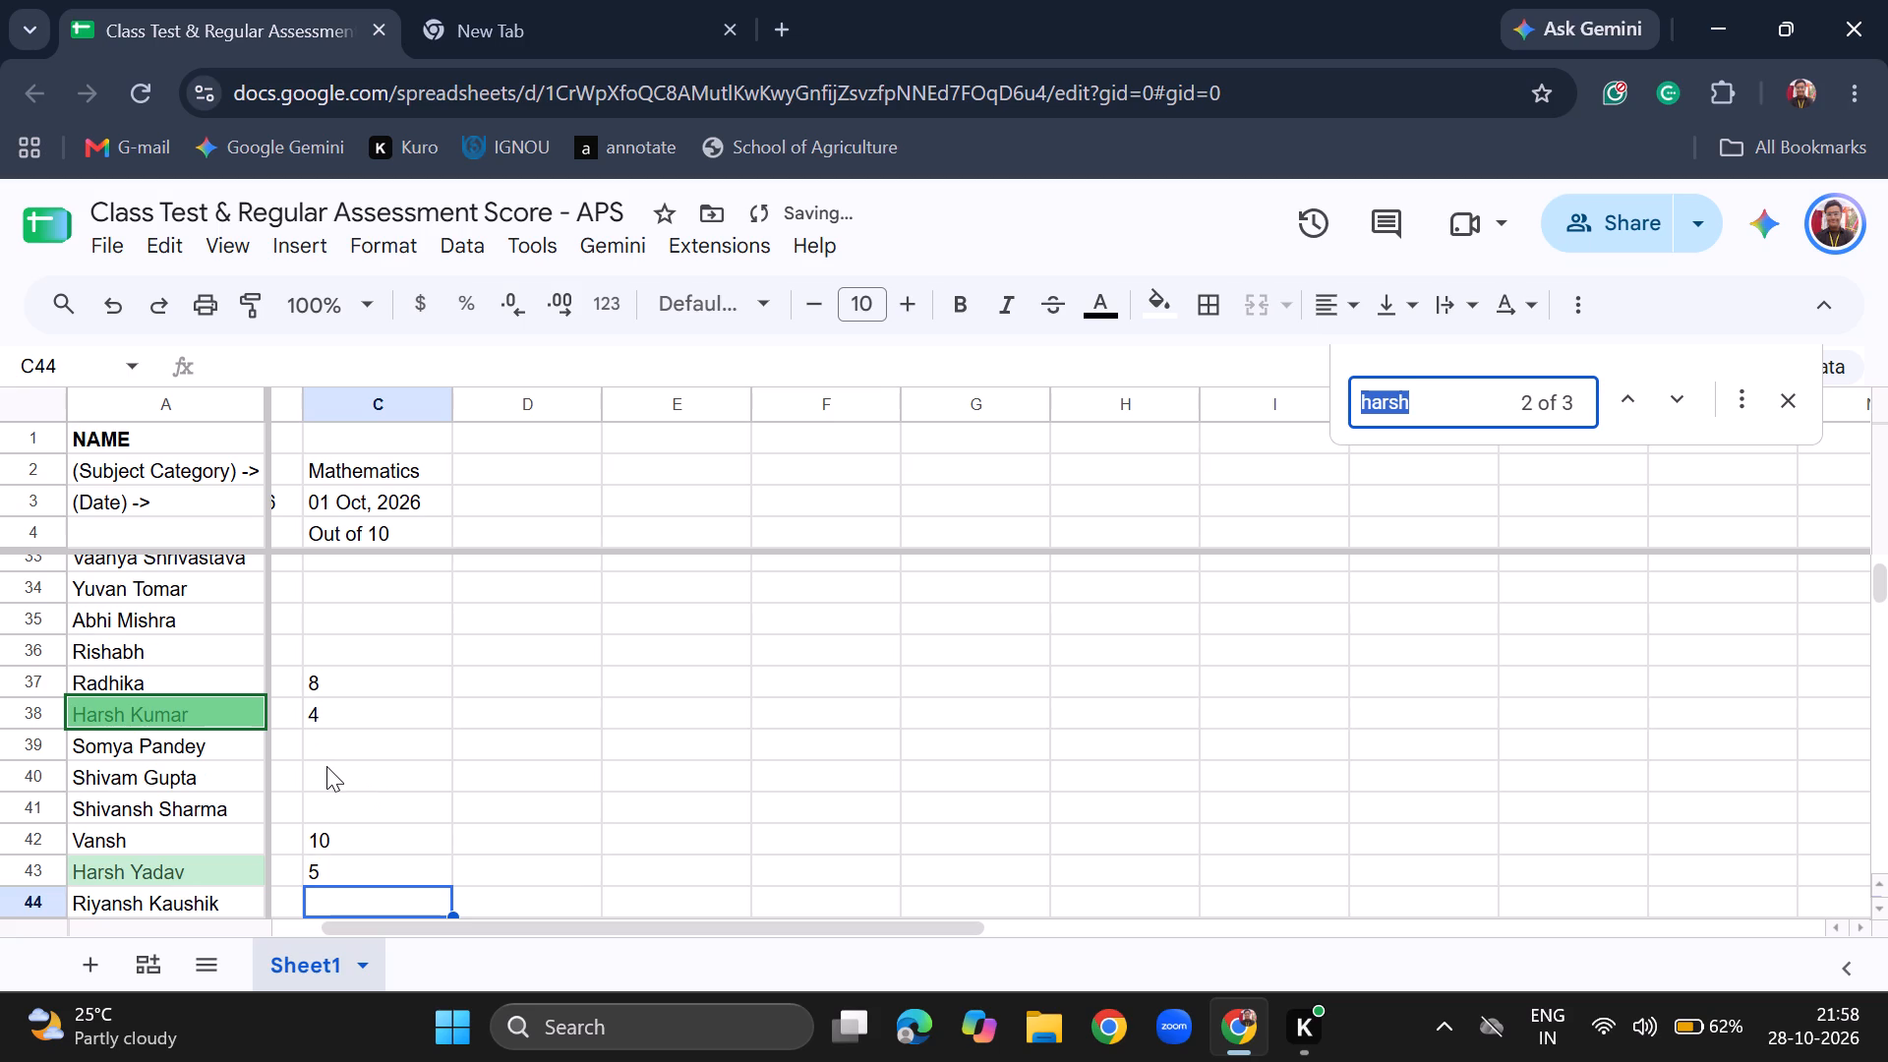
text(ri)
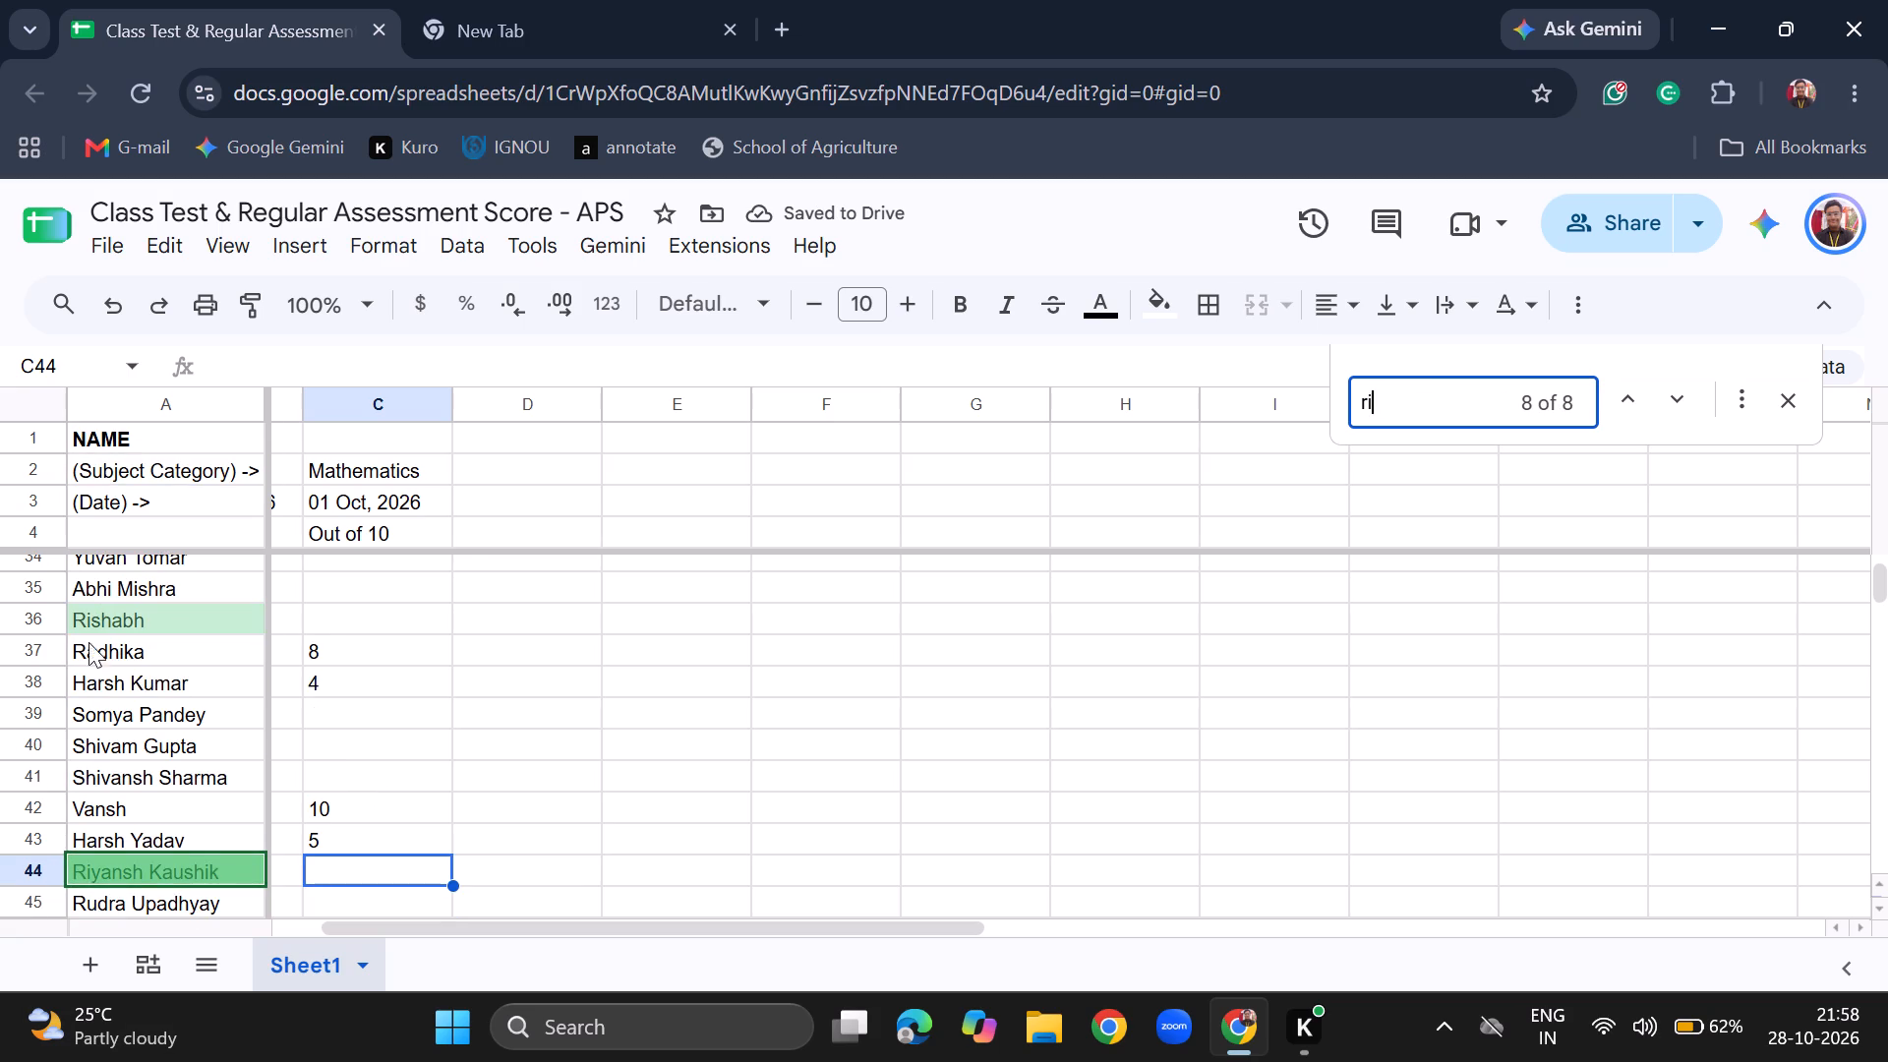
click(361, 608)
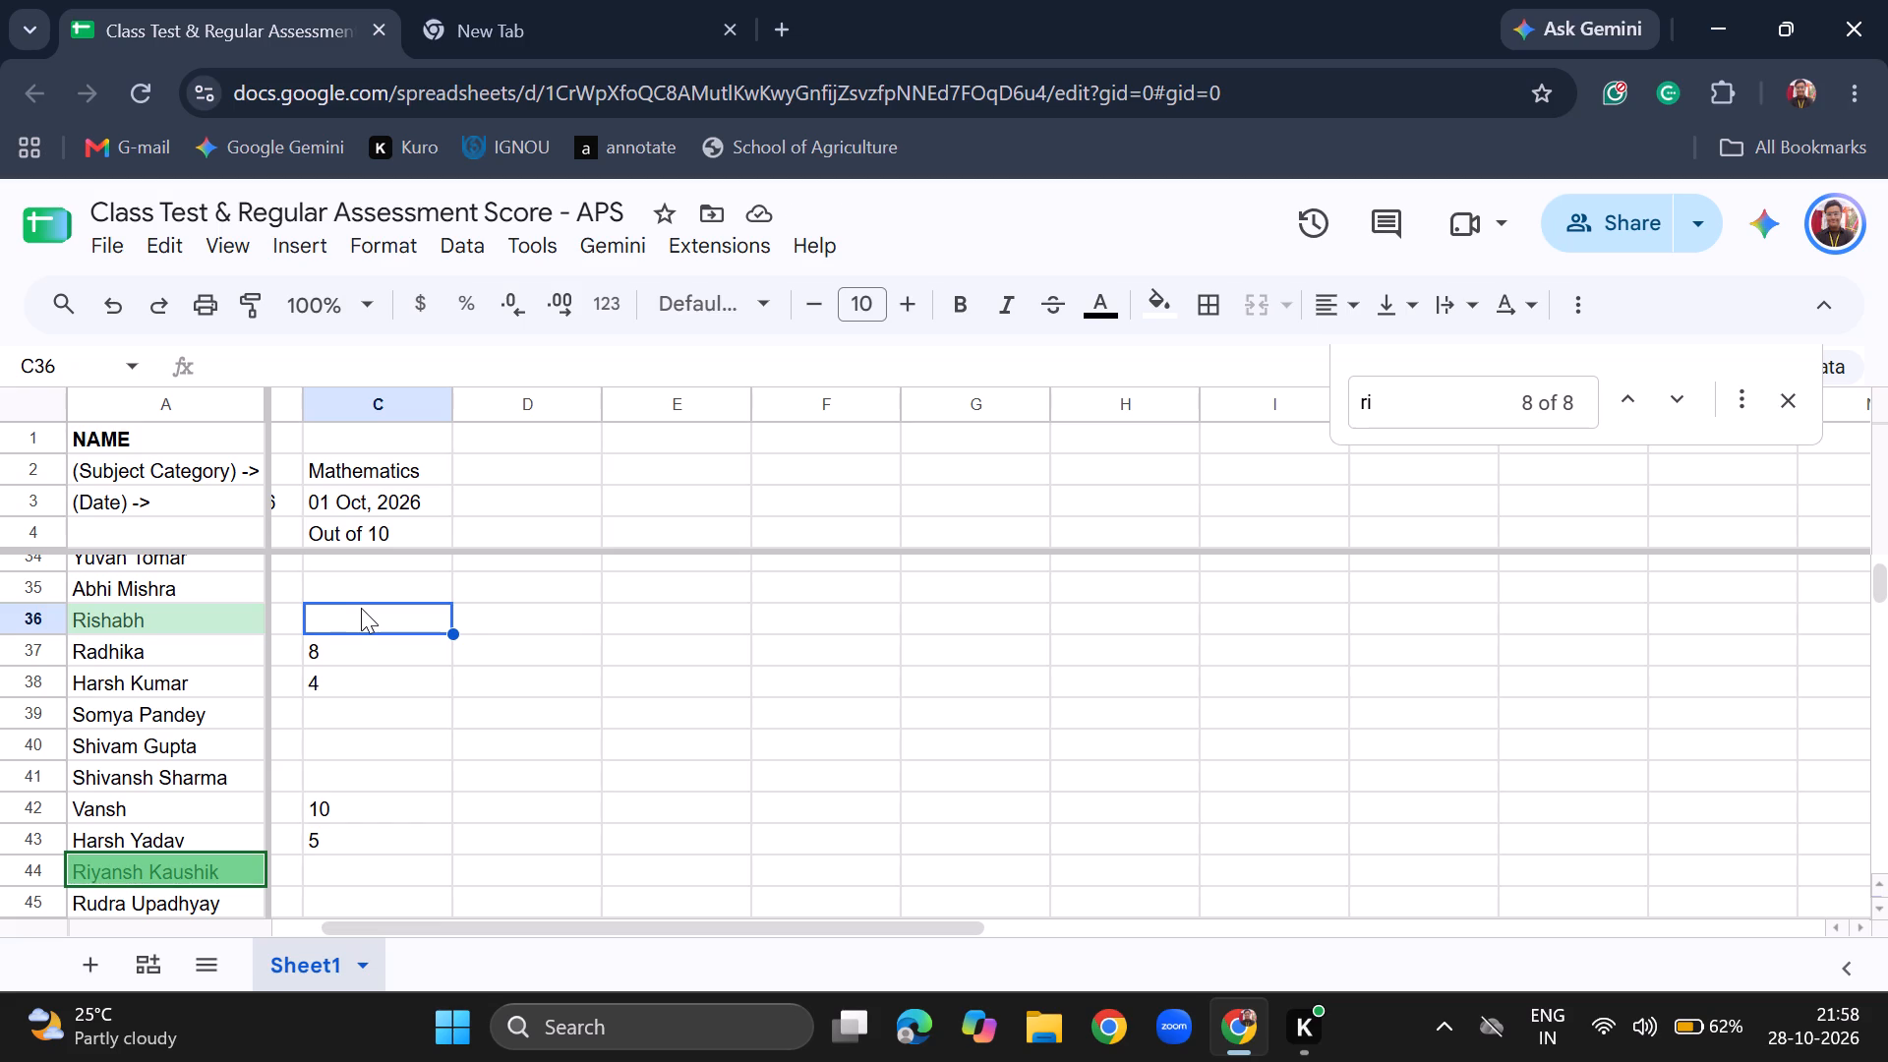
text(10)
Search for "riyansh", compare the matching rows, and enter a 01 Oct, 2026 Mathematics score of 9 for the Riyansh in row 44, cell C44.
key(ctrl+f)
text(riyansh)
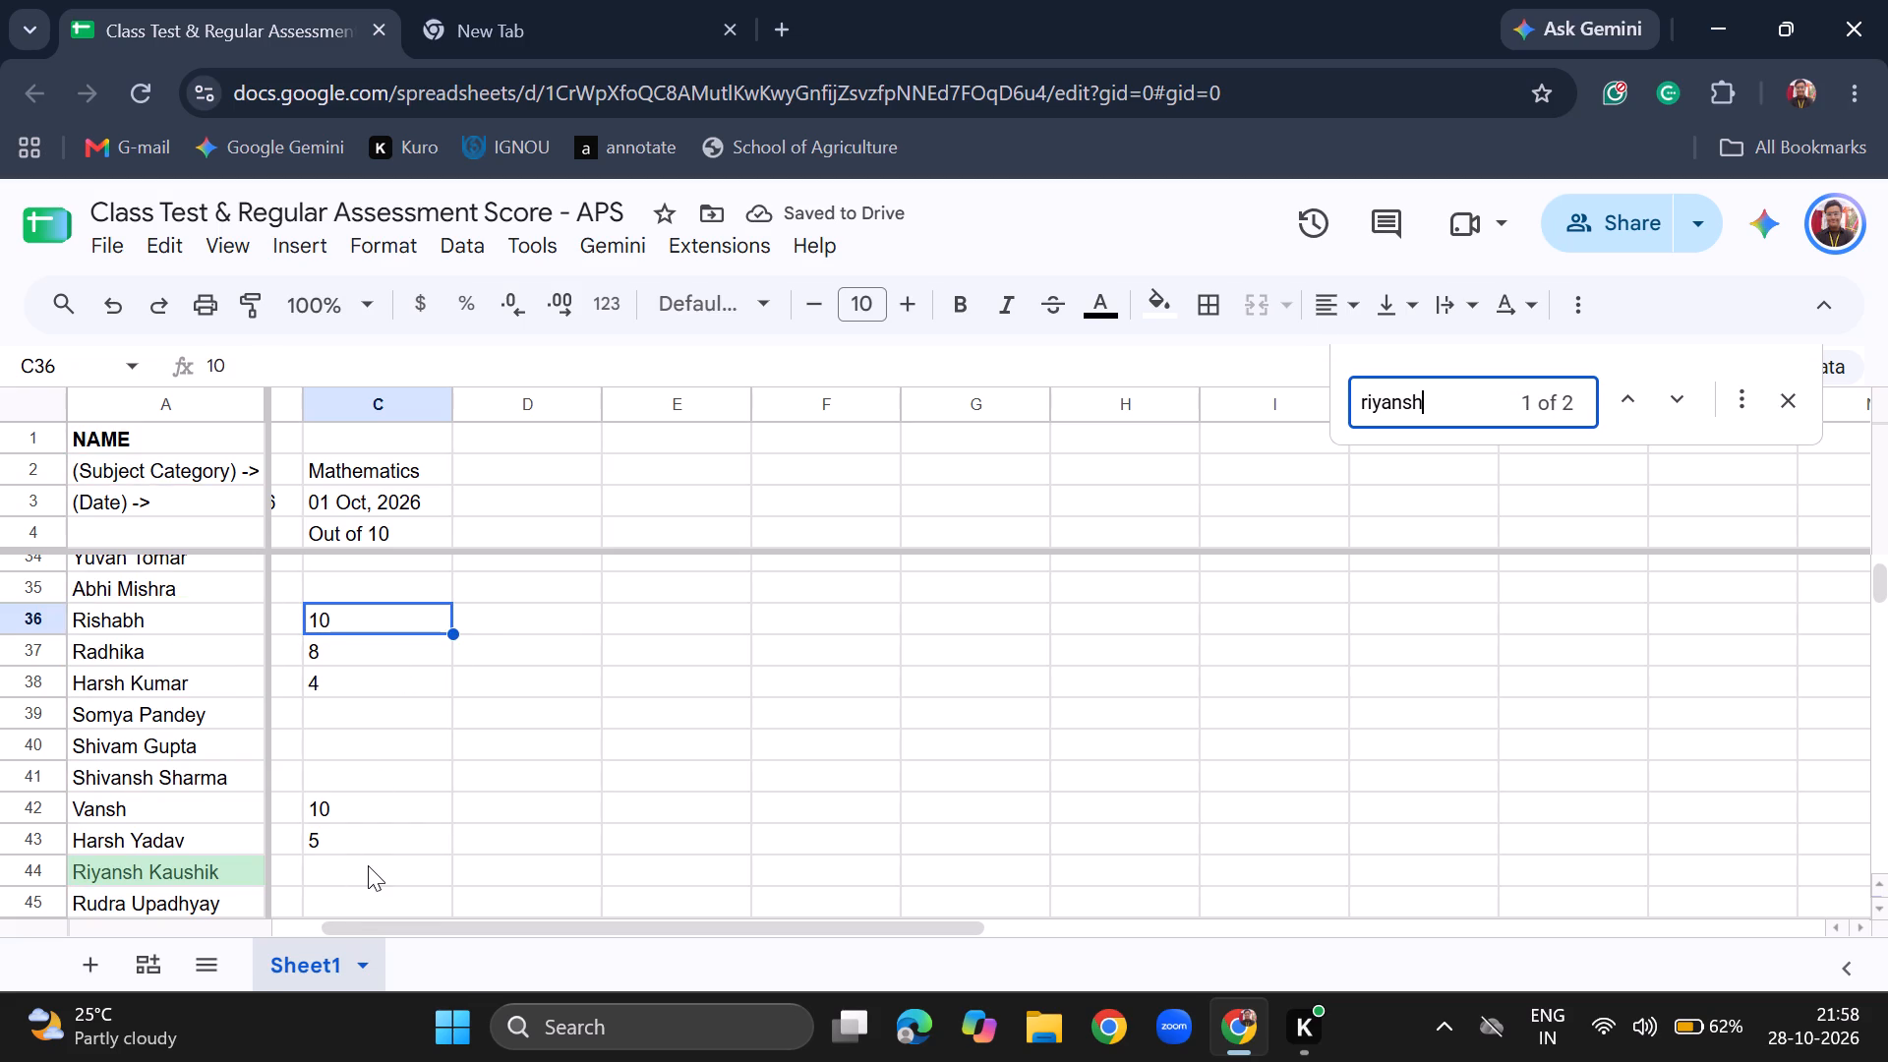
click(368, 866)
scroll(368, 866, down, 1)
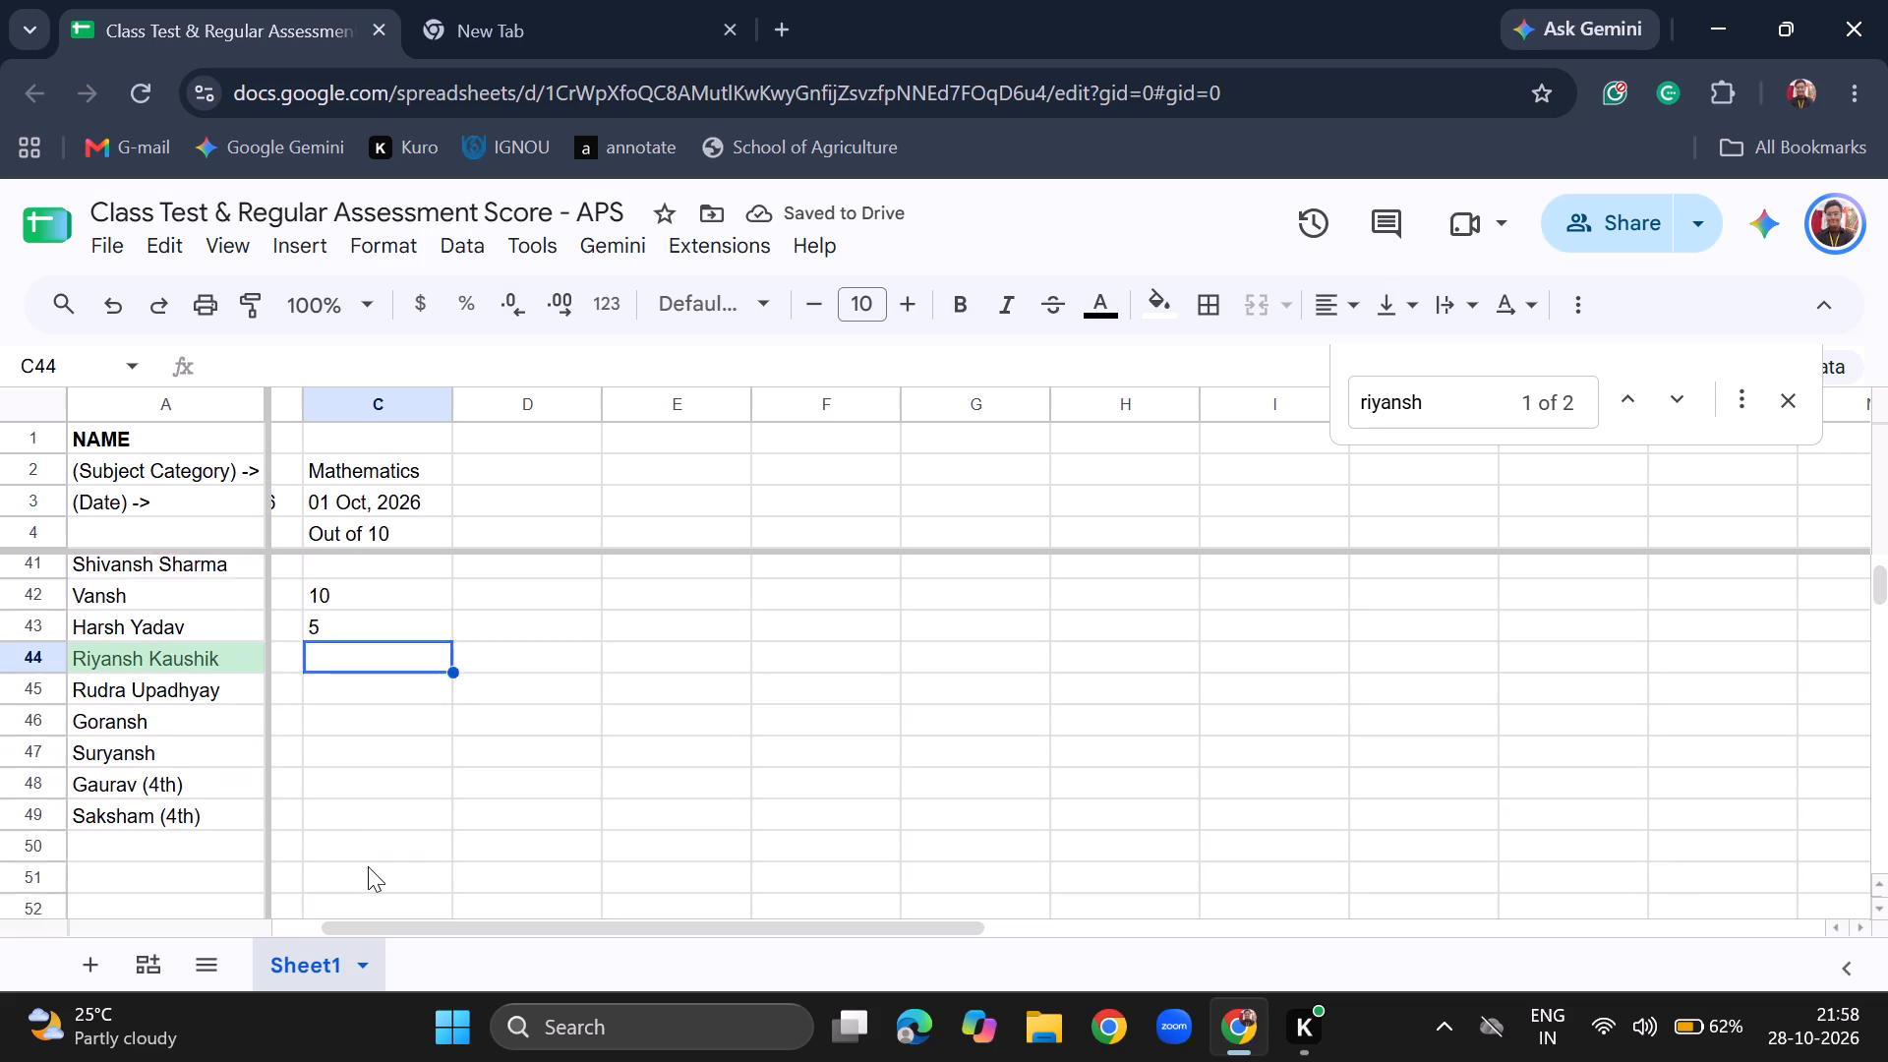
scroll(368, 866, down, 1)
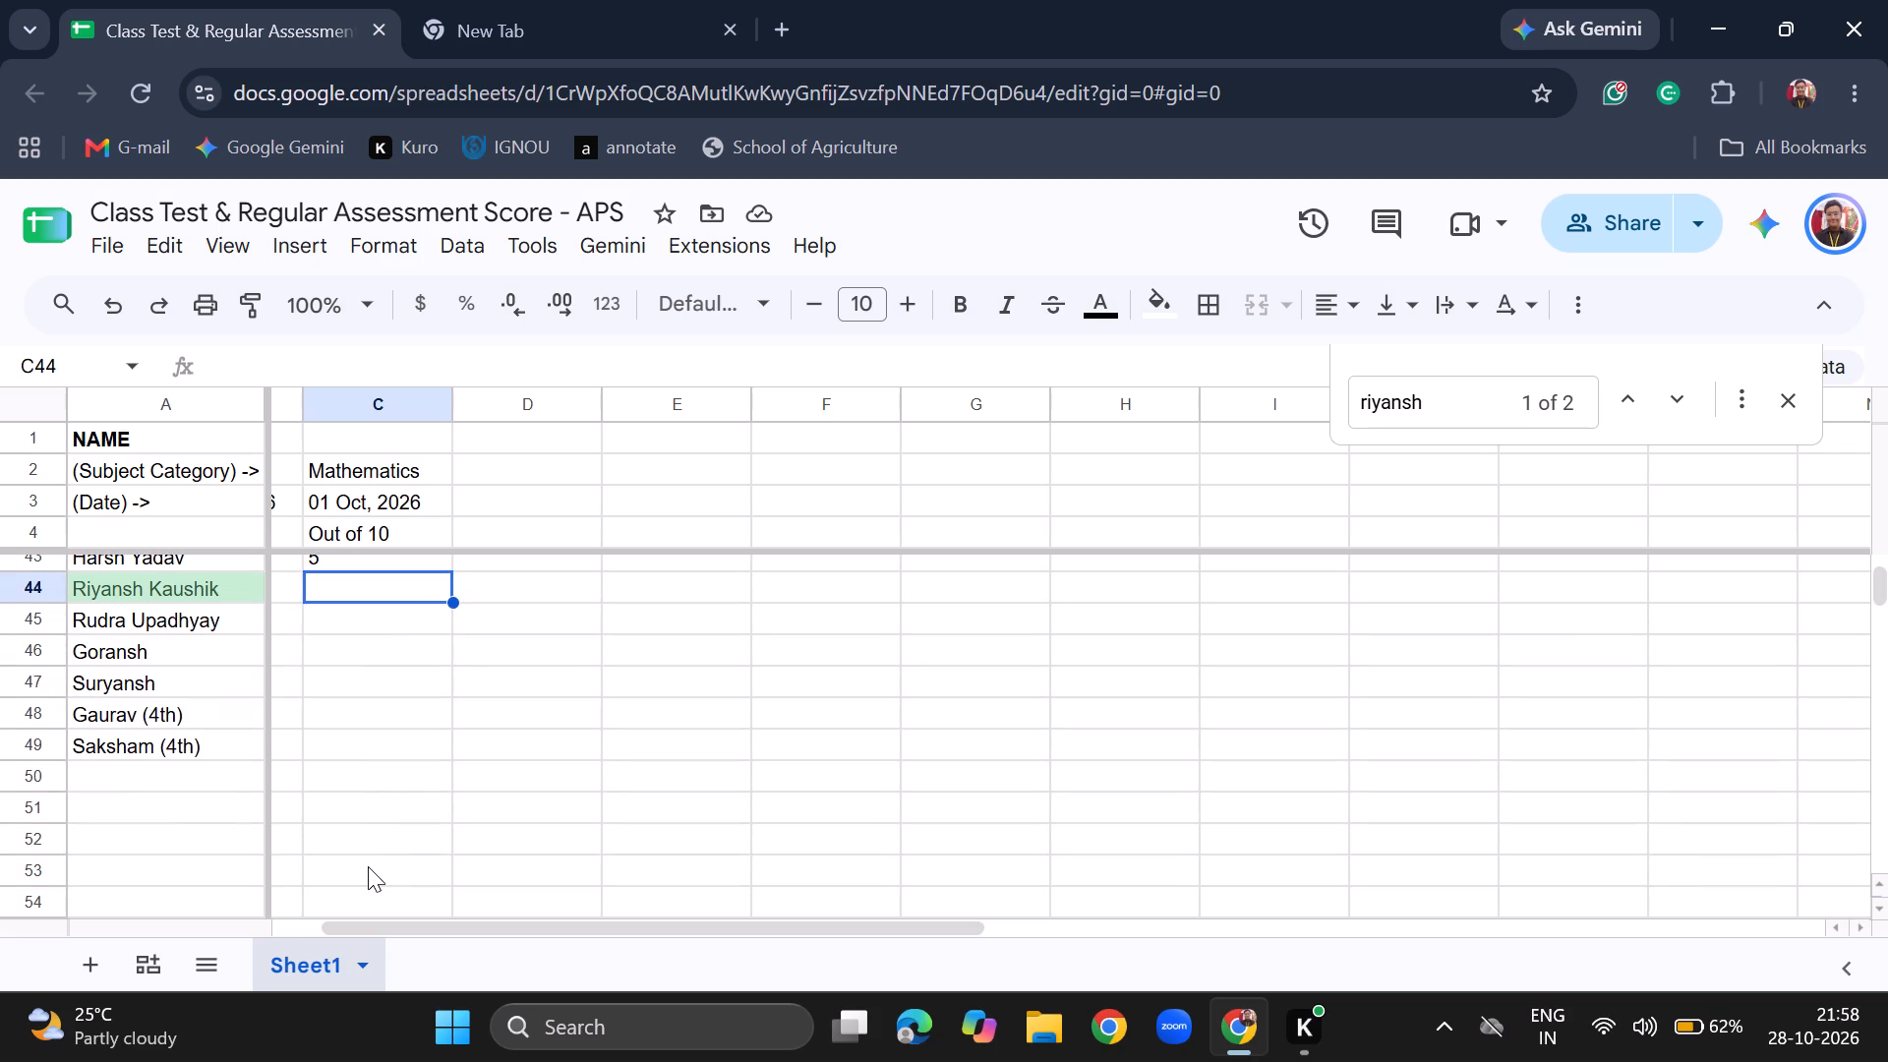
scroll(368, 866, up, 7)
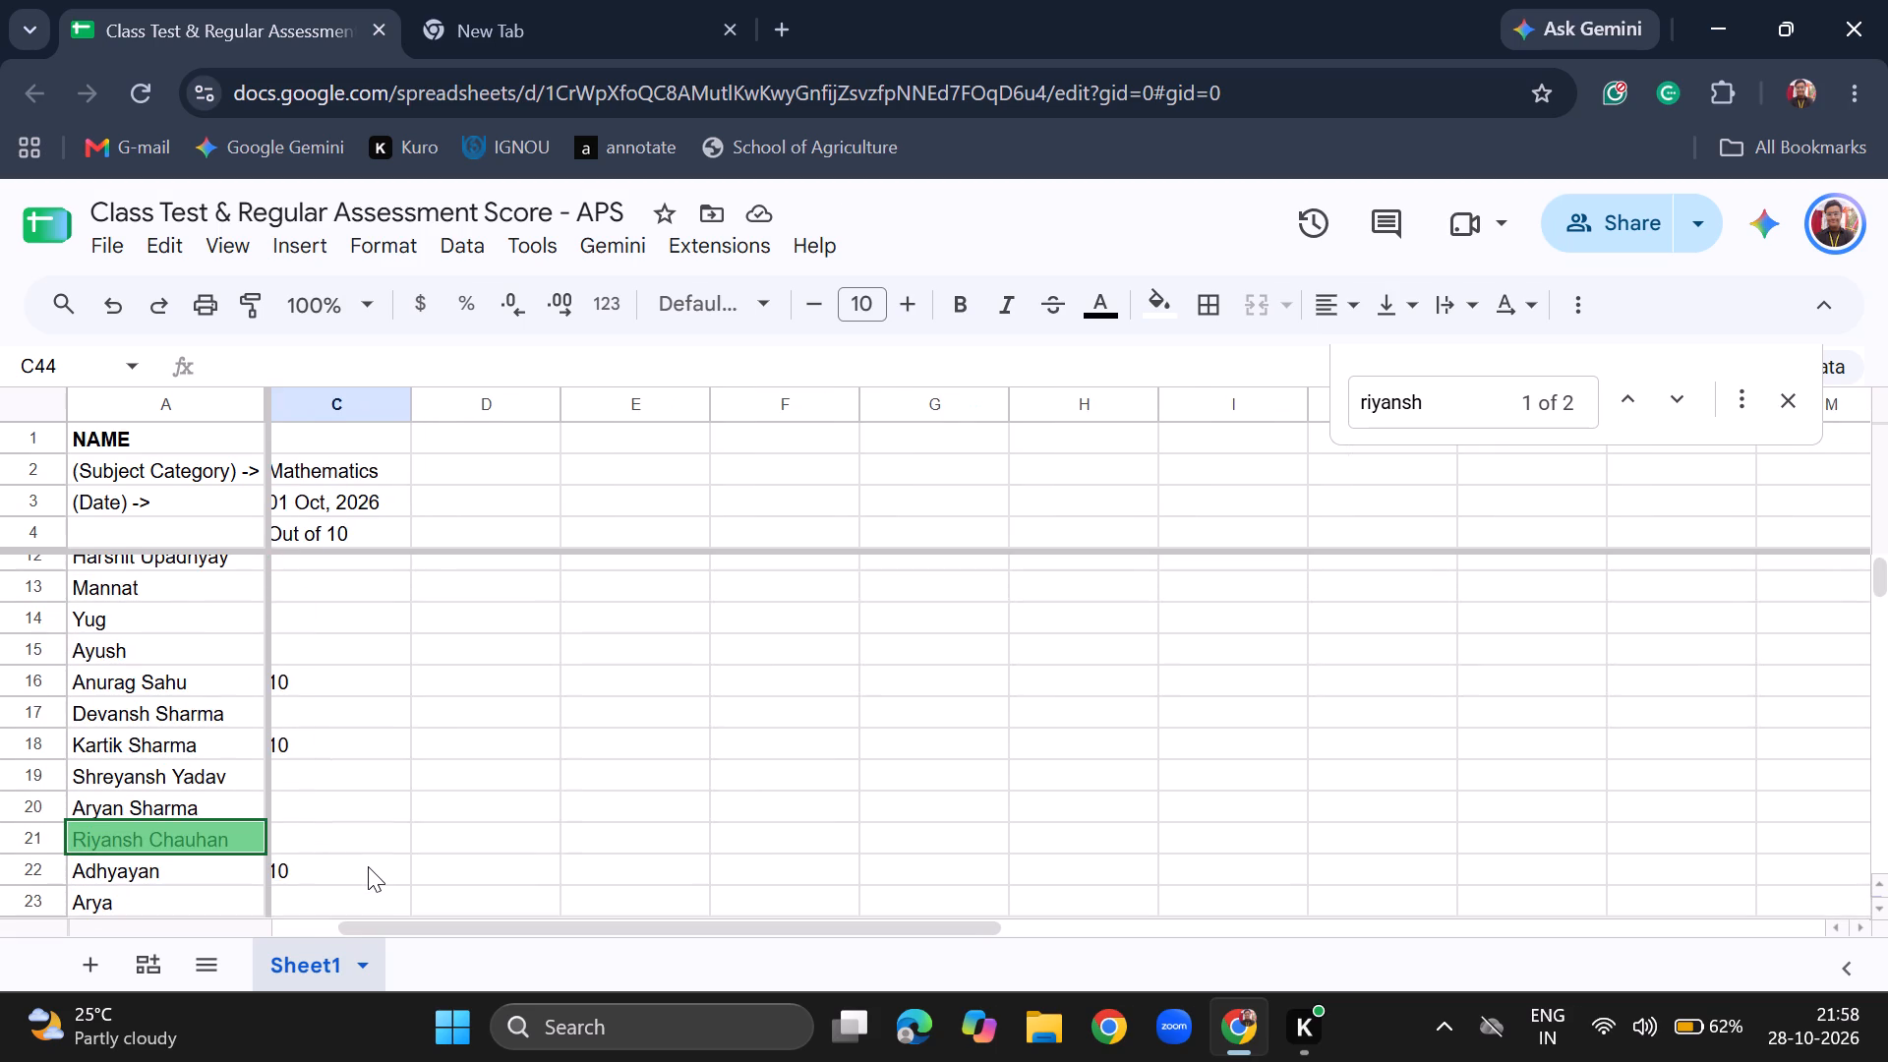
scroll(368, 866, up, 1)
scroll(368, 866, down, 3)
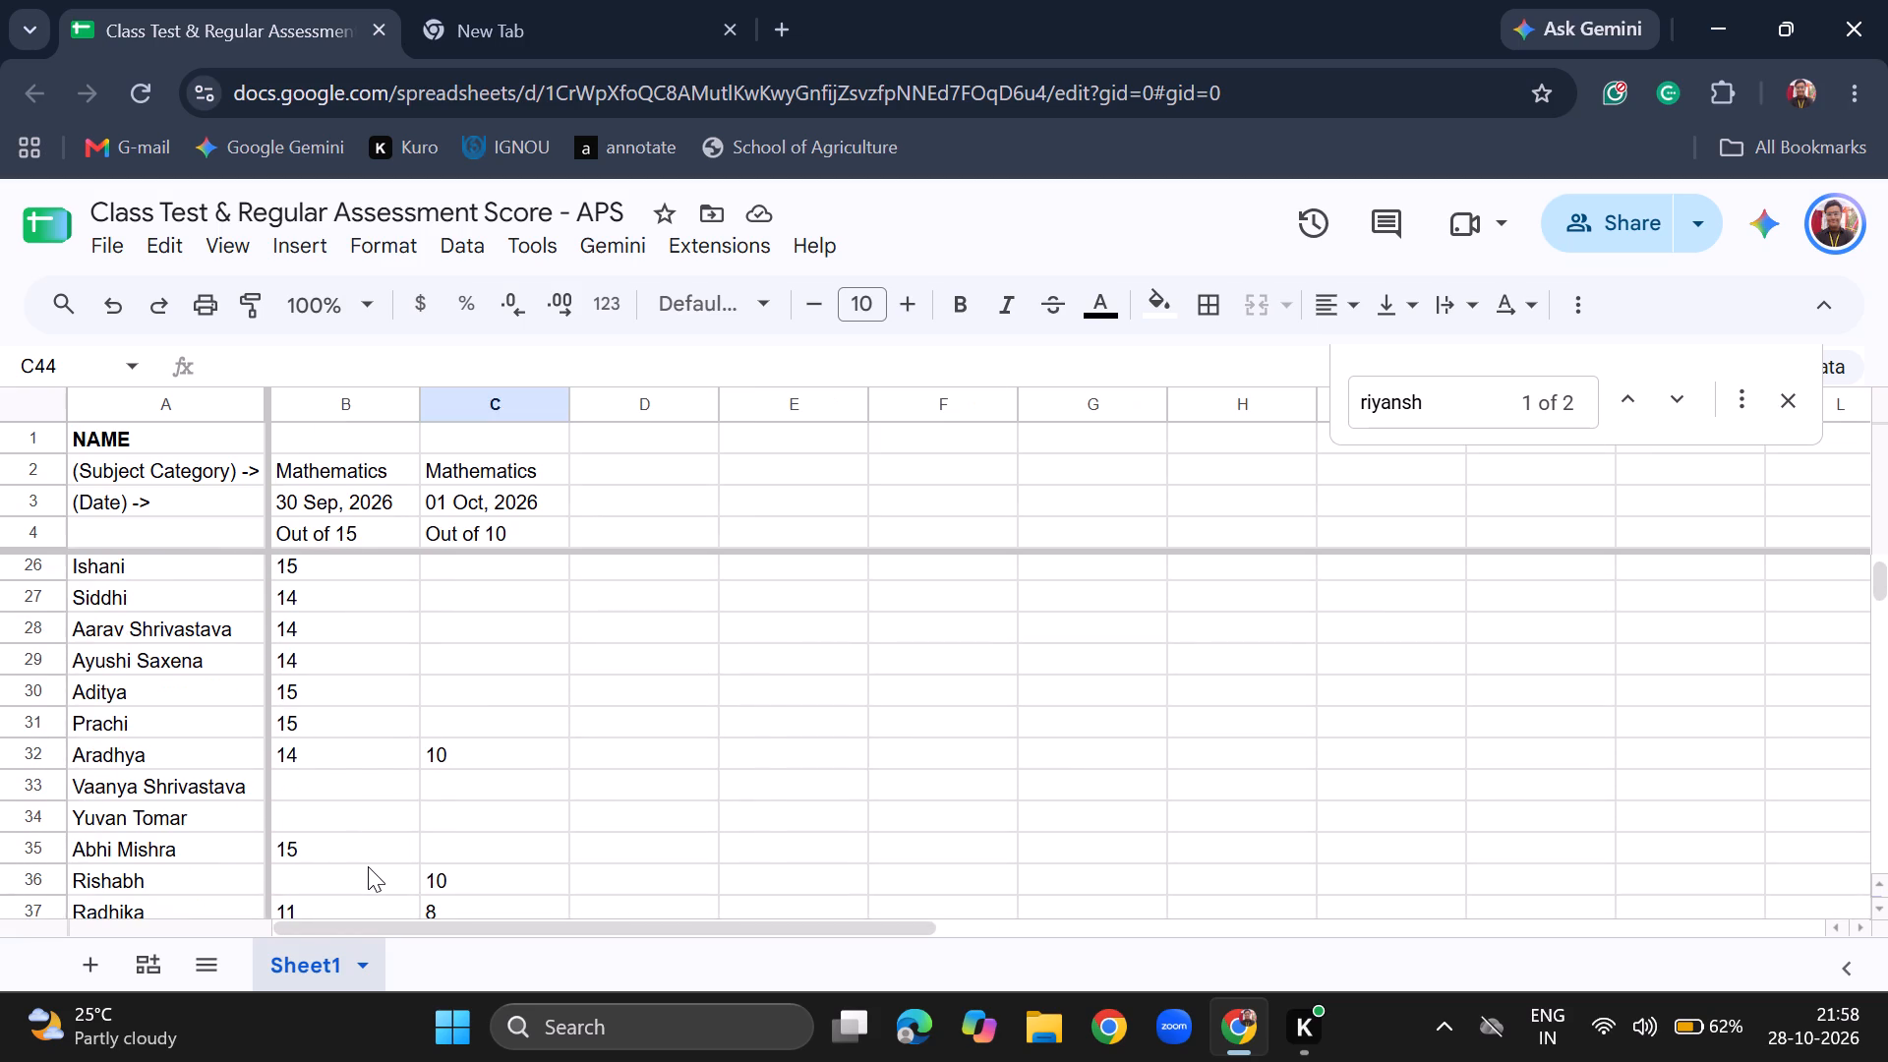
scroll(368, 866, down, 3)
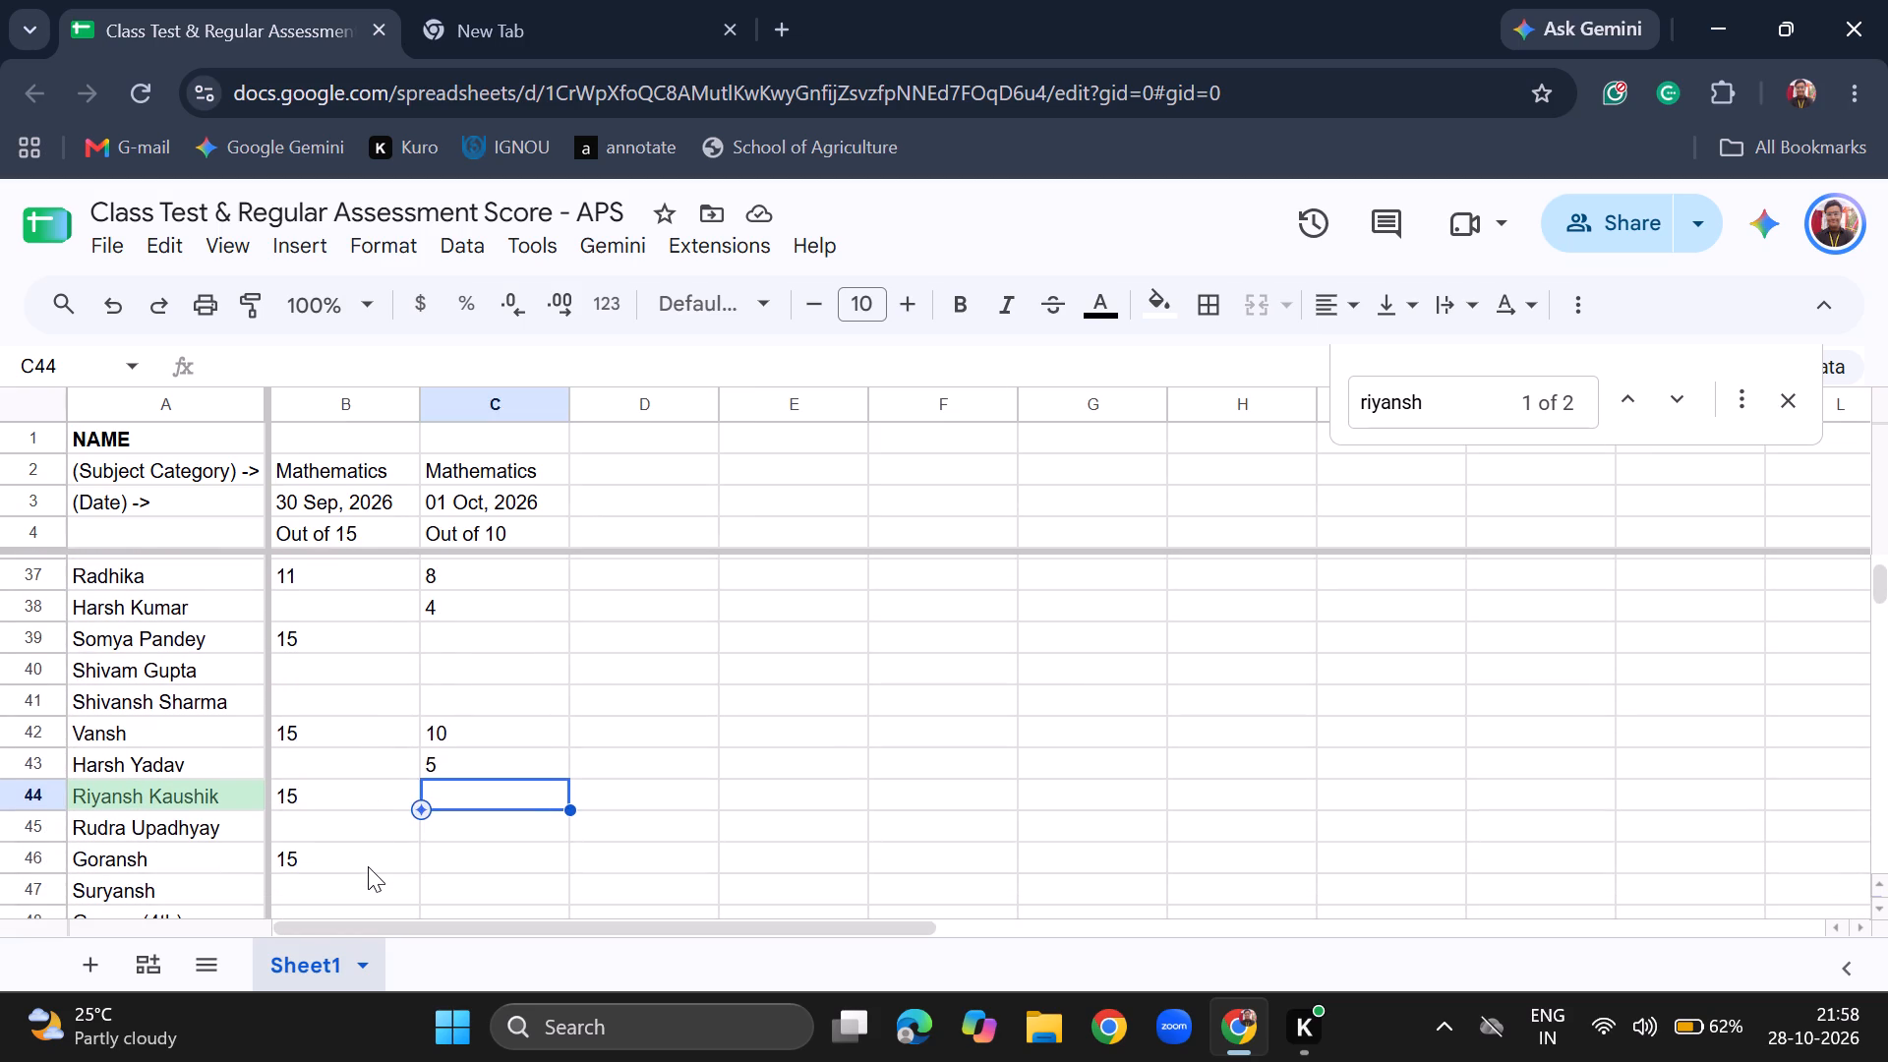
key(9)
Search for "yuva" and enter a 01 Oct, 2026 Mathematics score of 10 for Yuvan in C34.
key(ctrl+f)
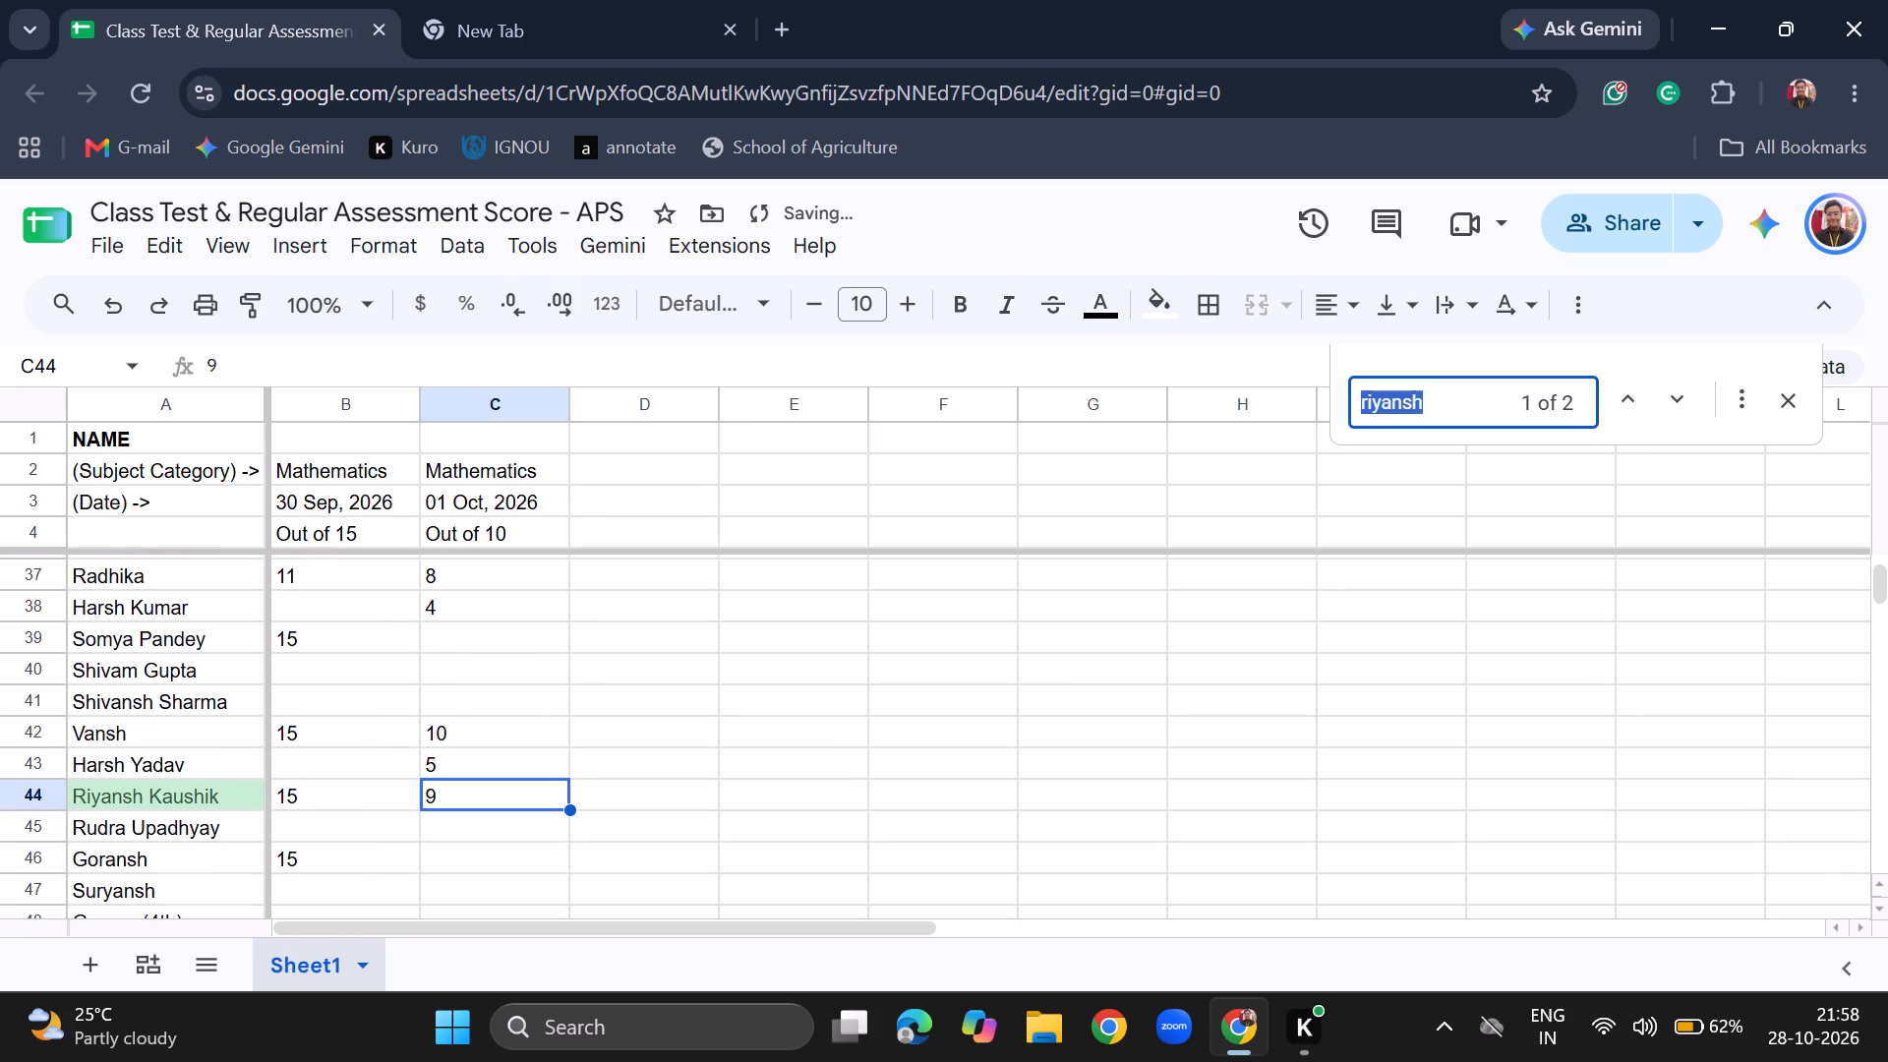
text(yuva)
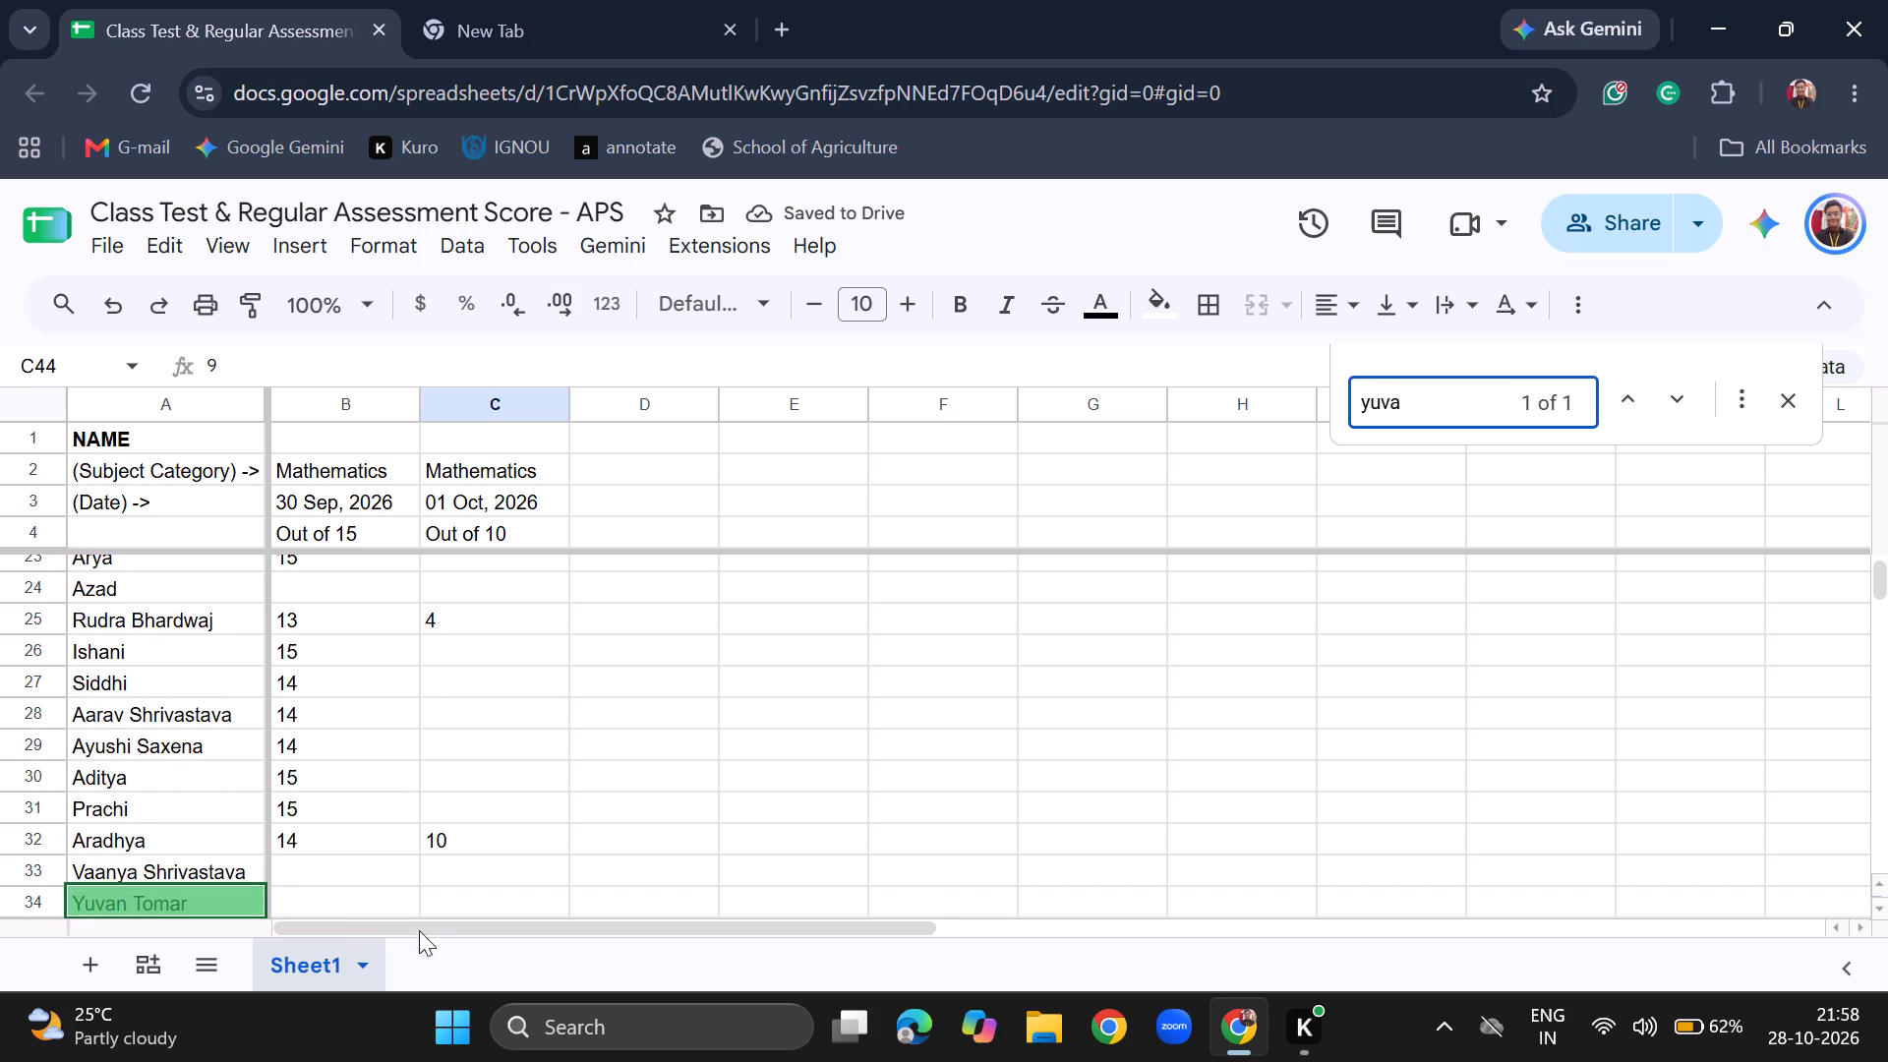
scroll(455, 813, down, 1)
scroll(455, 813, left, 1)
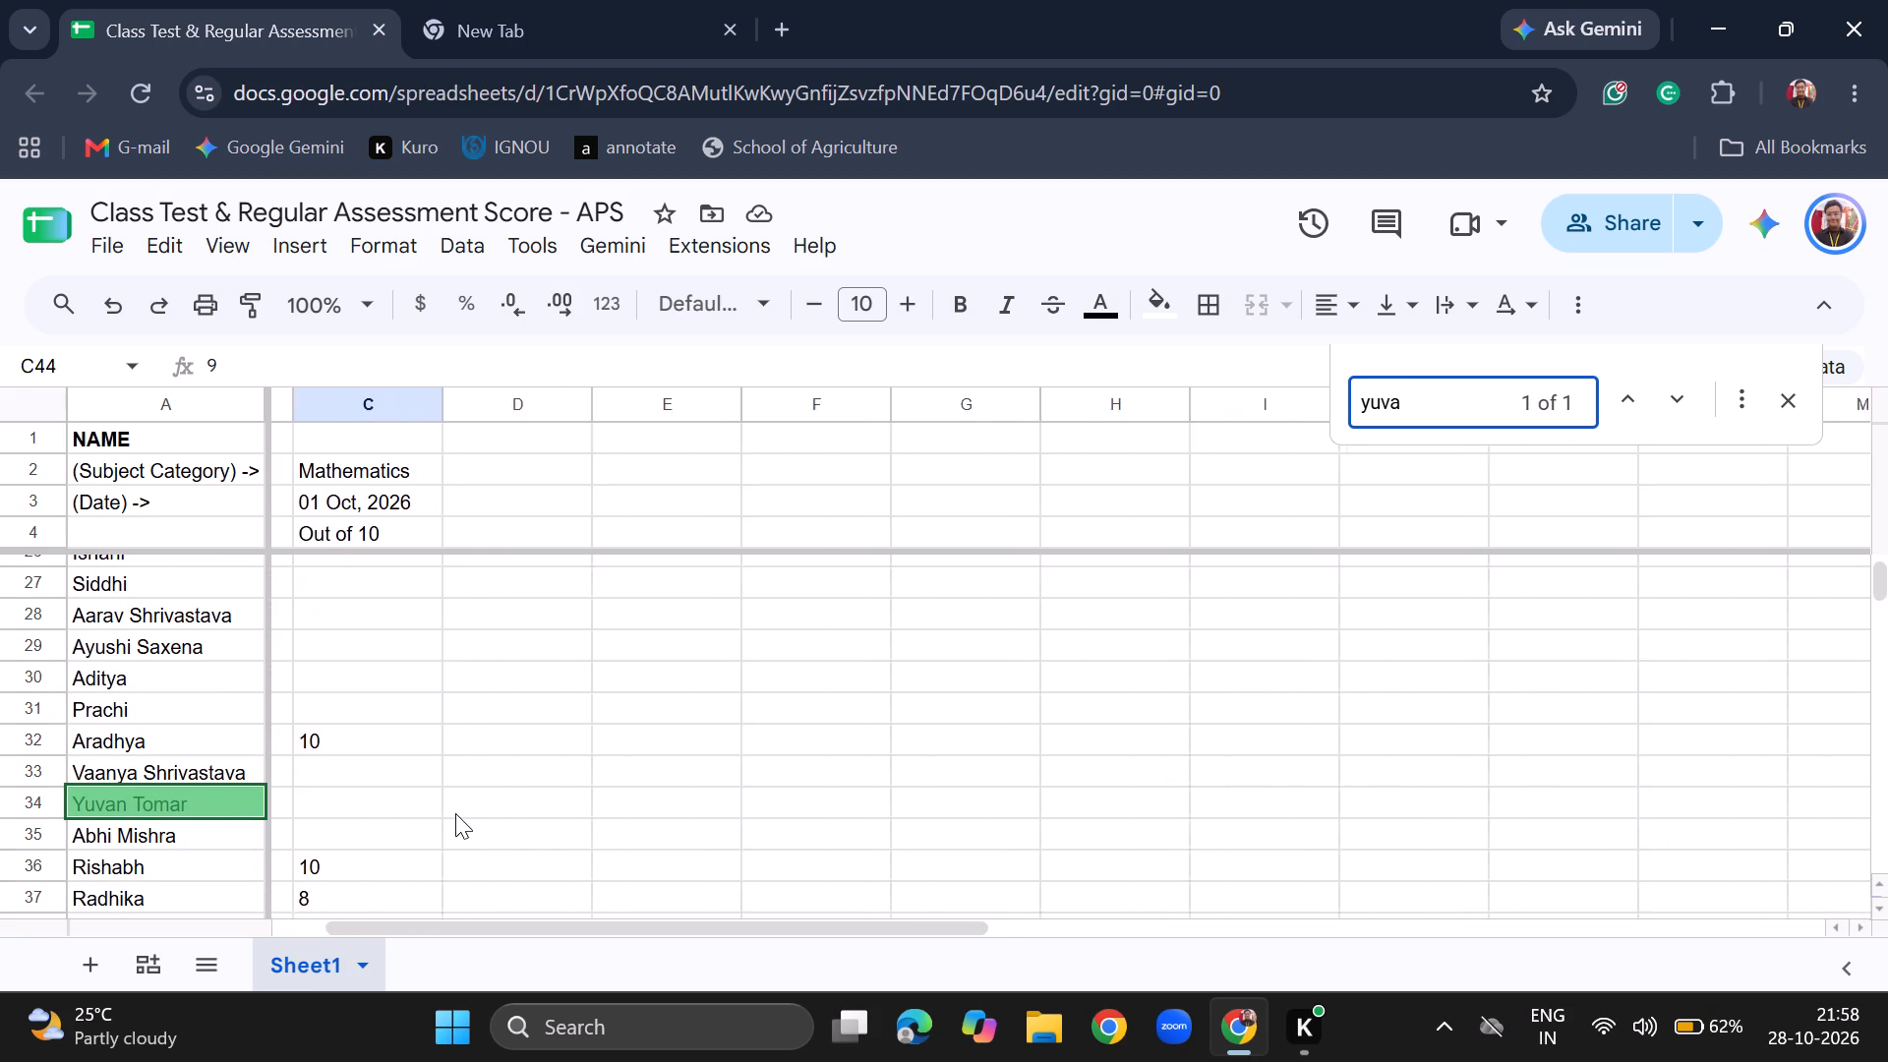
scroll(455, 813, left, 1)
scroll(455, 813, right, 1)
click(376, 801)
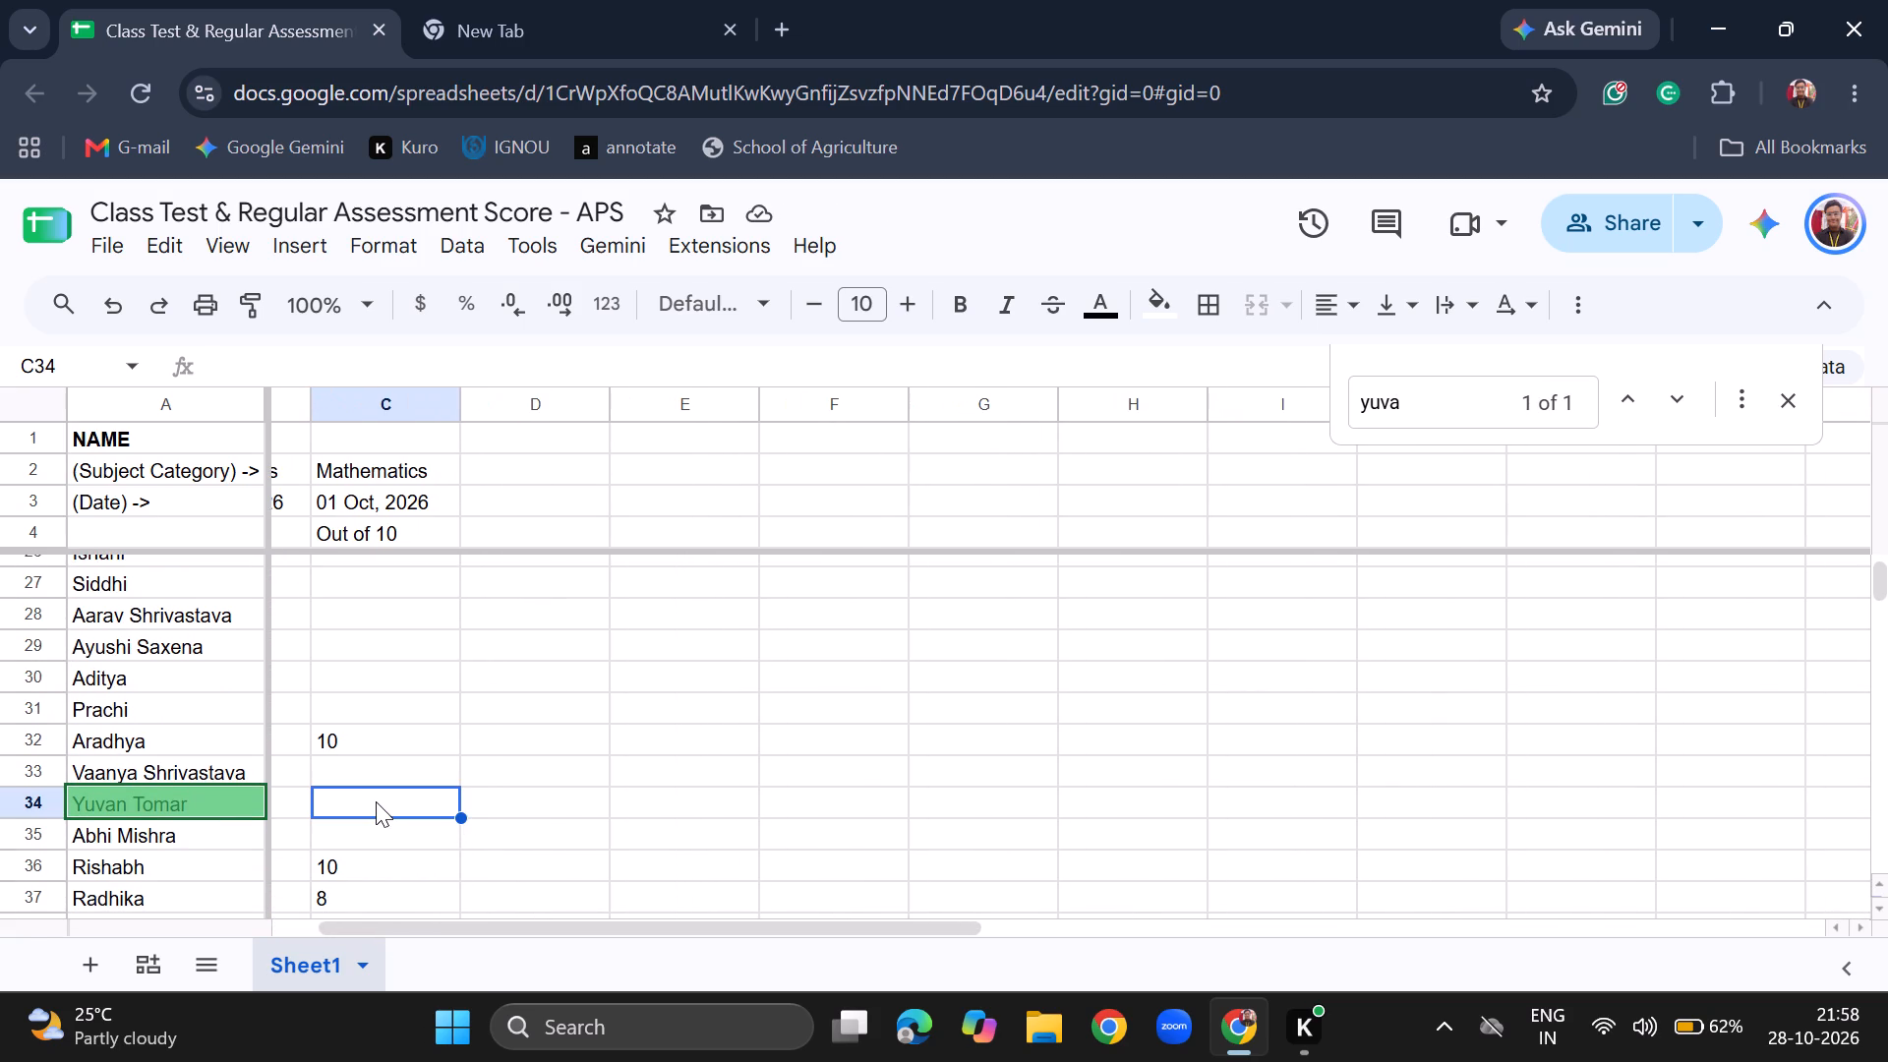
text(10)
key(Return)
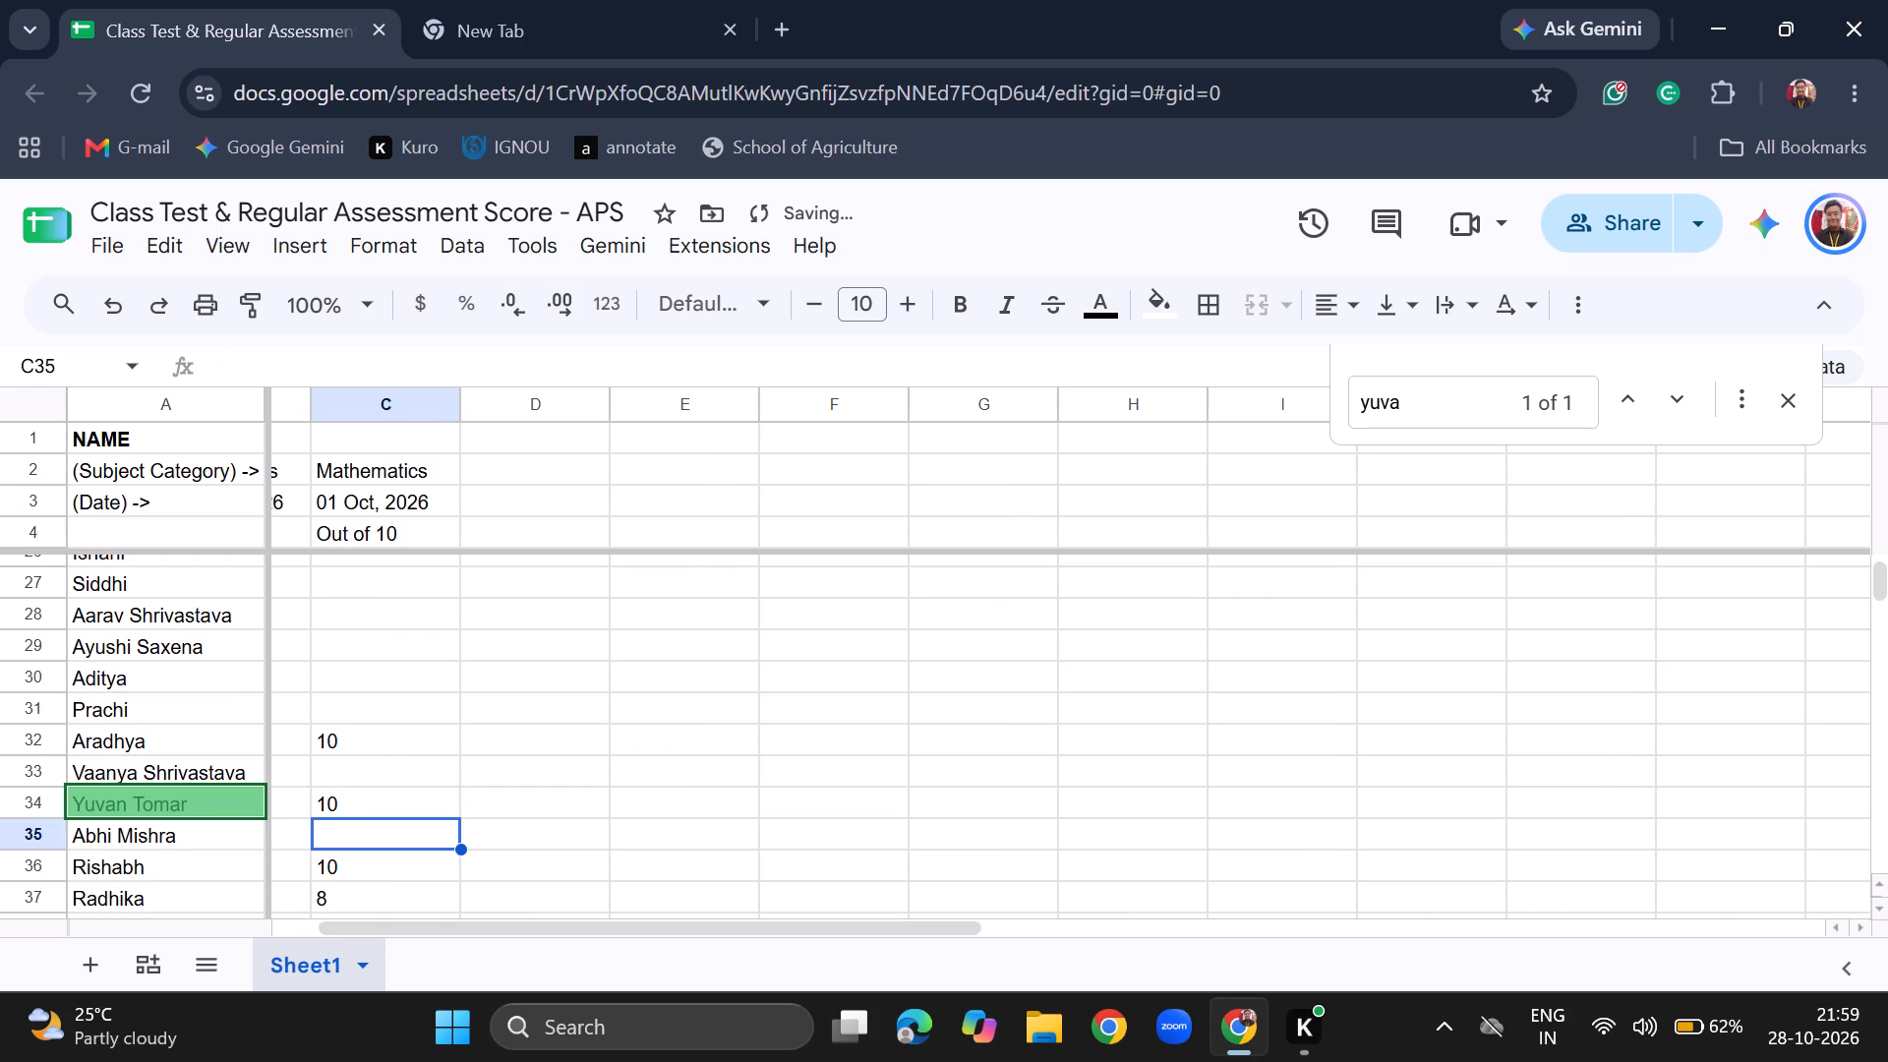
Search for "adity" and enter a 01 Oct, 2026 Mathematics score of 4 for Aditya in C30.
key(ctrl+f)
text(adity)
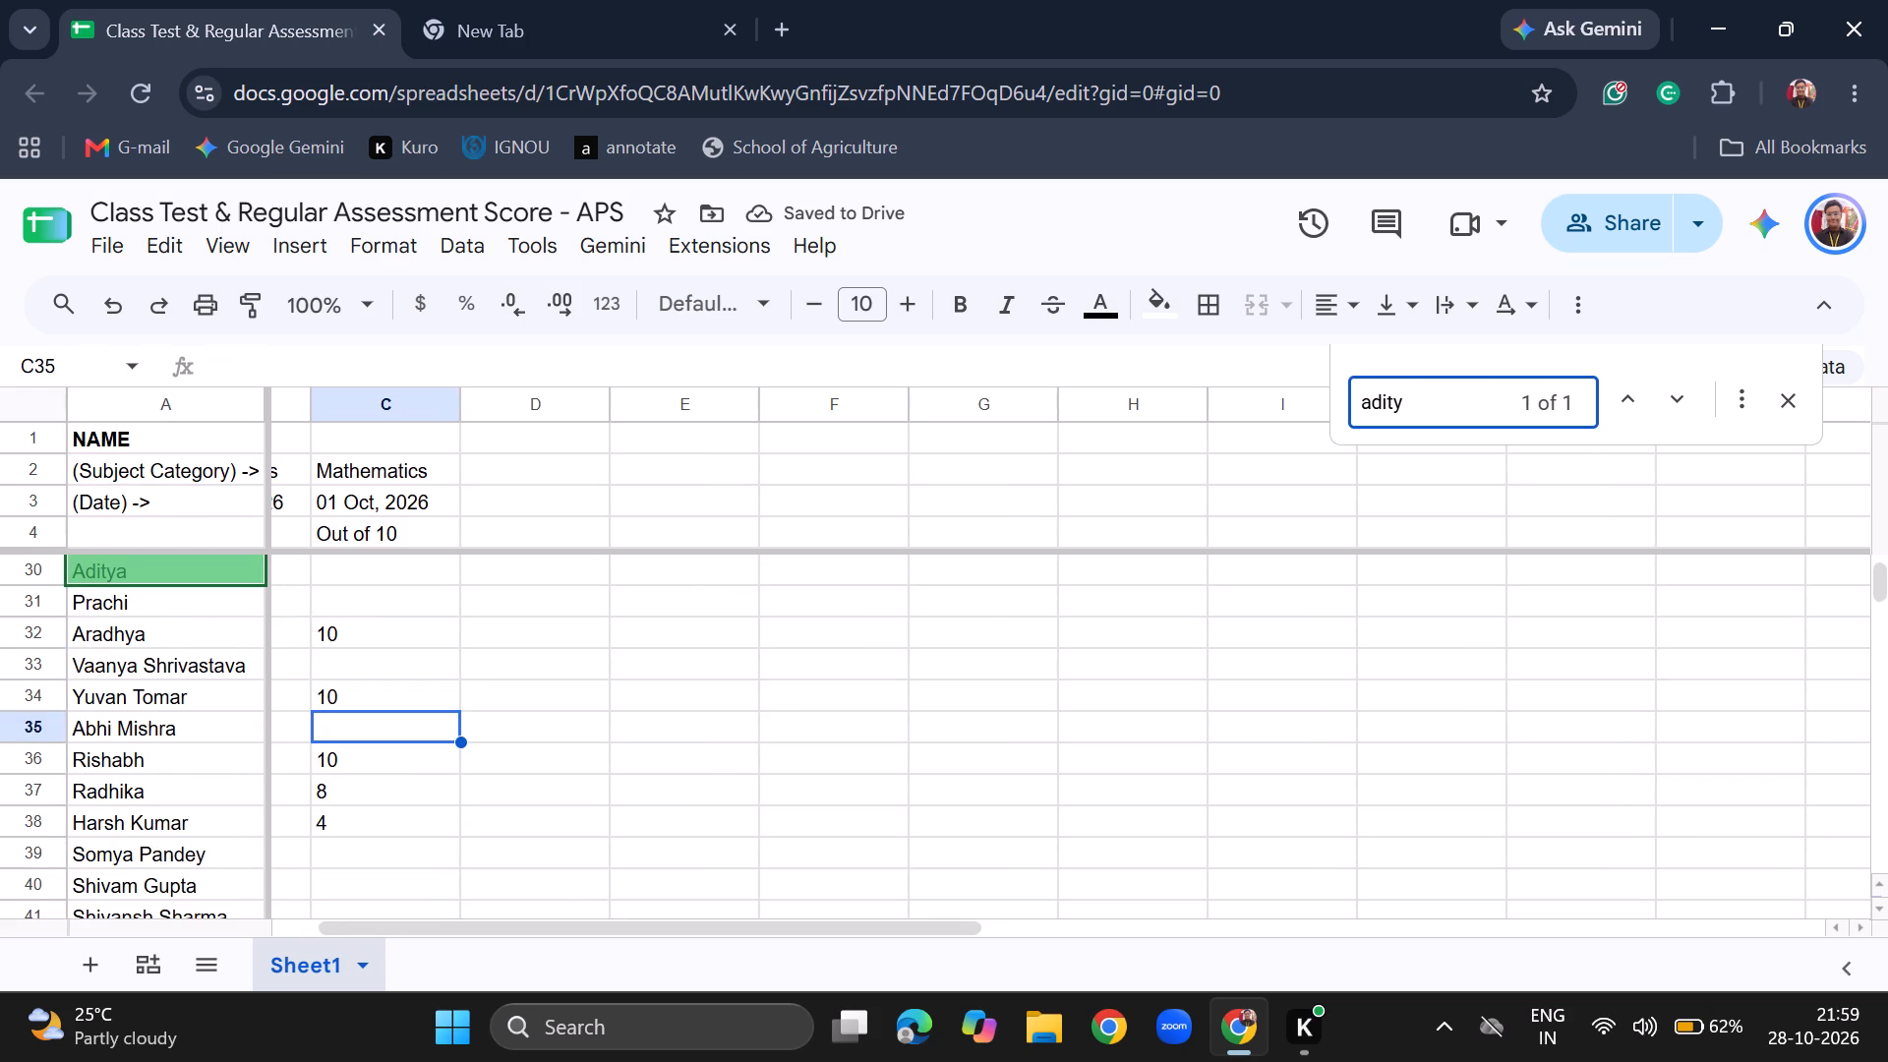
click(372, 567)
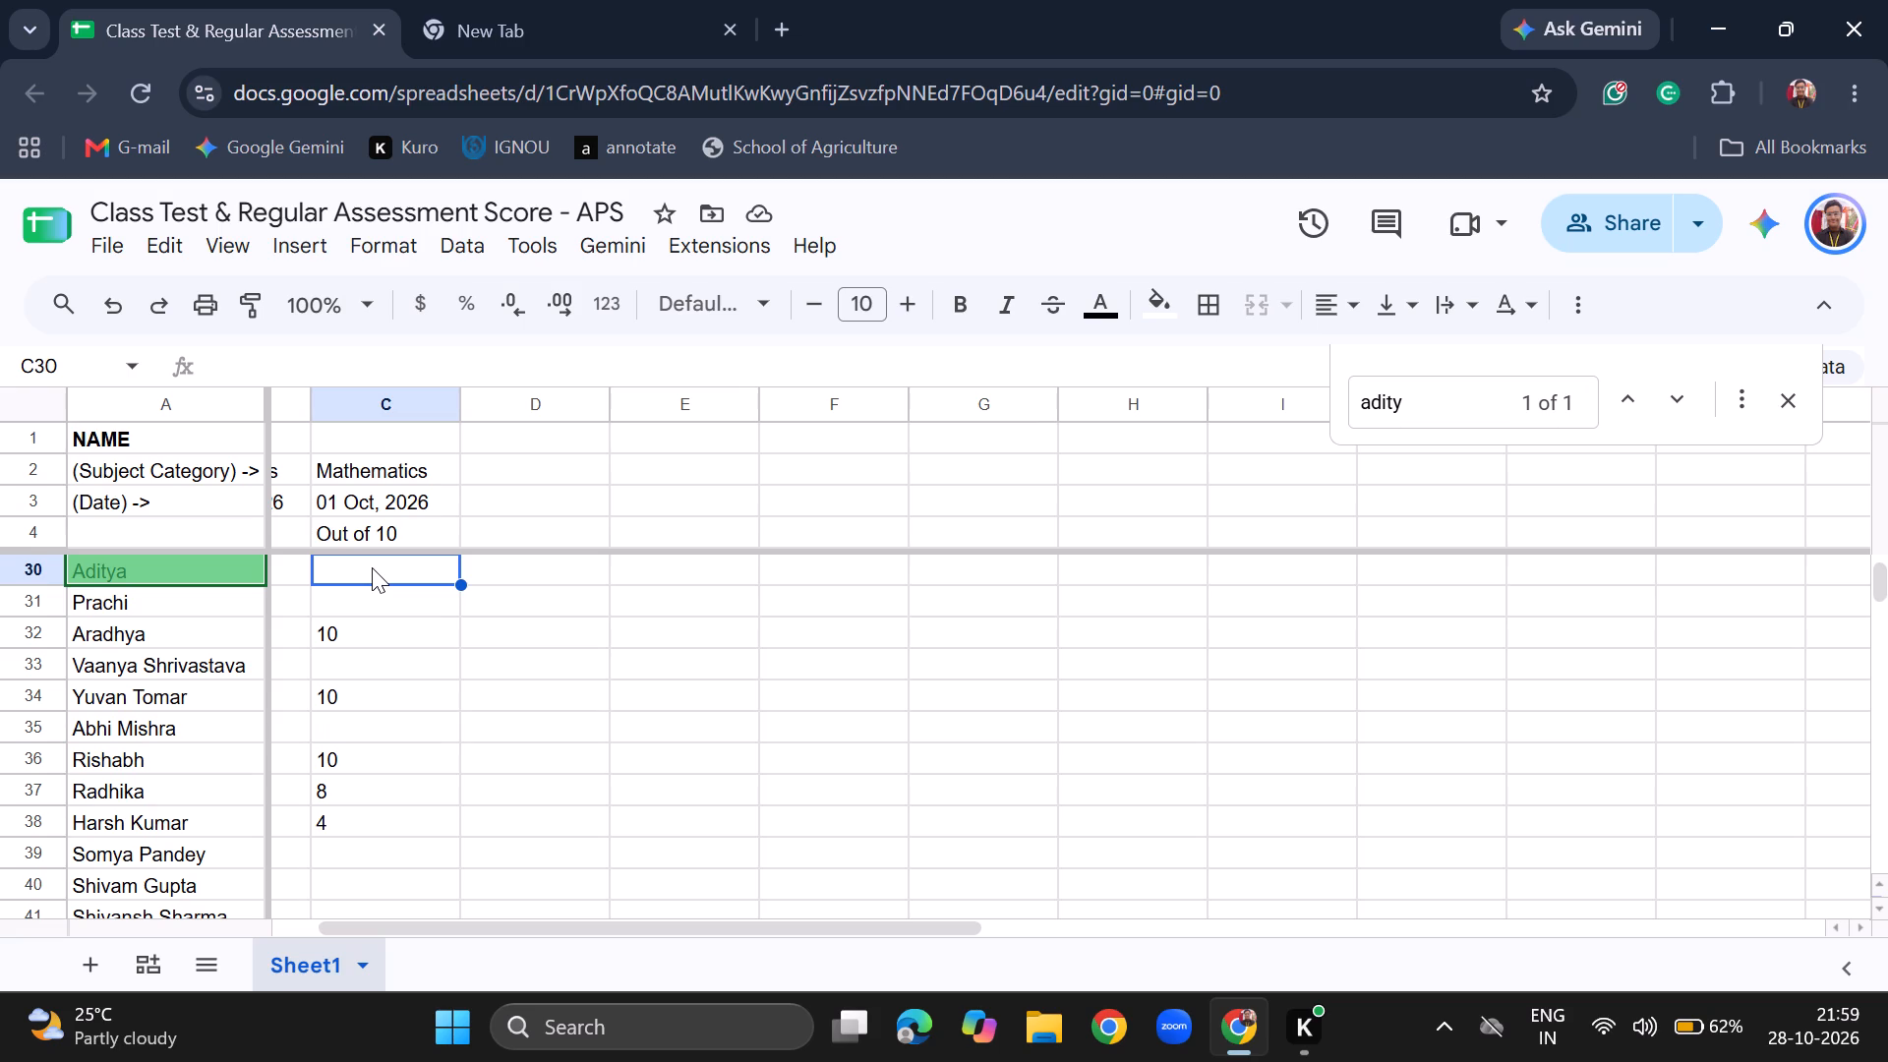
key(4)
key(Return)
Find Ayushi by searching for "ayushi" and enter a 01 Oct, 2026 Mathematics score of 10 in C29.
key(ctrl+f)
text(ayshi)
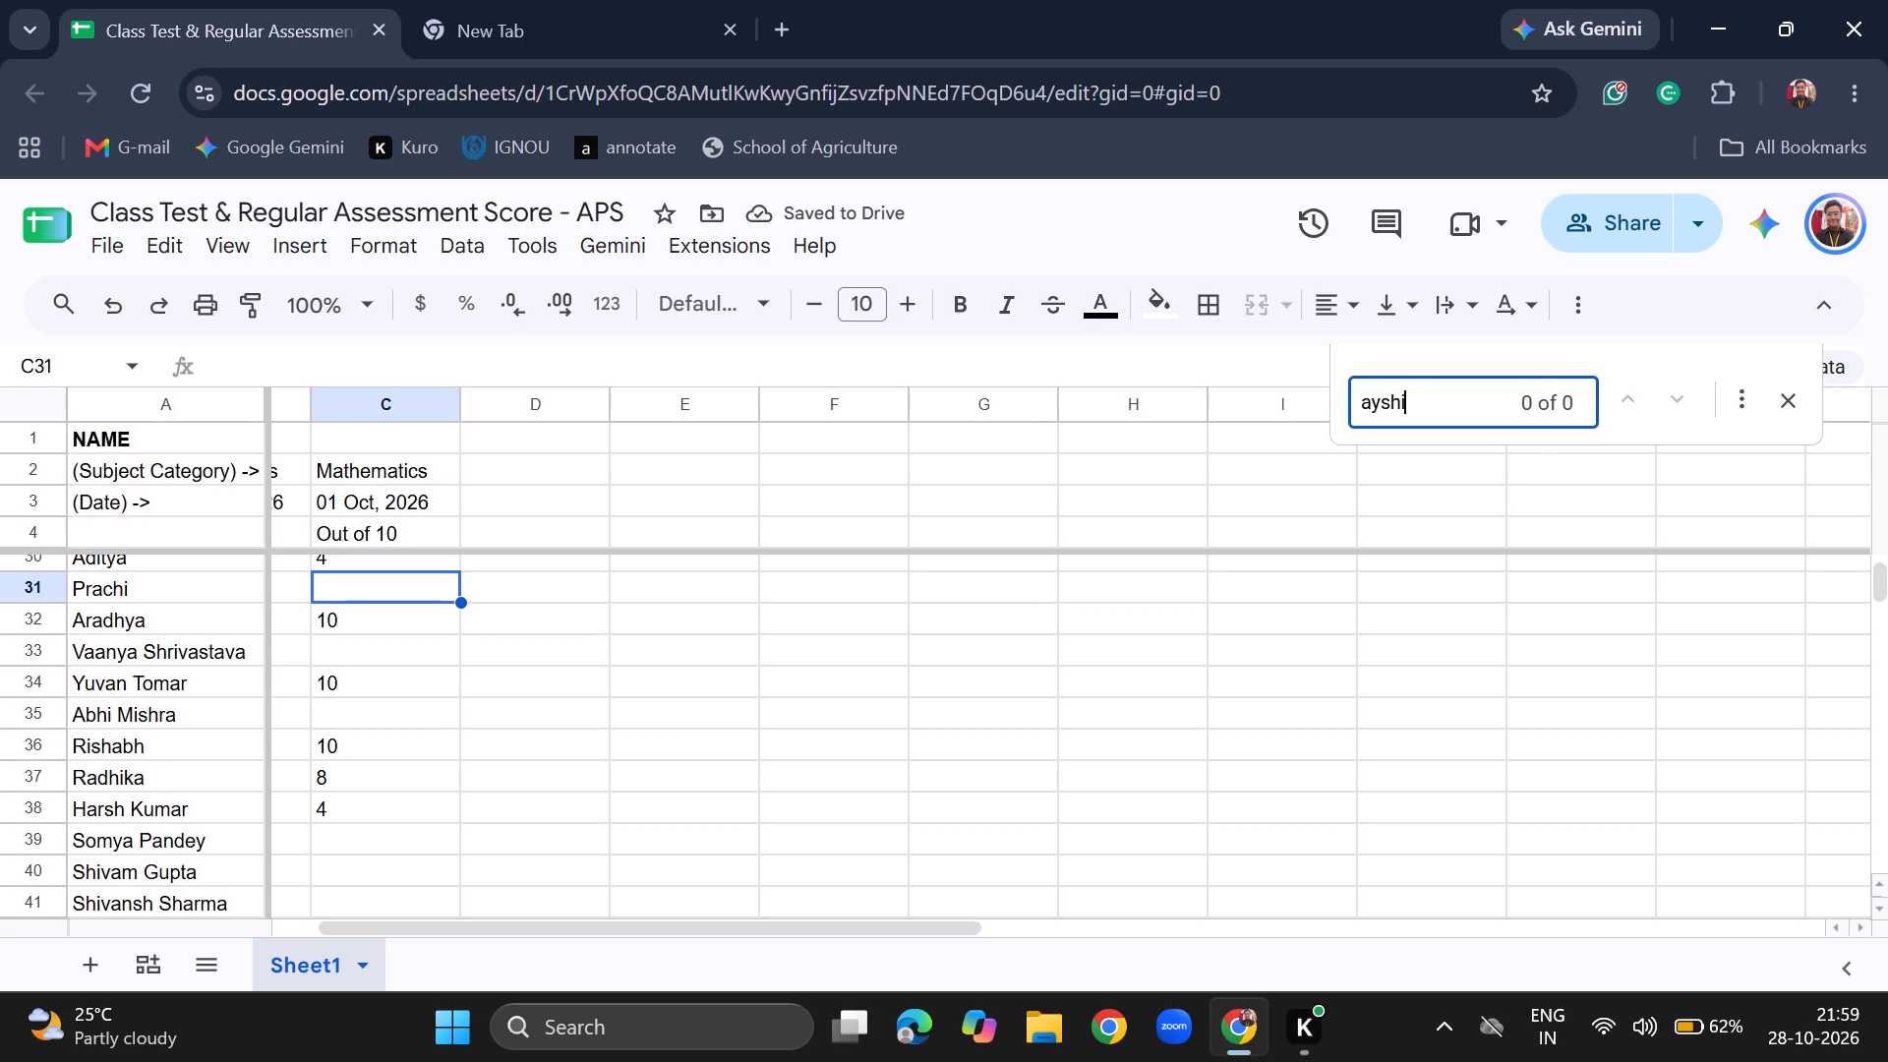
key(BackSpace)
key(BackSpace)
key(BackSpace)
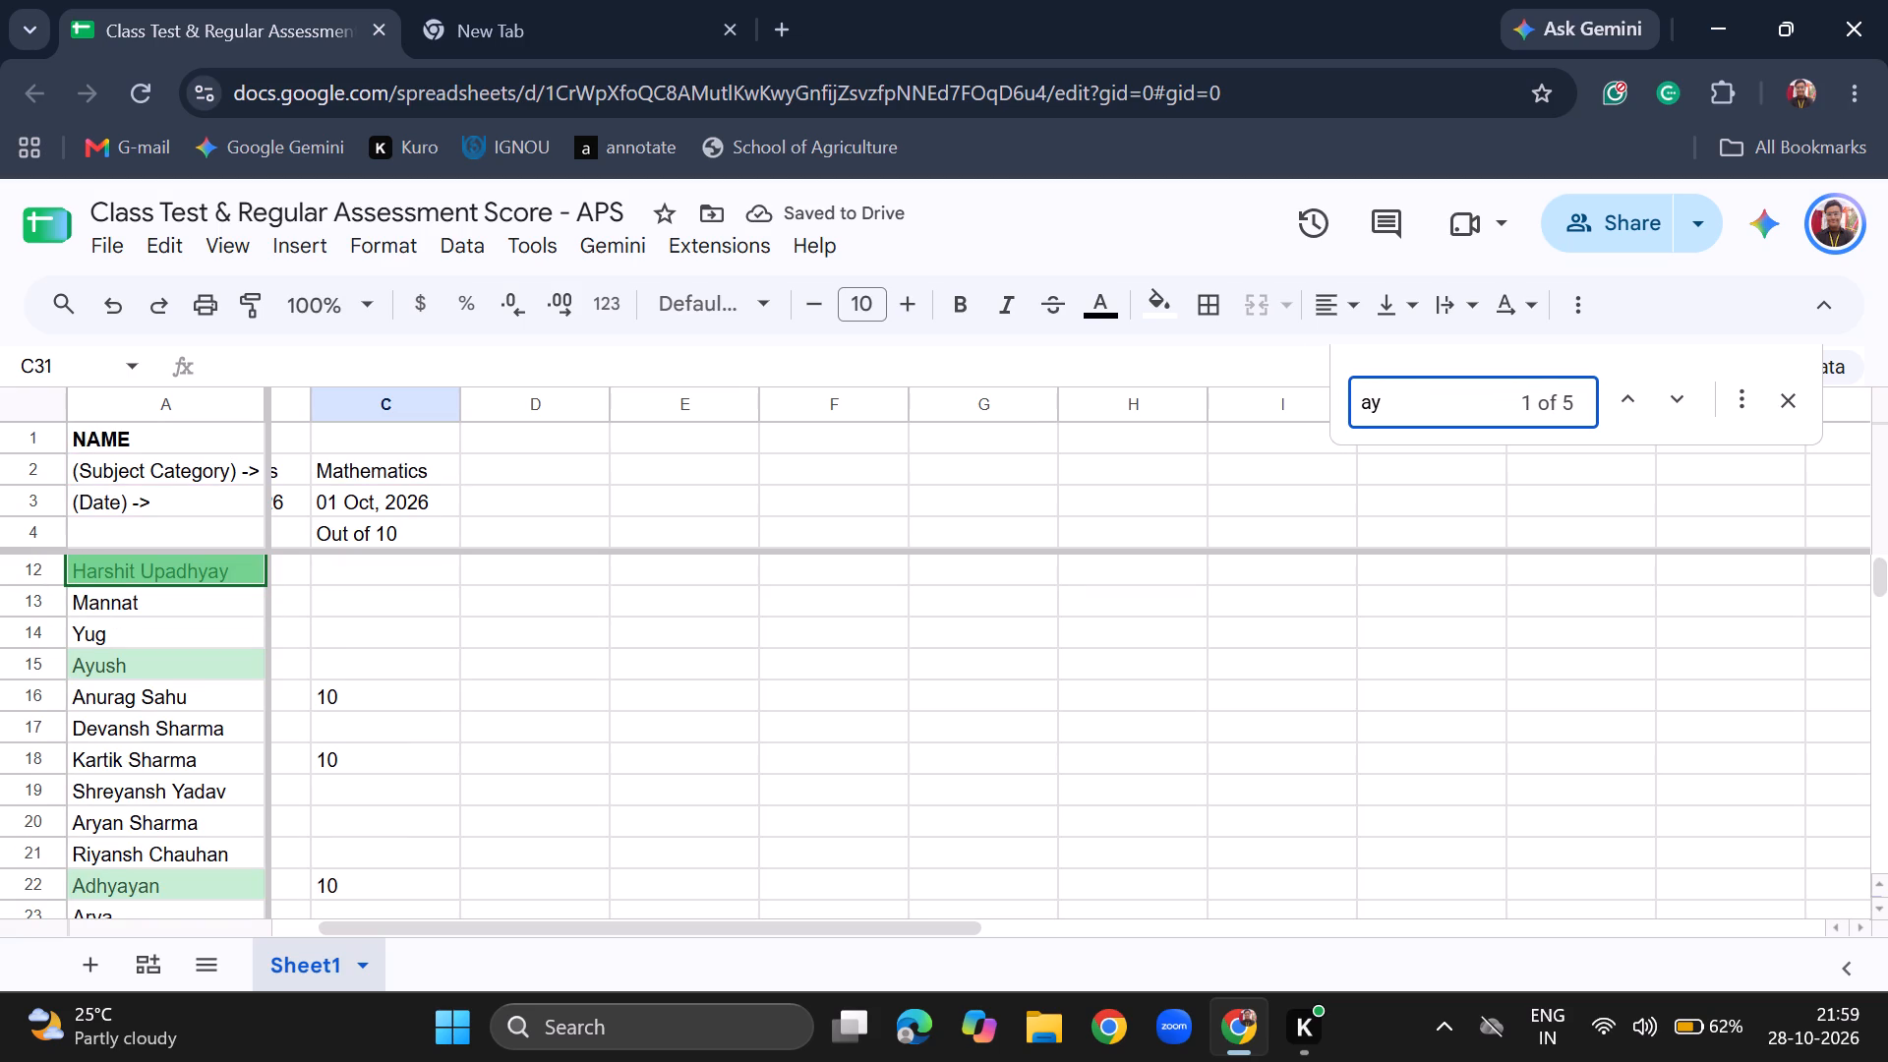
text(us)
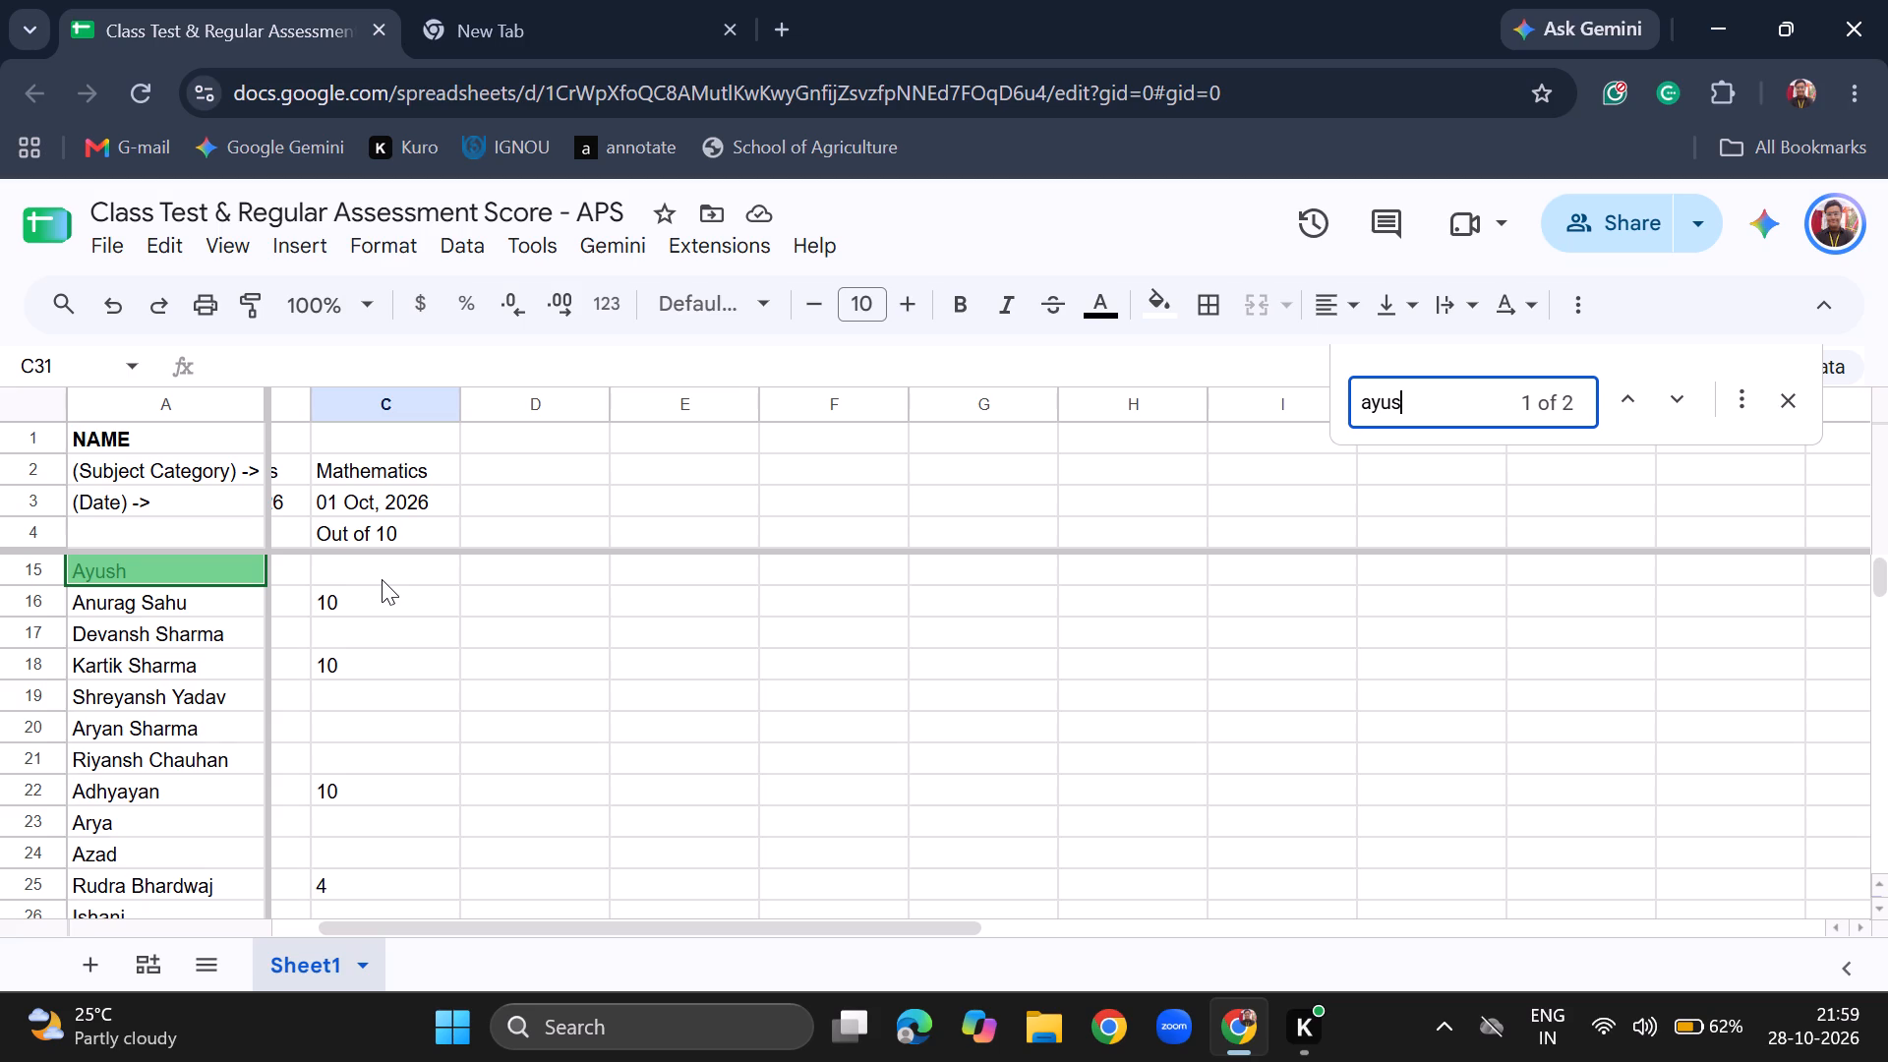
text(hi)
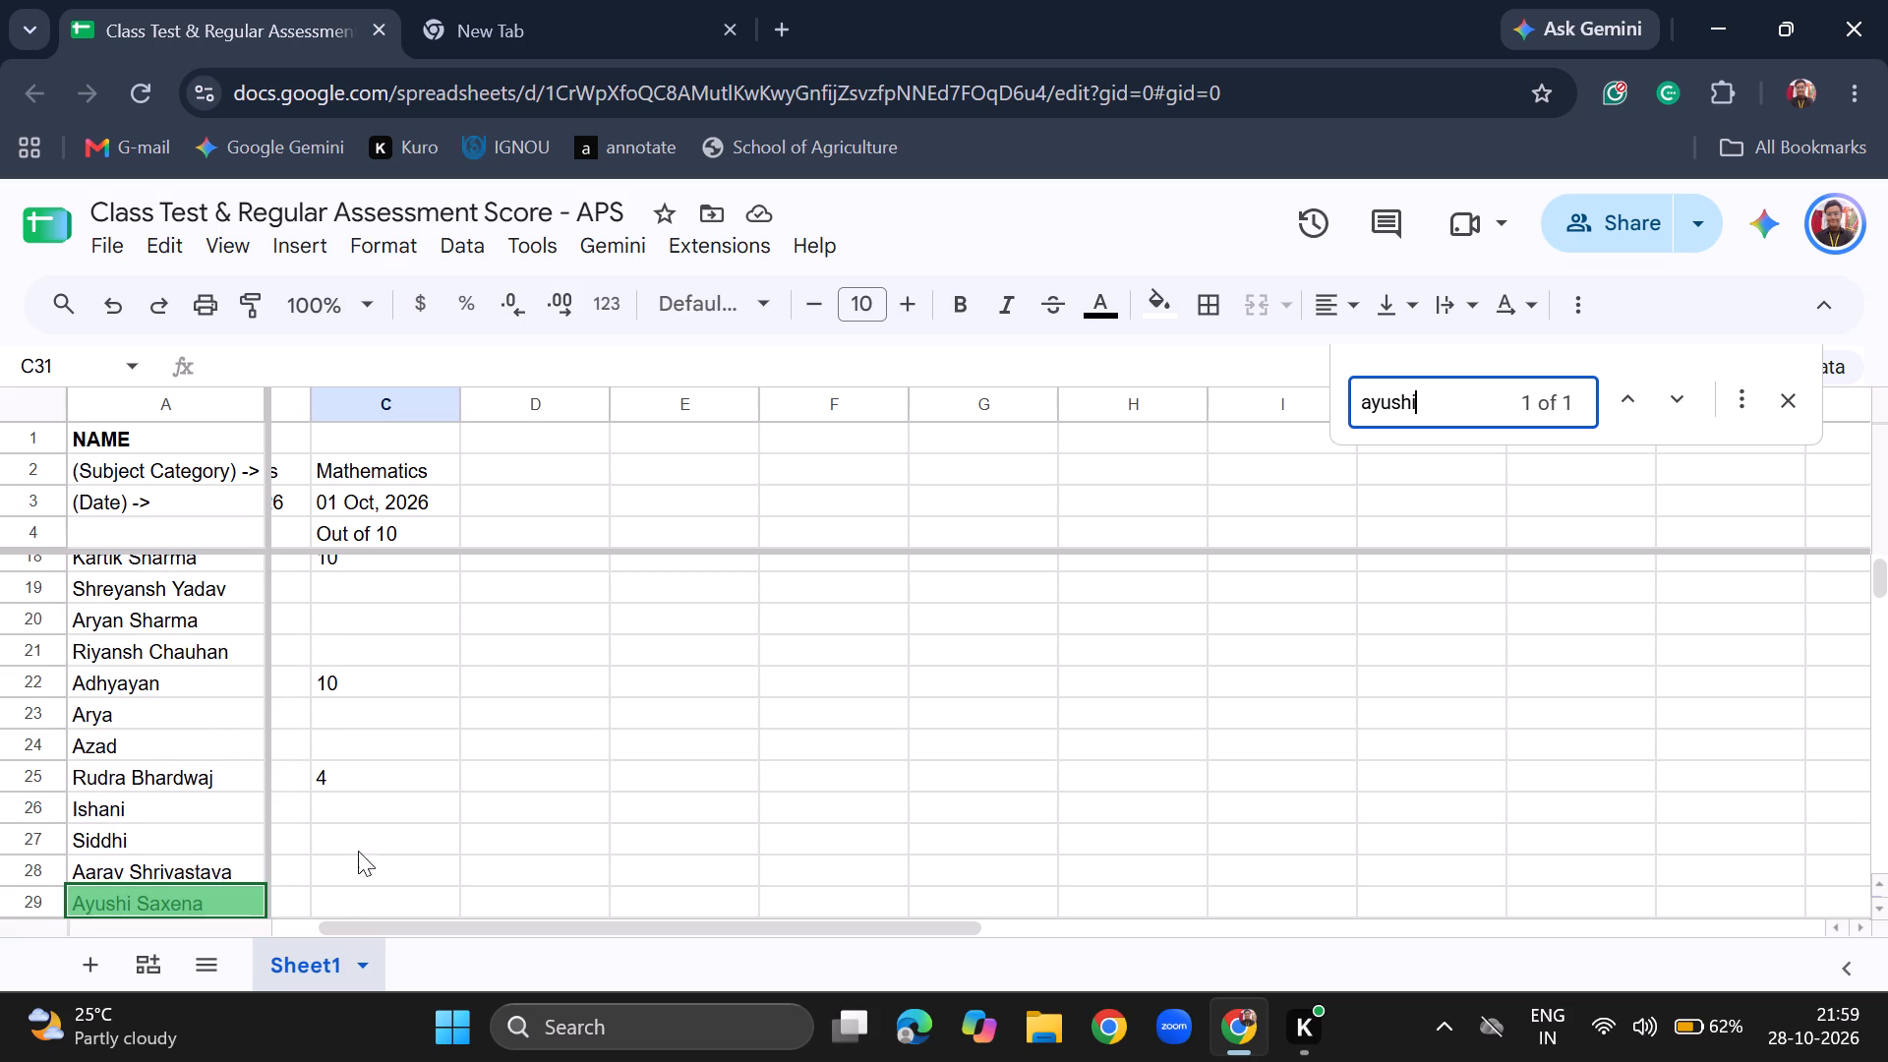
click(326, 900)
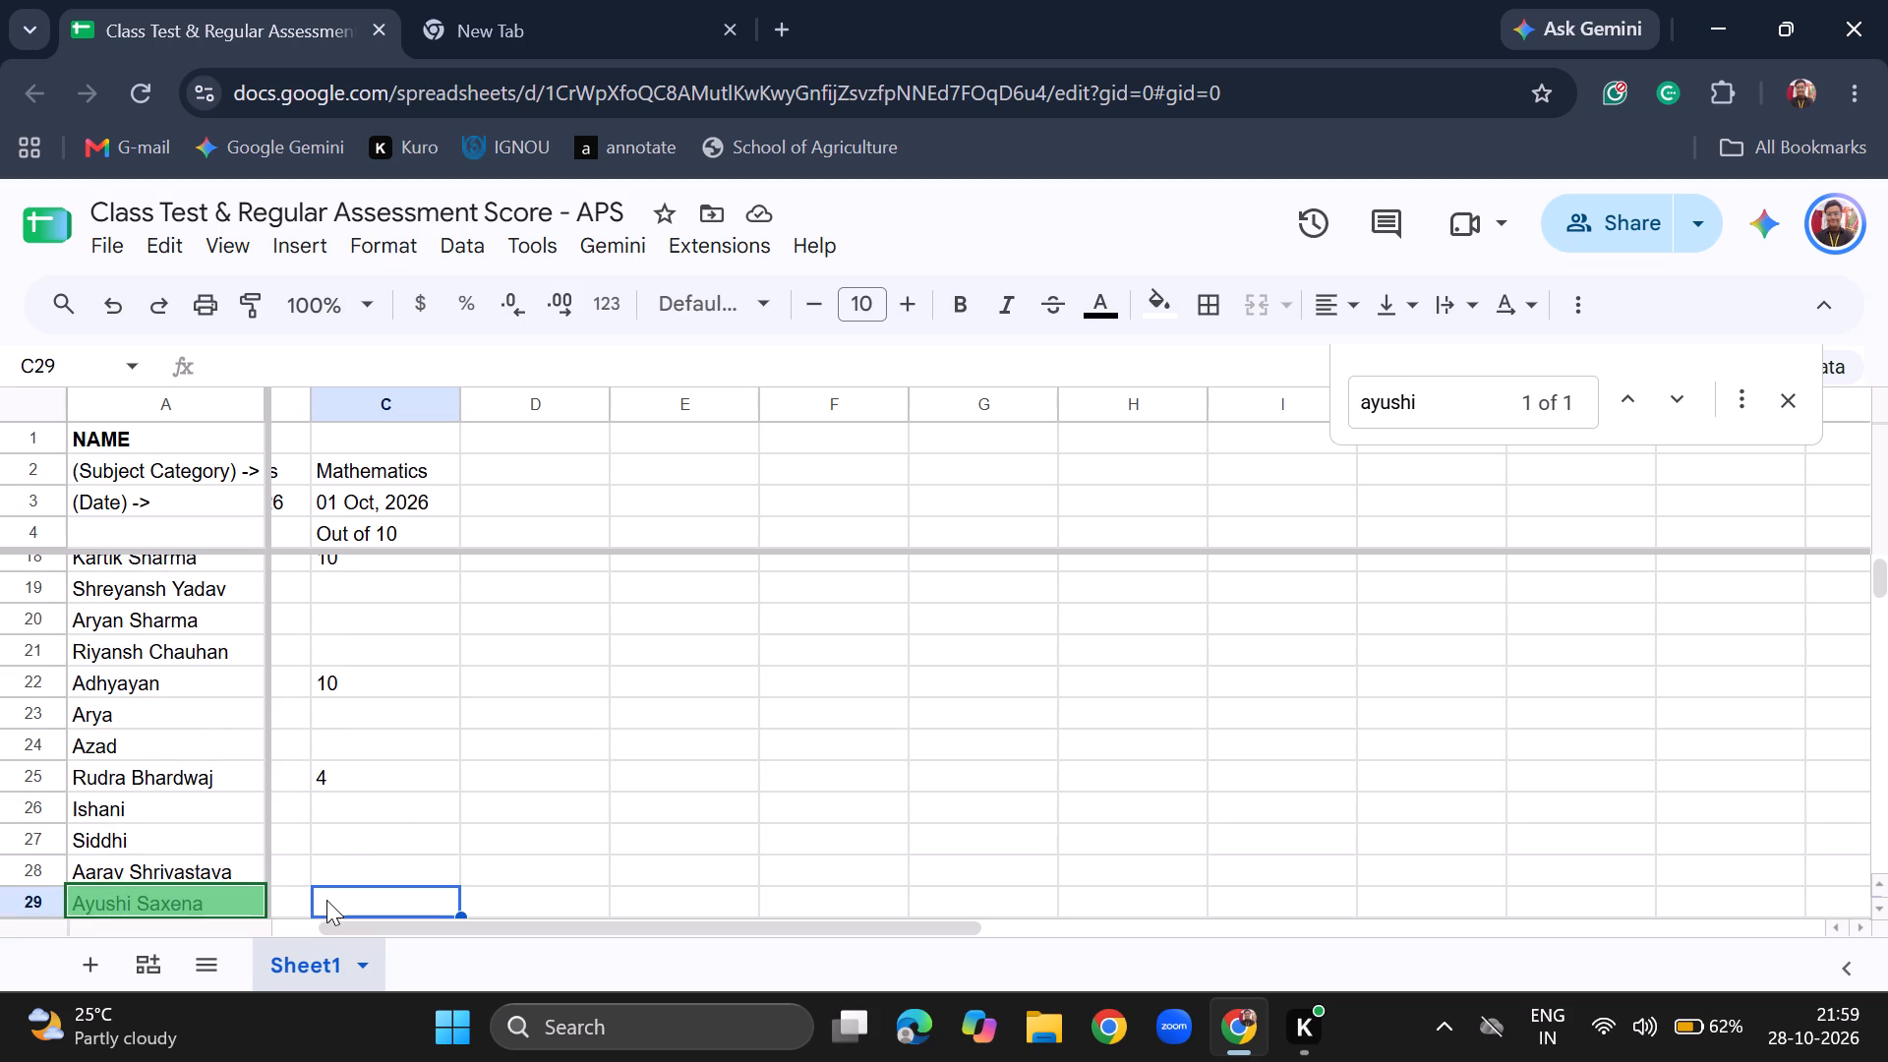
text(10)
key(Return)
Search for "somy" and enter a 01 Oct, 2026 Mathematics score of 10 for Somya in C39.
key(ctrl+f)
text(somy)
click(396, 907)
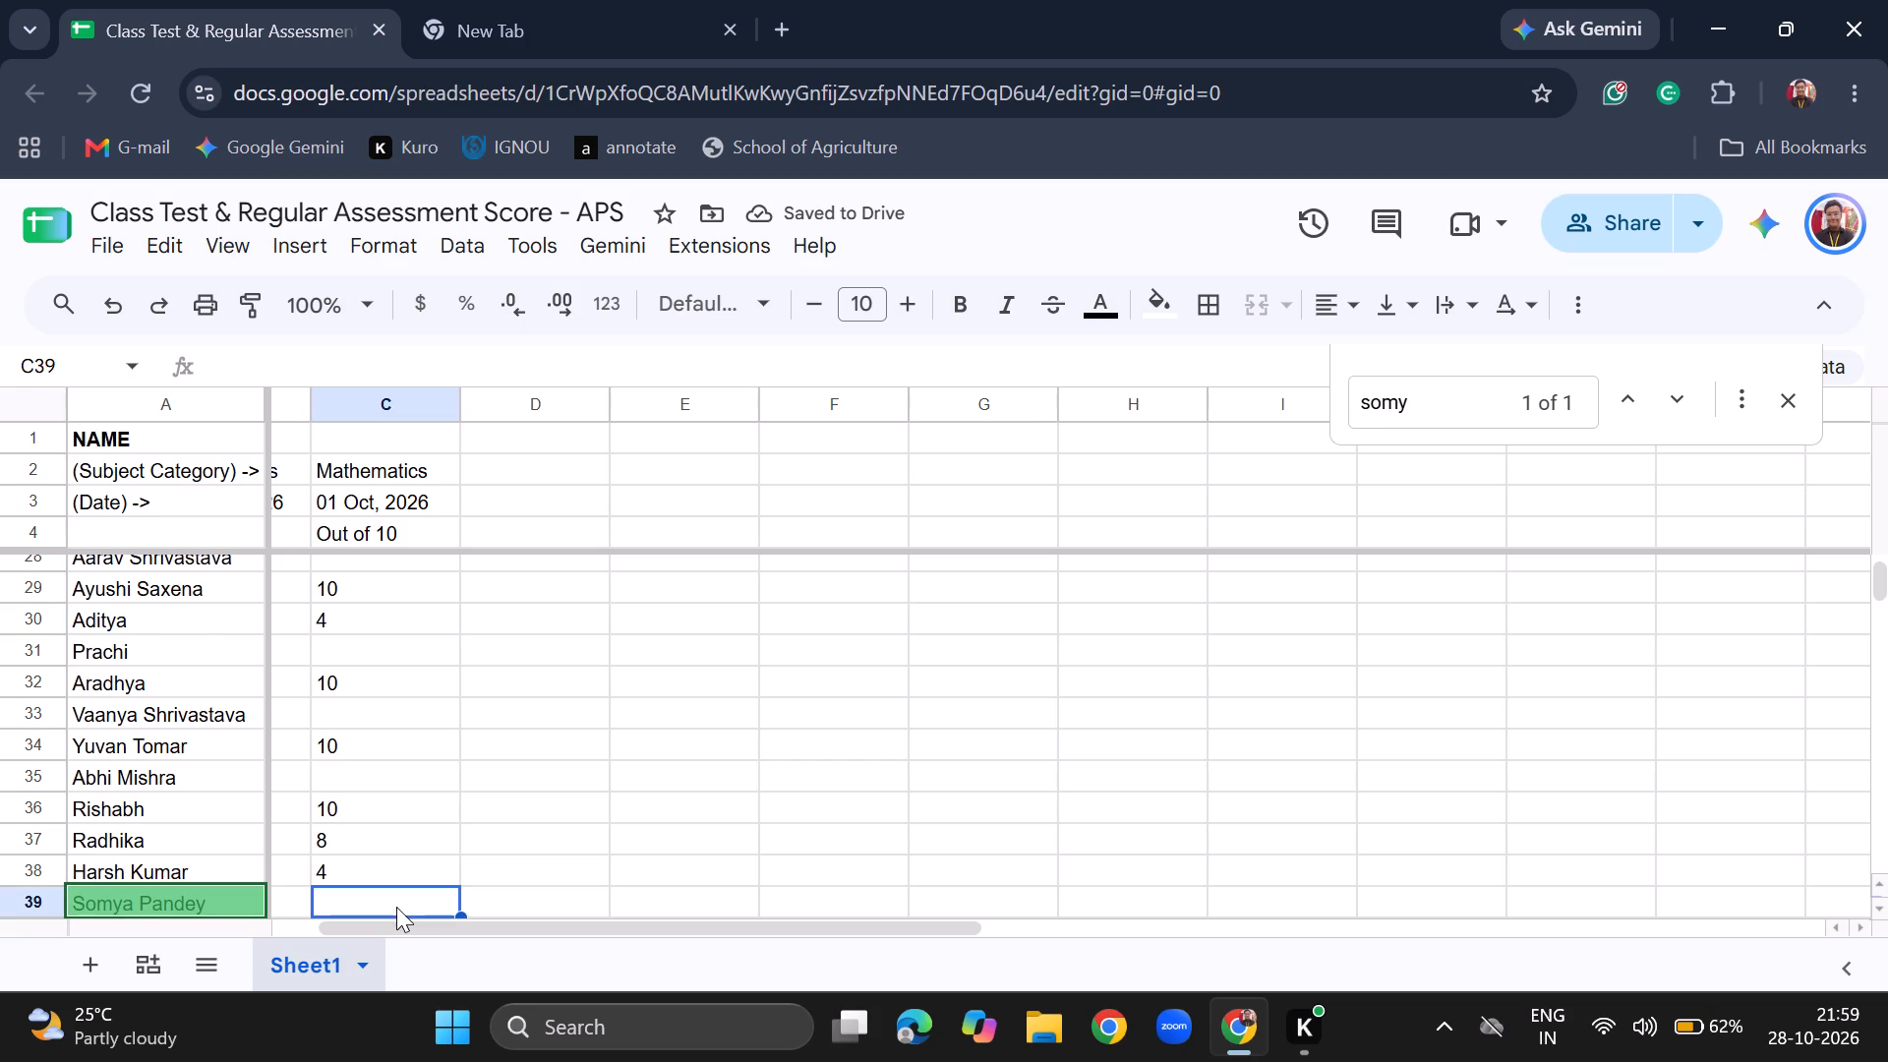
text(10)
key(Return)
Search for "gor" and enter a 01 Oct, 2026 Mathematics score of 10 for Goransh in C46.
key(ctrl+f)
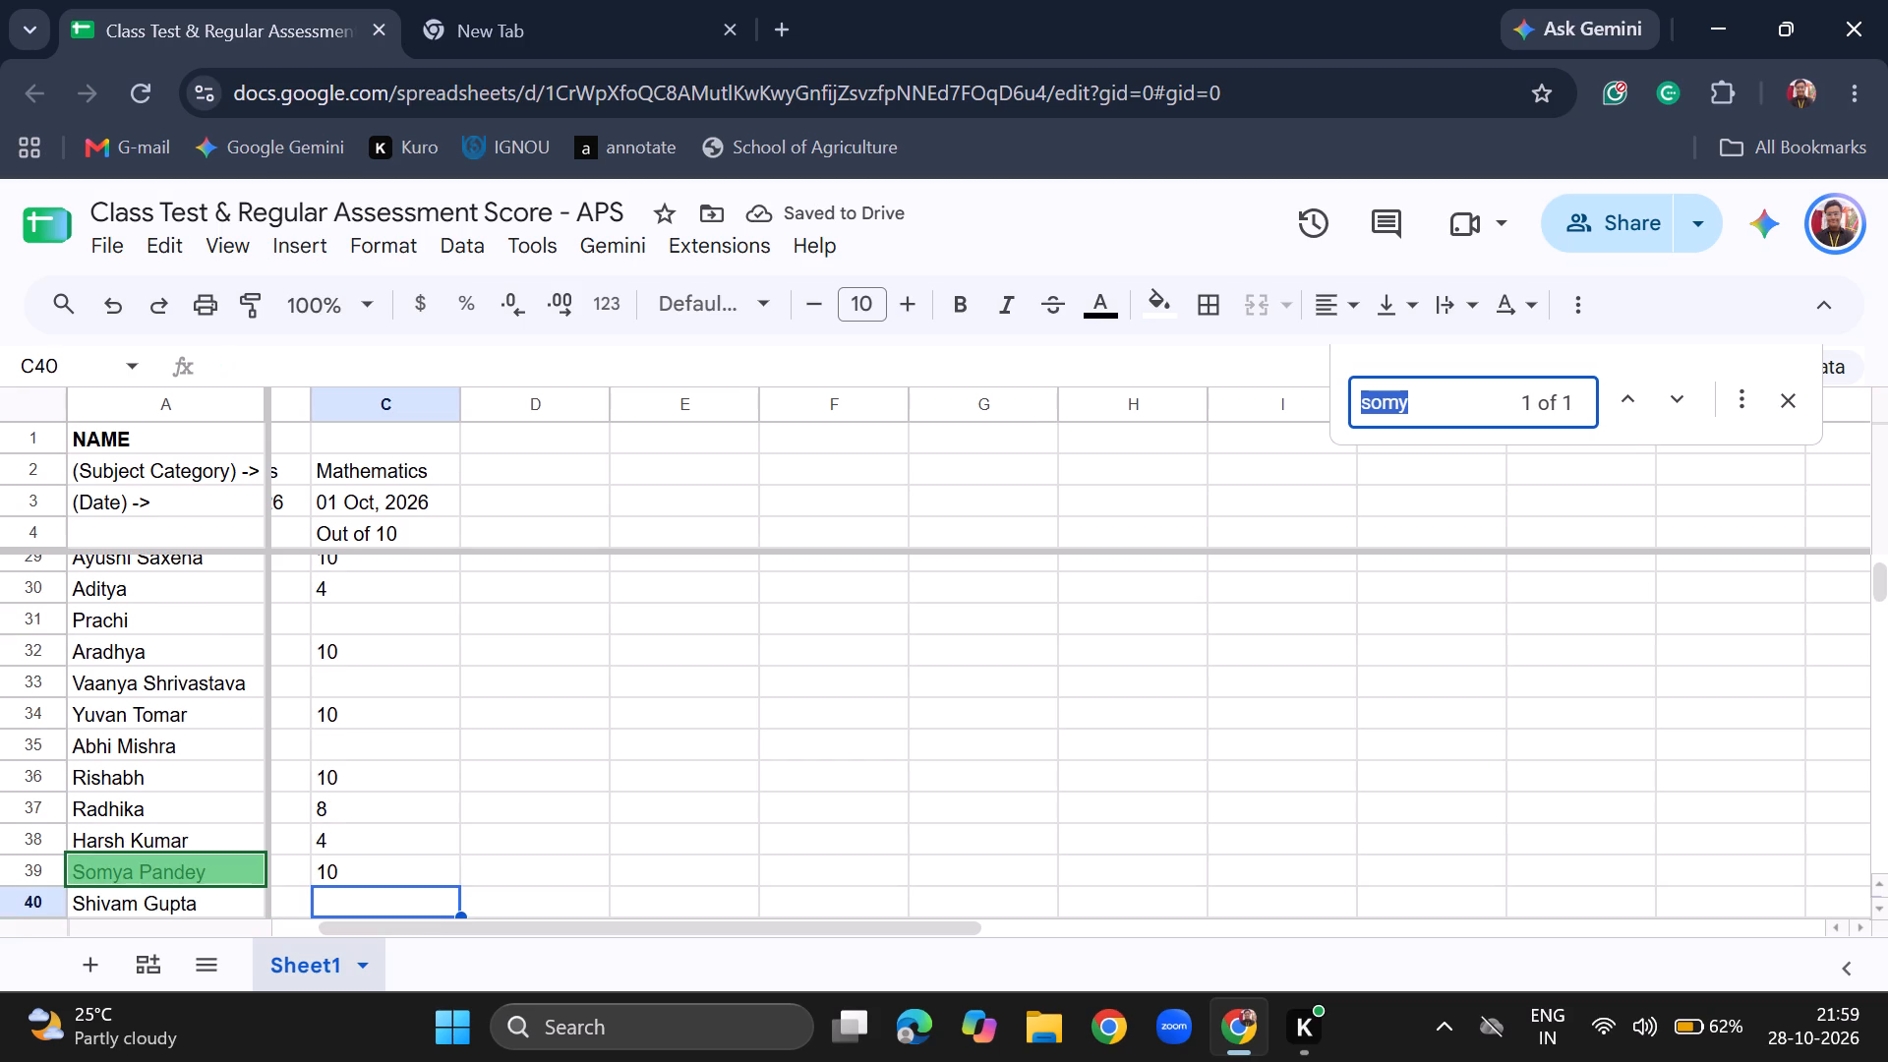
text(gor)
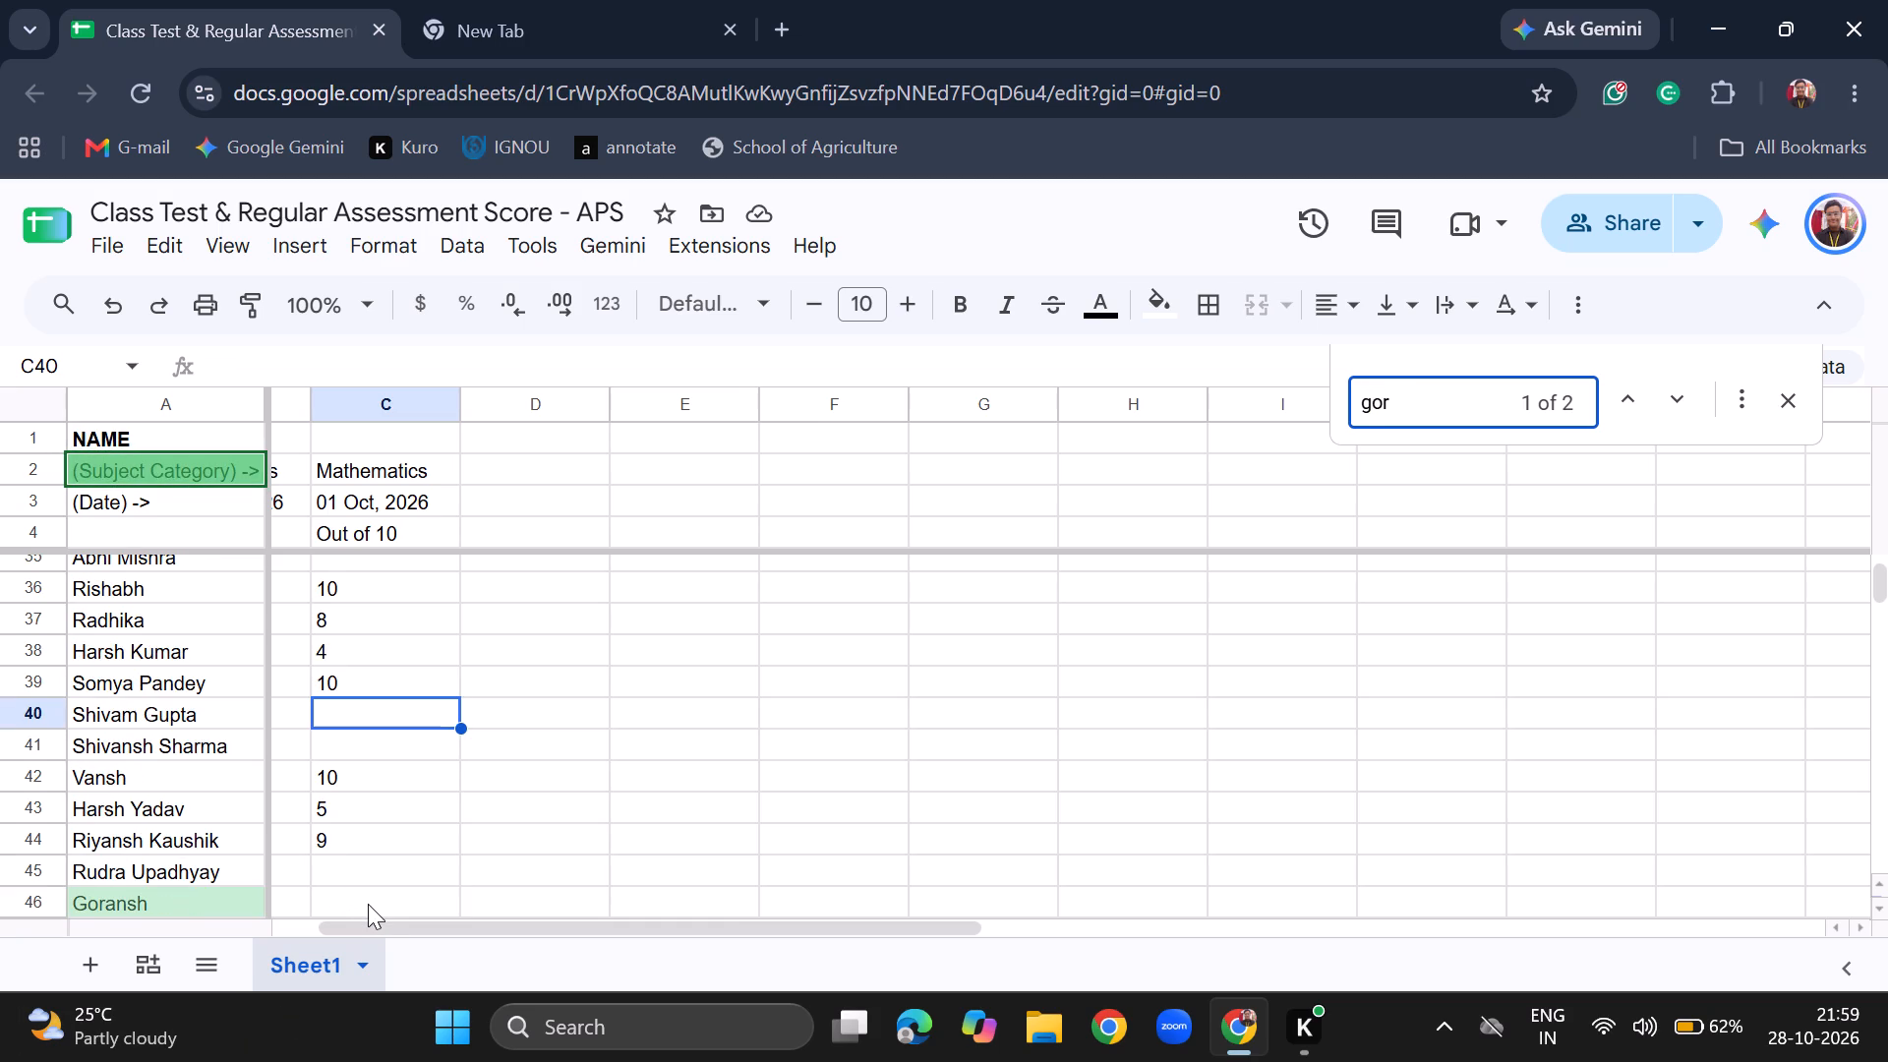
click(368, 904)
text(10)
key(Return)
Search for "sury" and enter a 01 Oct, 2026 Mathematics score of 0 for Suryansh in C47.
key(ctrl+f)
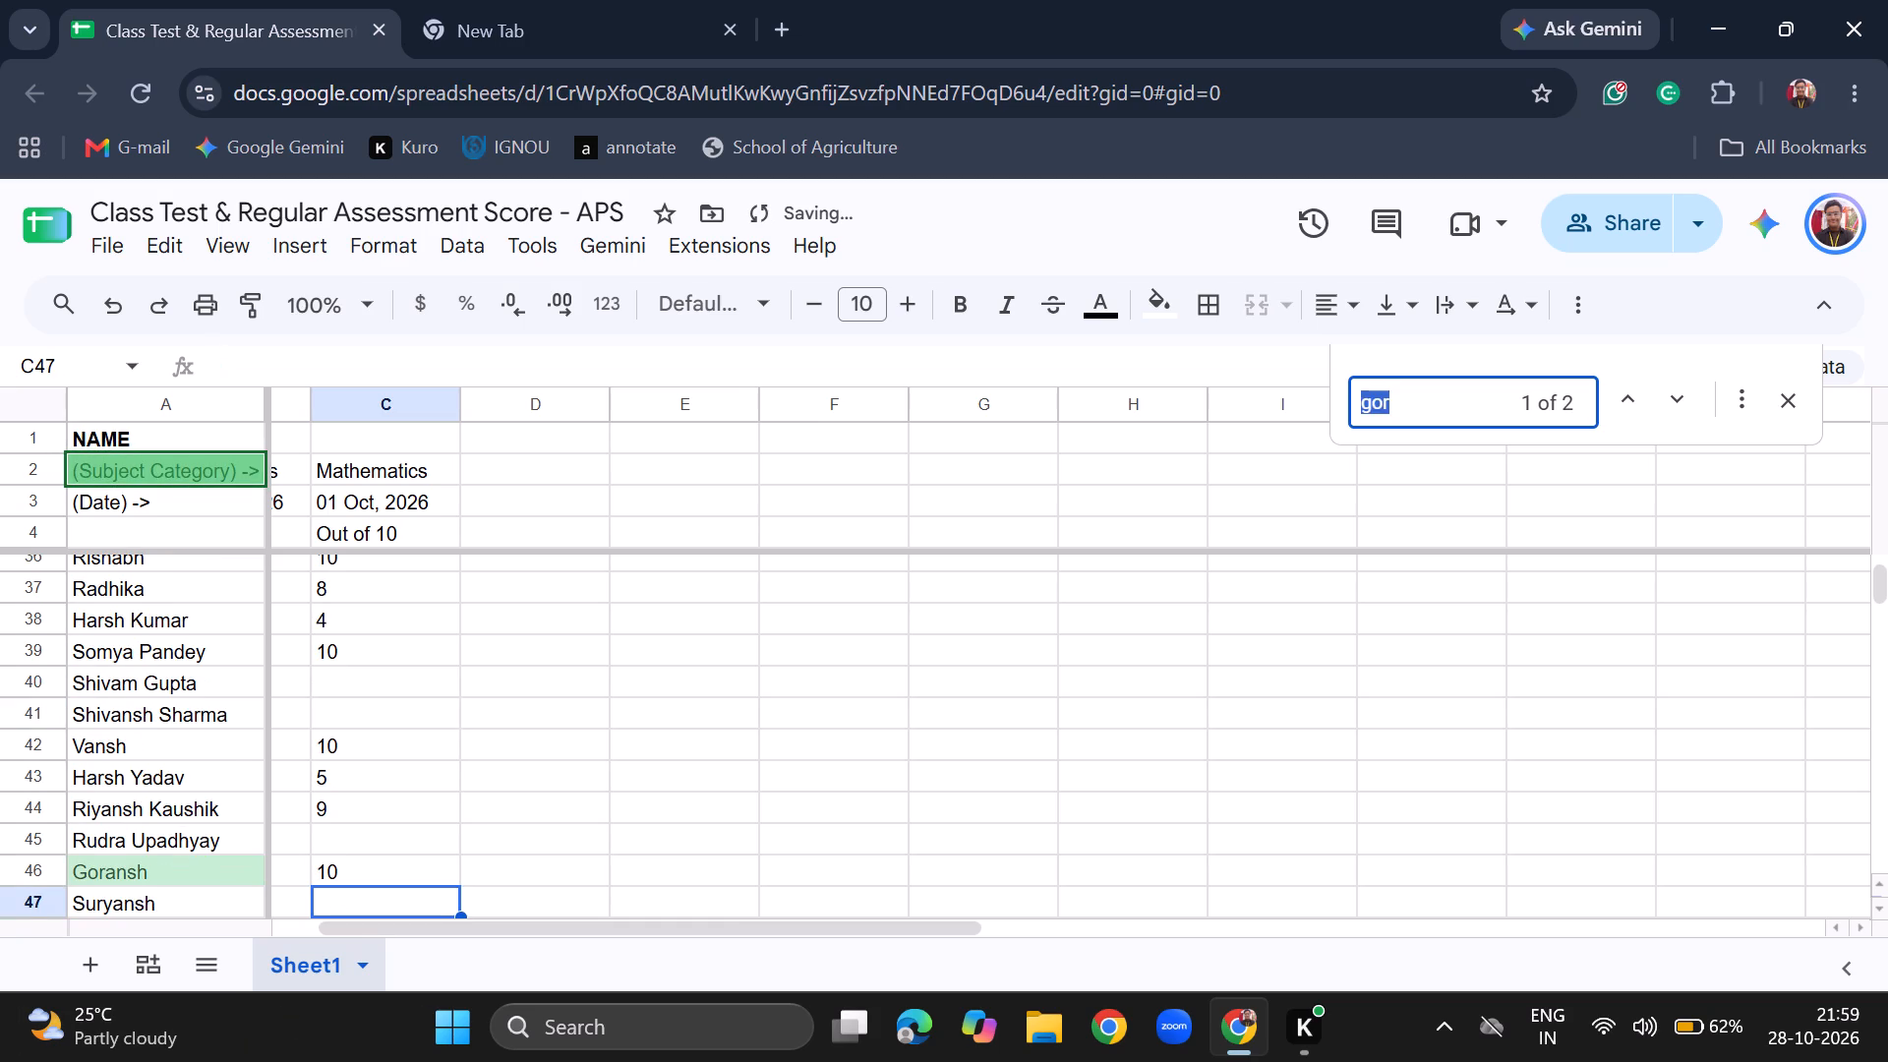
text(sury)
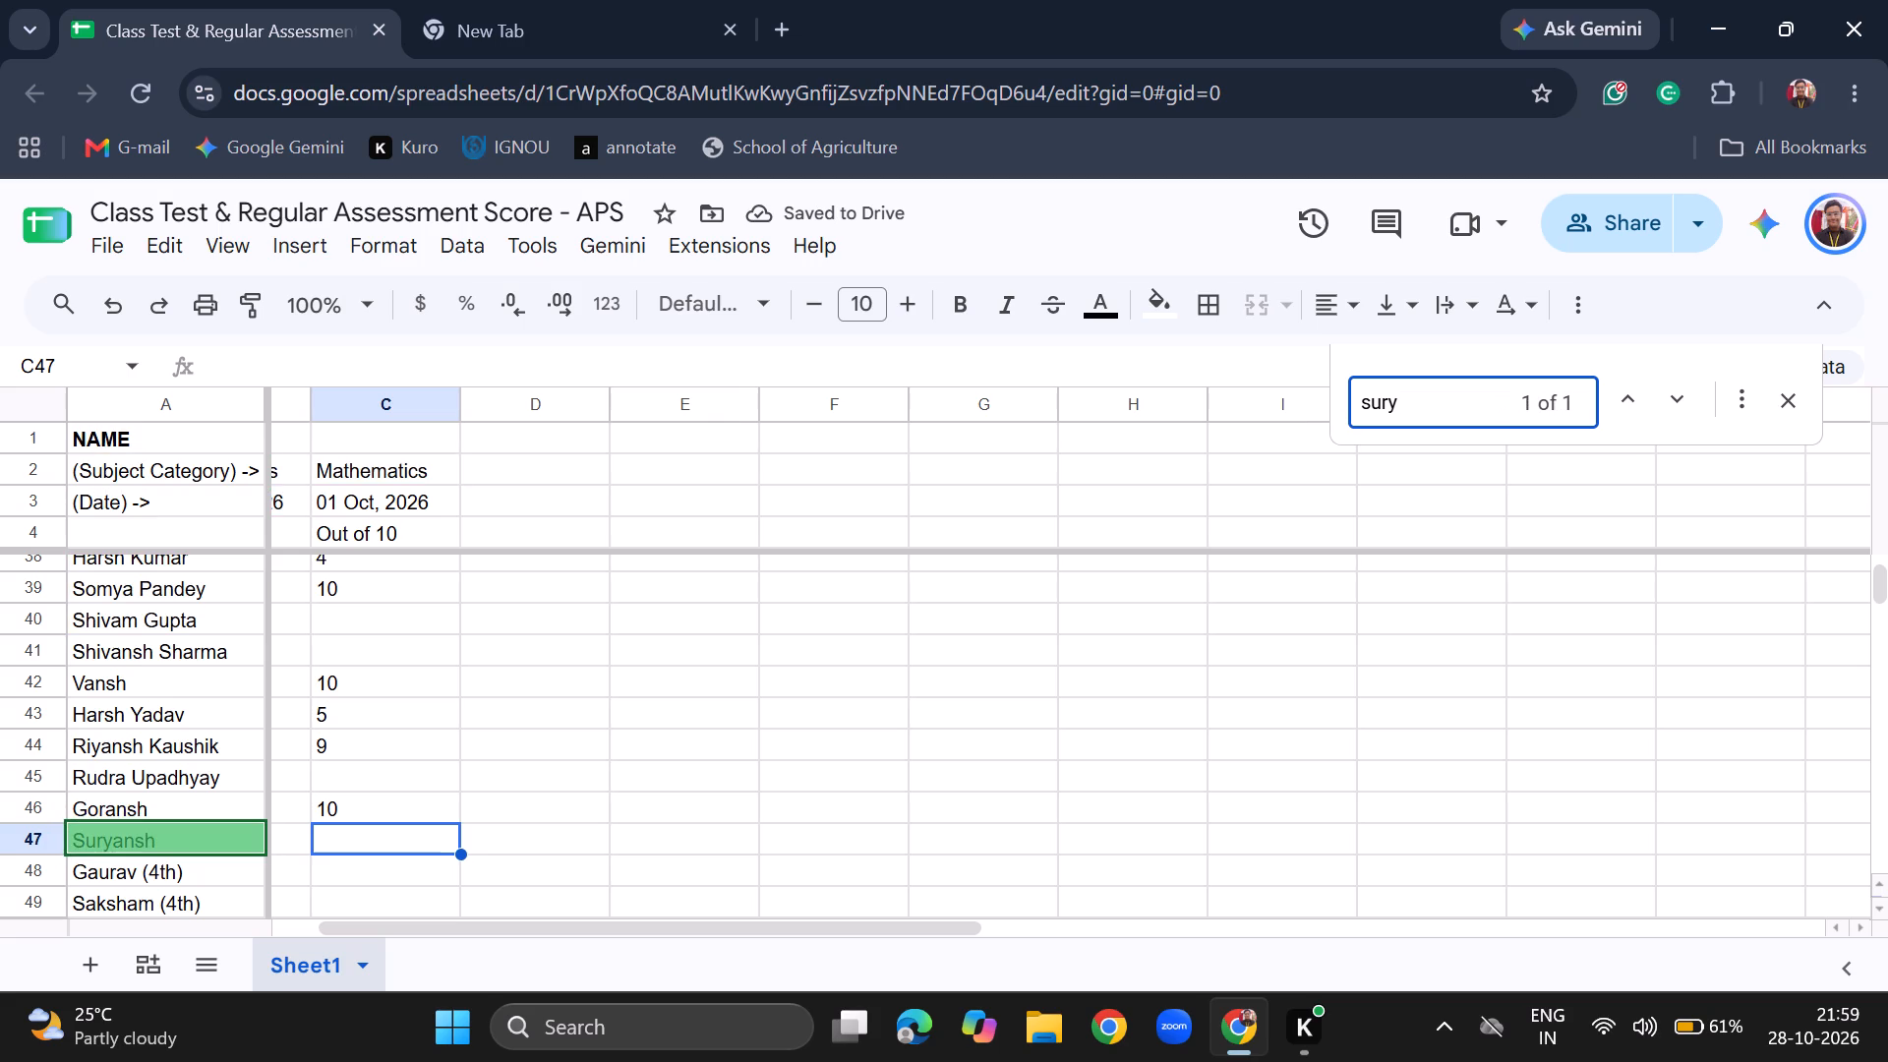
click(368, 904)
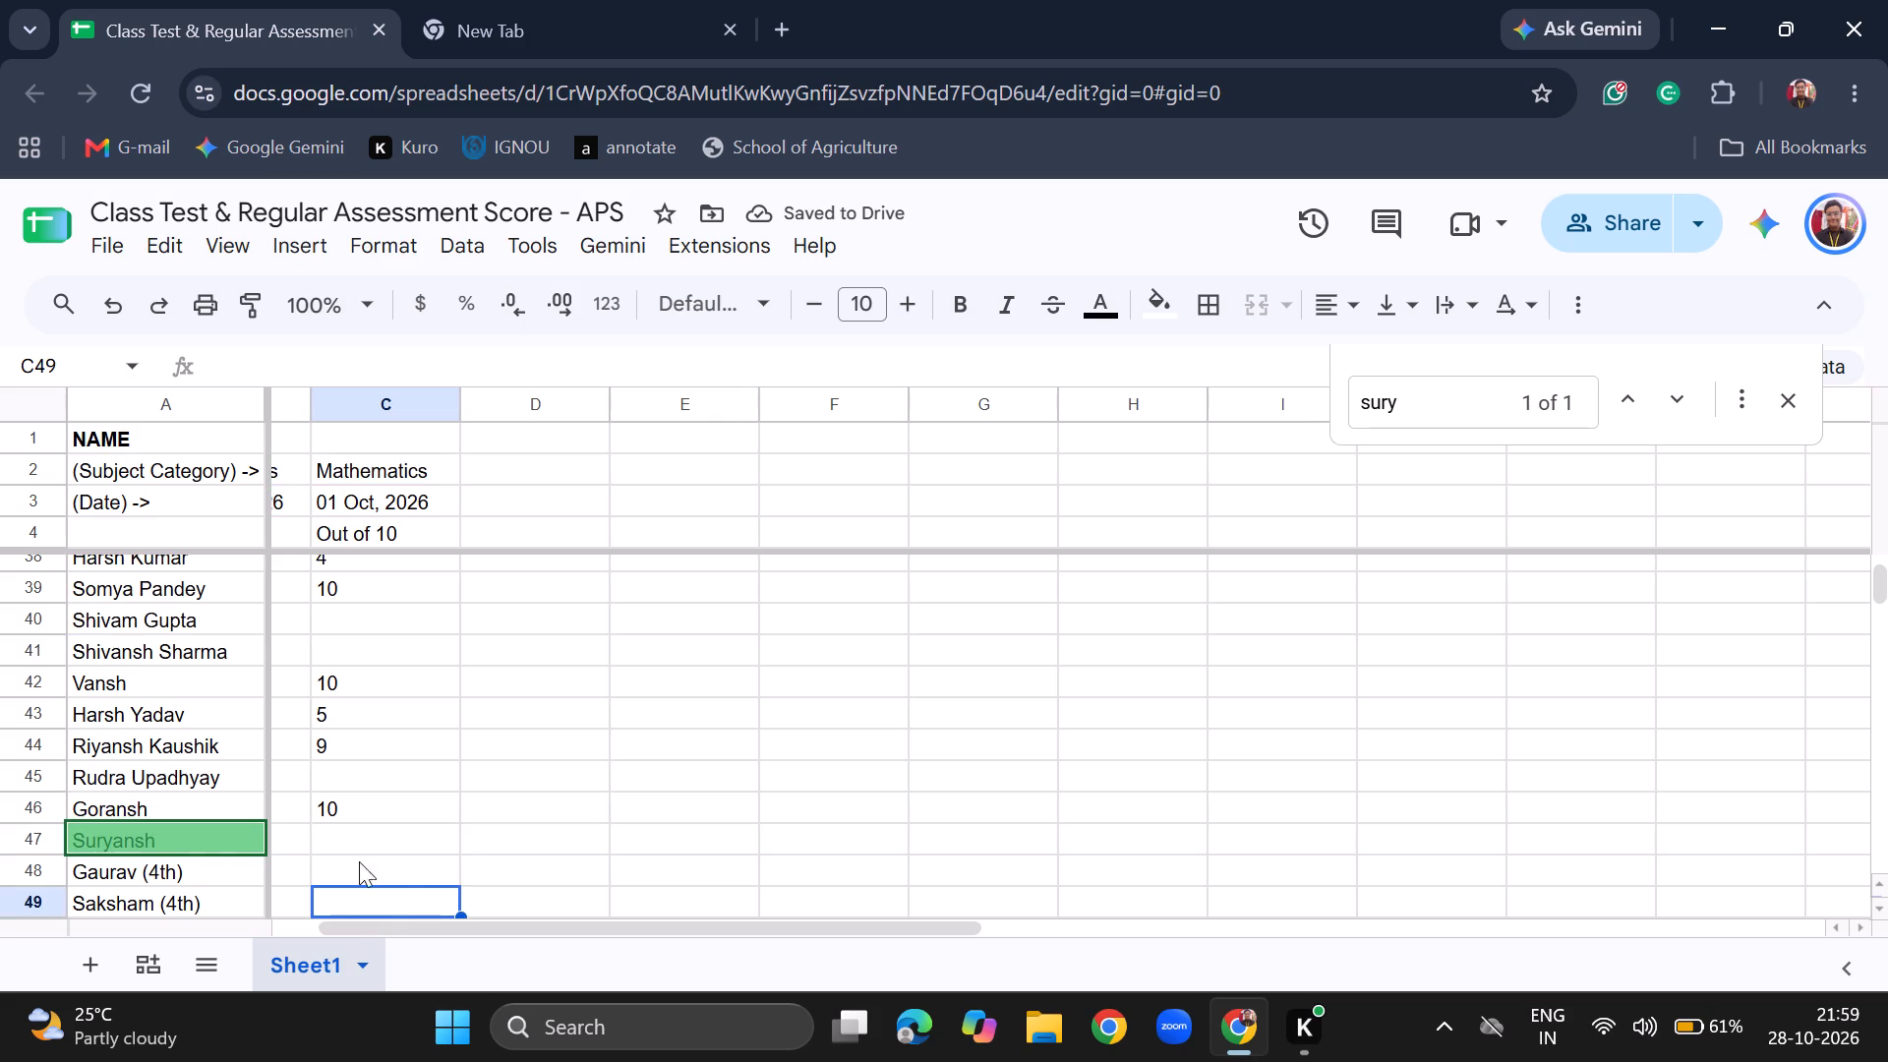
click(383, 832)
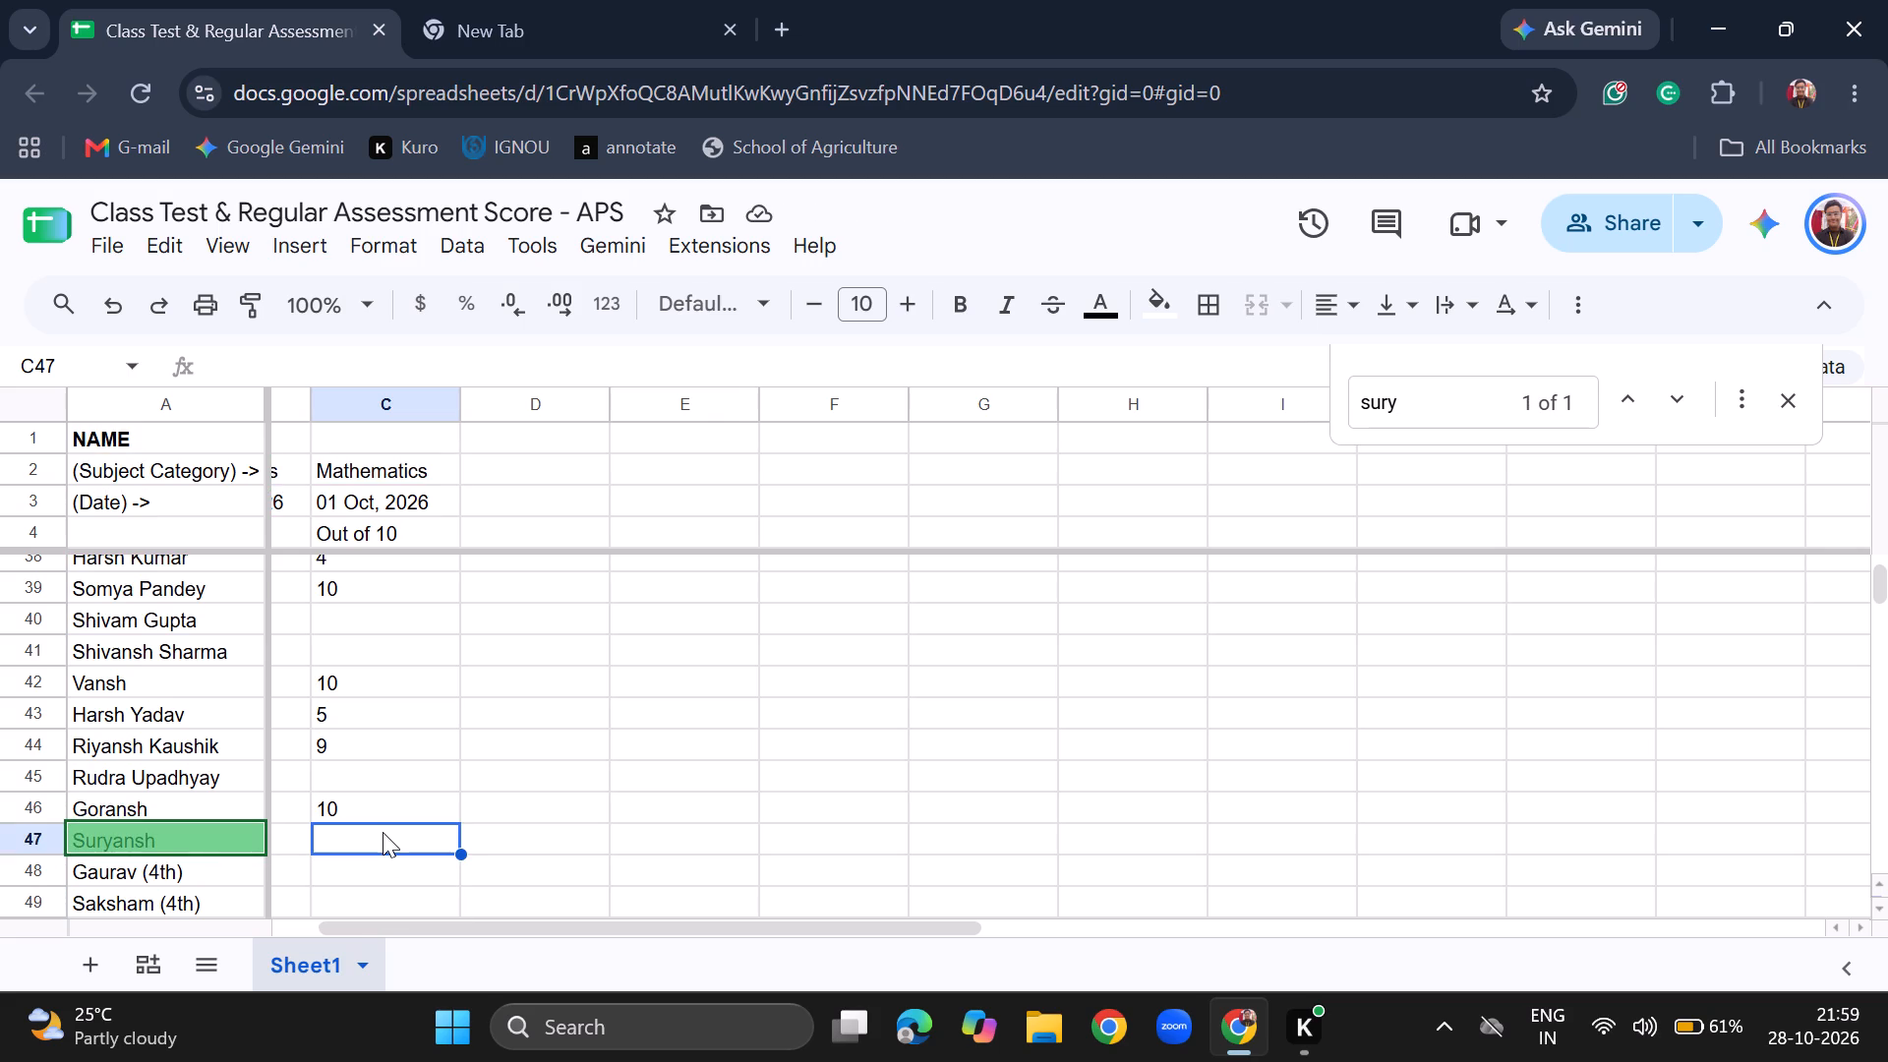
key(0)
key(Return)
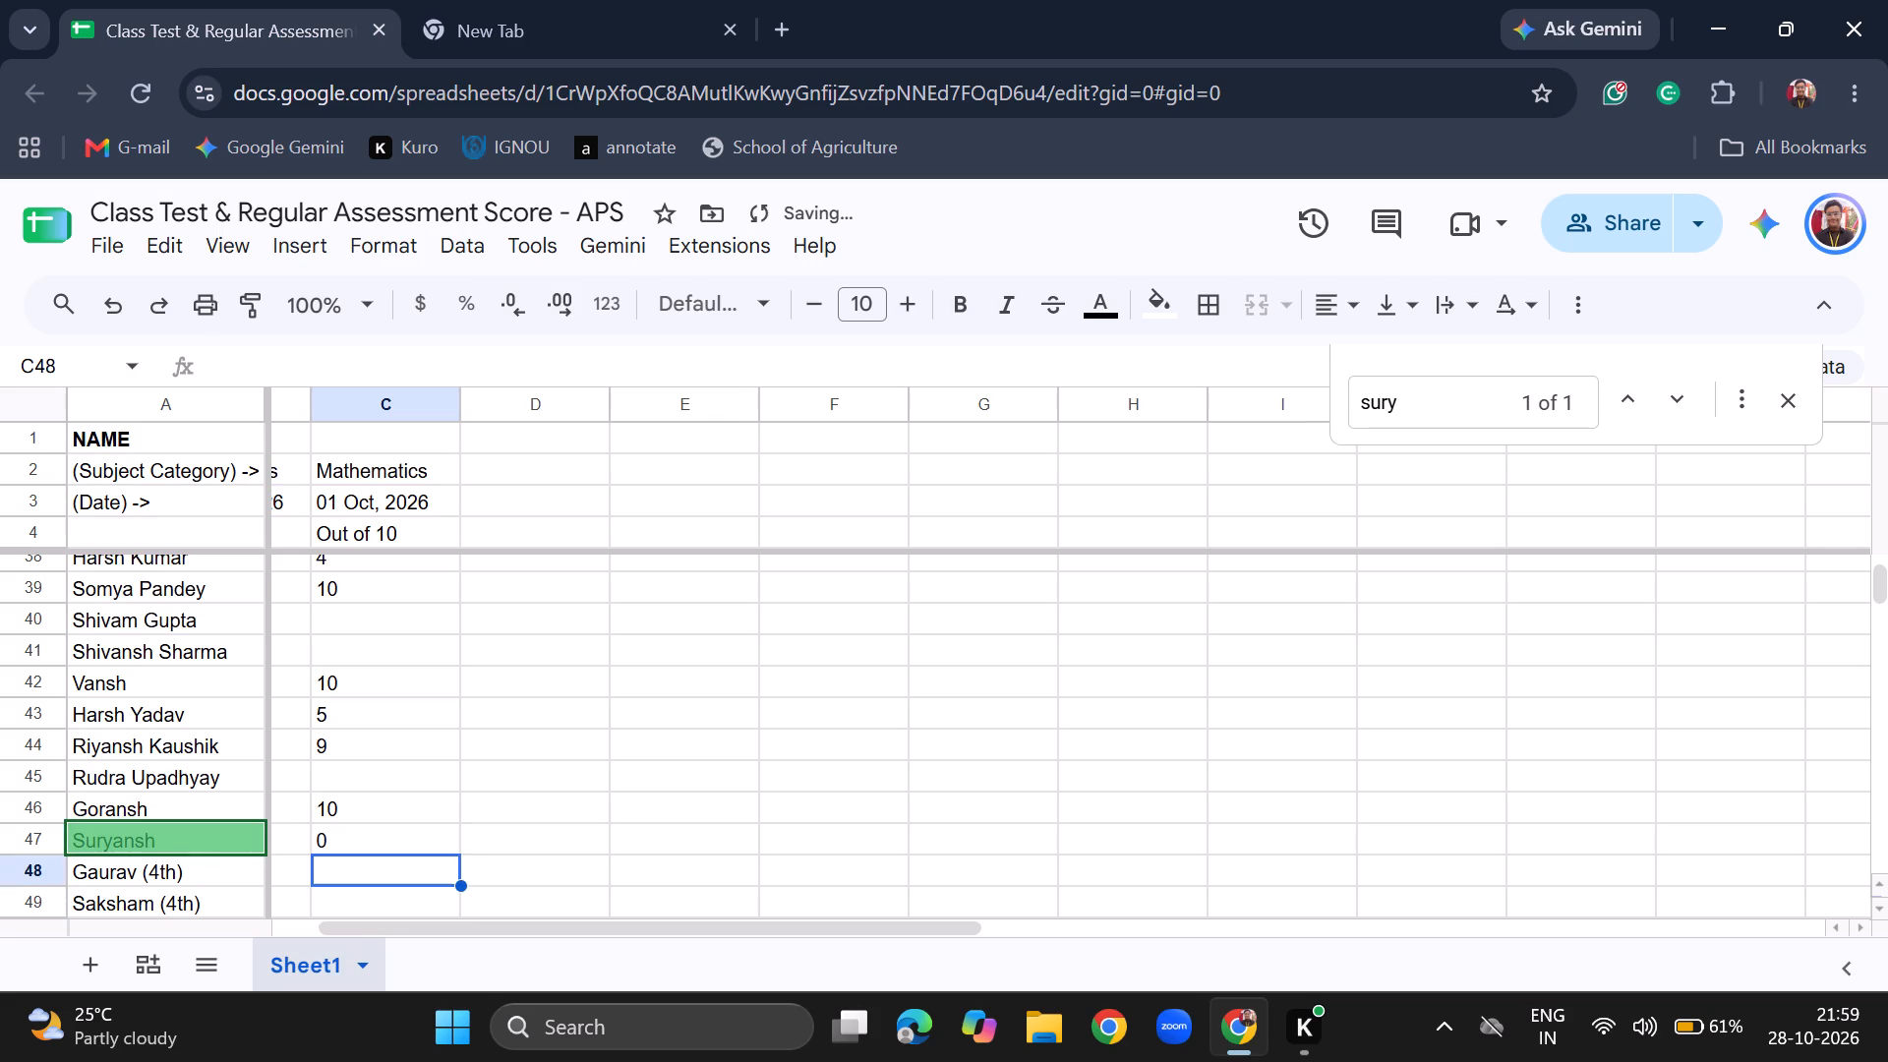
Search for "pra" and enter a 01 Oct, 2026 Mathematics score of 10 for the first matching Prachi in C7.
key(ctrl+f)
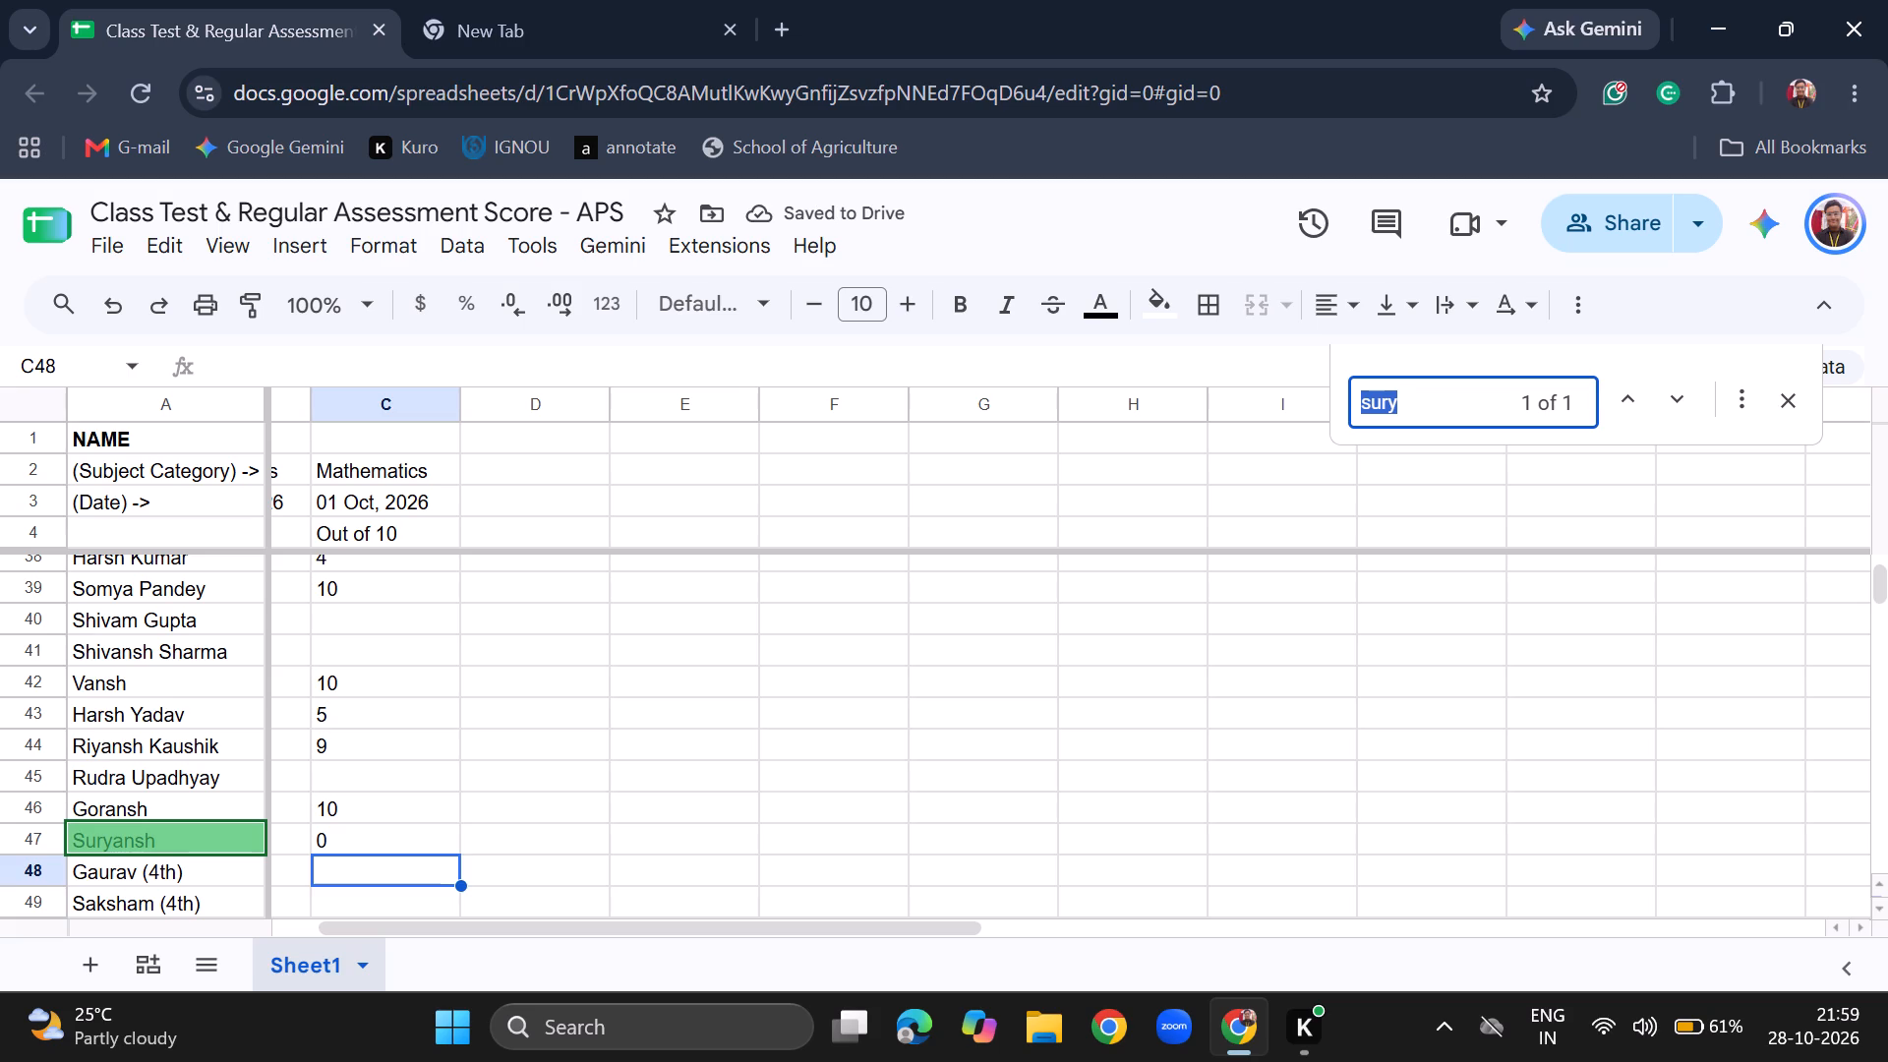
text(pra)
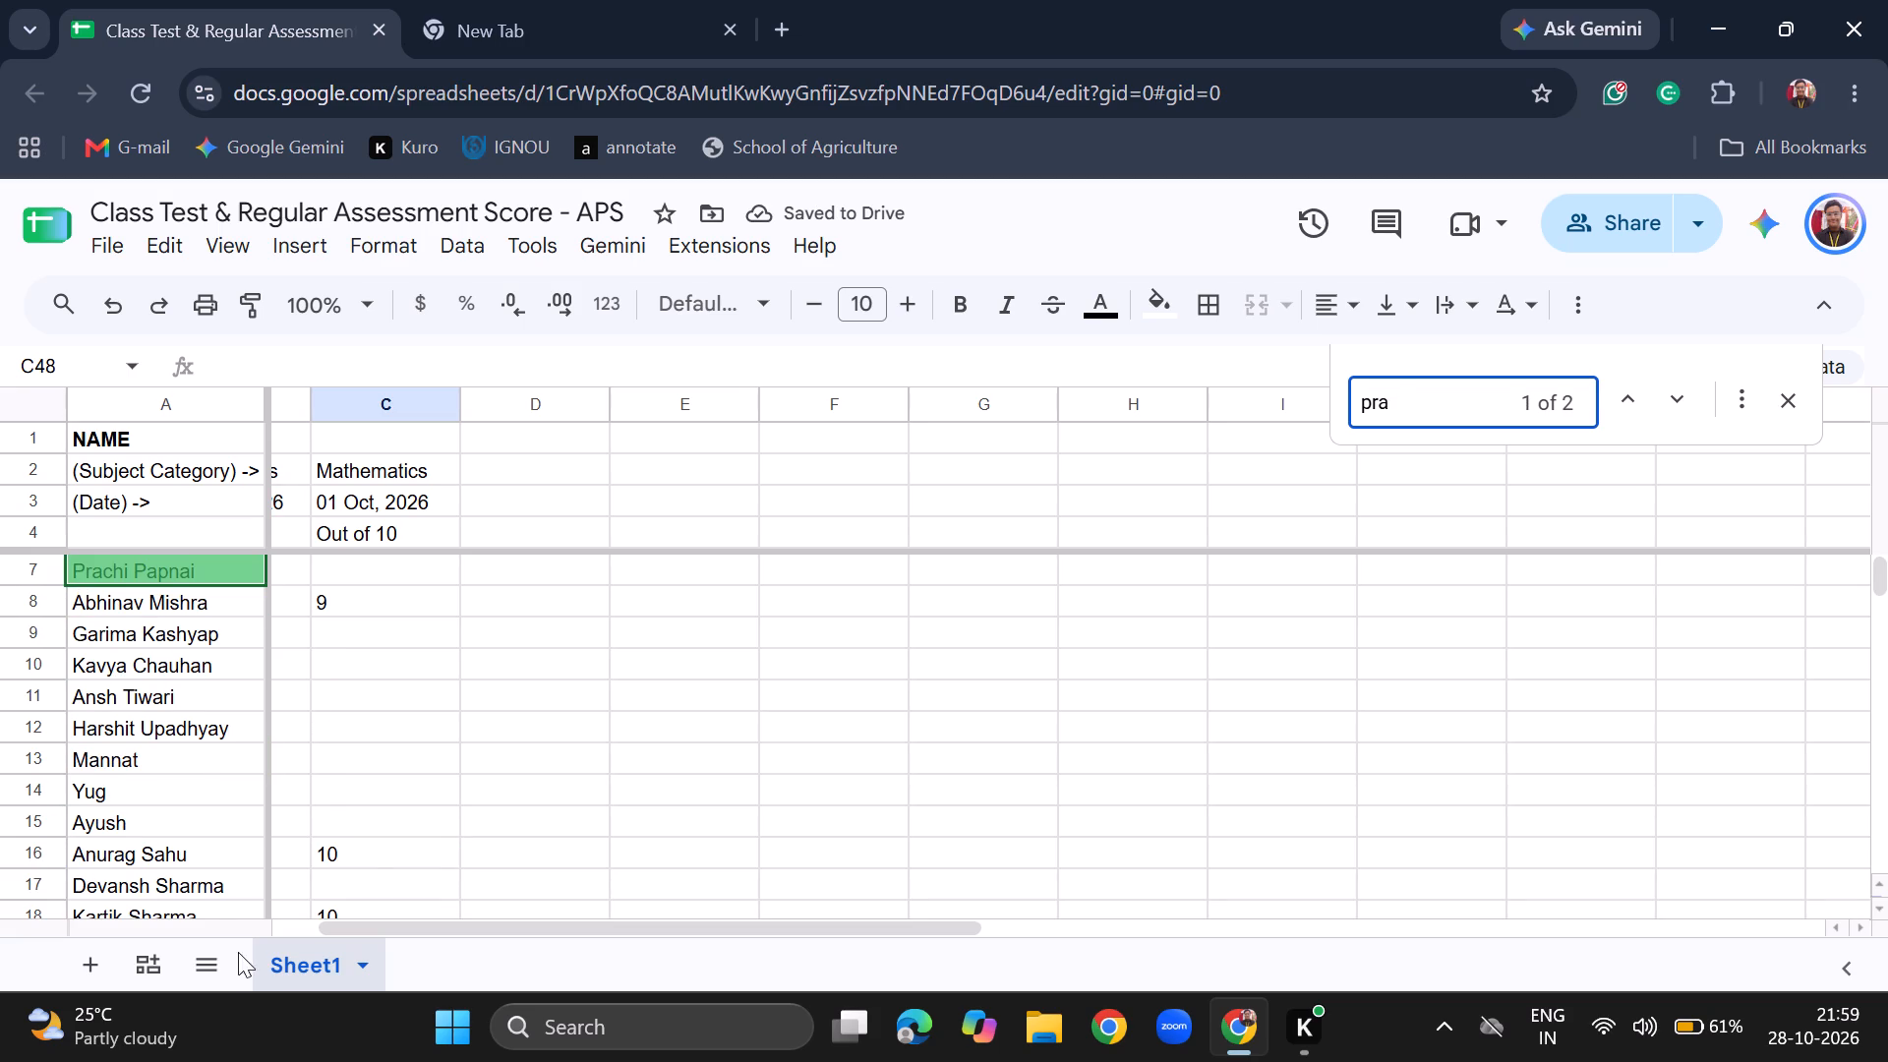
click(381, 572)
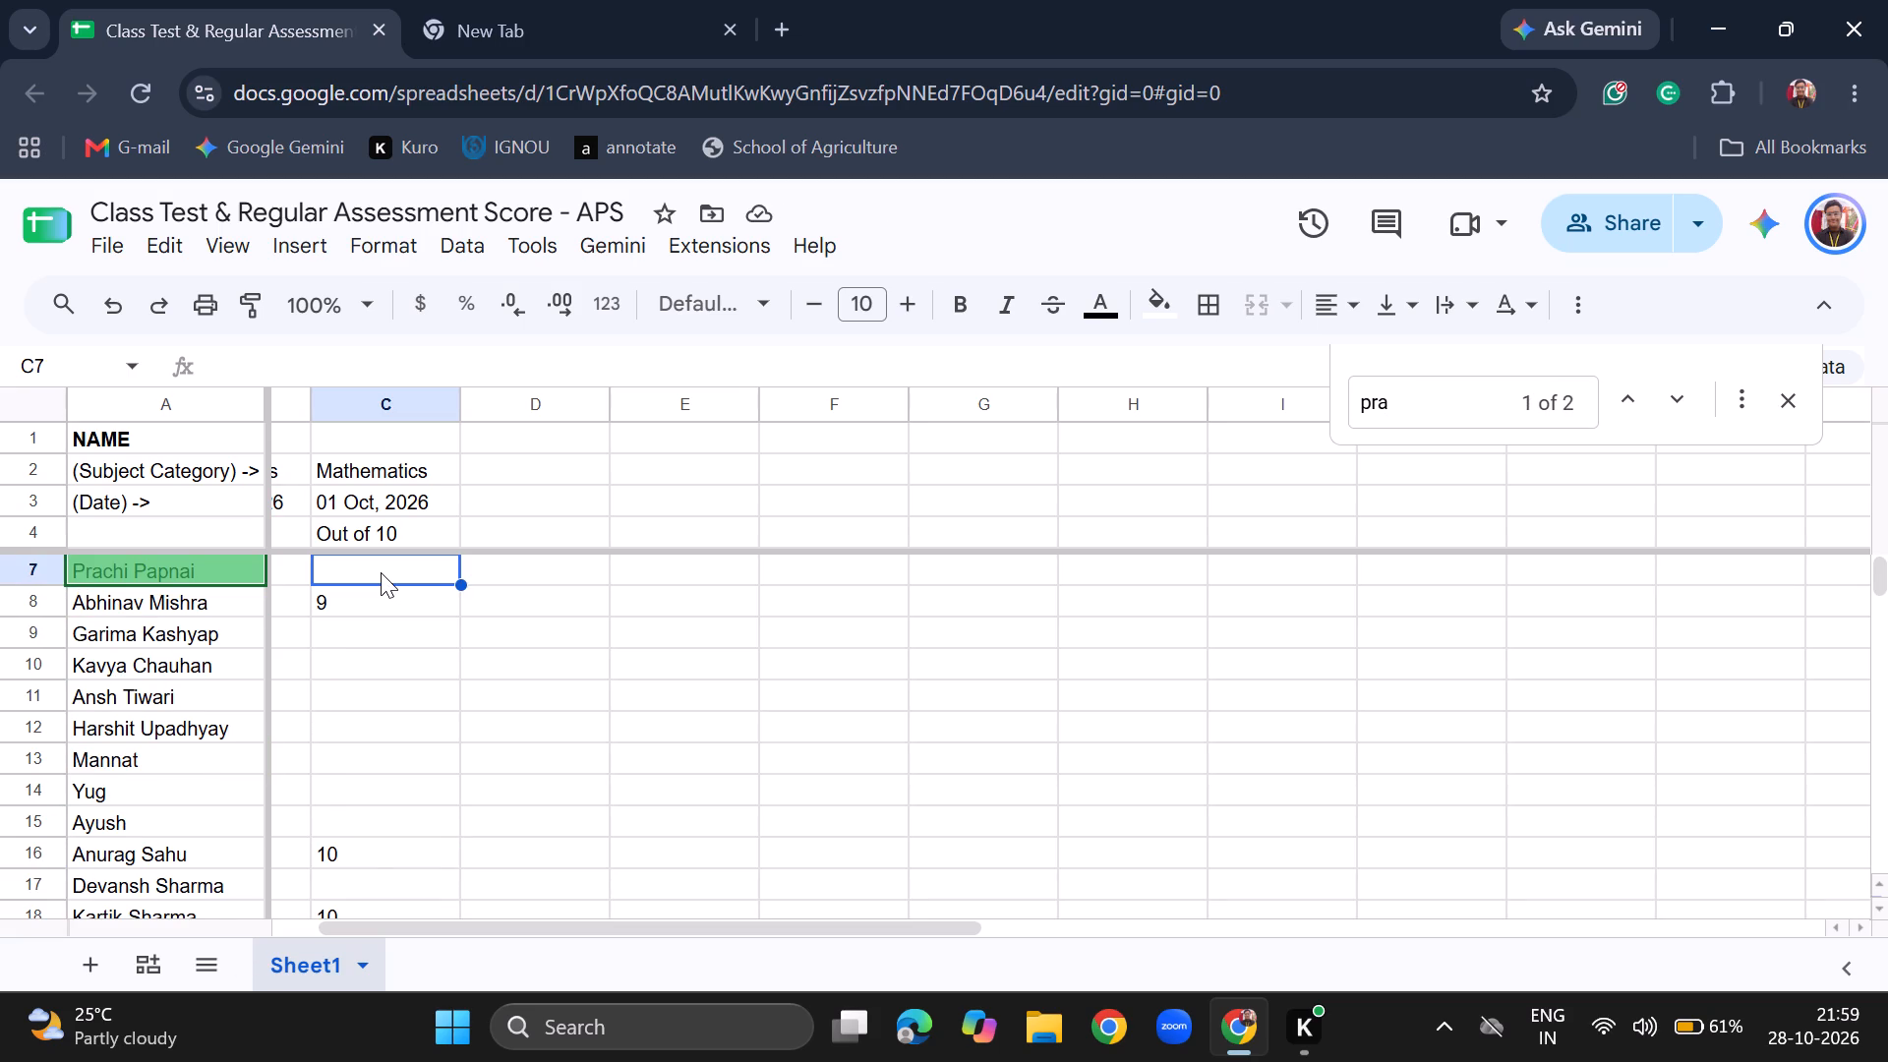
text(10)
key(Return)
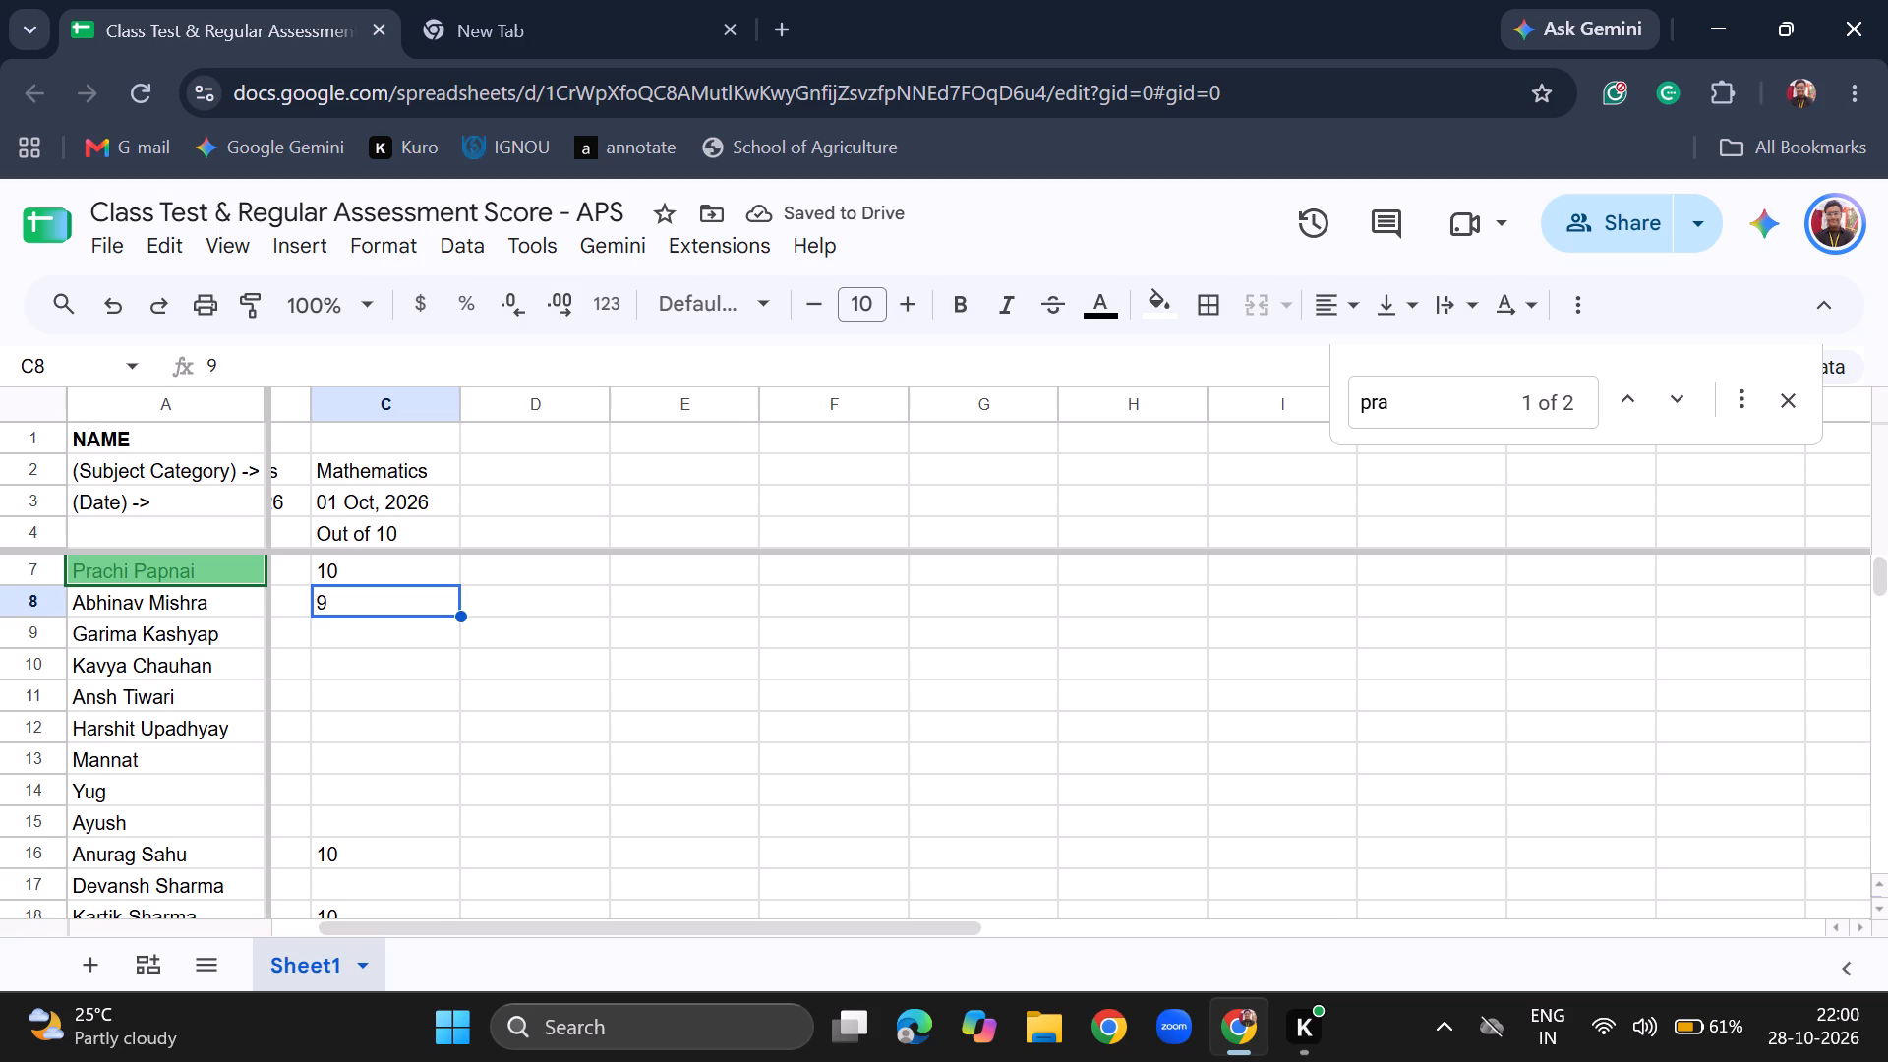
Search for "yug" and enter a 01 Oct, 2026 Mathematics score of 10 for Yug in C14.
key(ctrl+f)
text(ug)
key(BackSpace)
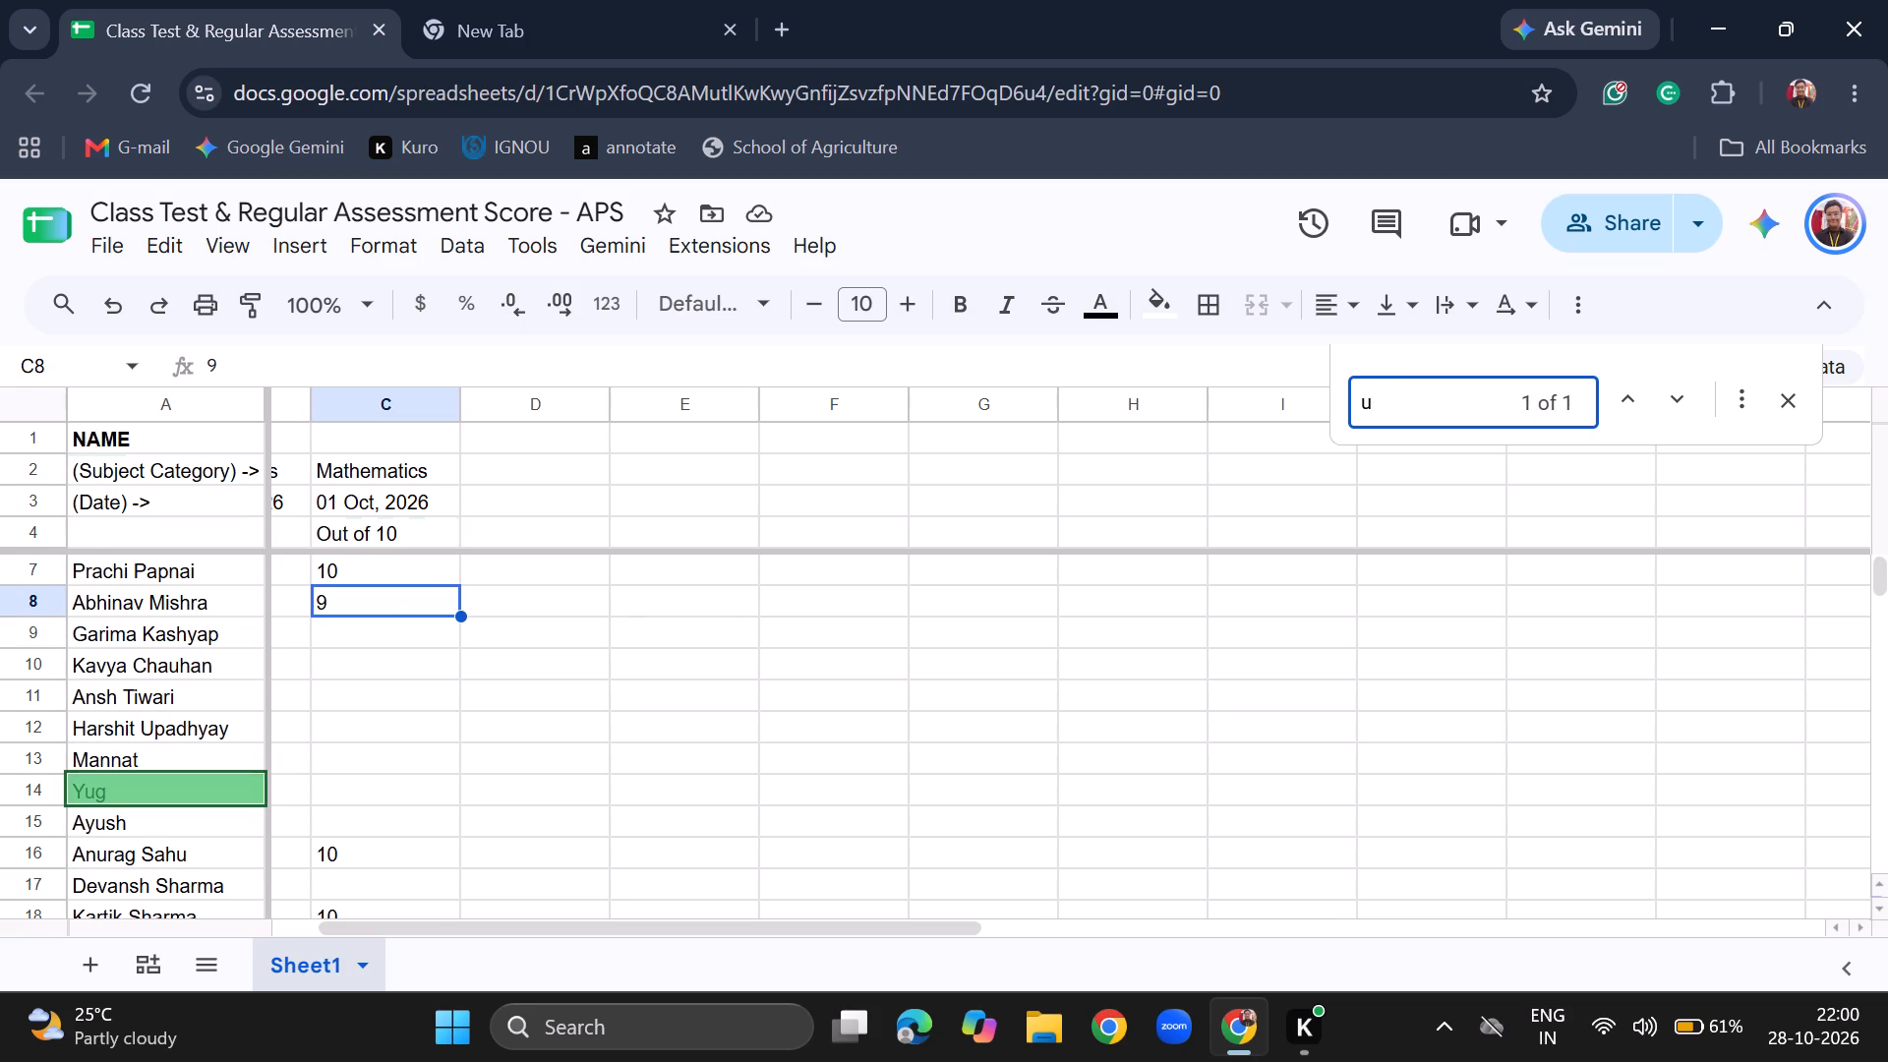
key(BackSpace)
key(BackSpace)
text(yug)
click(362, 786)
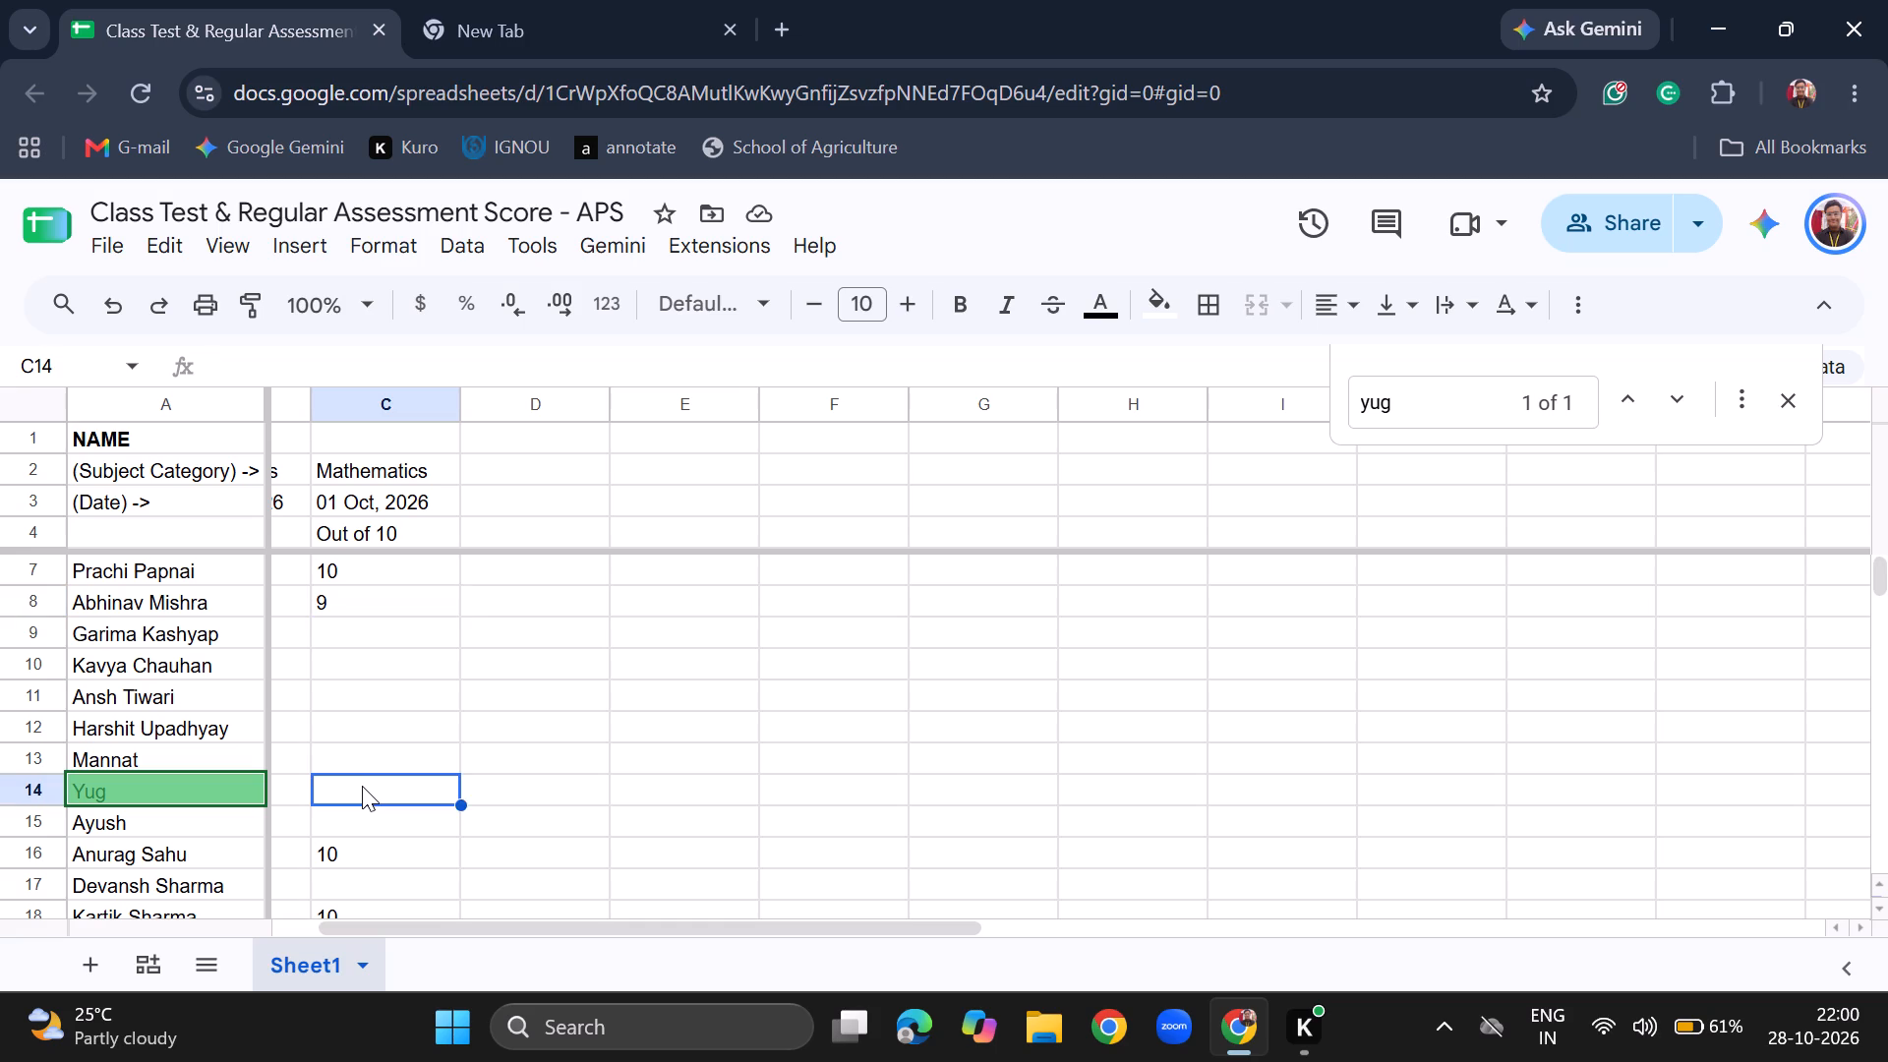
text(10)
key(Return)
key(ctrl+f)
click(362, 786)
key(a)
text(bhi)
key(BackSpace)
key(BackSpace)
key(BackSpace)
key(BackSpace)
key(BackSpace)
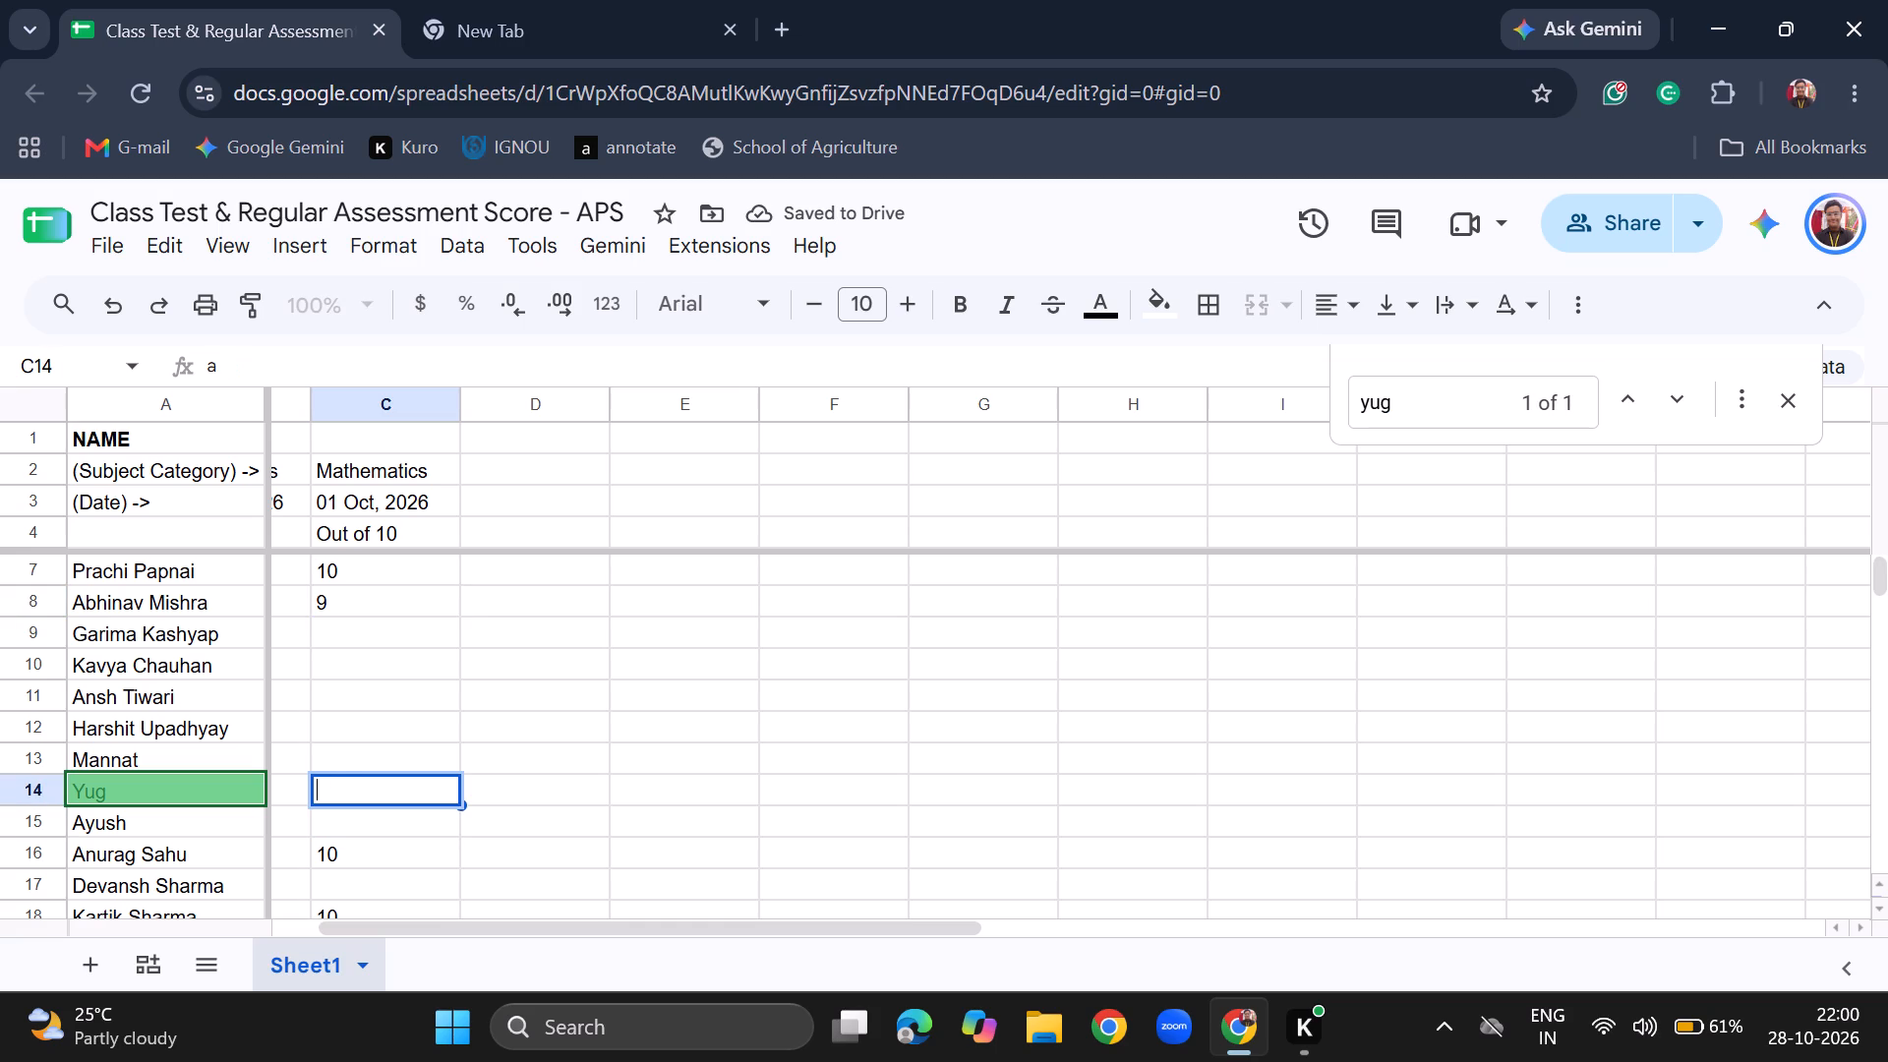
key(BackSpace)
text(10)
Search for "abh" and enter a 01 Oct, 2026 Mathematics score of 9 for Abhi in C35.
key(ctrl+f)
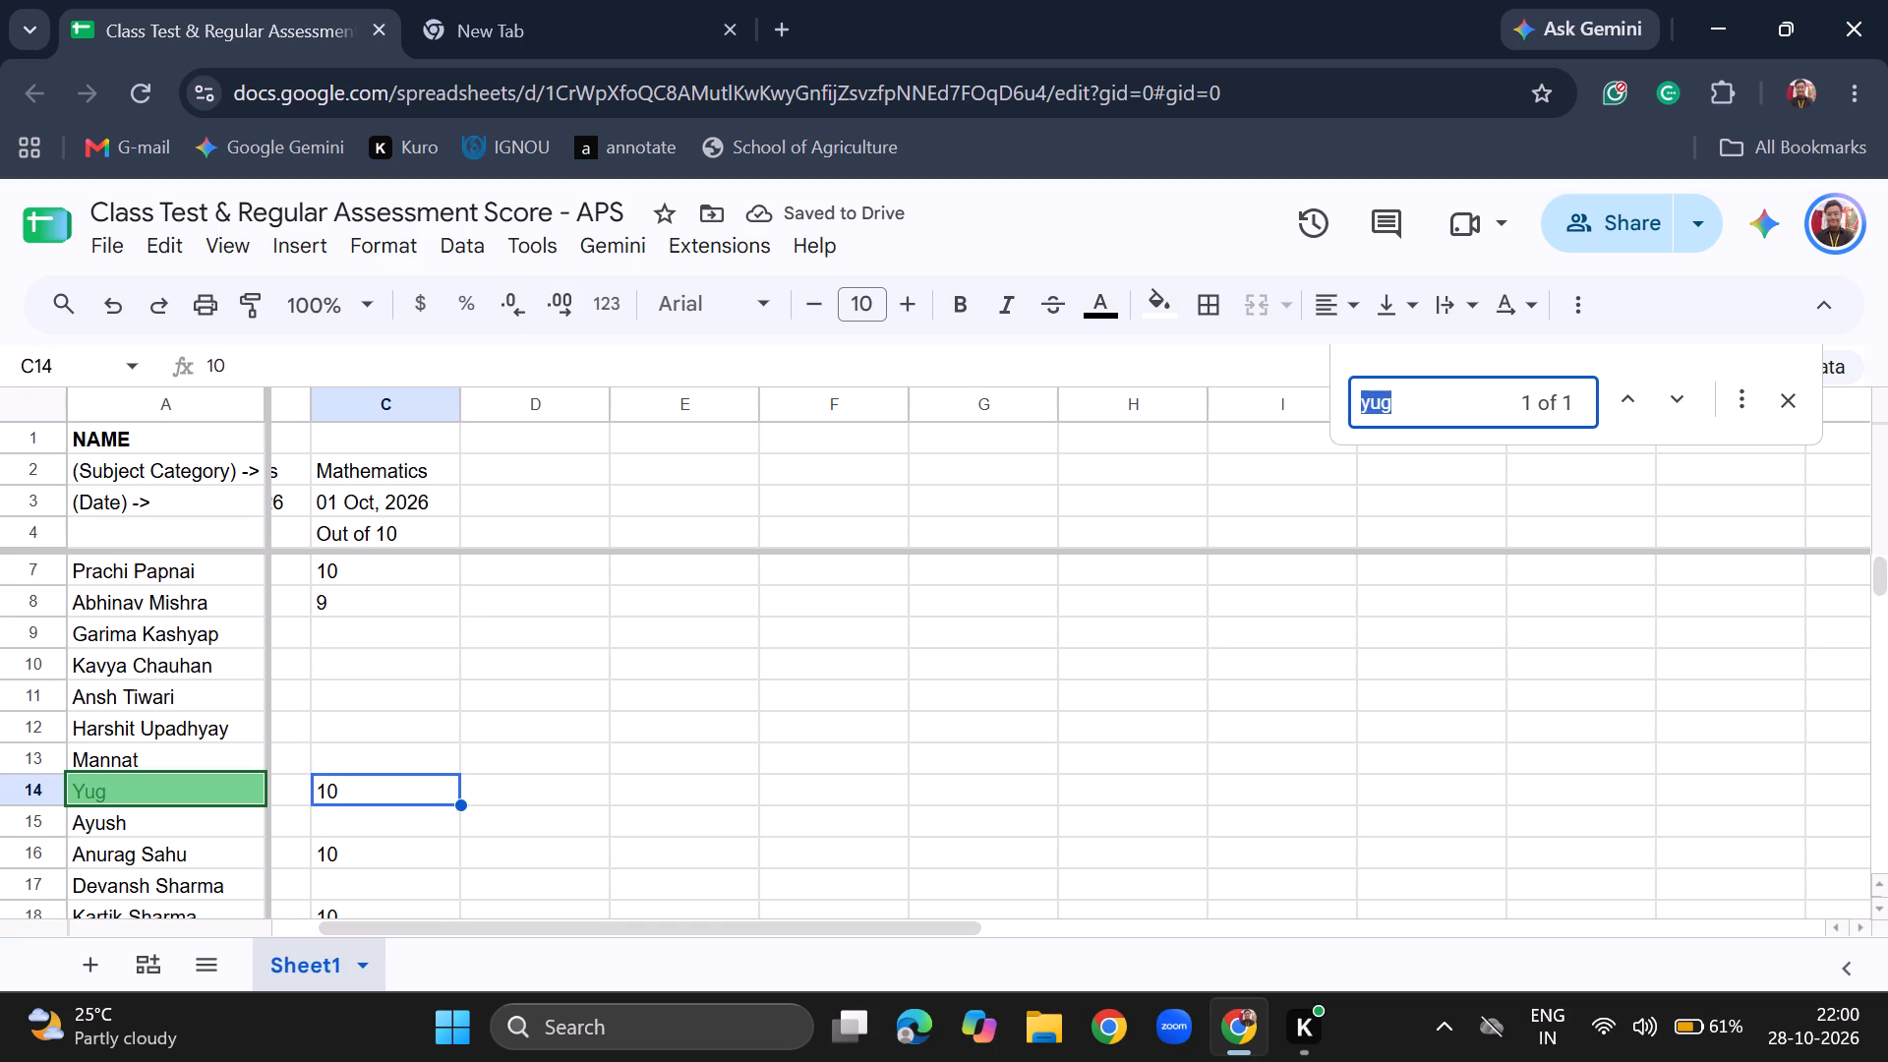
text(abh)
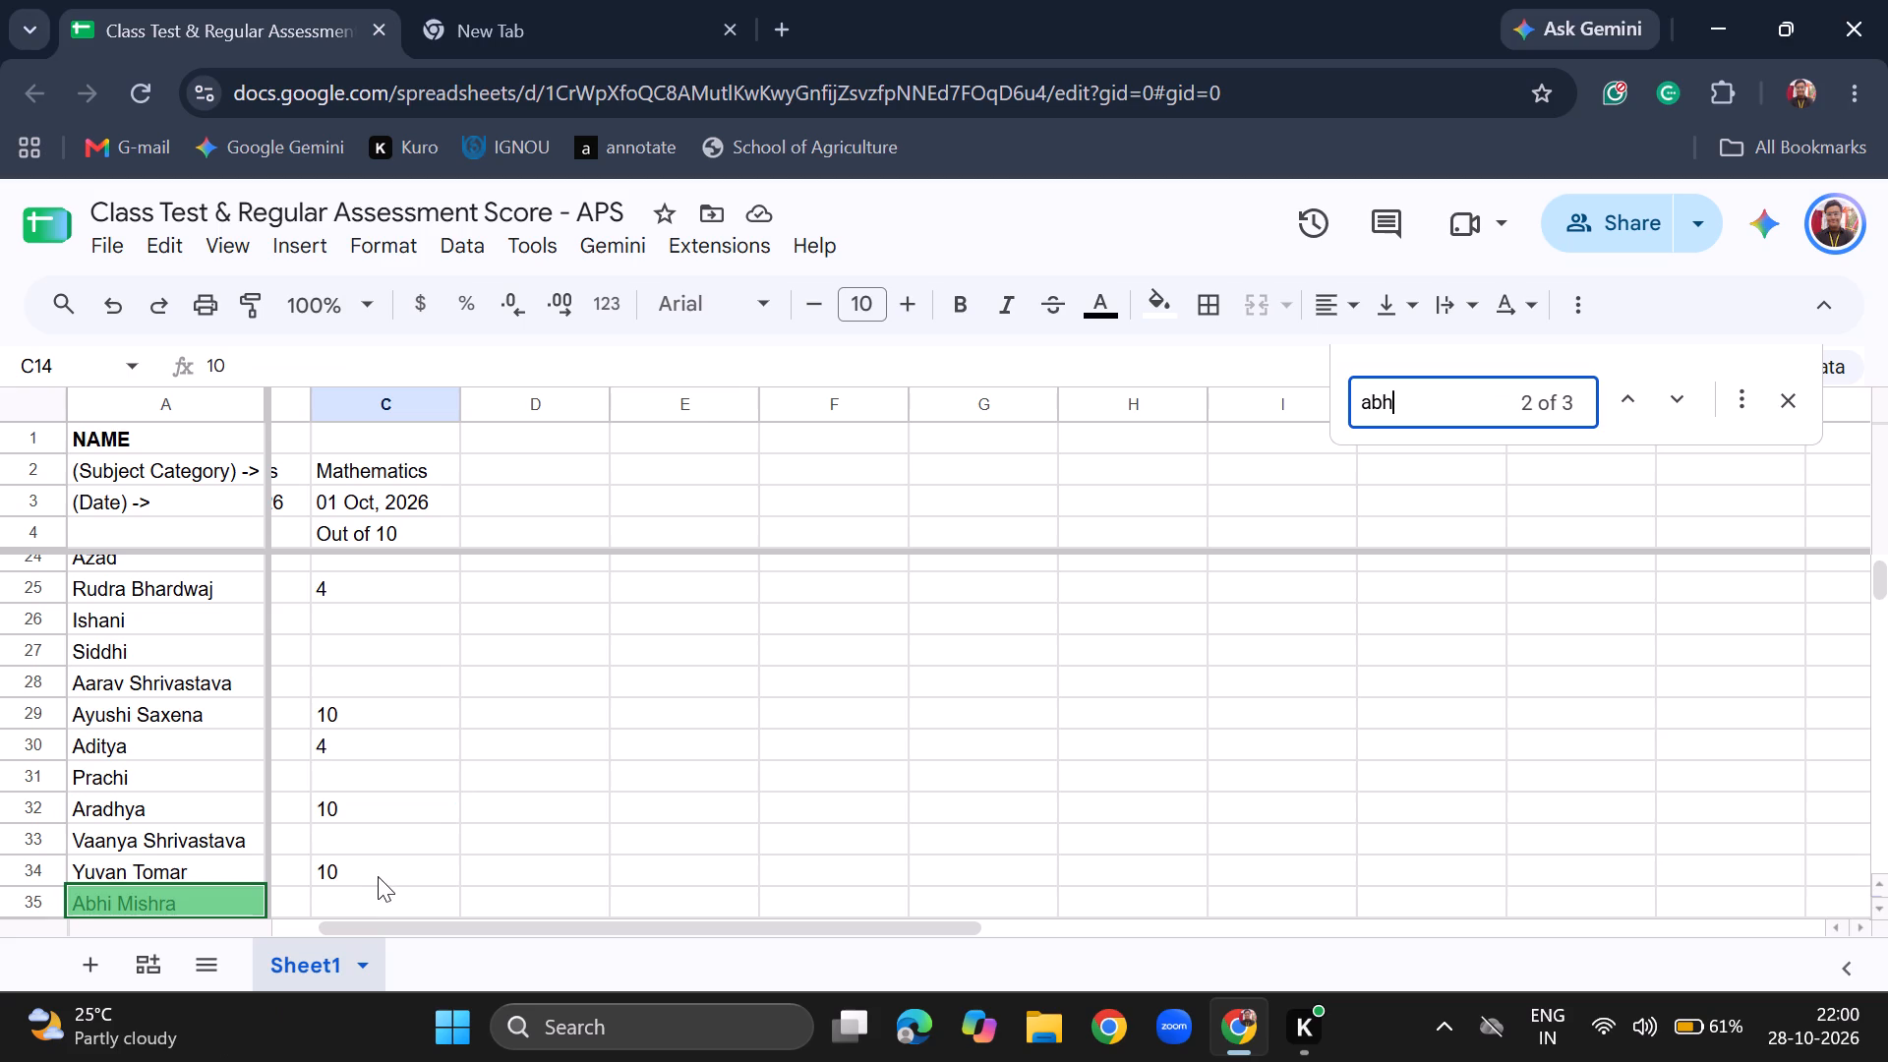
click(354, 902)
key(9)
key(Return)
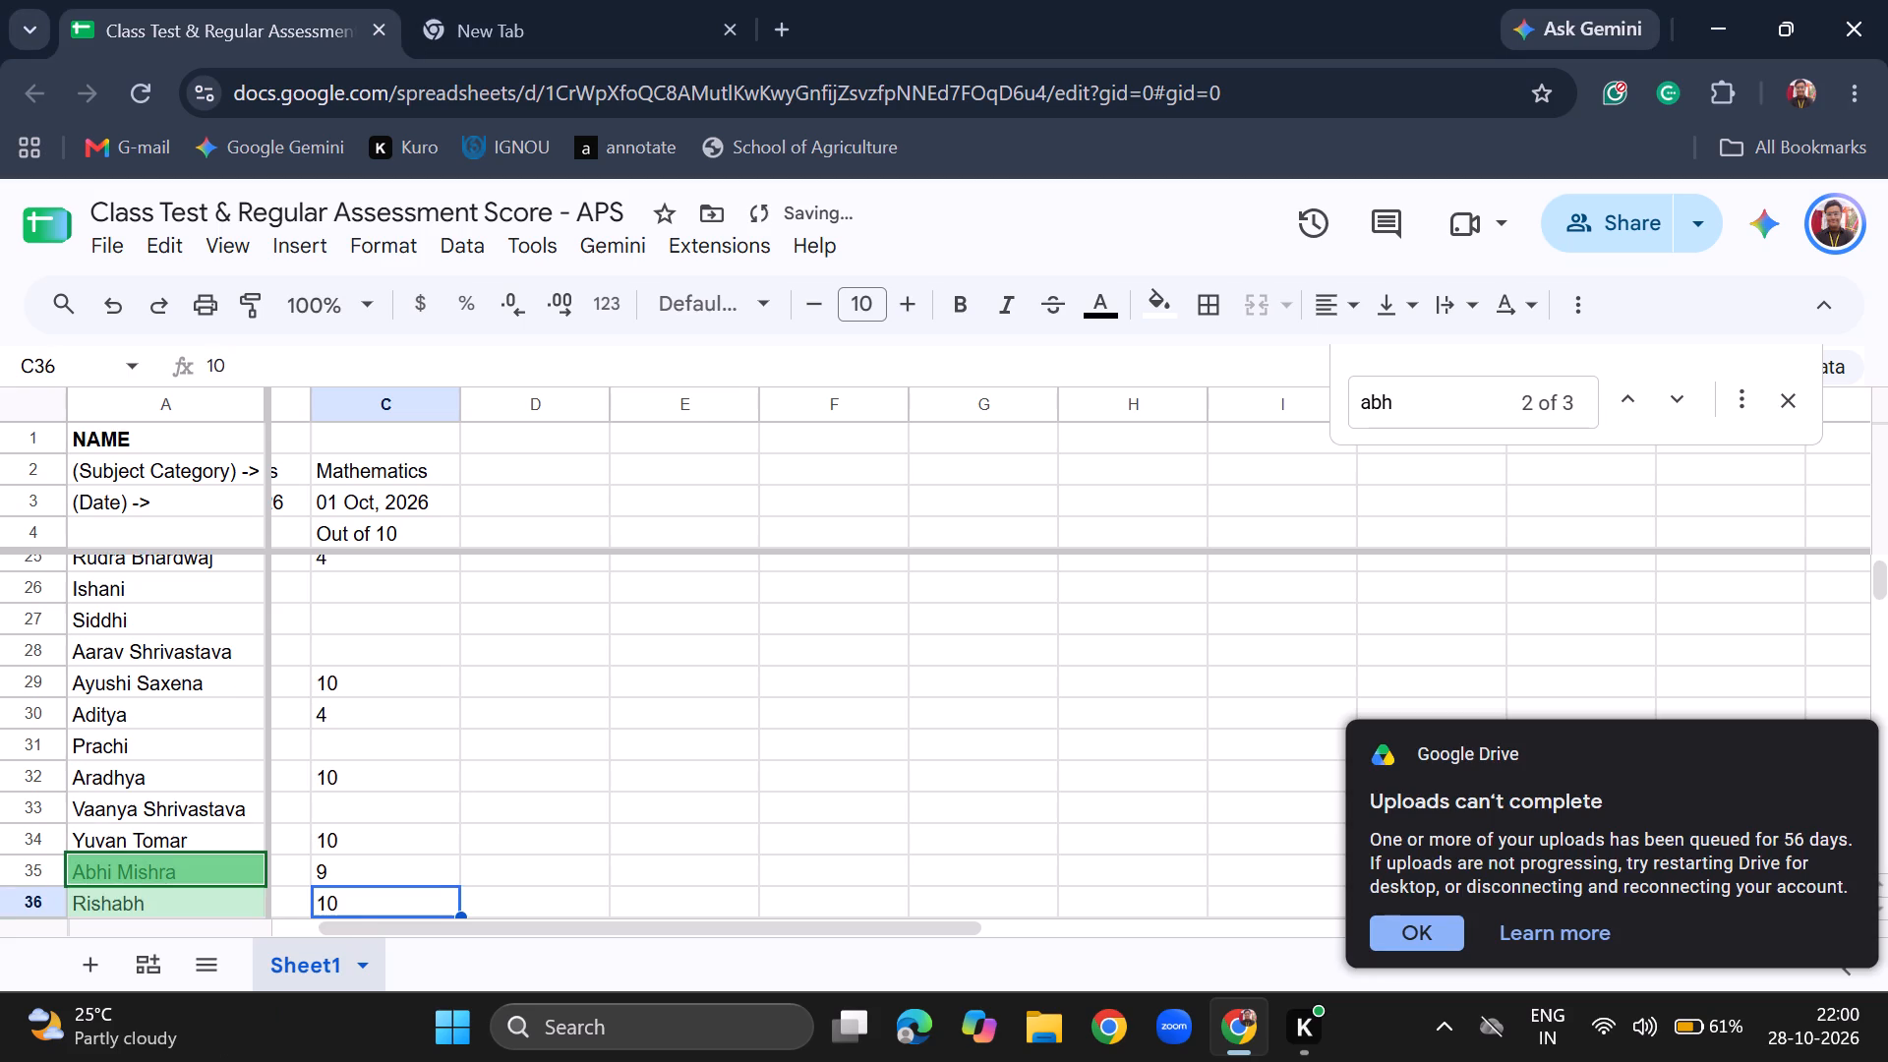
Dismiss the Google Drive upload notification.
click(1434, 939)
Search for "shivam" and enter a 01 Oct, 2026 Mathematics score of 10 for Shivam in C40.
key(ctrl+f)
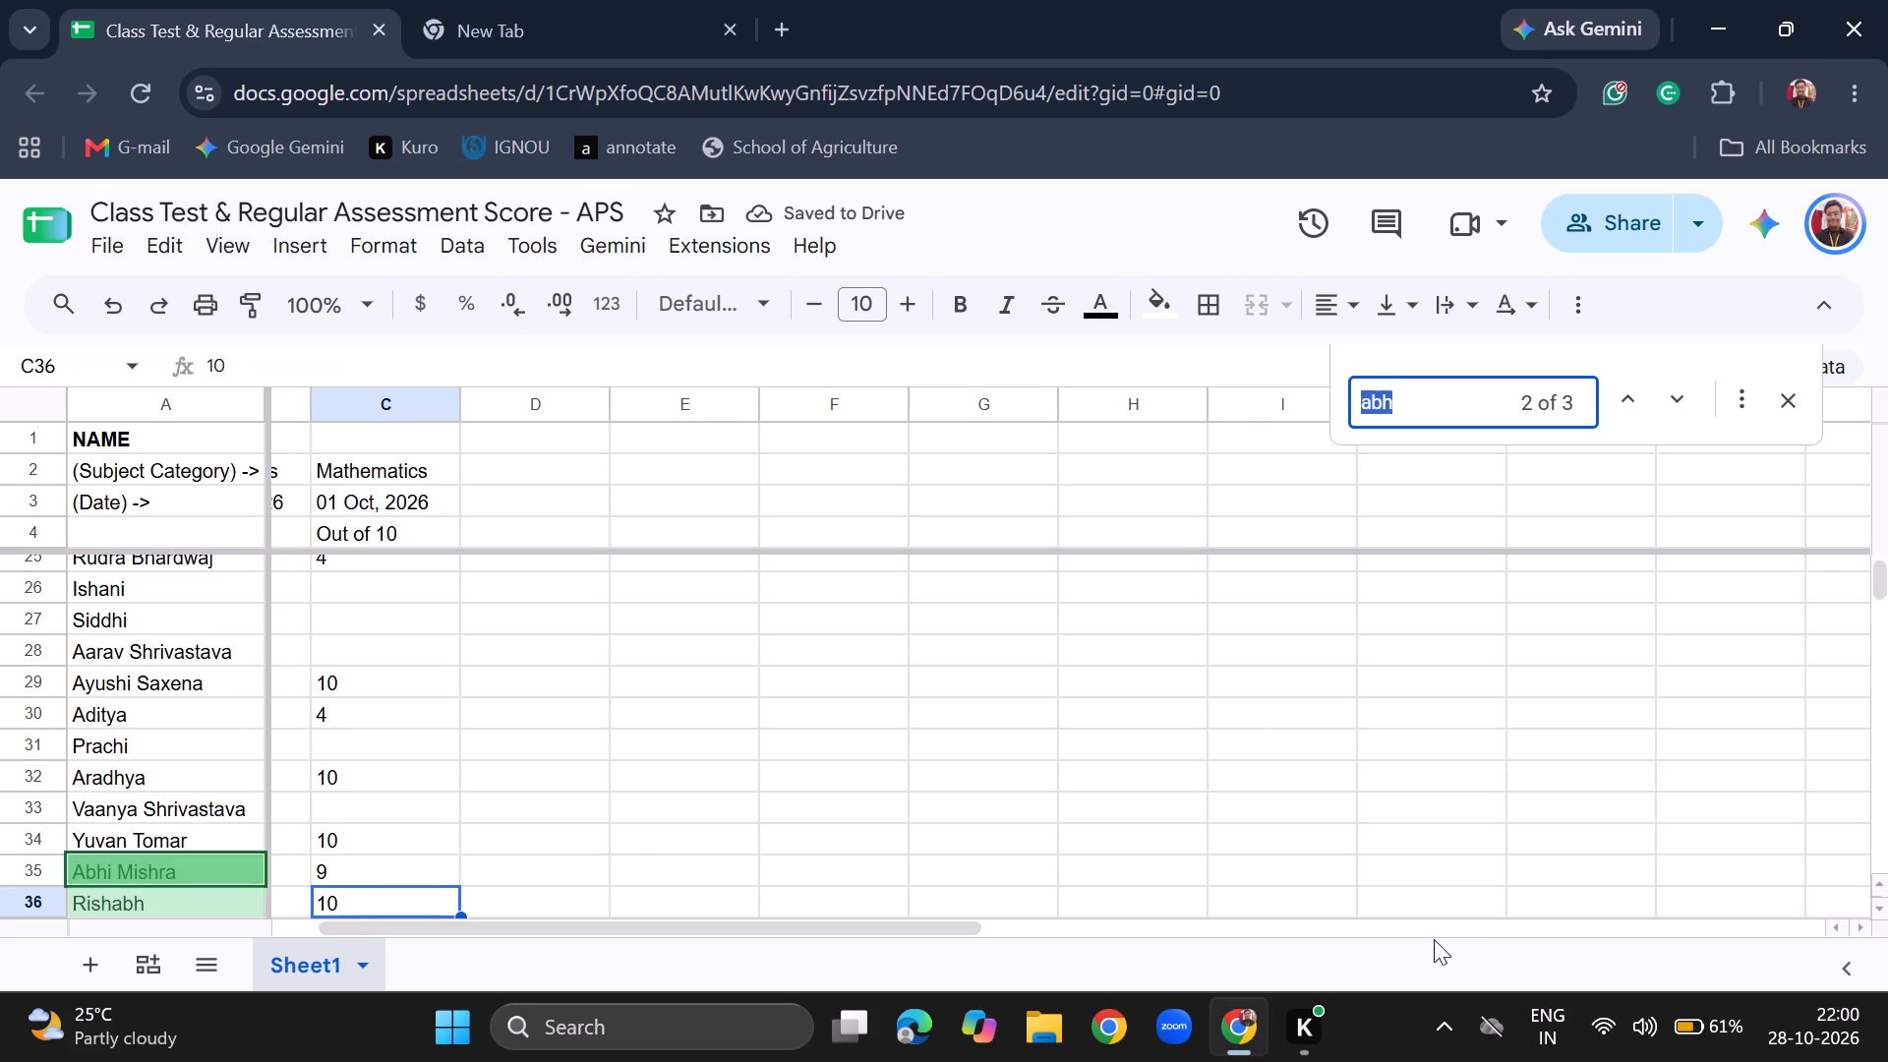
text(shivam)
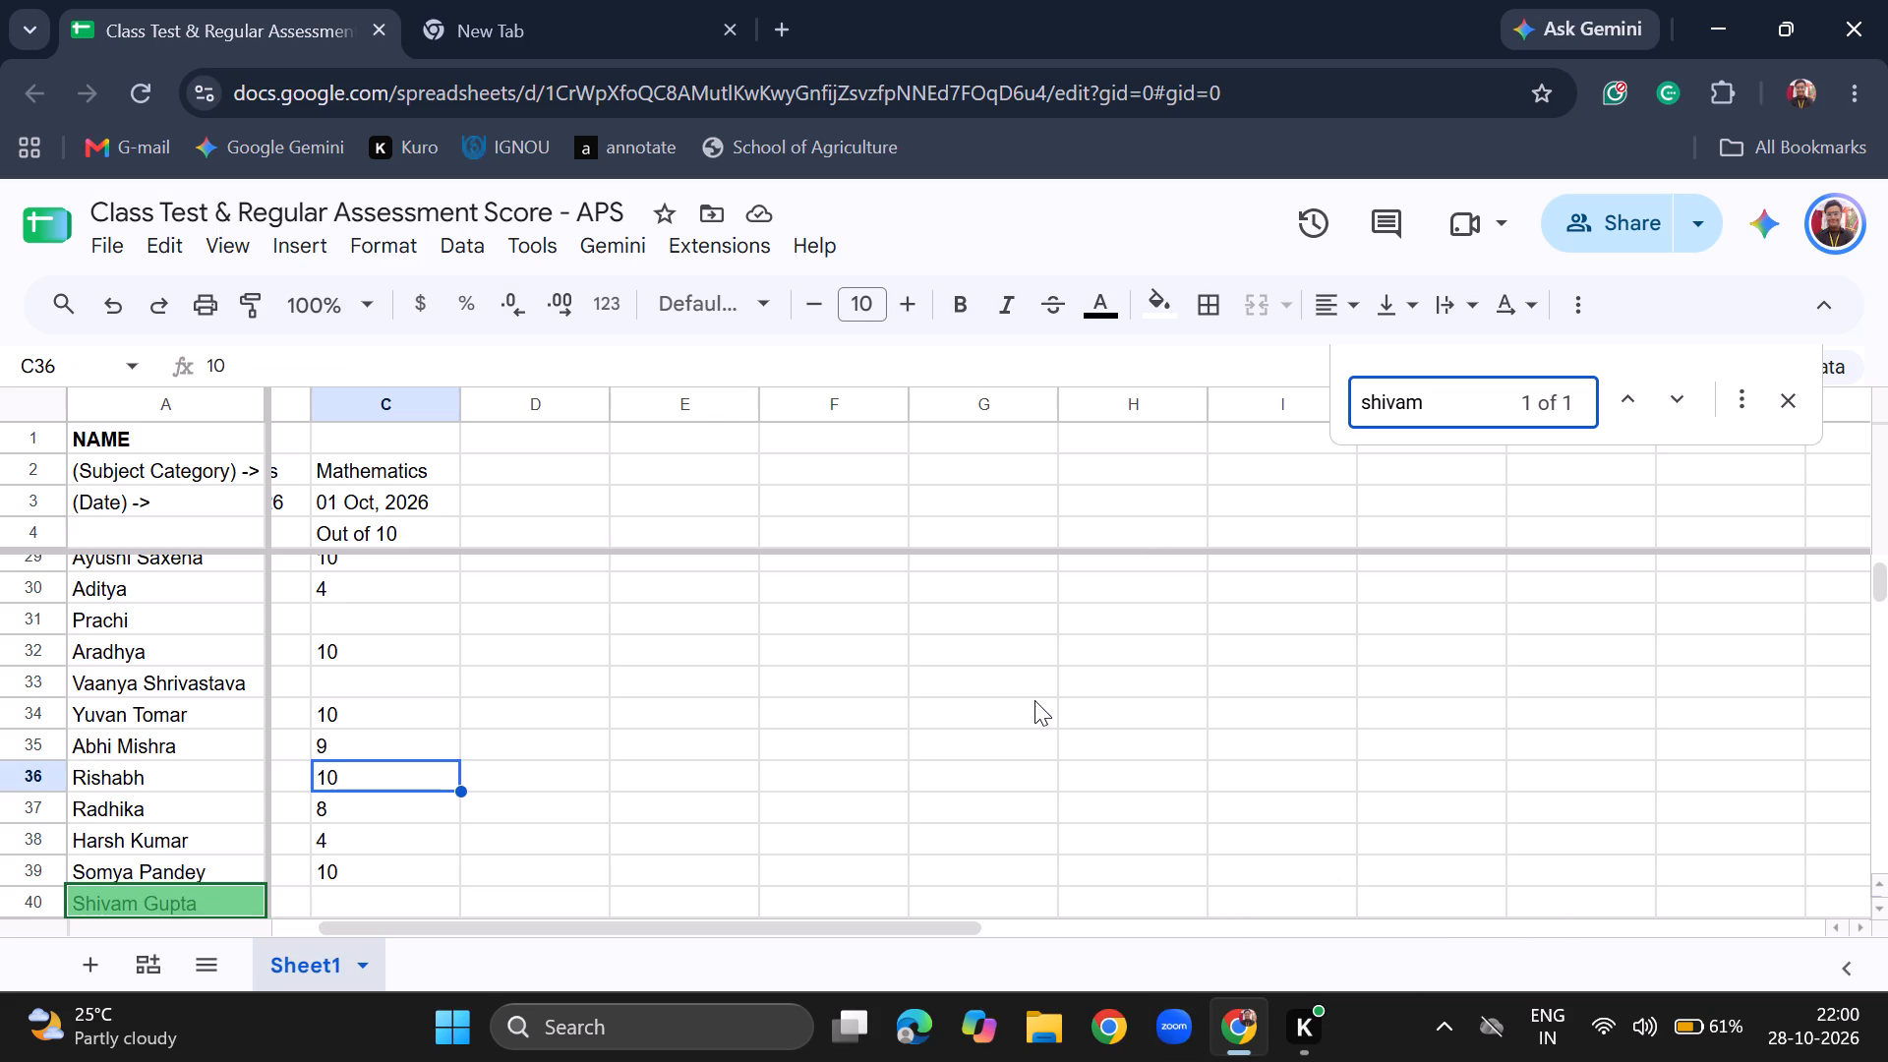
click(380, 898)
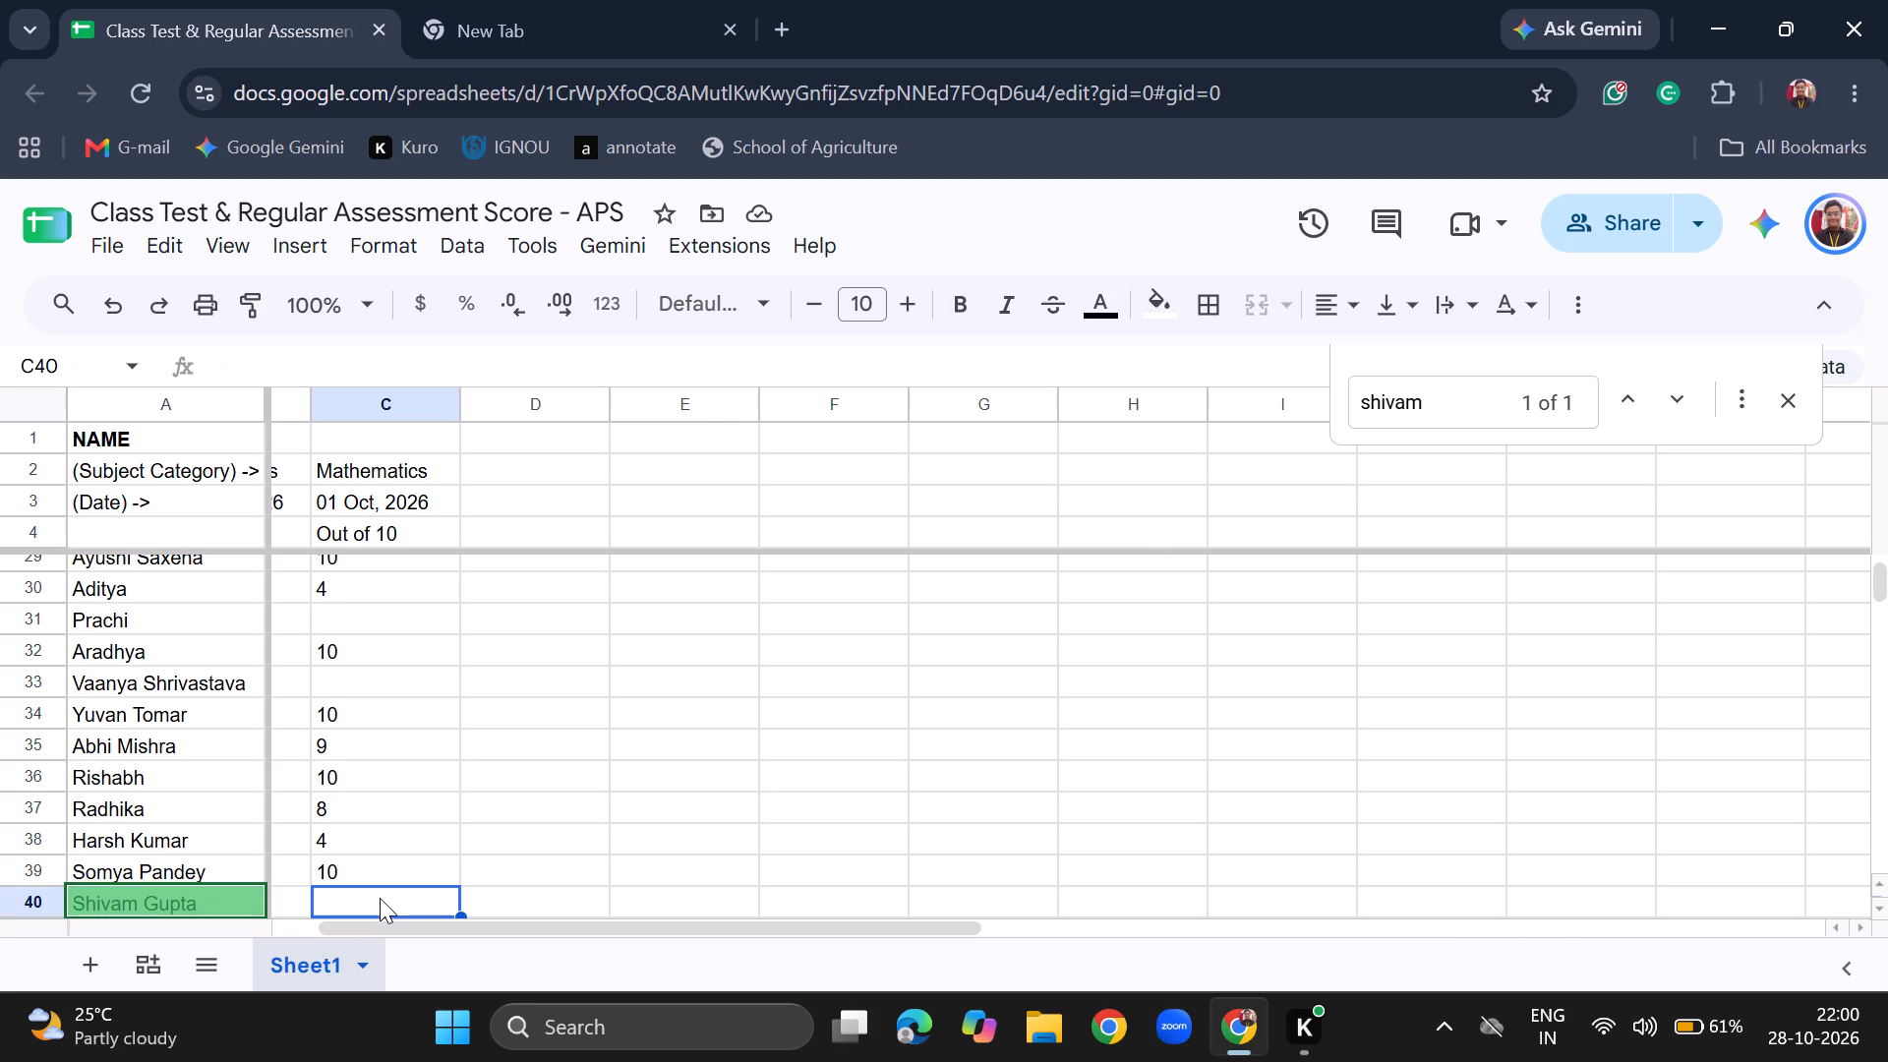
text(10)
key(Return)
Search for "vaanya" and enter a 01 Oct, 2026 Mathematics score of 10 for Vaanya in C33.
key(ctrl+f)
text(vaanya)
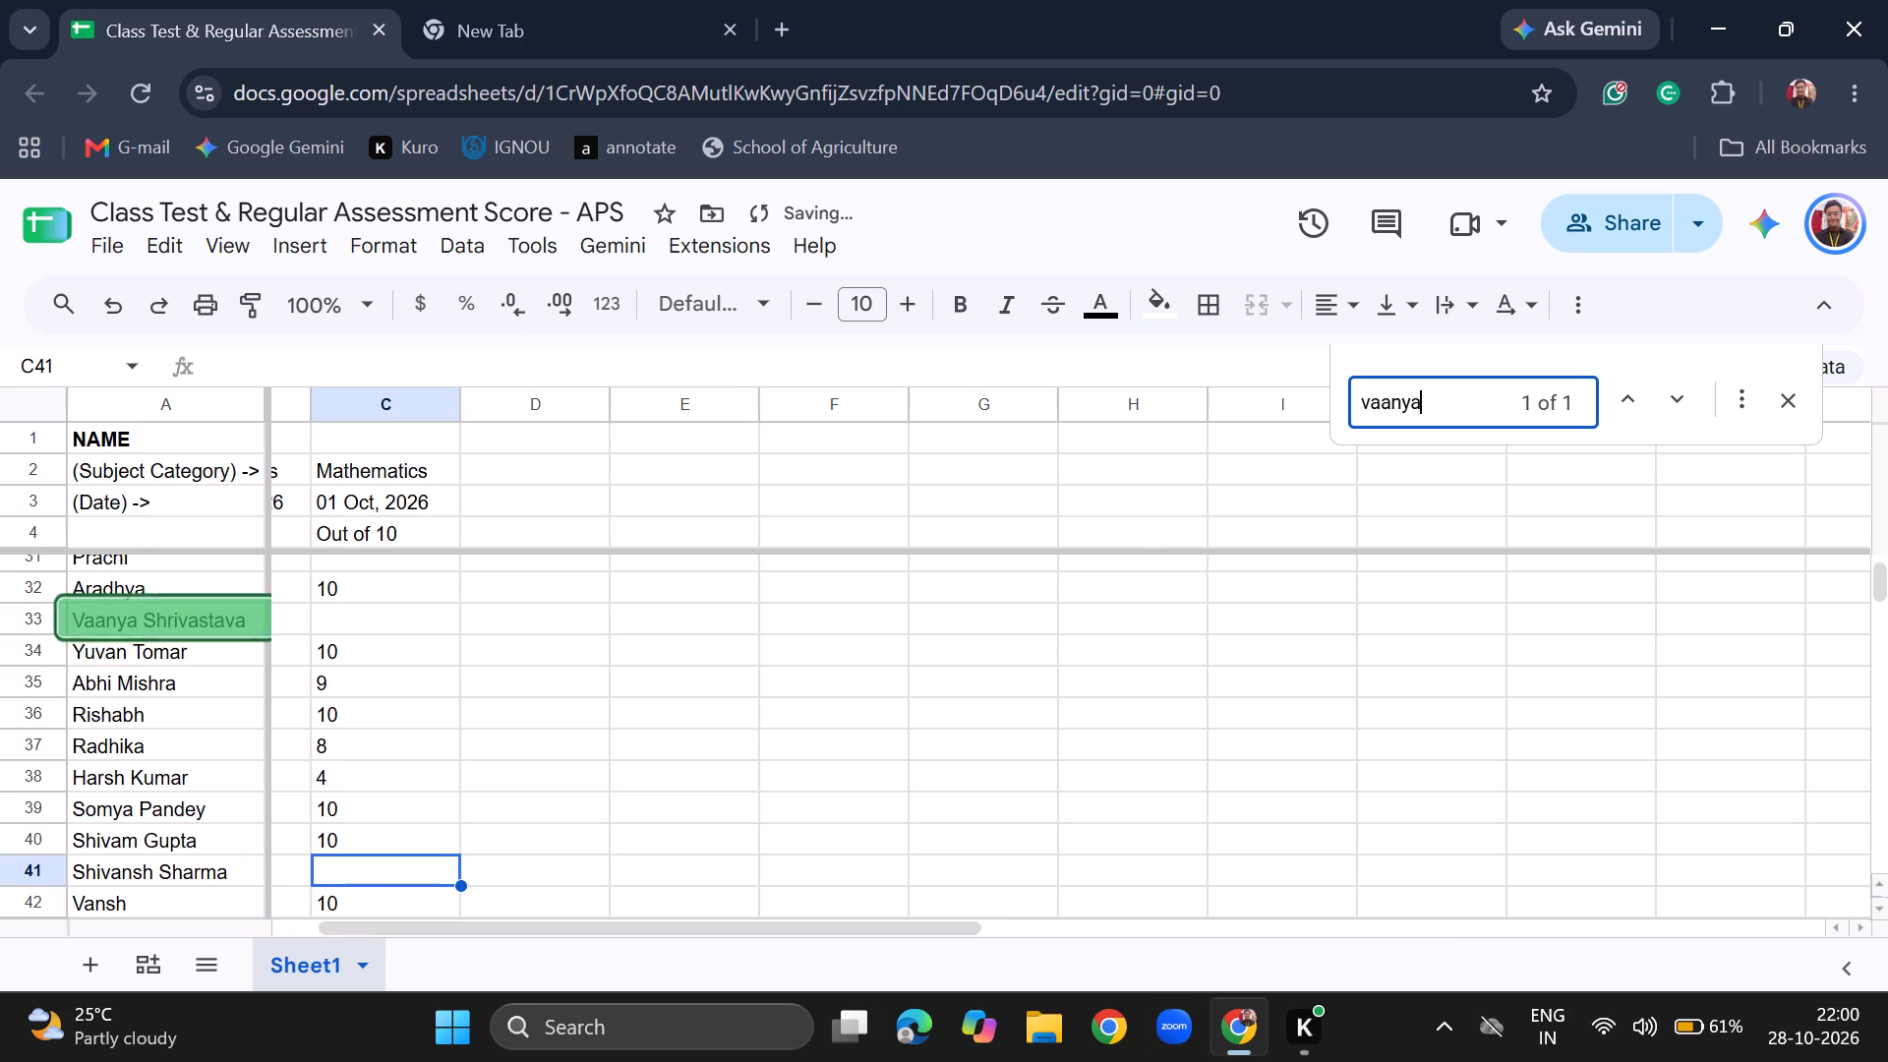
click(413, 616)
text(10)
key(Return)
Search for "arya", go to the second match, and enter a 01 Oct, 2026 Mathematics score of 10 for Arya in C23.
key(ctrl+f)
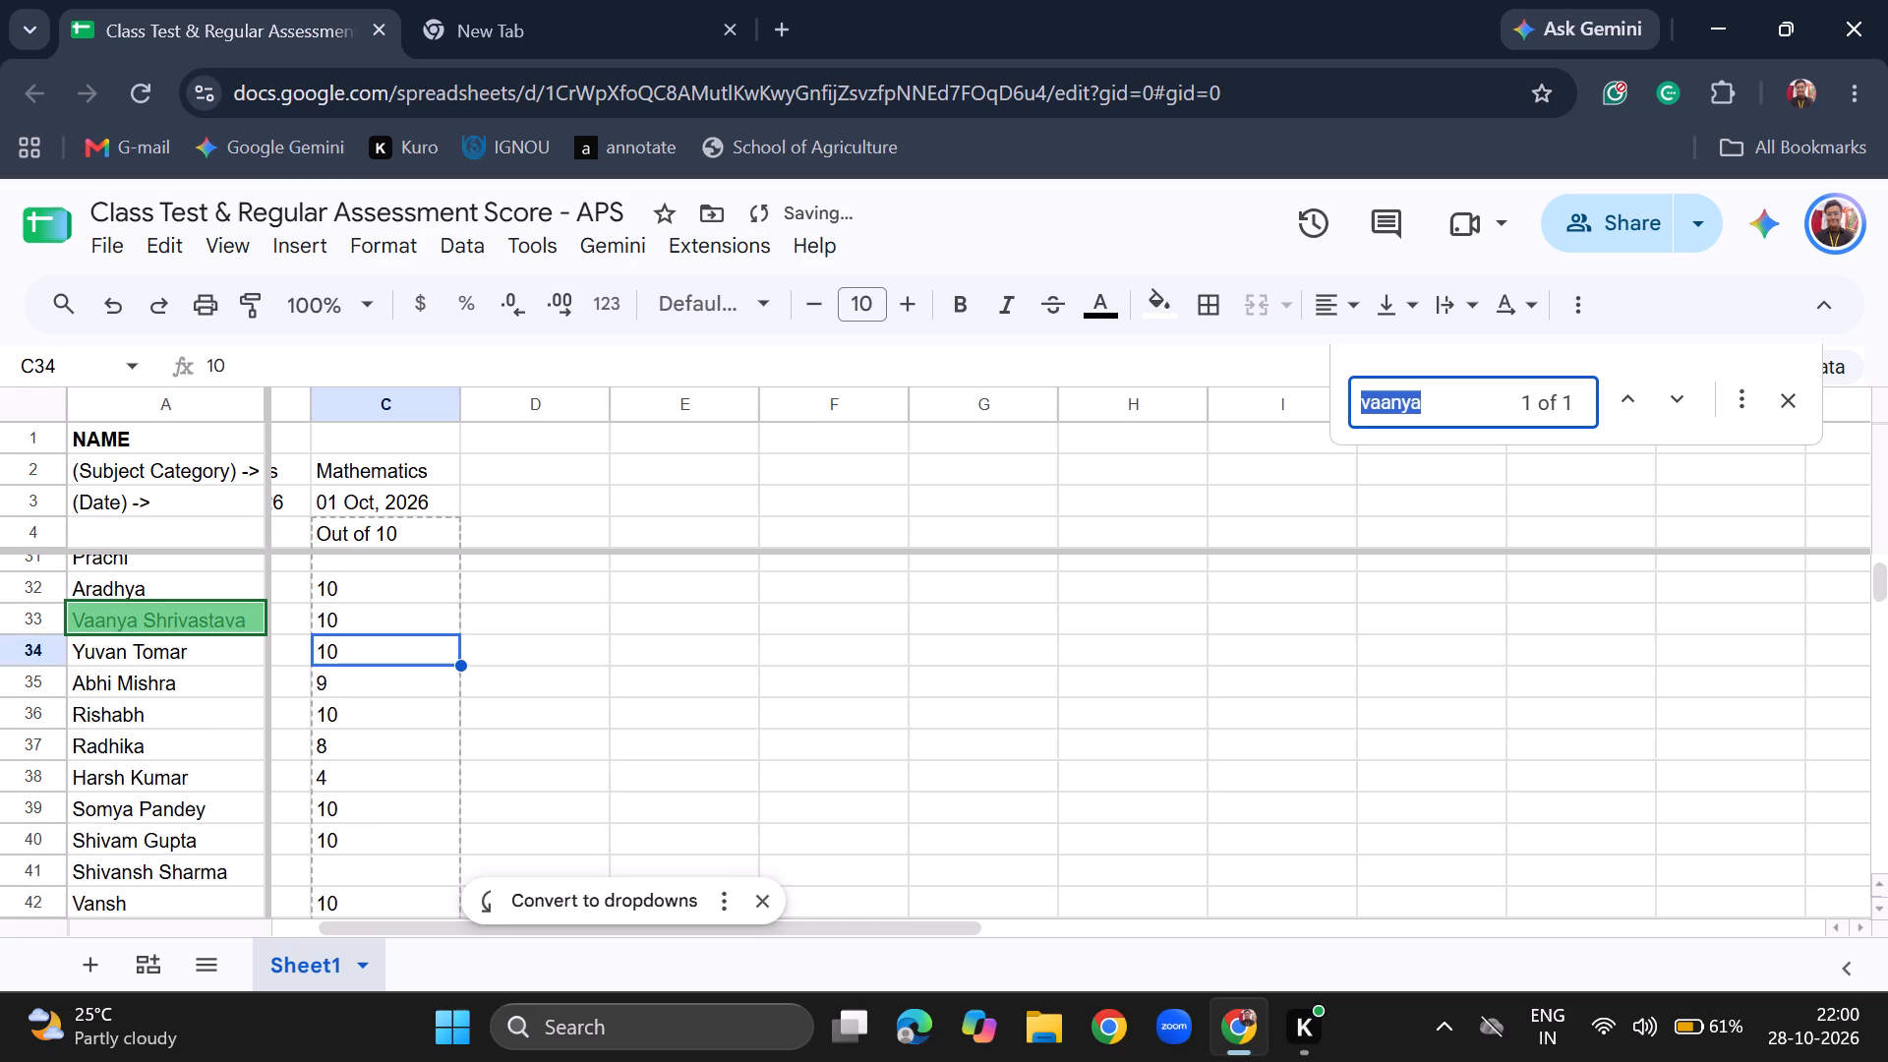
text(arya)
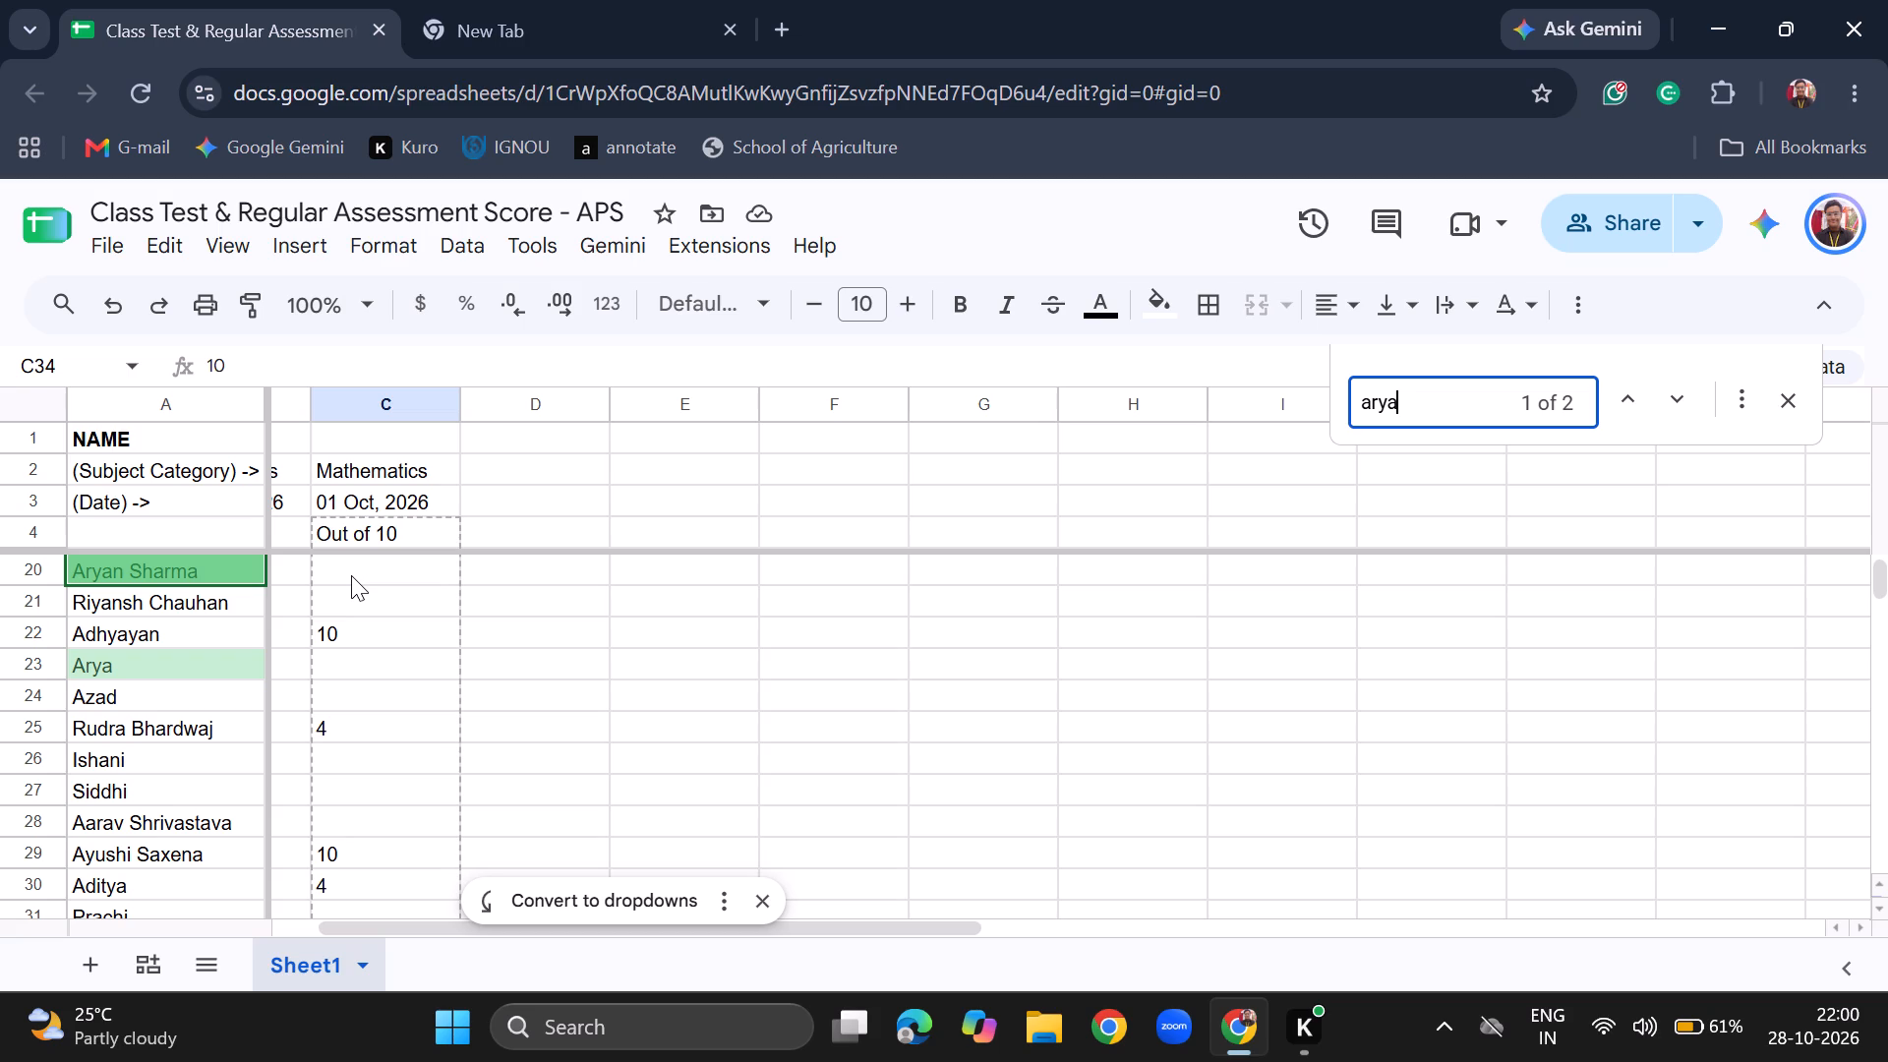
key(Return)
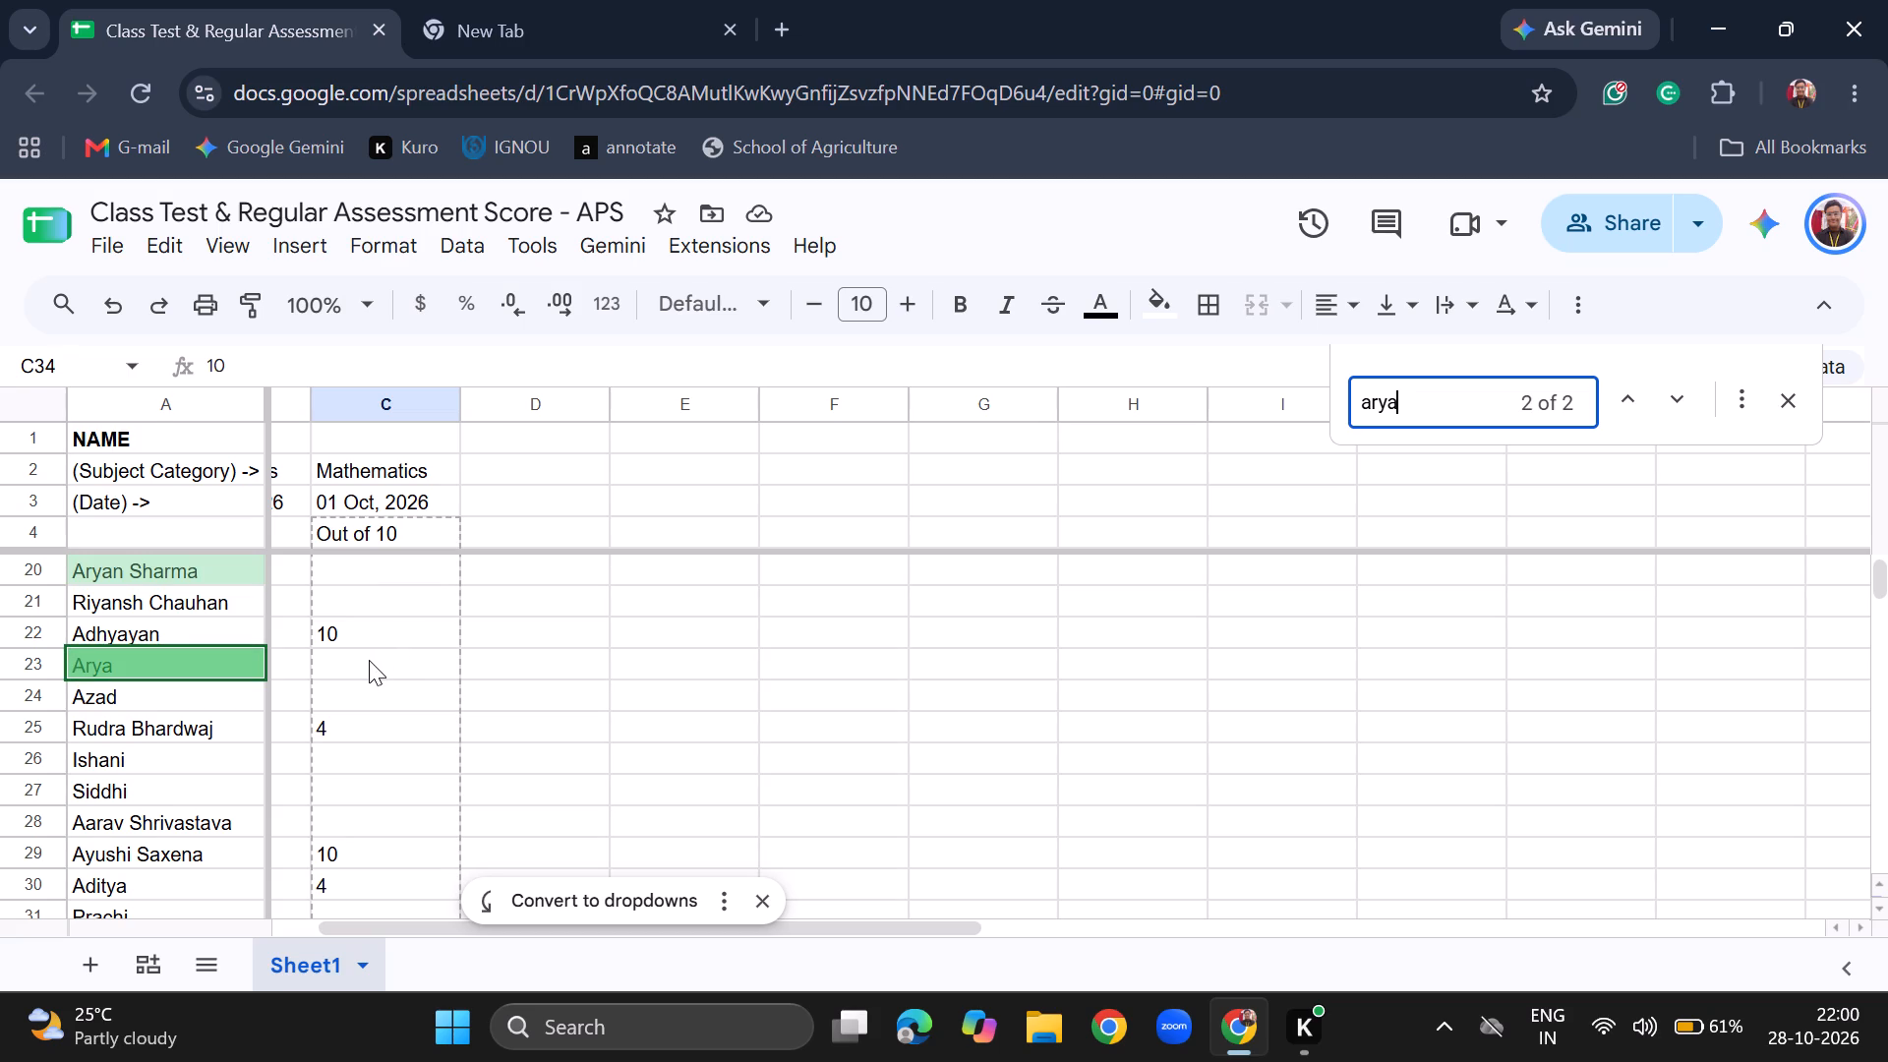
key(Right)
key(Right)
click(635, 683)
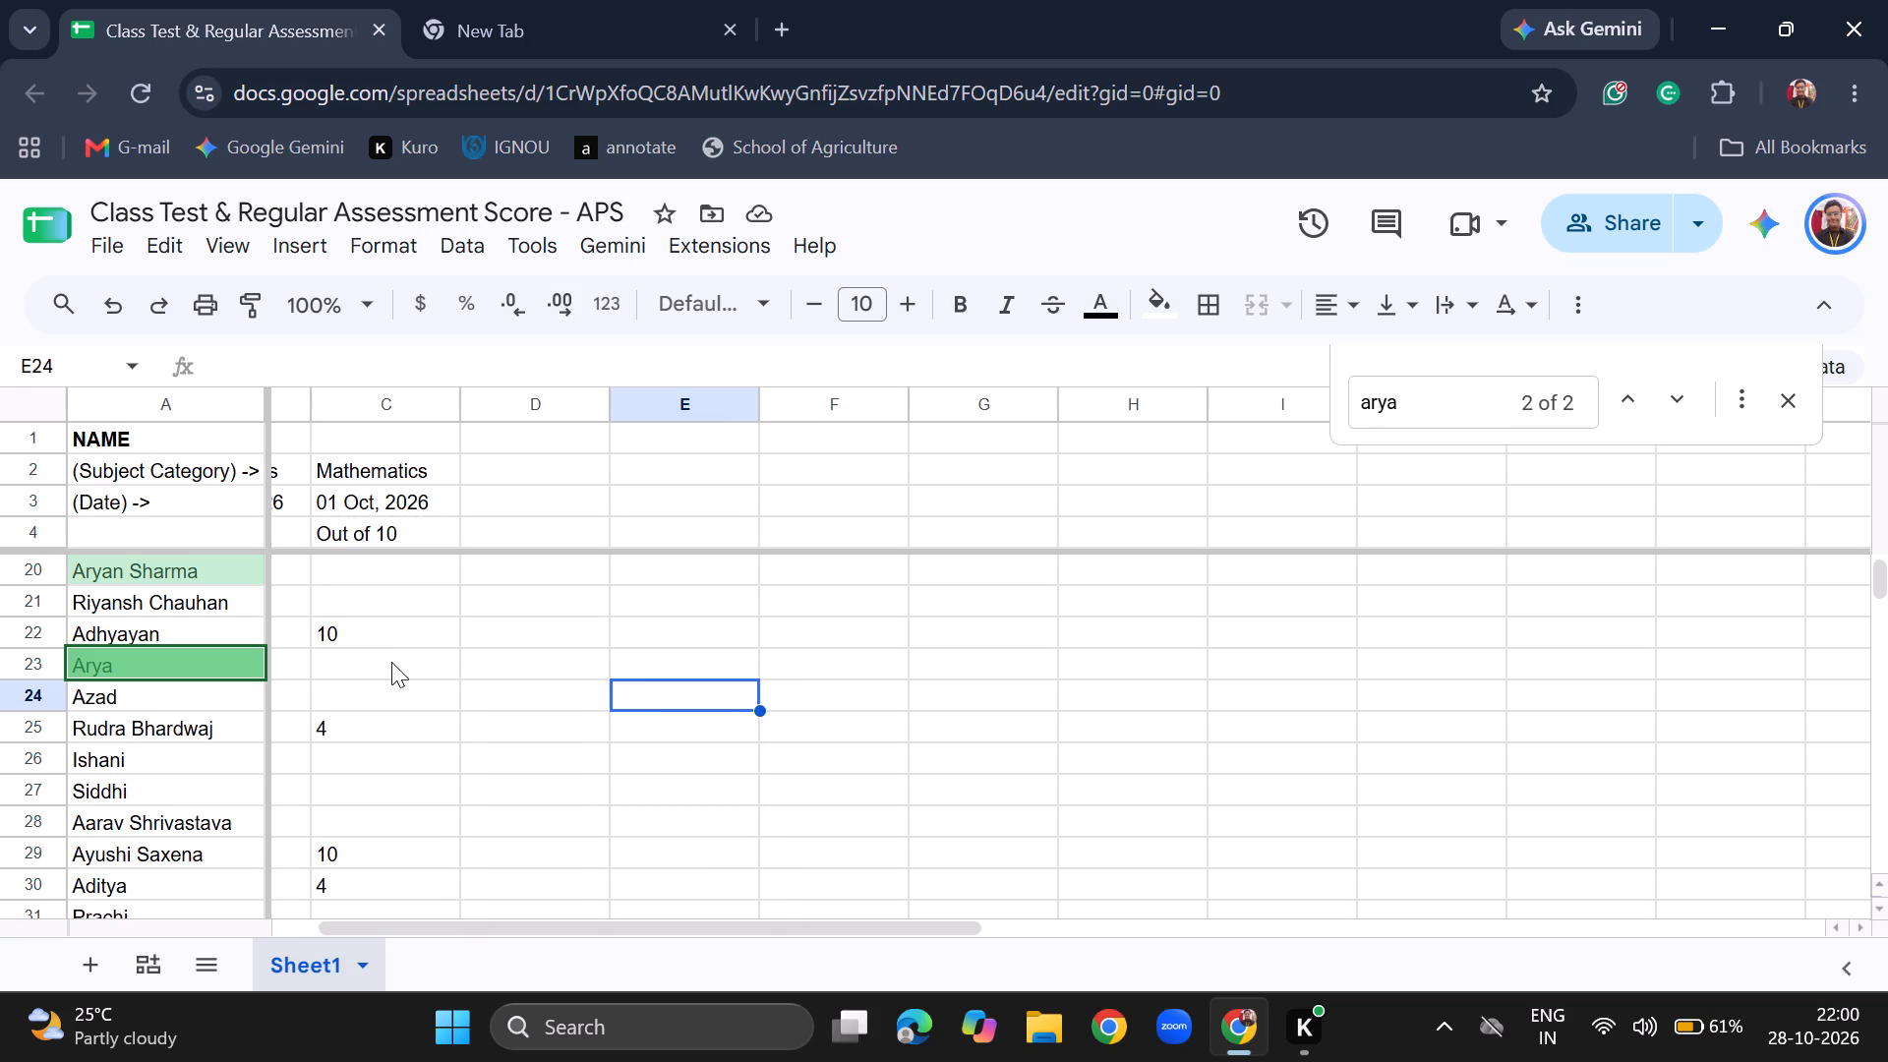
click(383, 664)
text(10)
key(Return)
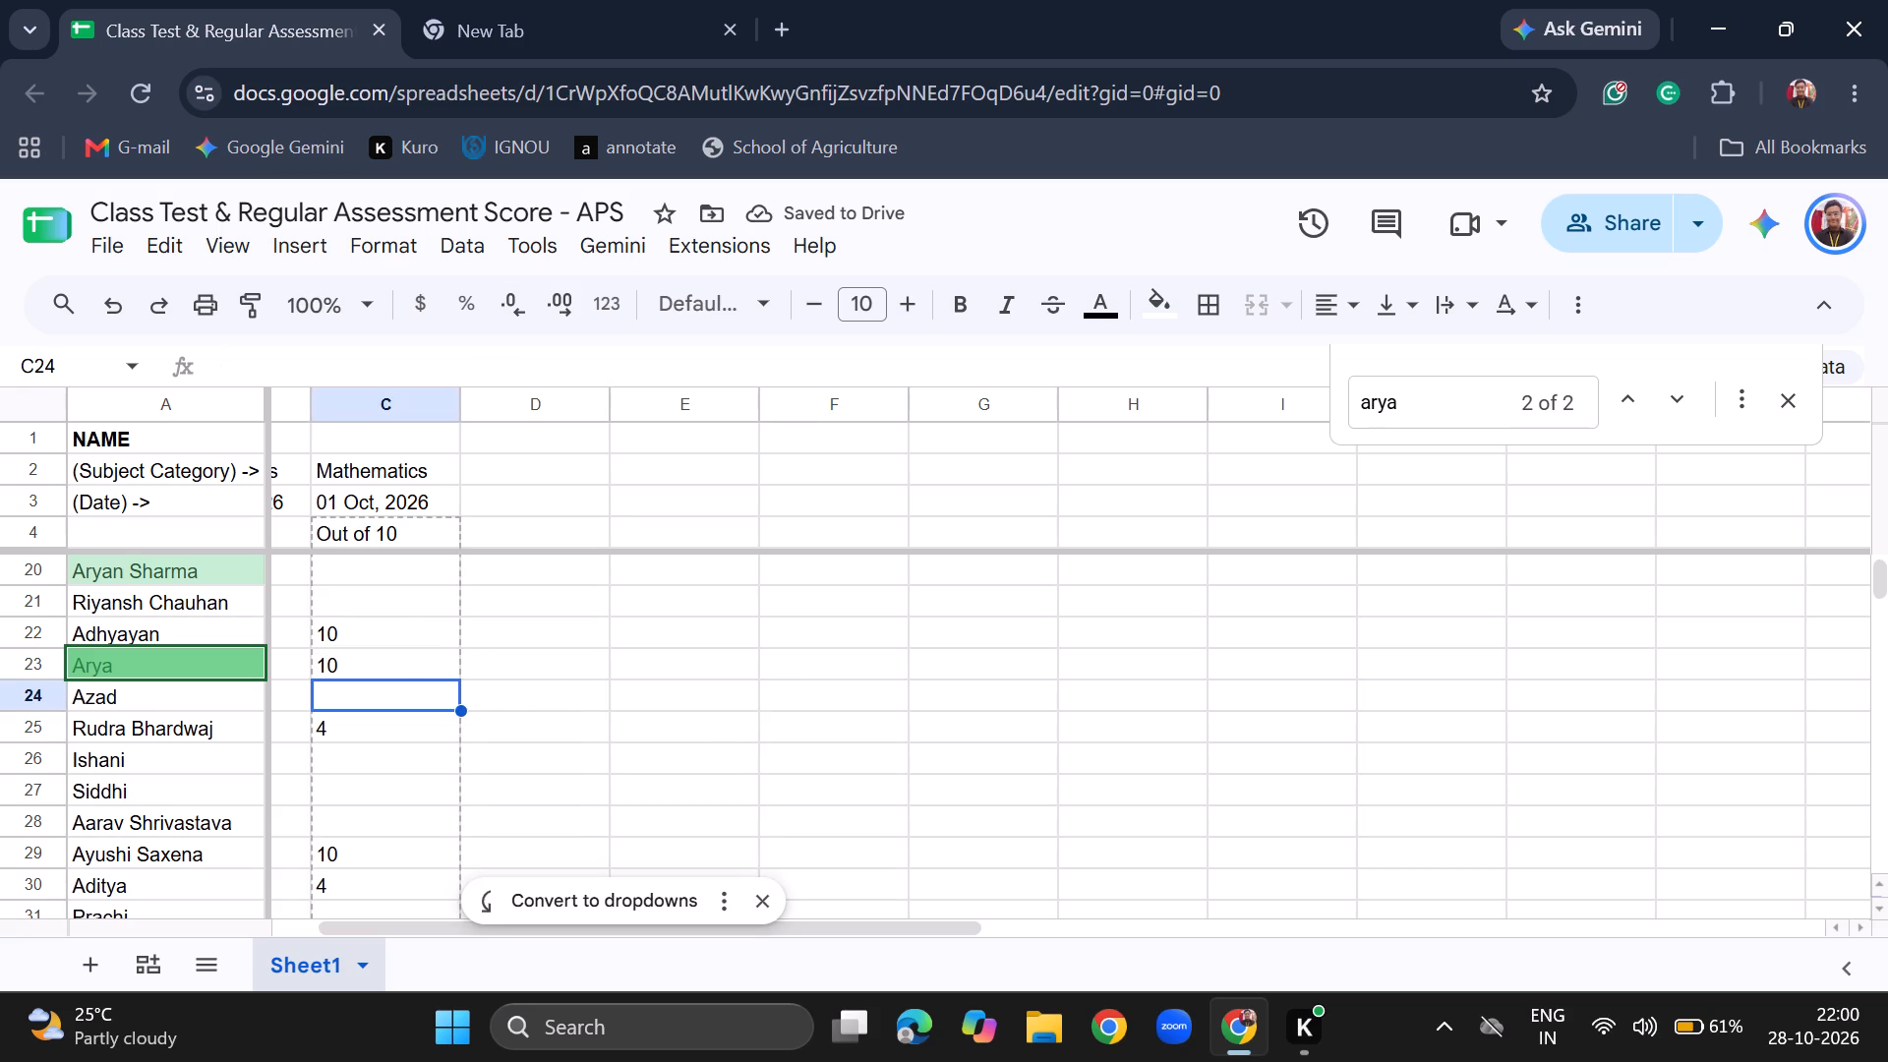
Enter a 01 Oct, 2026 Mathematics score of 10 for Aryan in C20.
click(404, 574)
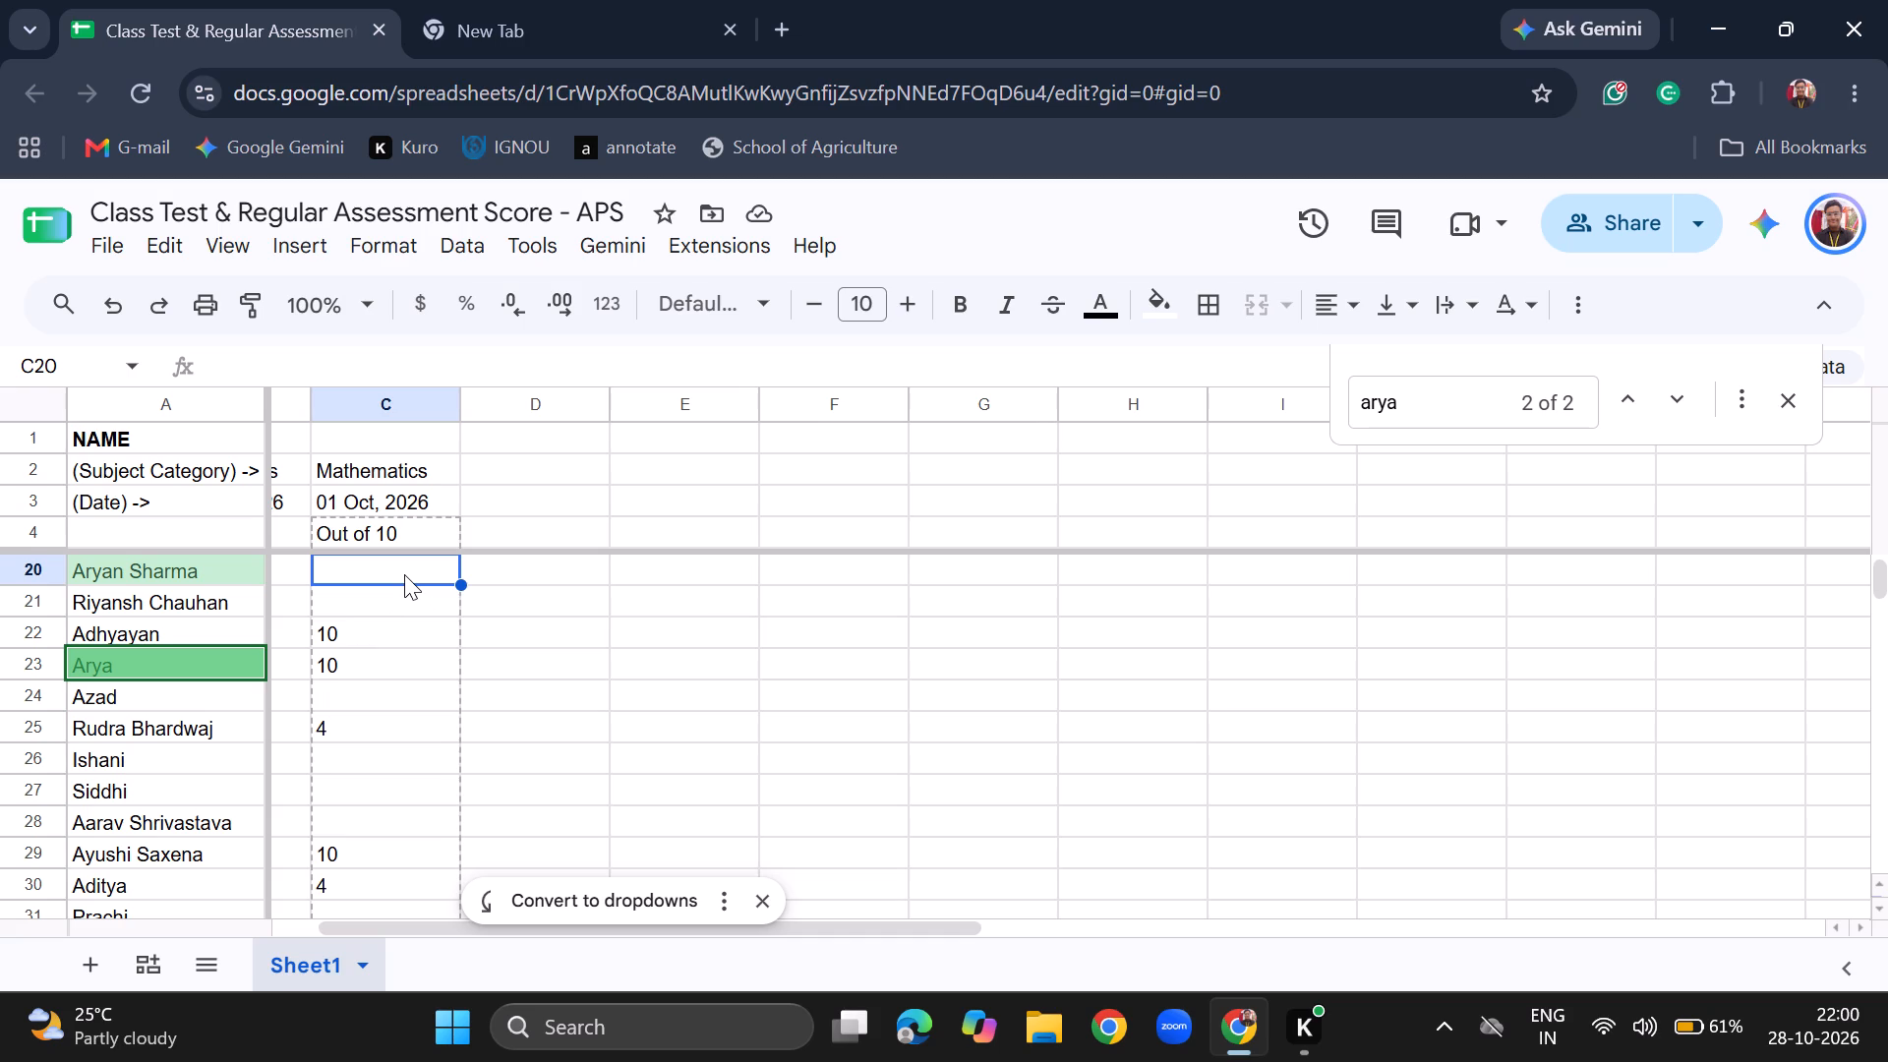
text(10)
key(Return)
Search for "prac" and enter a 01 Oct, 2026 Mathematics score of 10 for the other Prachi in C31.
key(ctrl+f)
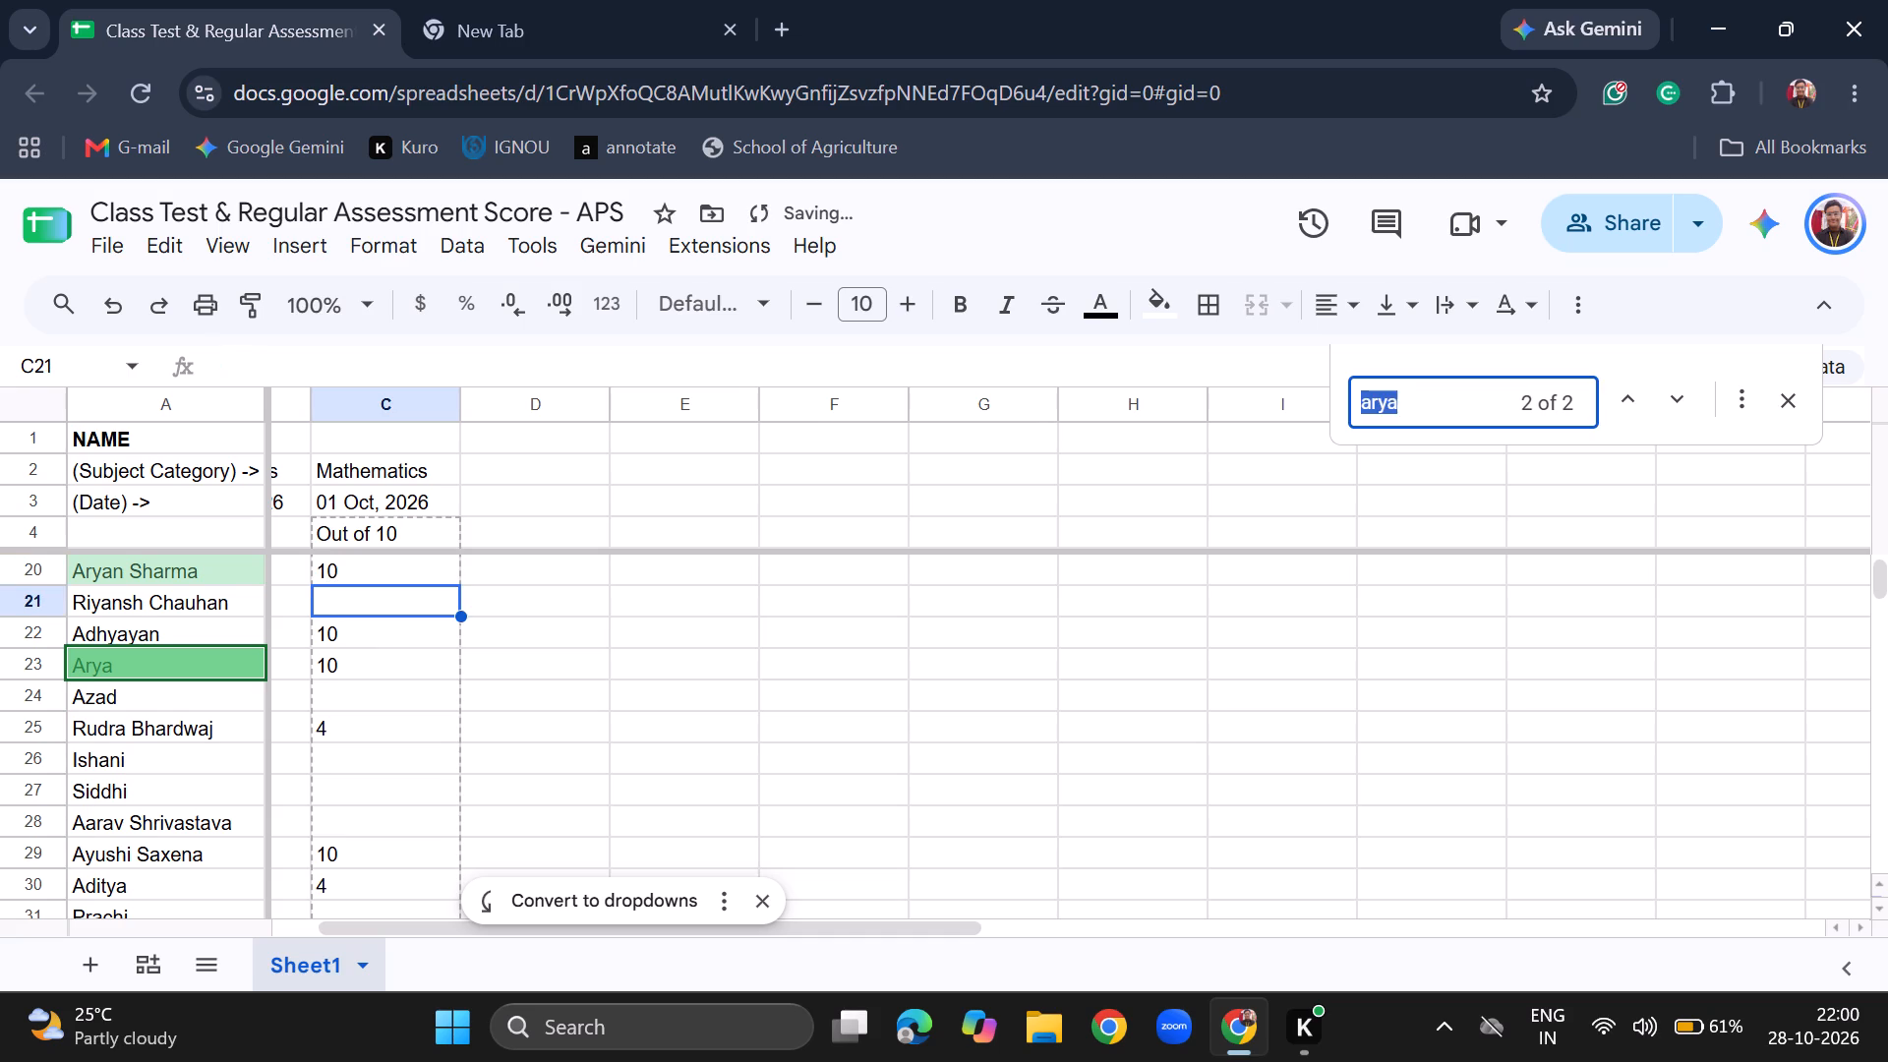
text(pracgi)
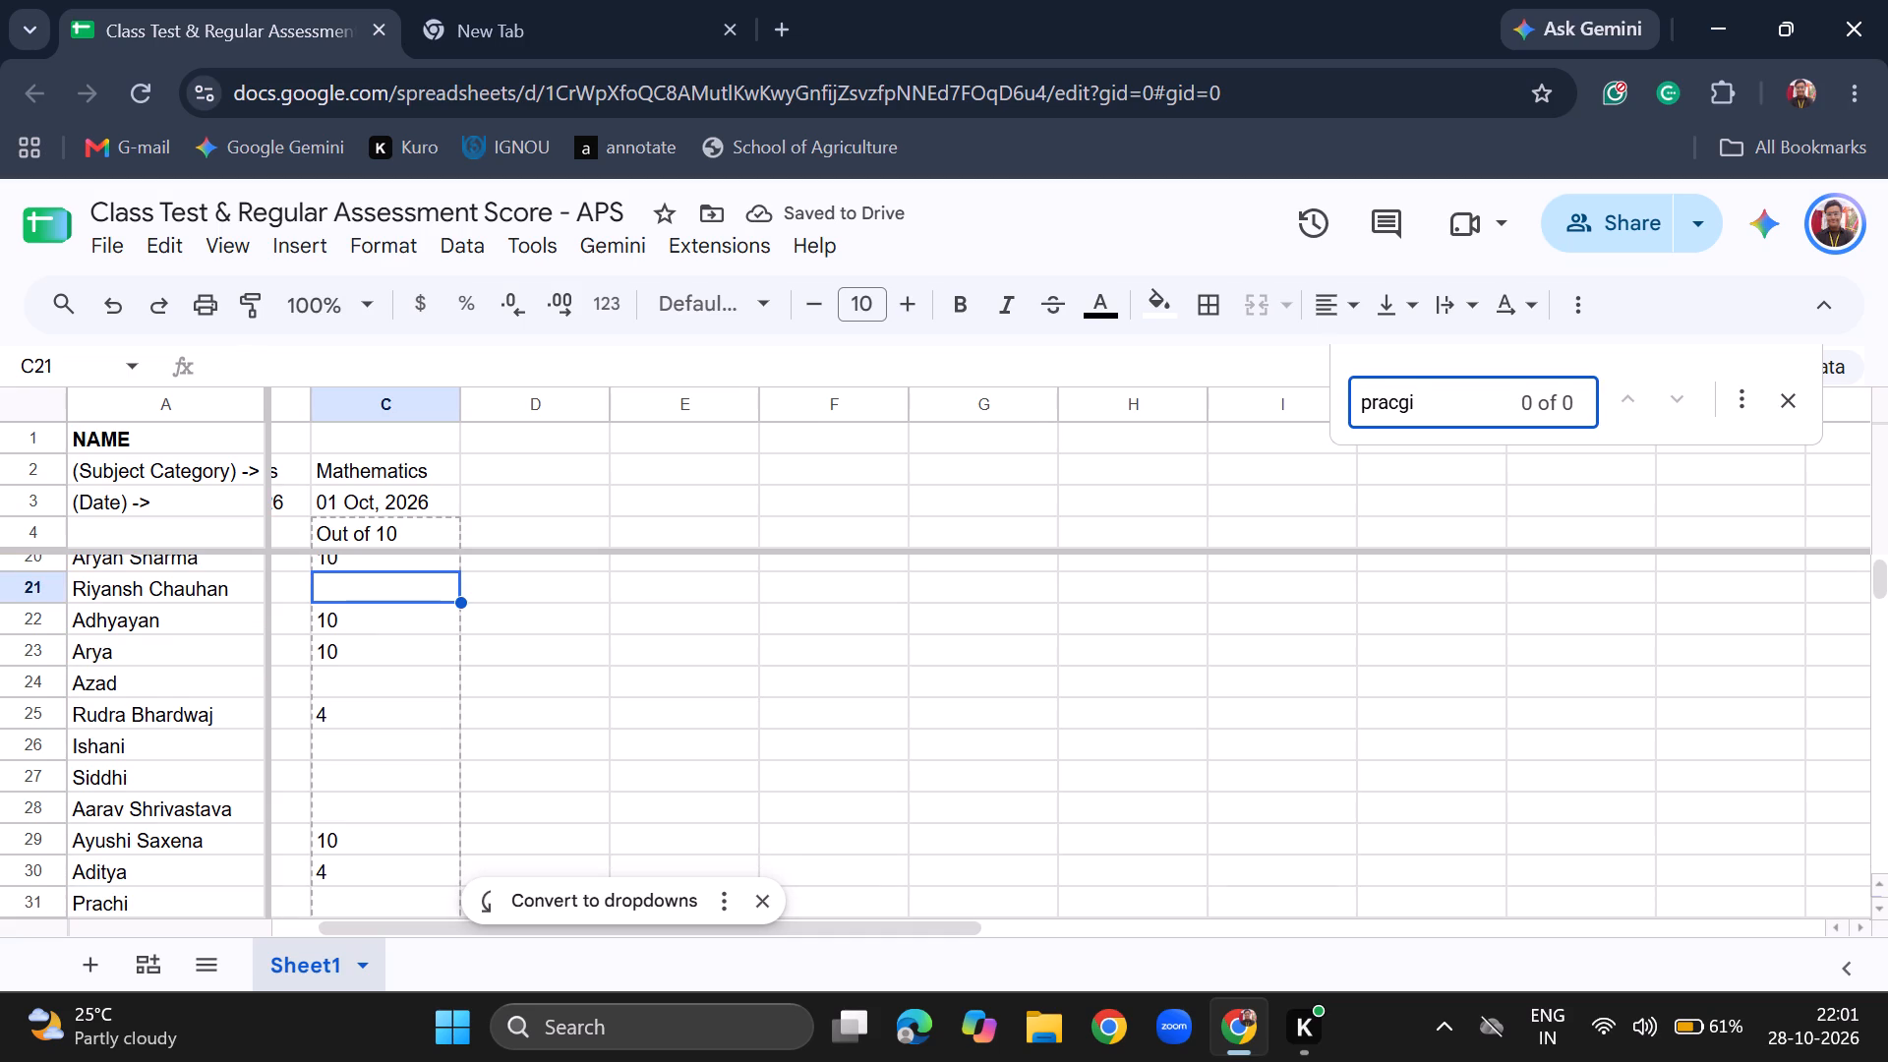
key(BackSpace)
key(BackSpace)
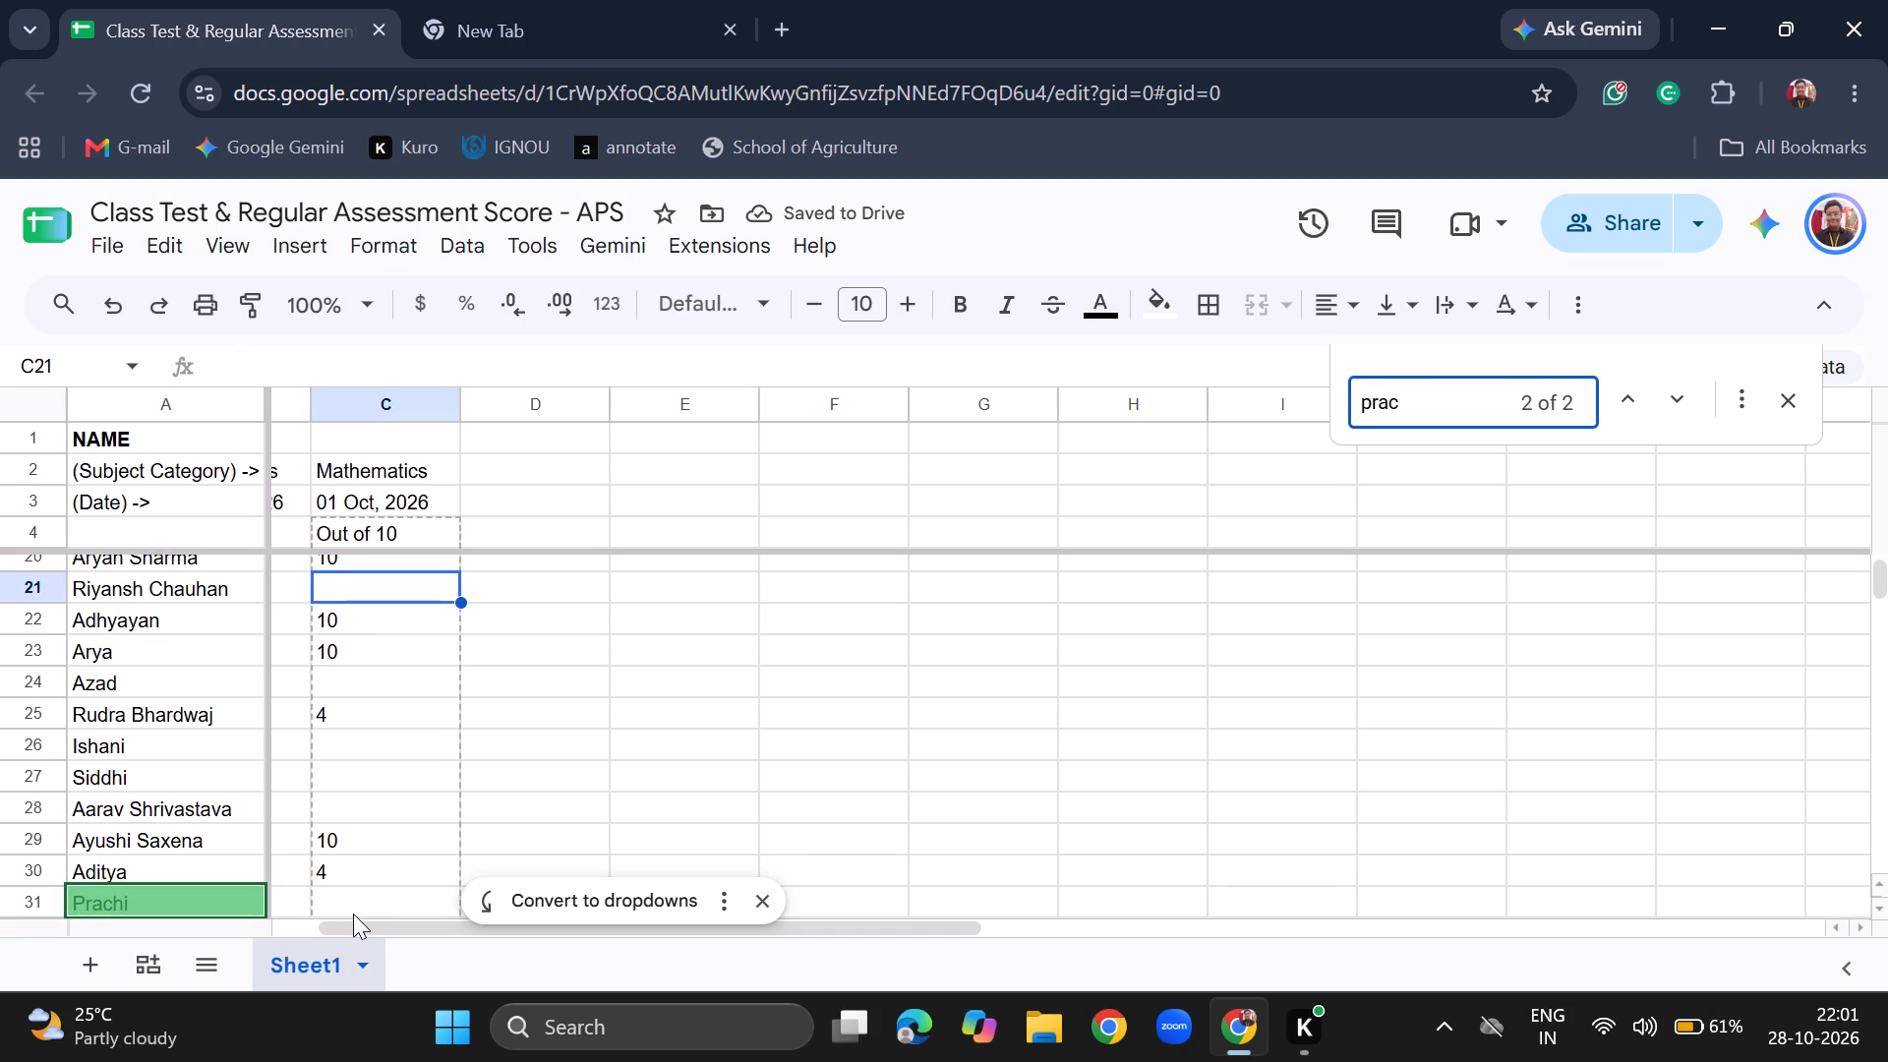
click(353, 914)
text(10)
key(Return)
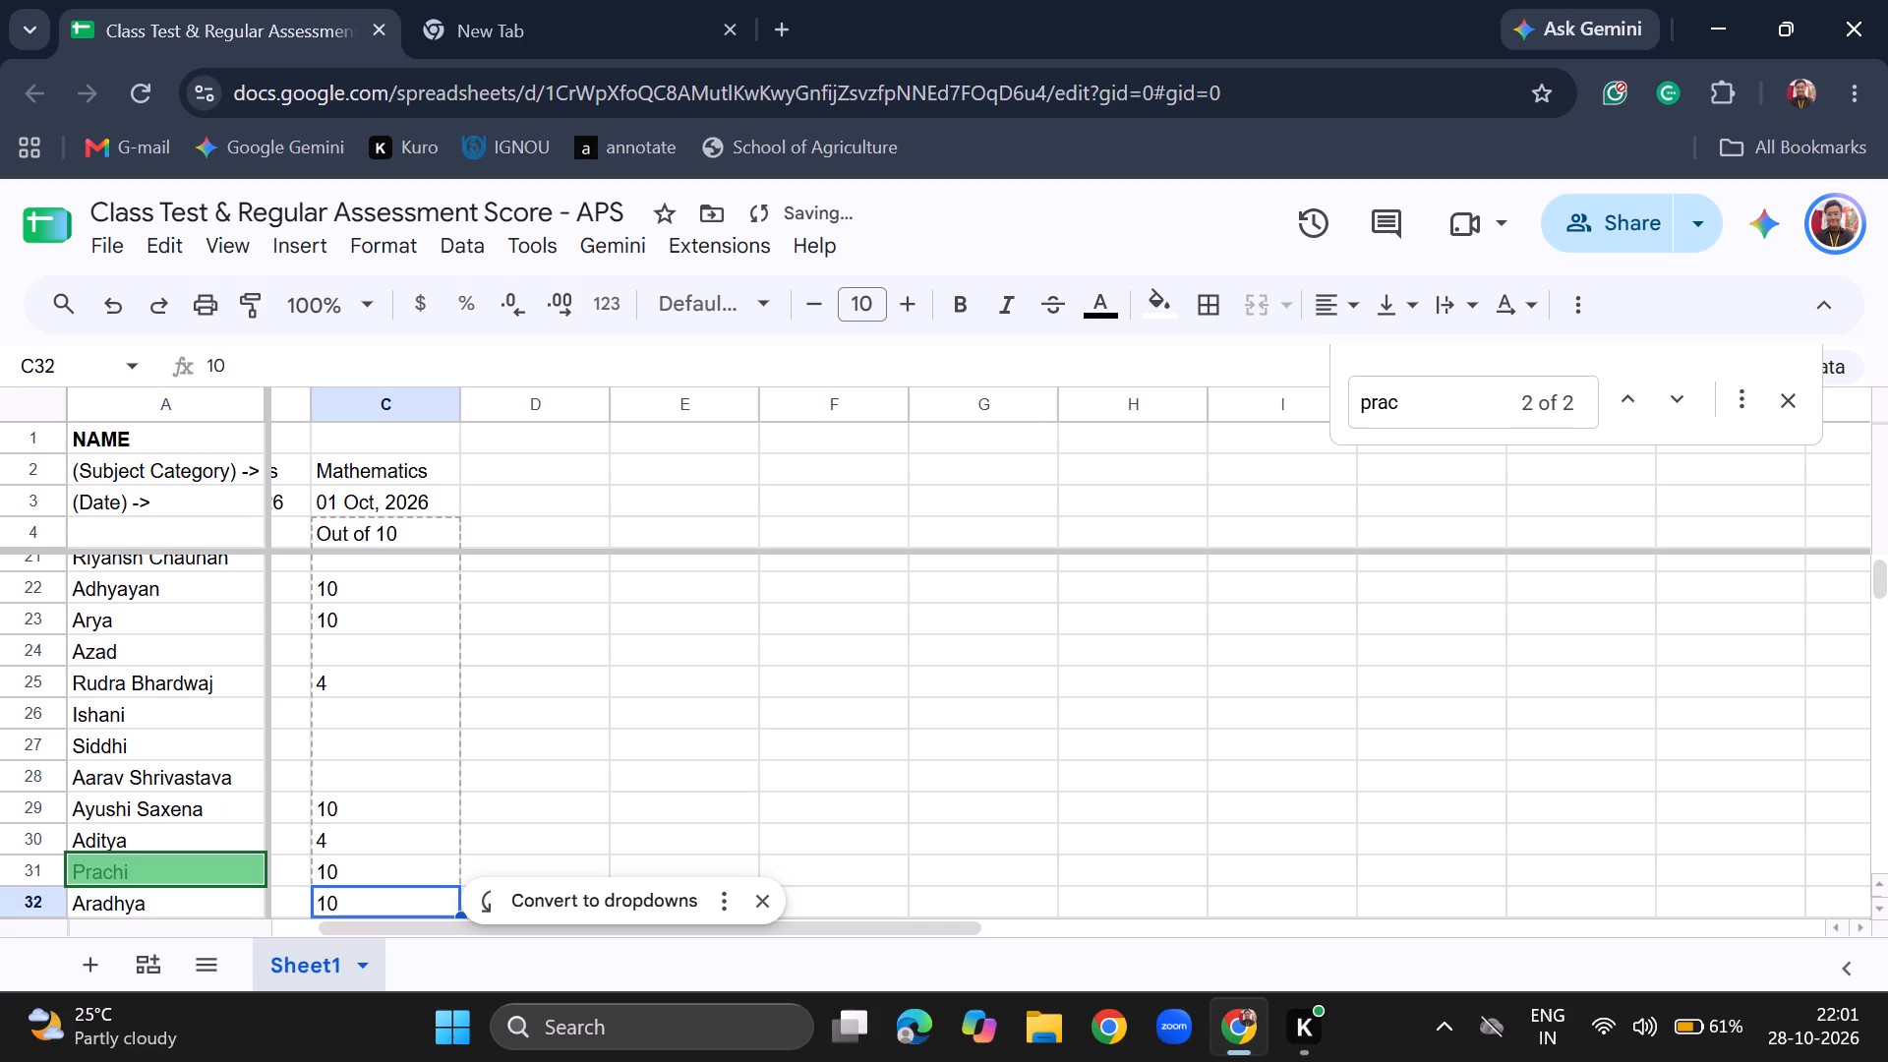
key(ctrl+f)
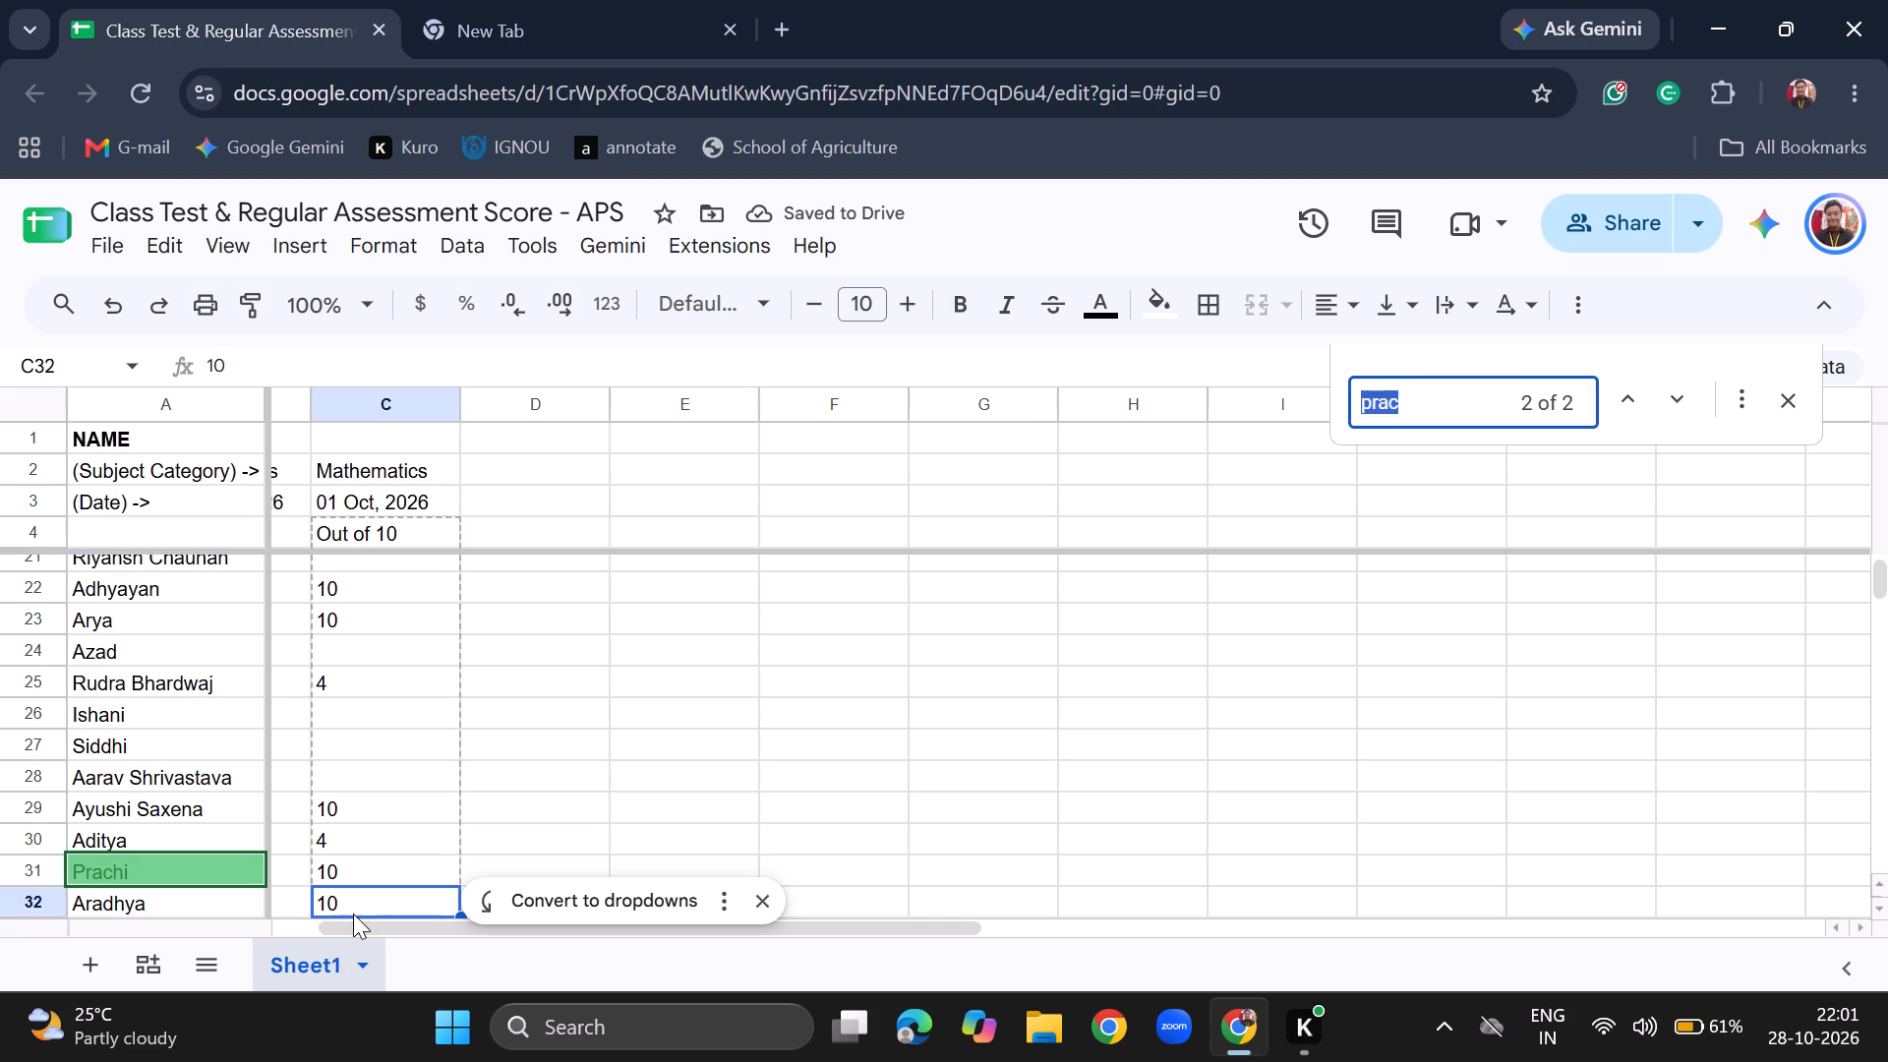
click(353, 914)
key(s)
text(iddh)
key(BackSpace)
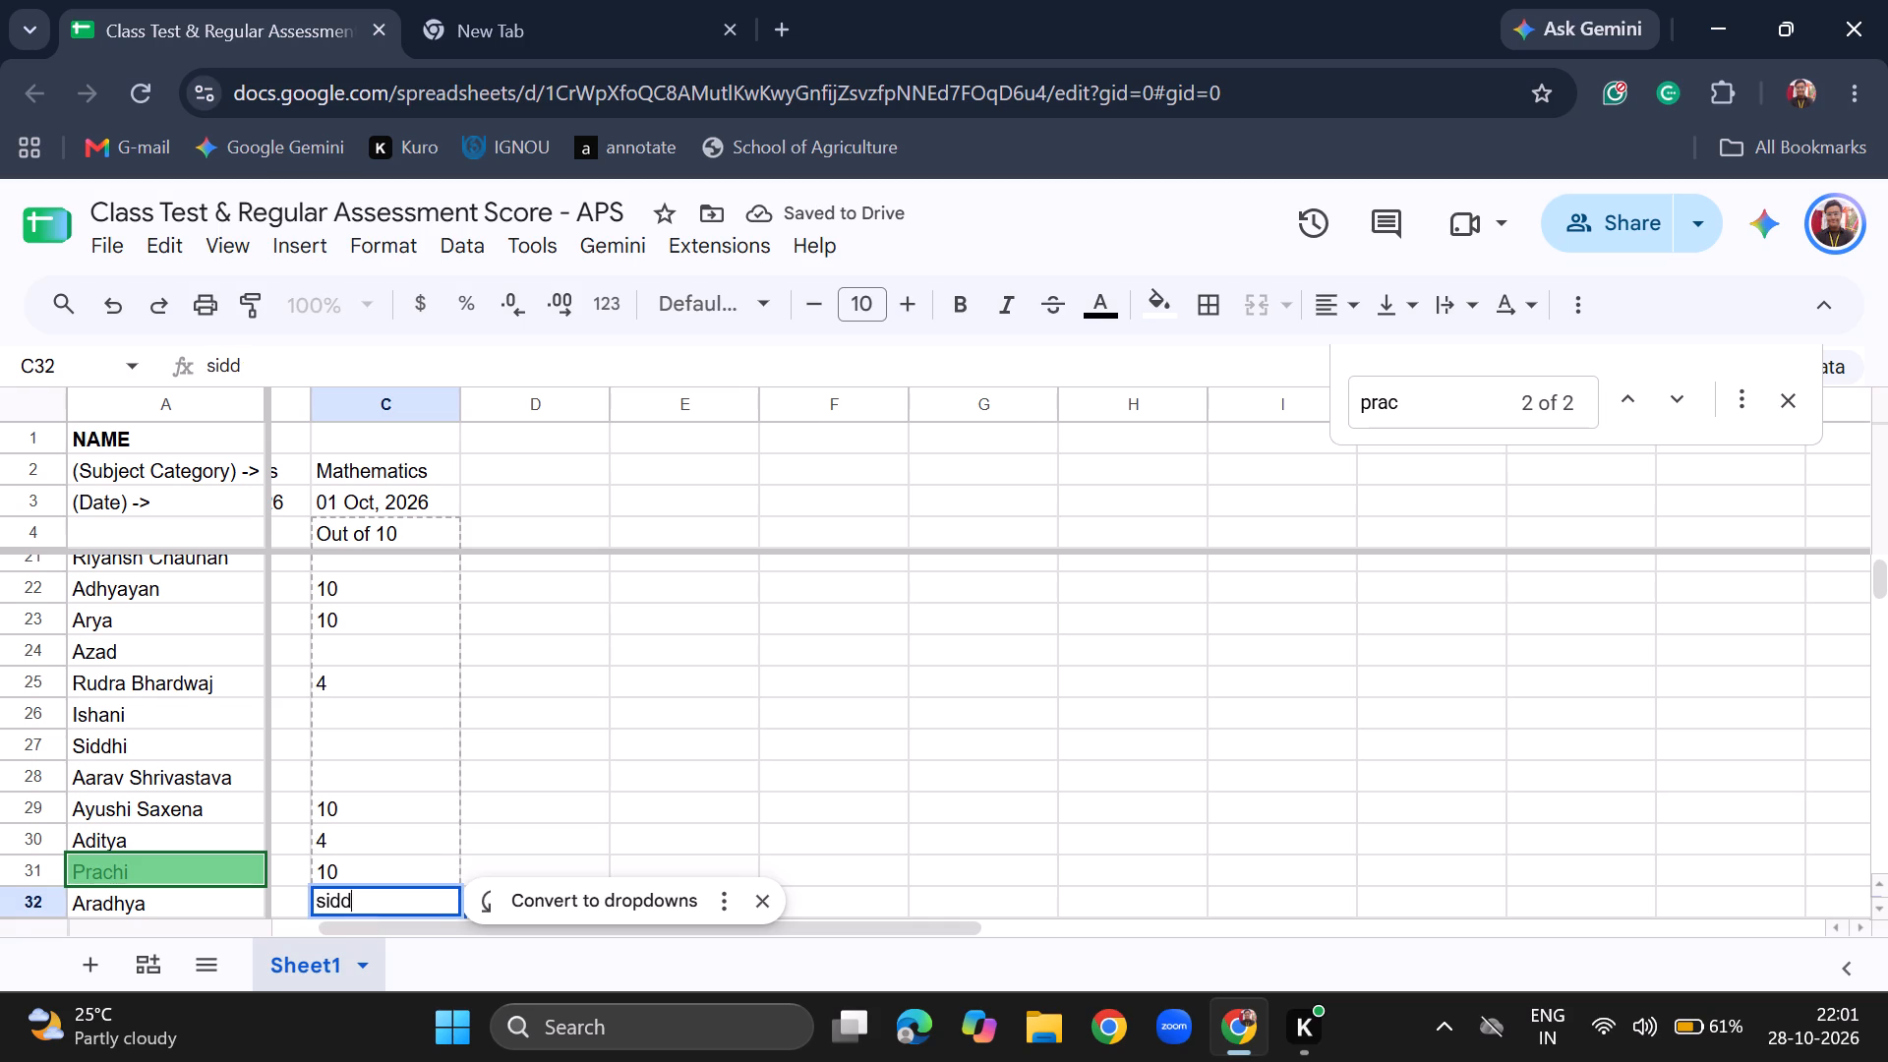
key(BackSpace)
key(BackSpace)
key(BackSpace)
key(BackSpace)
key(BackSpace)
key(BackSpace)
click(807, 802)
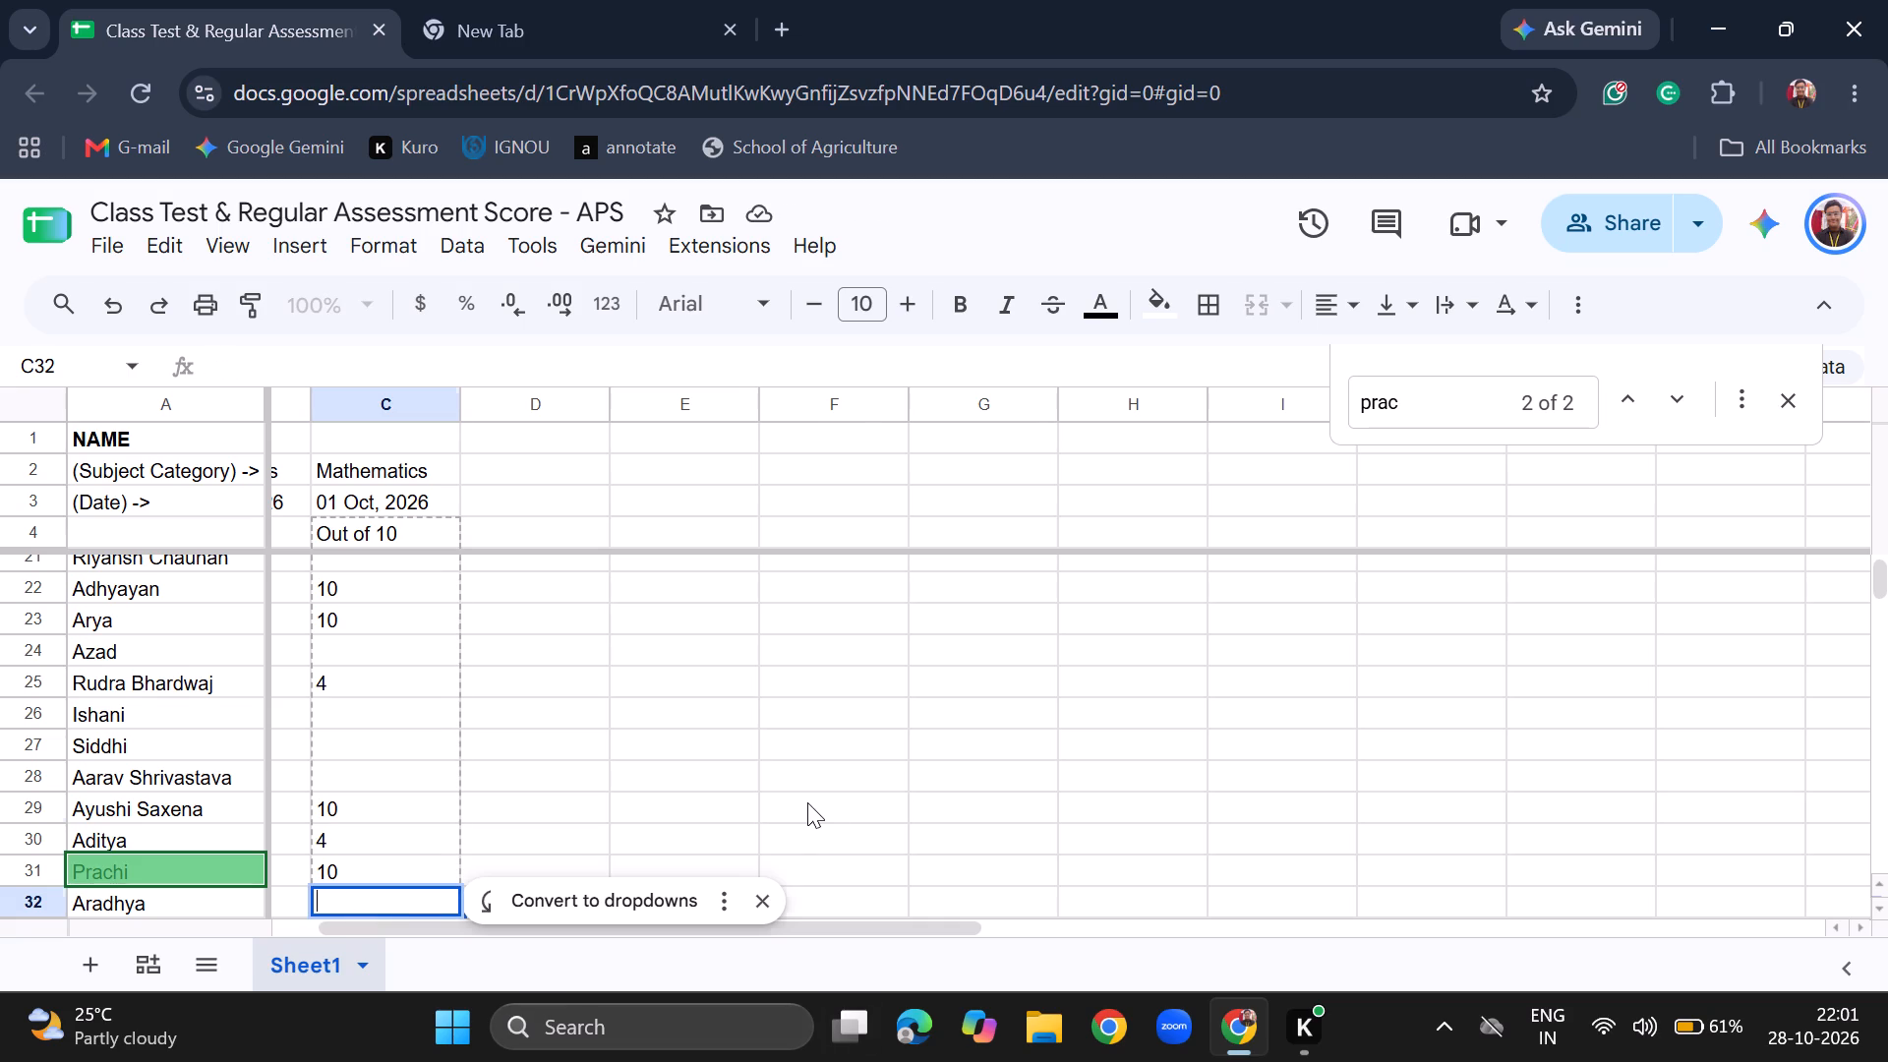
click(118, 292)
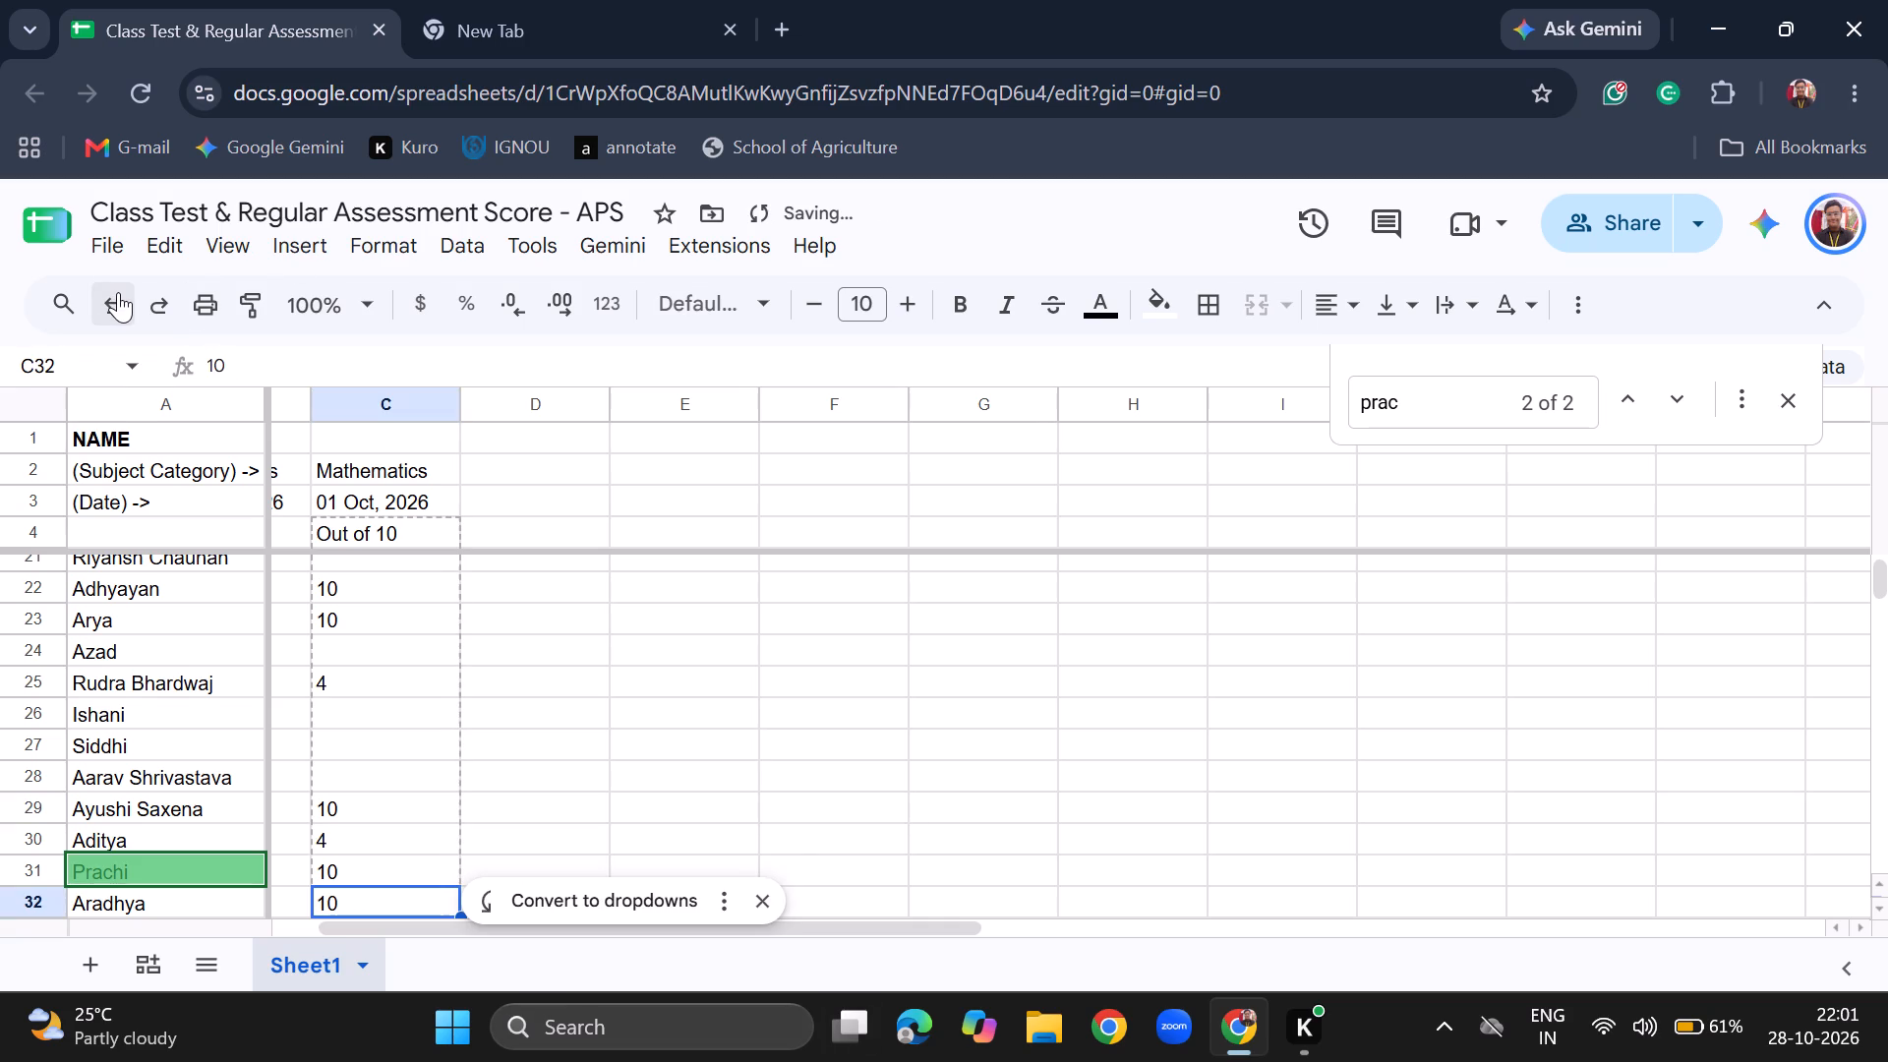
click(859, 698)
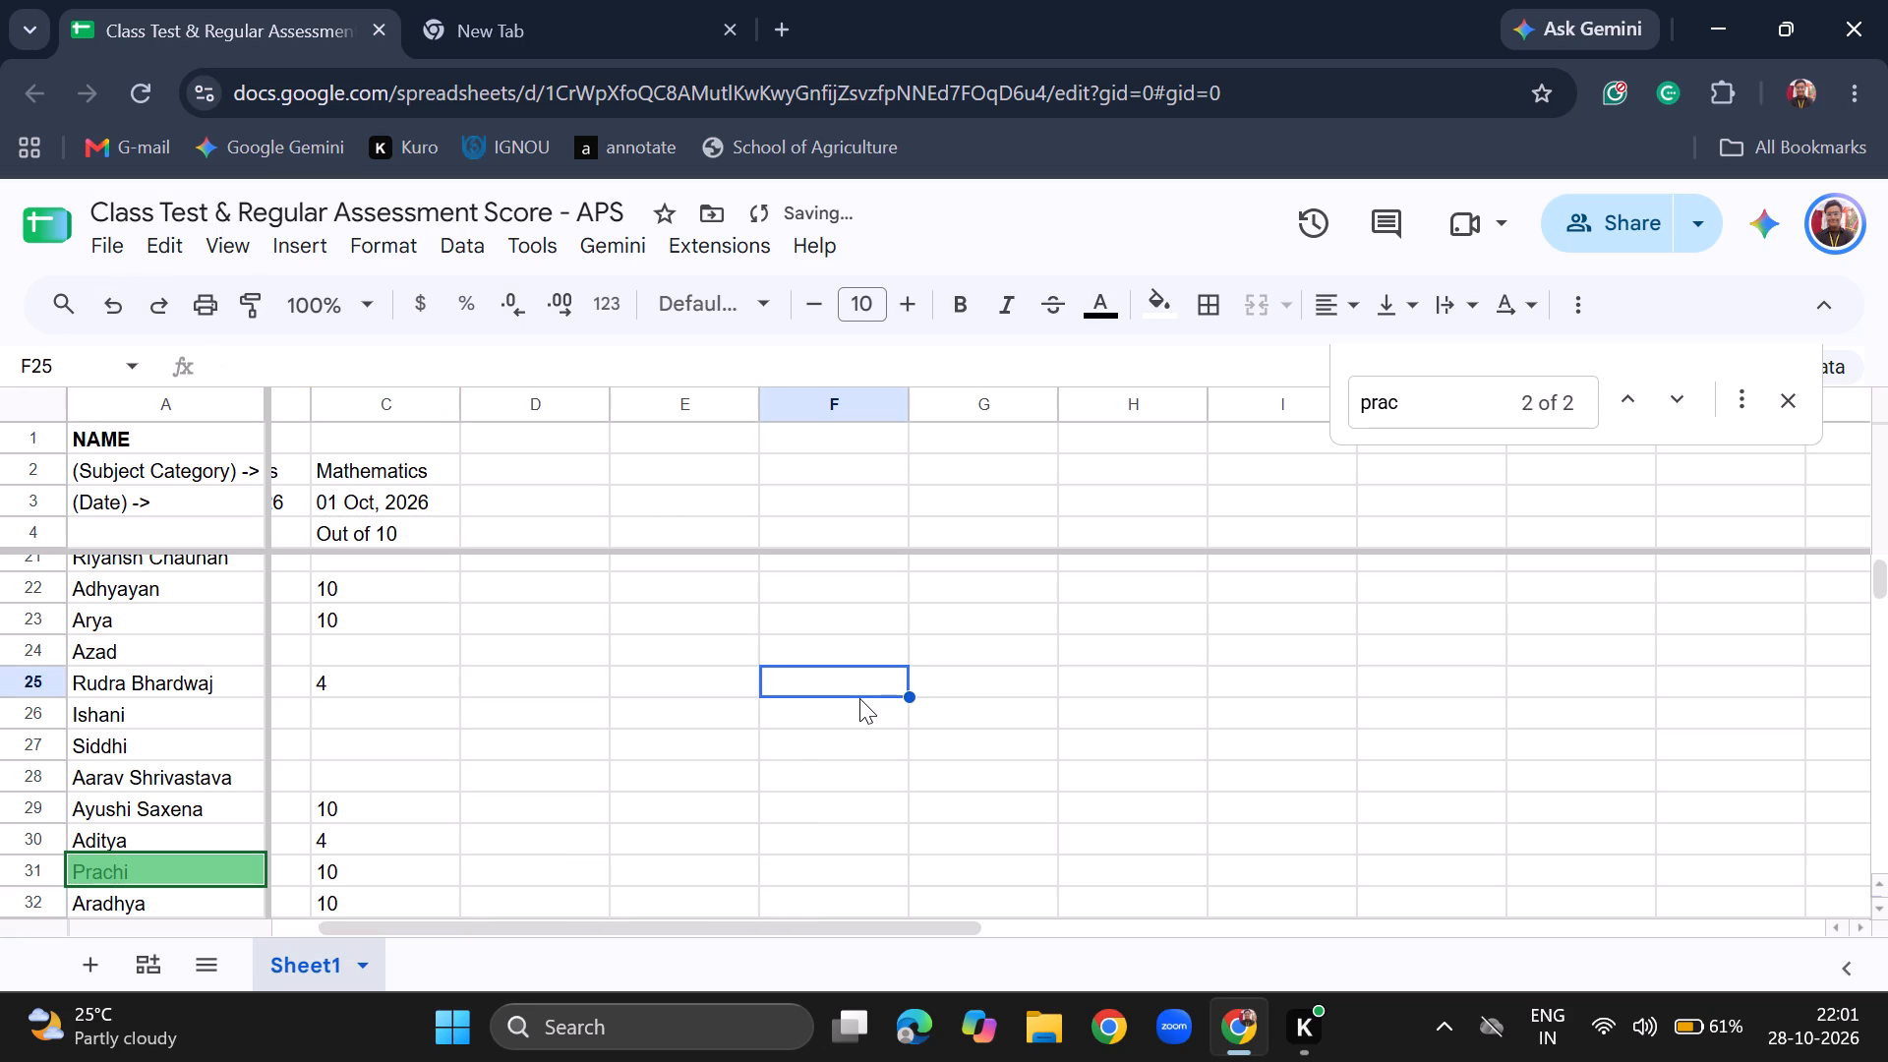
Search for "sidd" and enter a 01 Oct, 2026 Mathematics score of 10 for Siddhi in C27.
key(ctrl+f)
text(sidd)
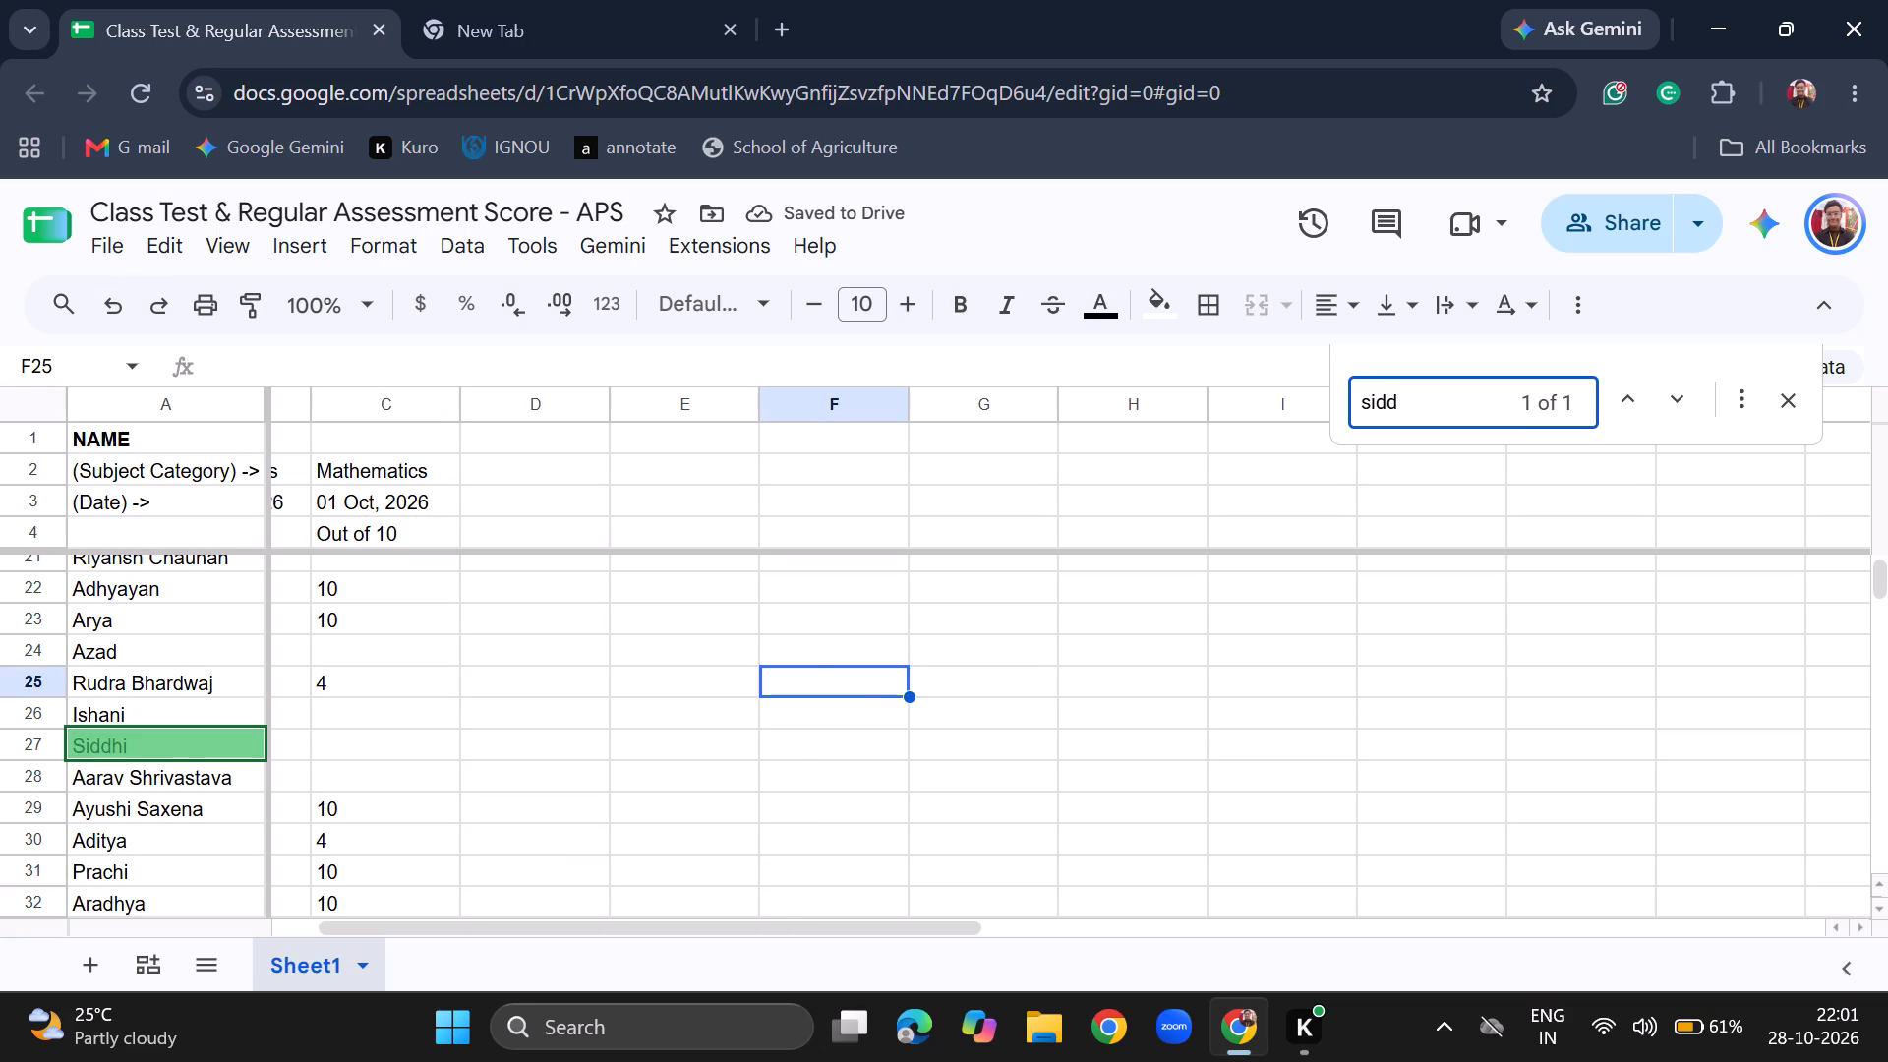
click(377, 744)
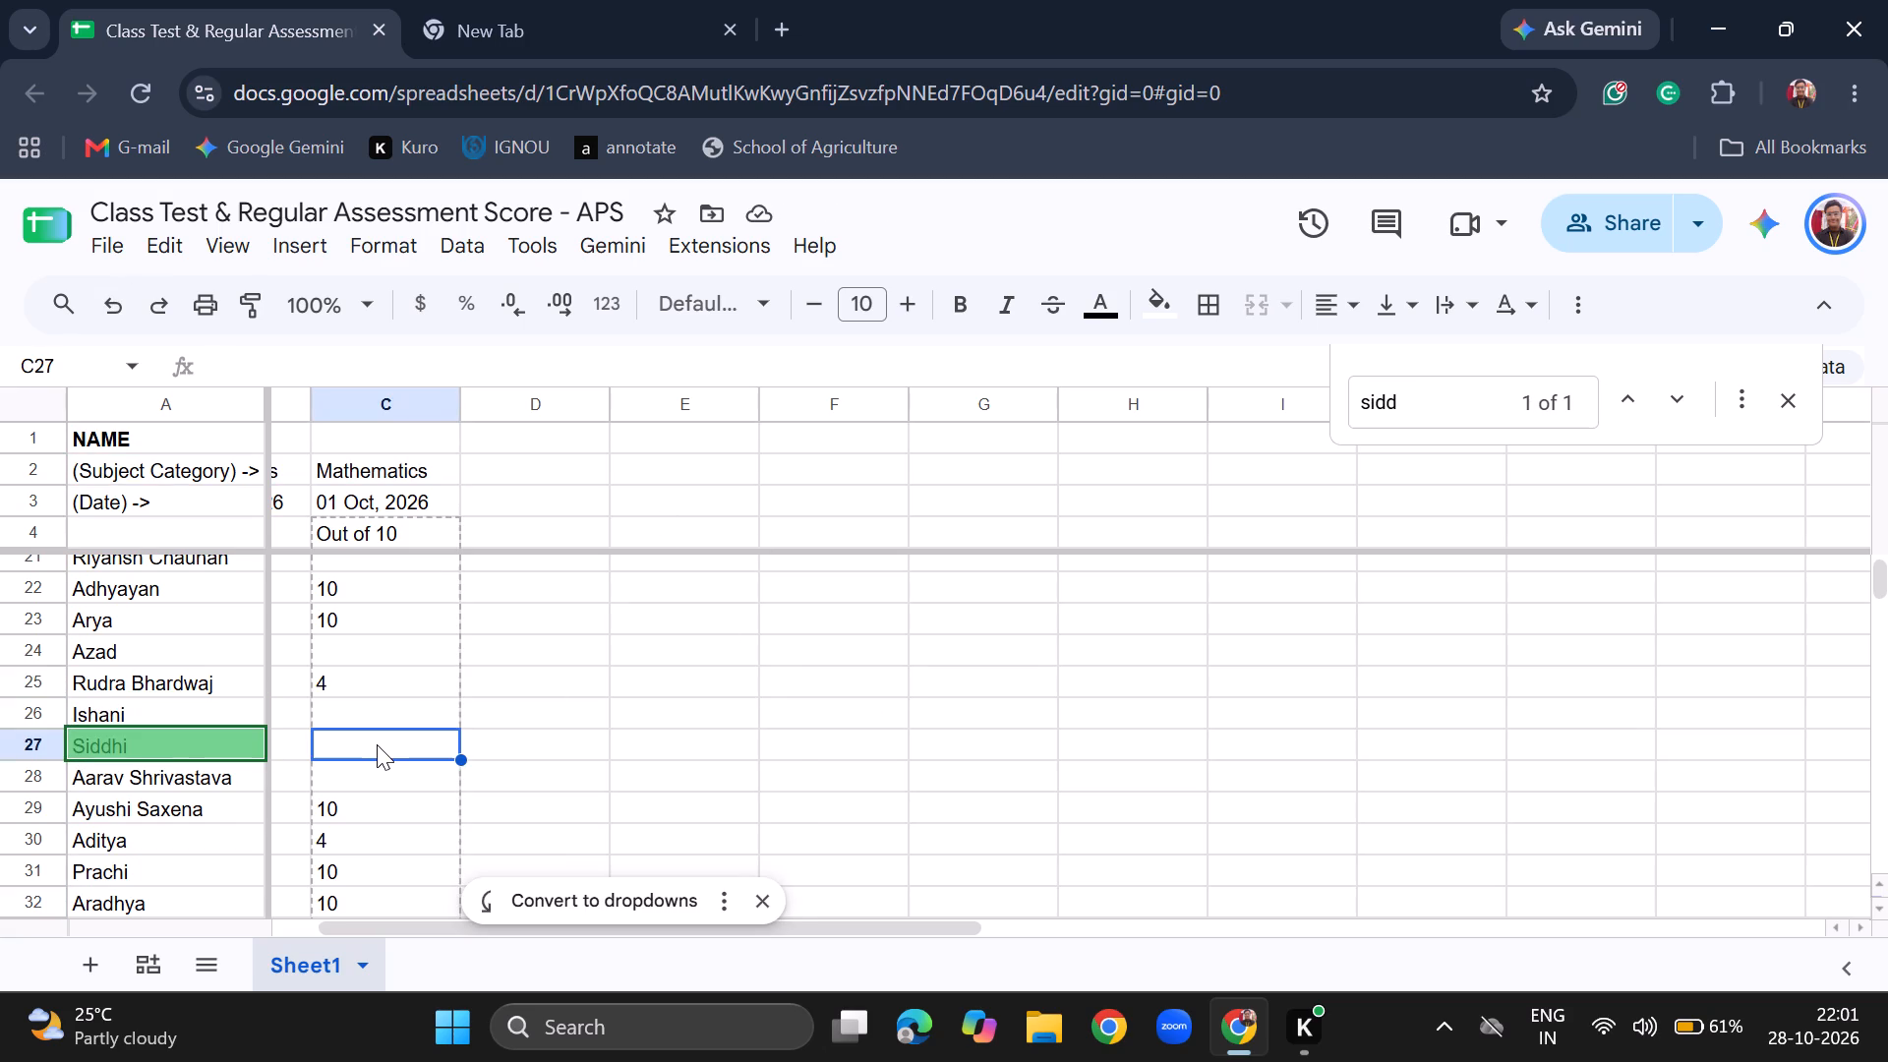
text(10)
key(Return)
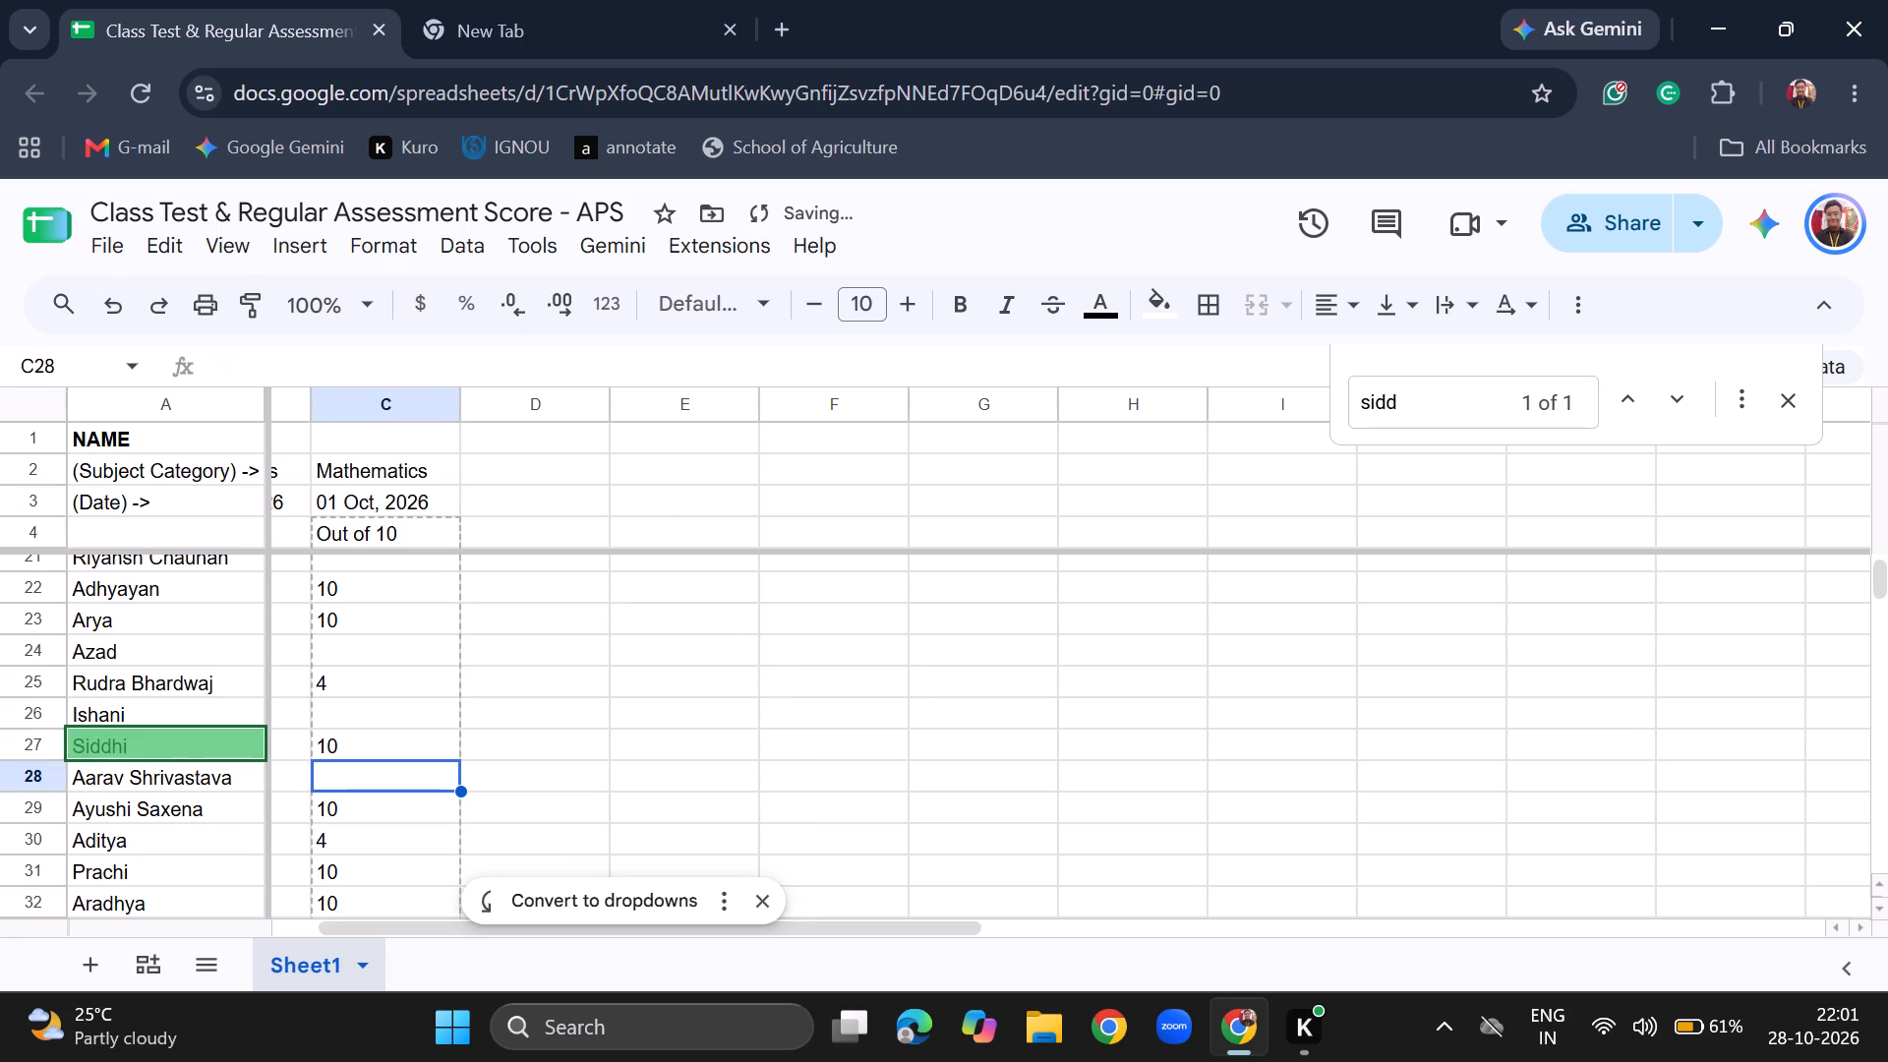
Search for "kavya" and enter a 01 Oct, 2026 Mathematics score of 0 for Kavya in C10.
key(ctrl+f)
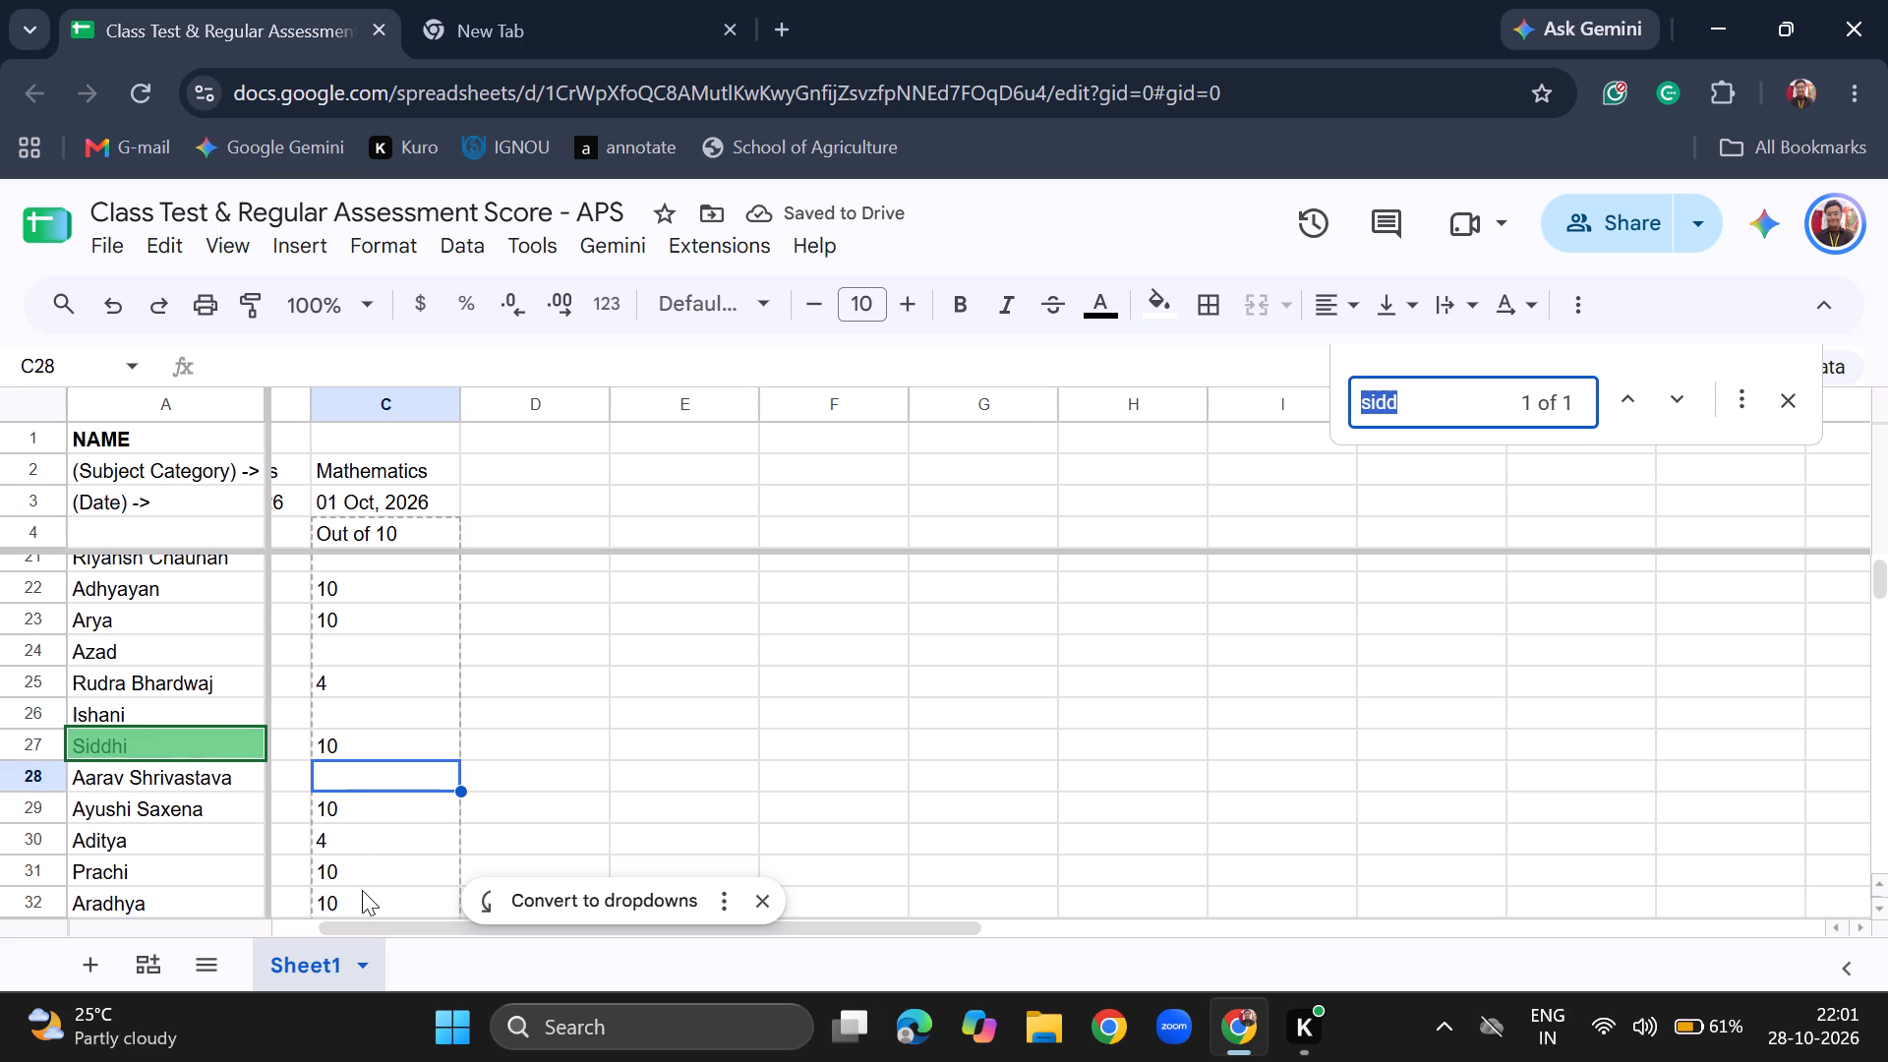
text(kavya)
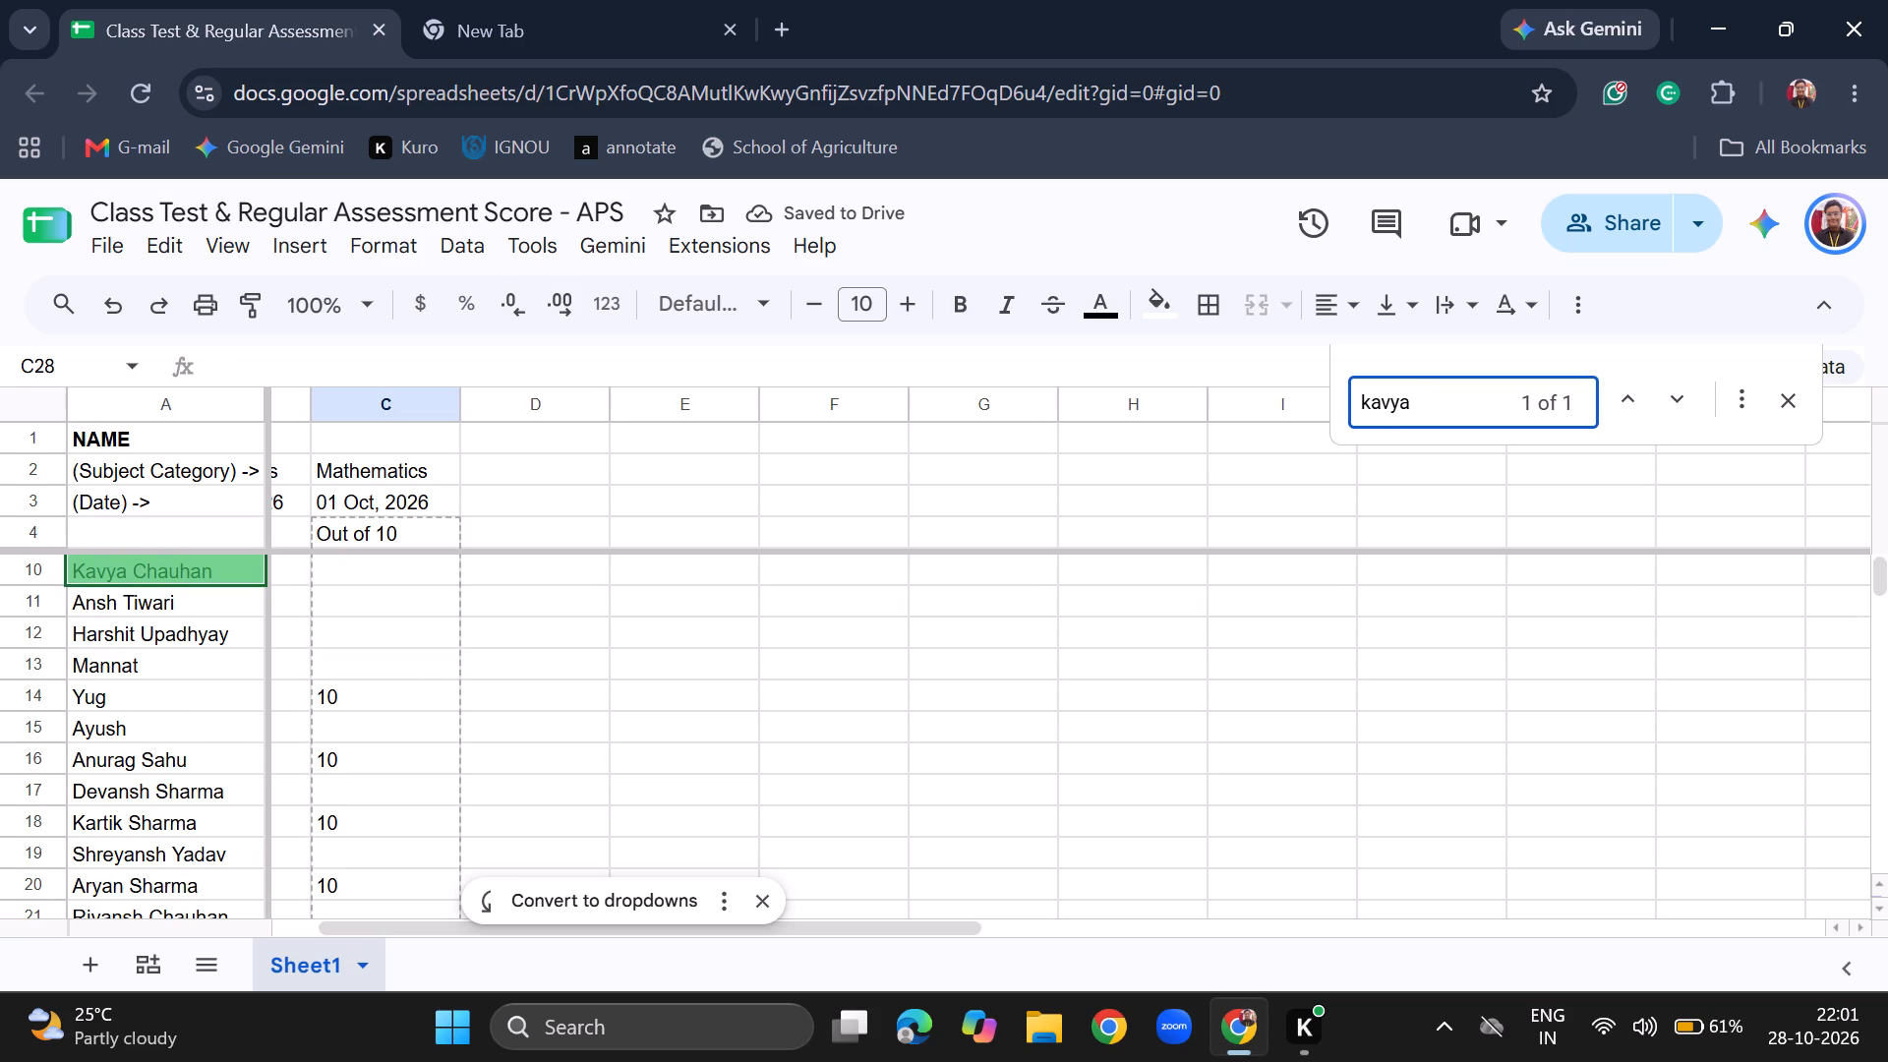
click(381, 570)
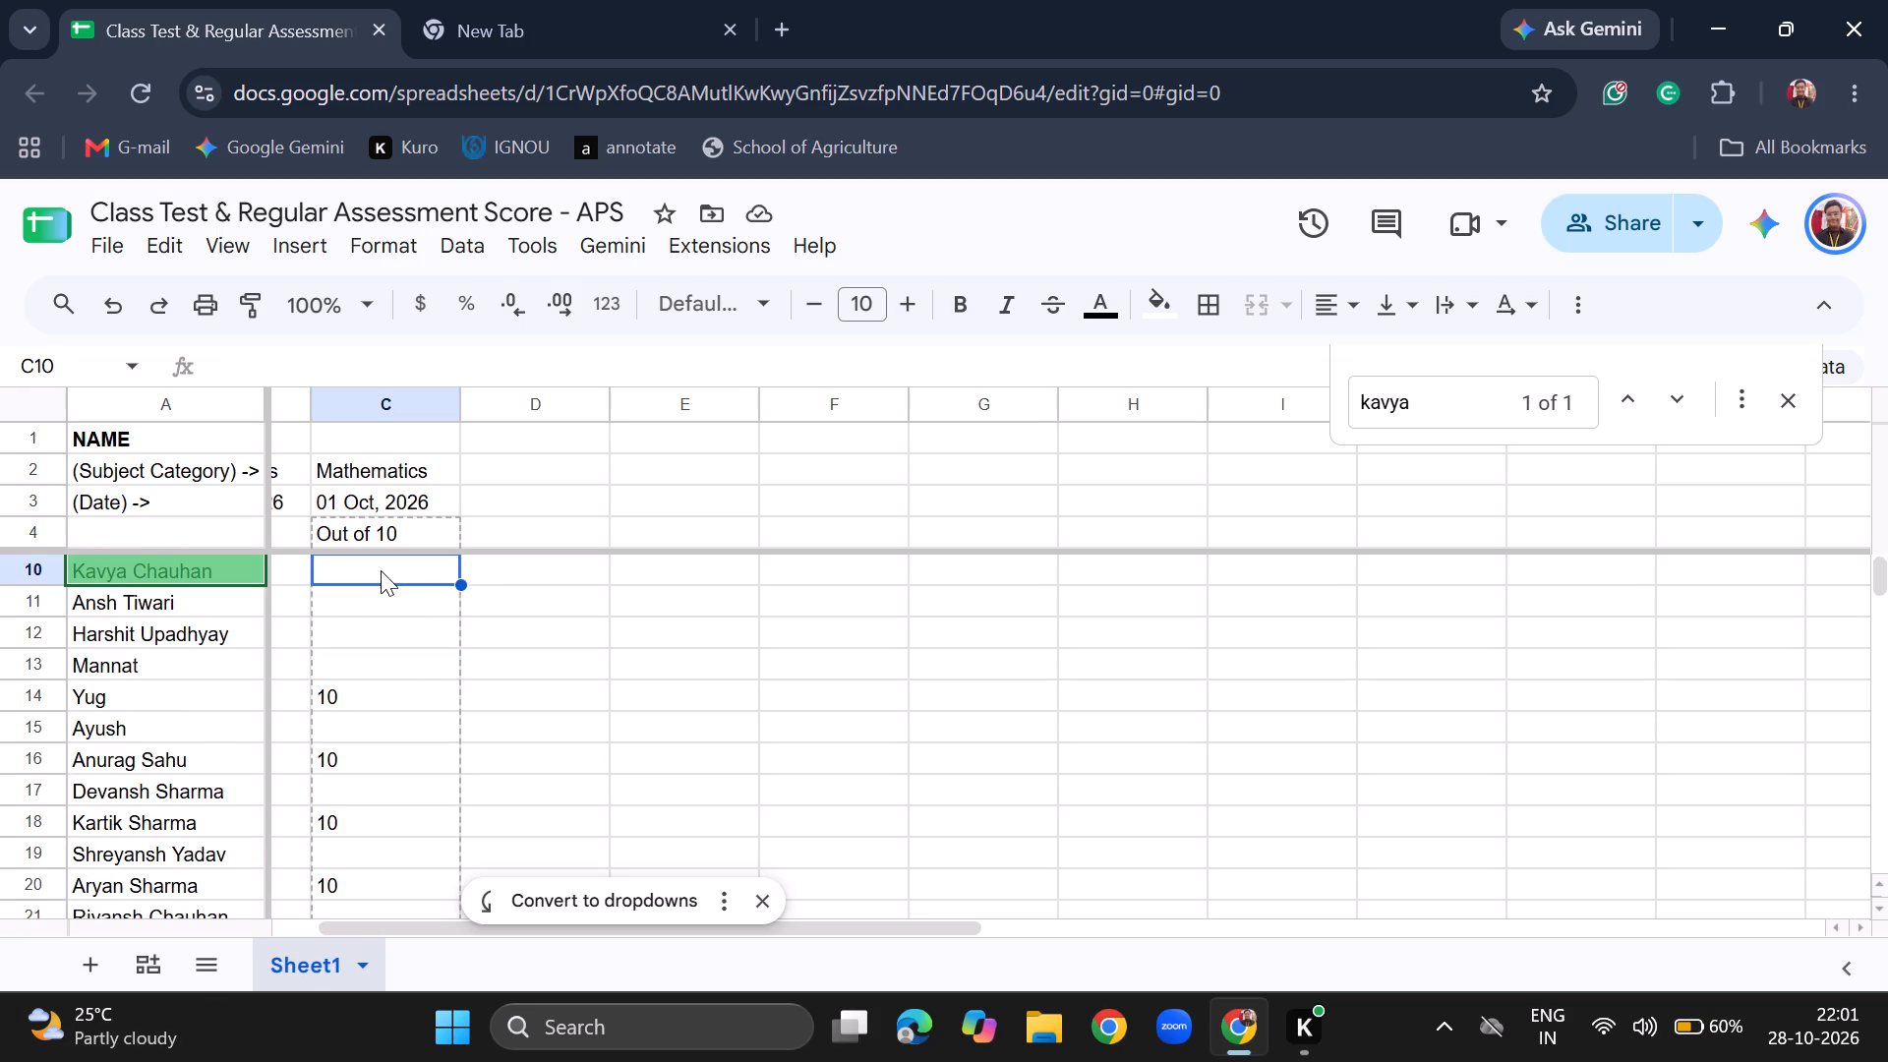
key(0)
key(Return)
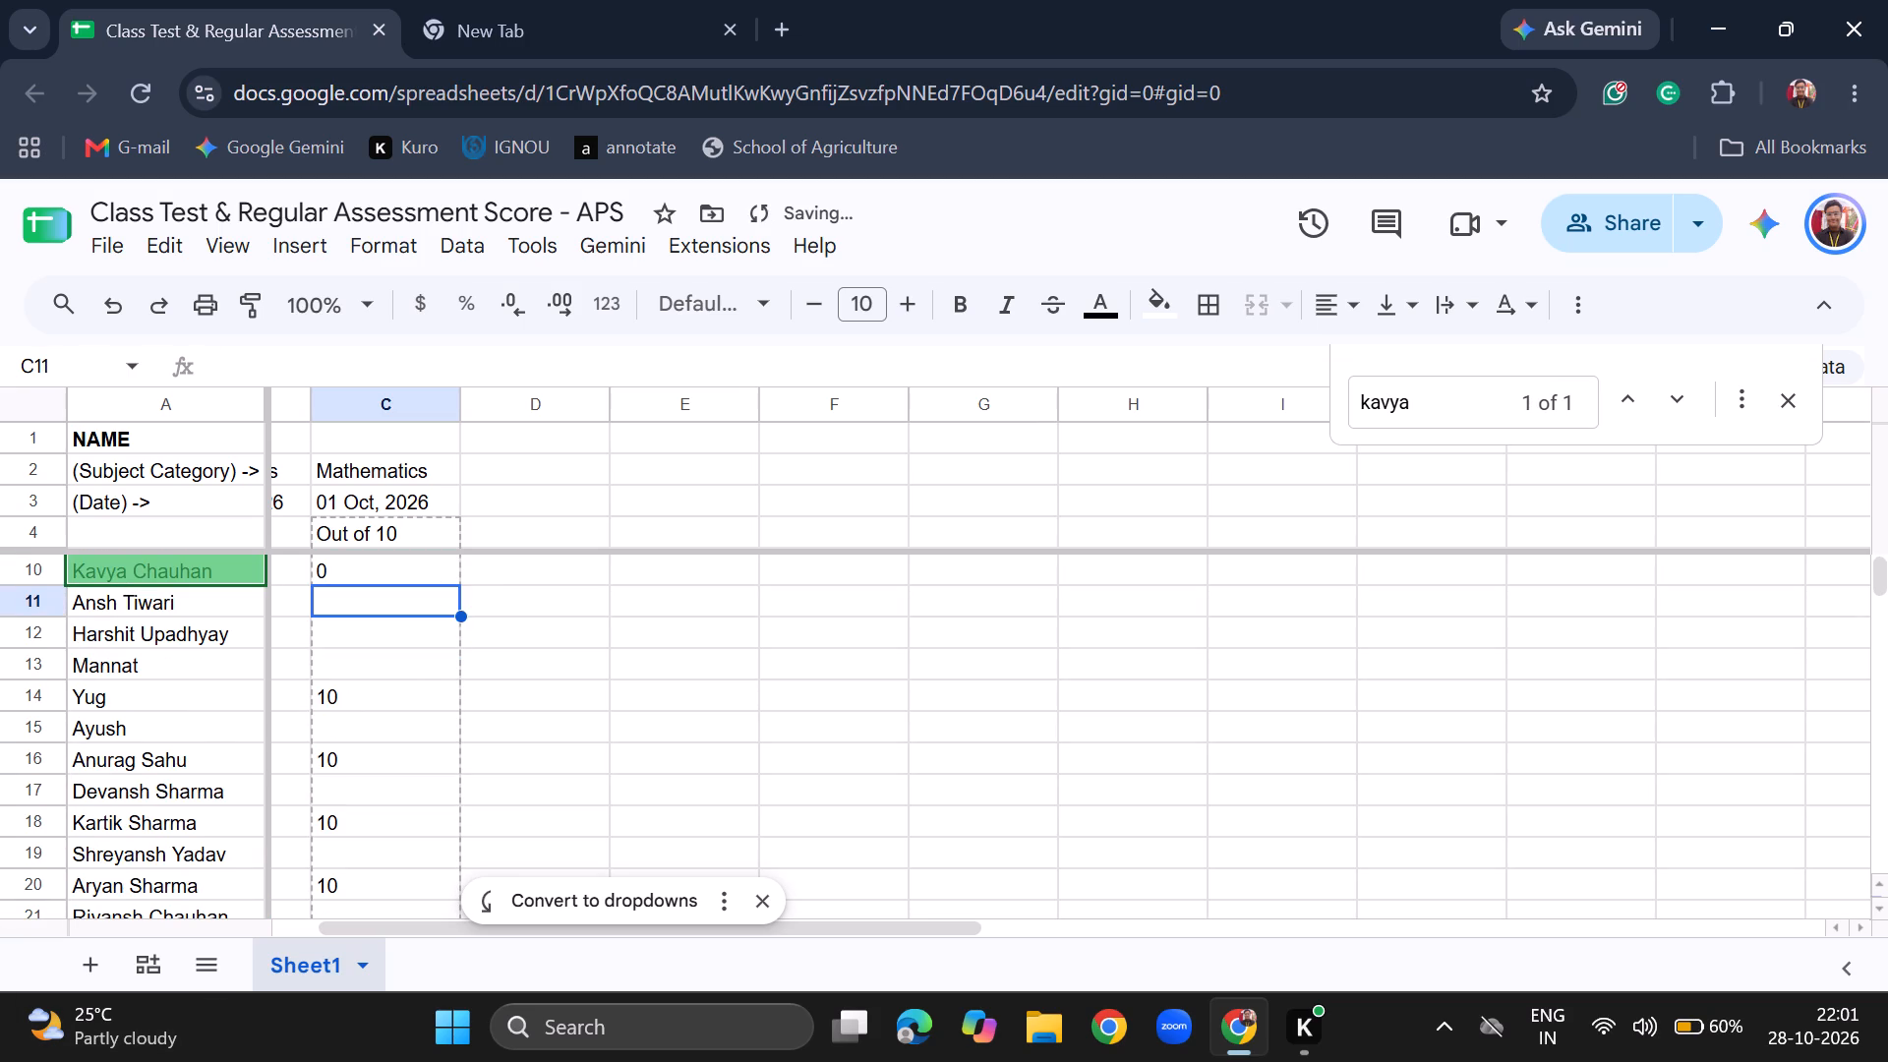
Search for "shri" and enter a 01 Oct, 2026 Mathematics score of 10 for Shristhi in C5.
key(ctrl+f)
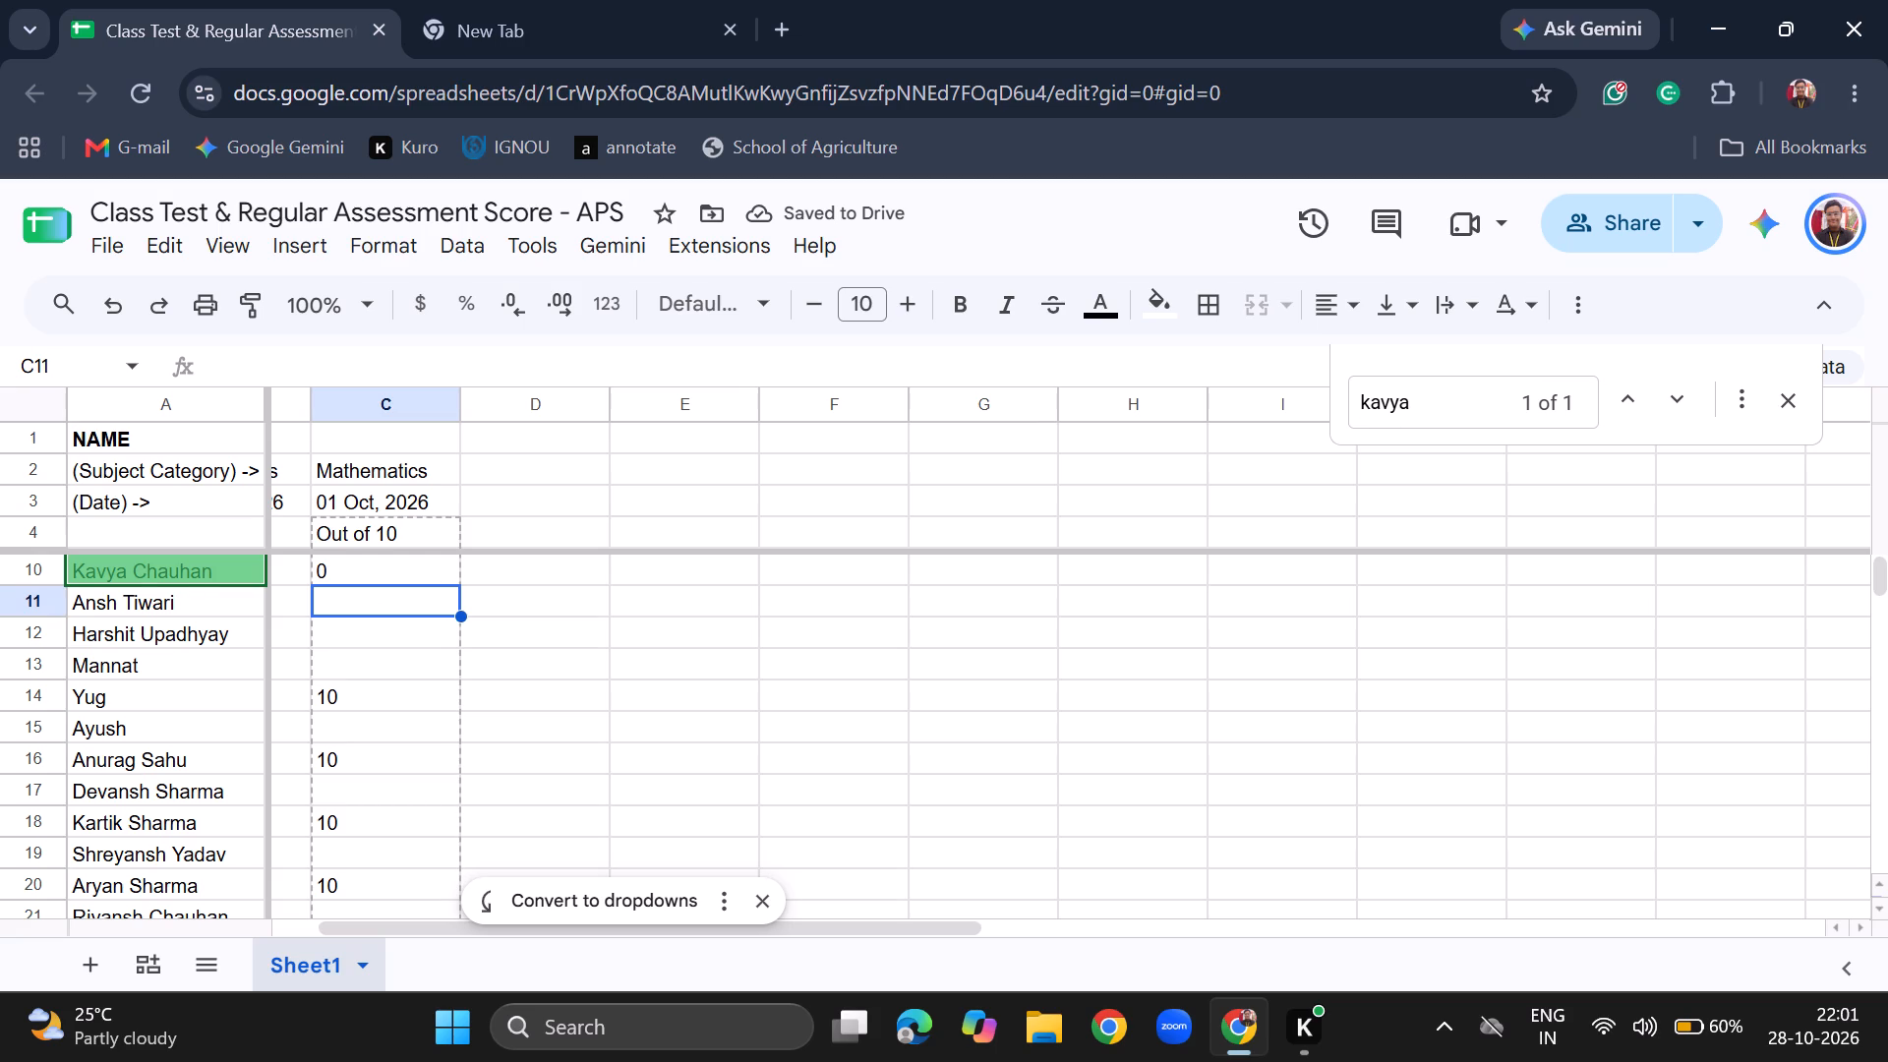
text(shri)
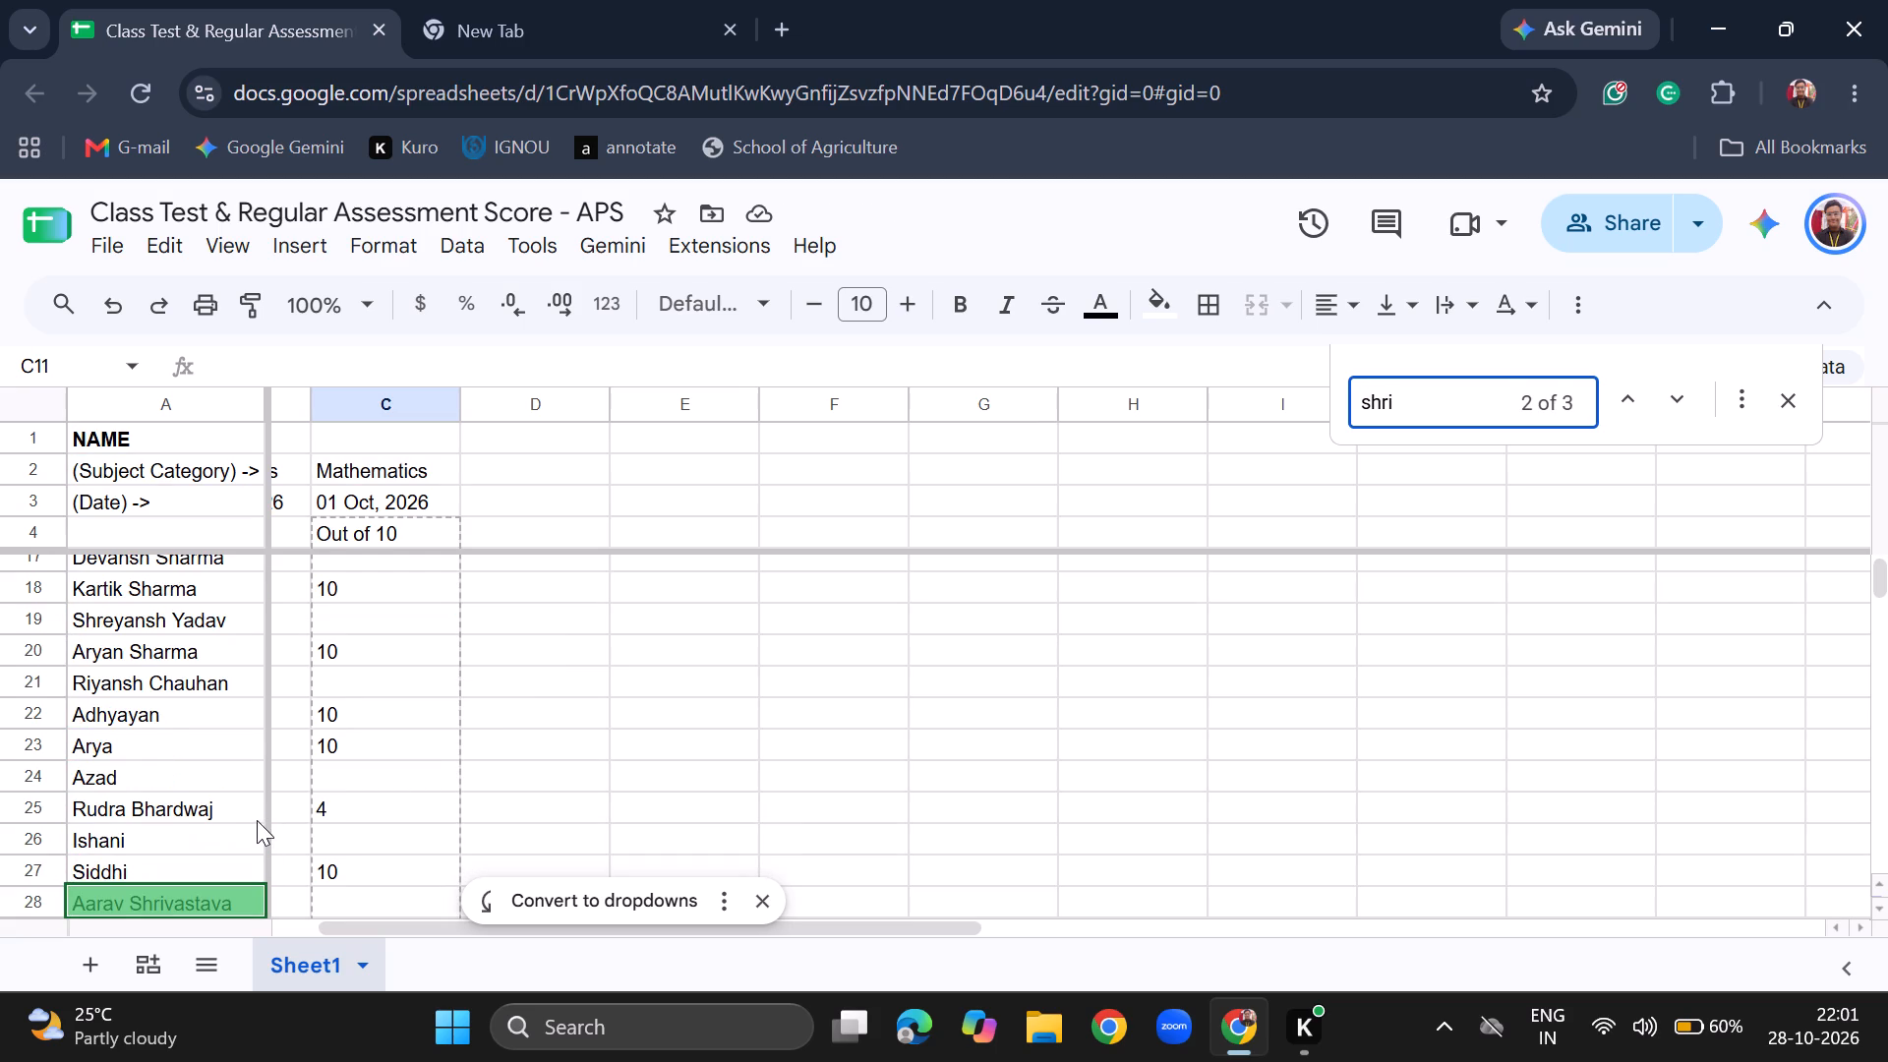
text(sh)
key(BackSpace)
key(BackSpace)
scroll(277, 708, up, 7)
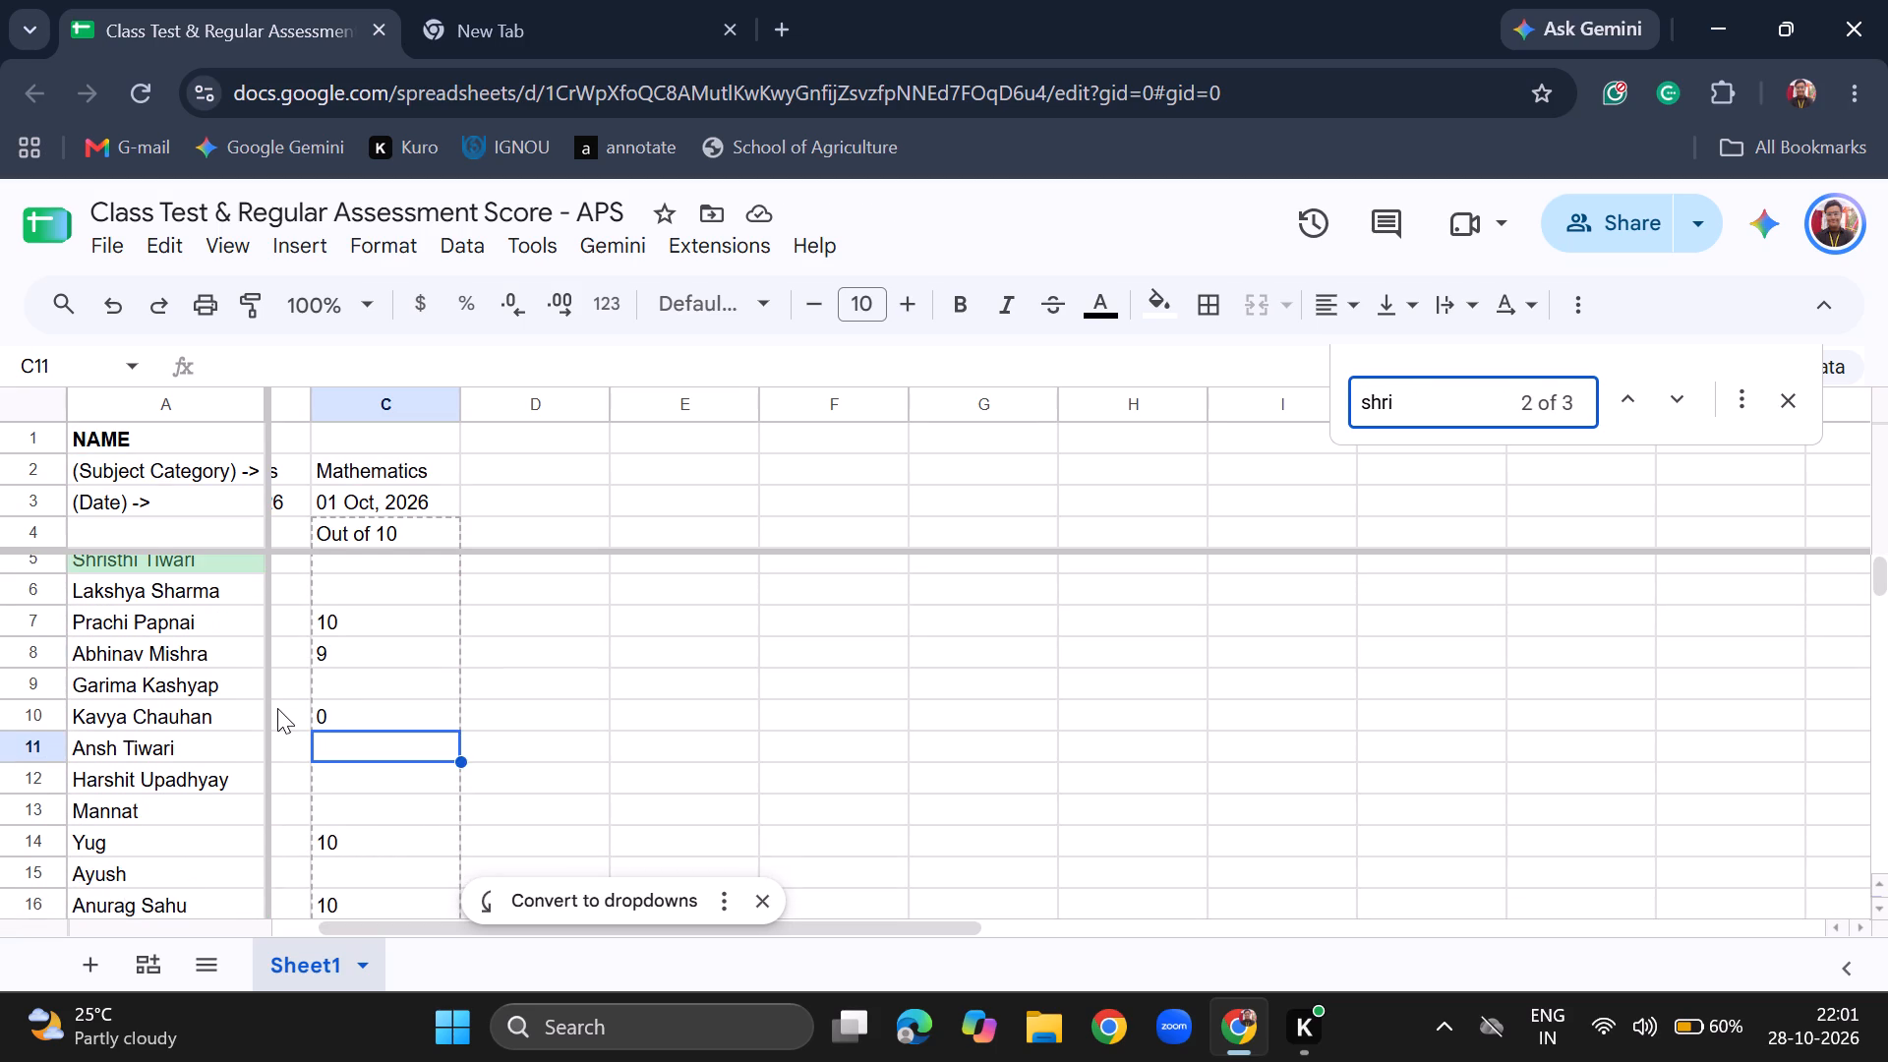
click(380, 571)
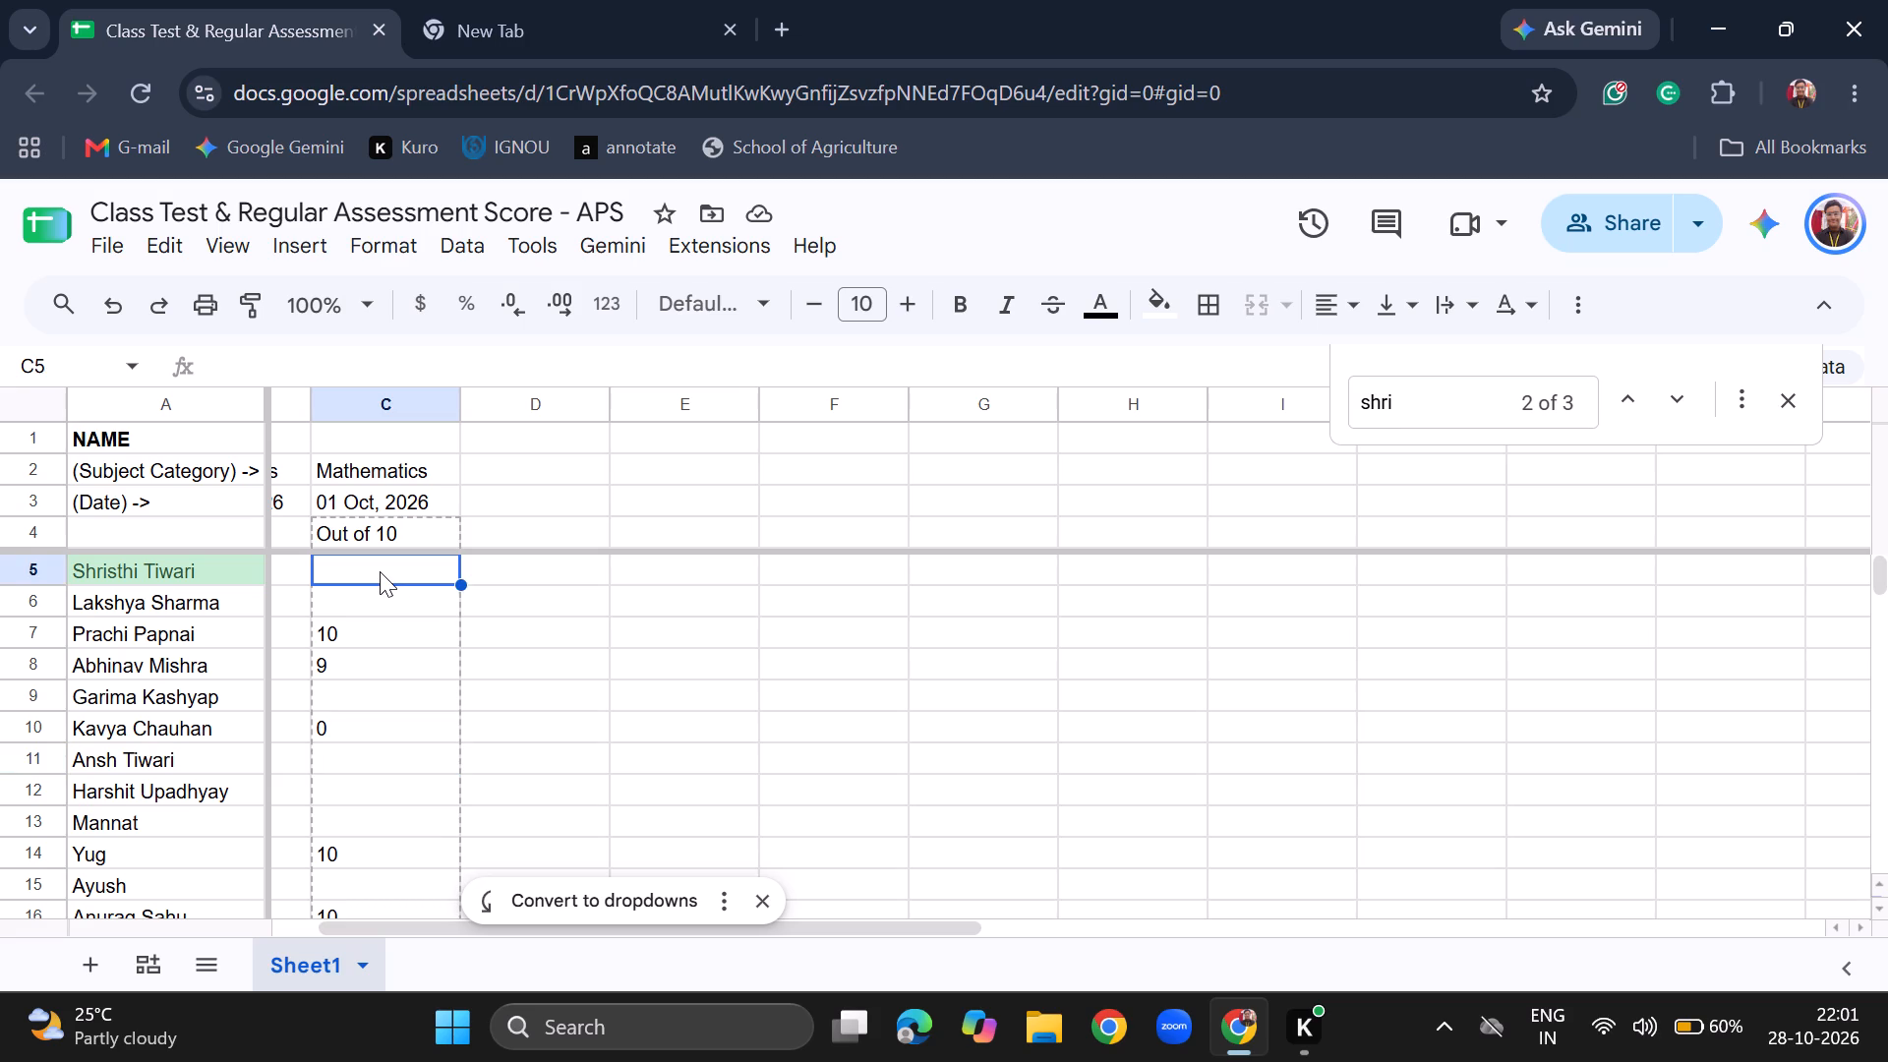
text(10)
key(Return)
Search for "ansh" and enter a 01 Oct, 2026 Mathematics score of 10 for Ansh in C11.
key(ctrl+f)
text(ansh)
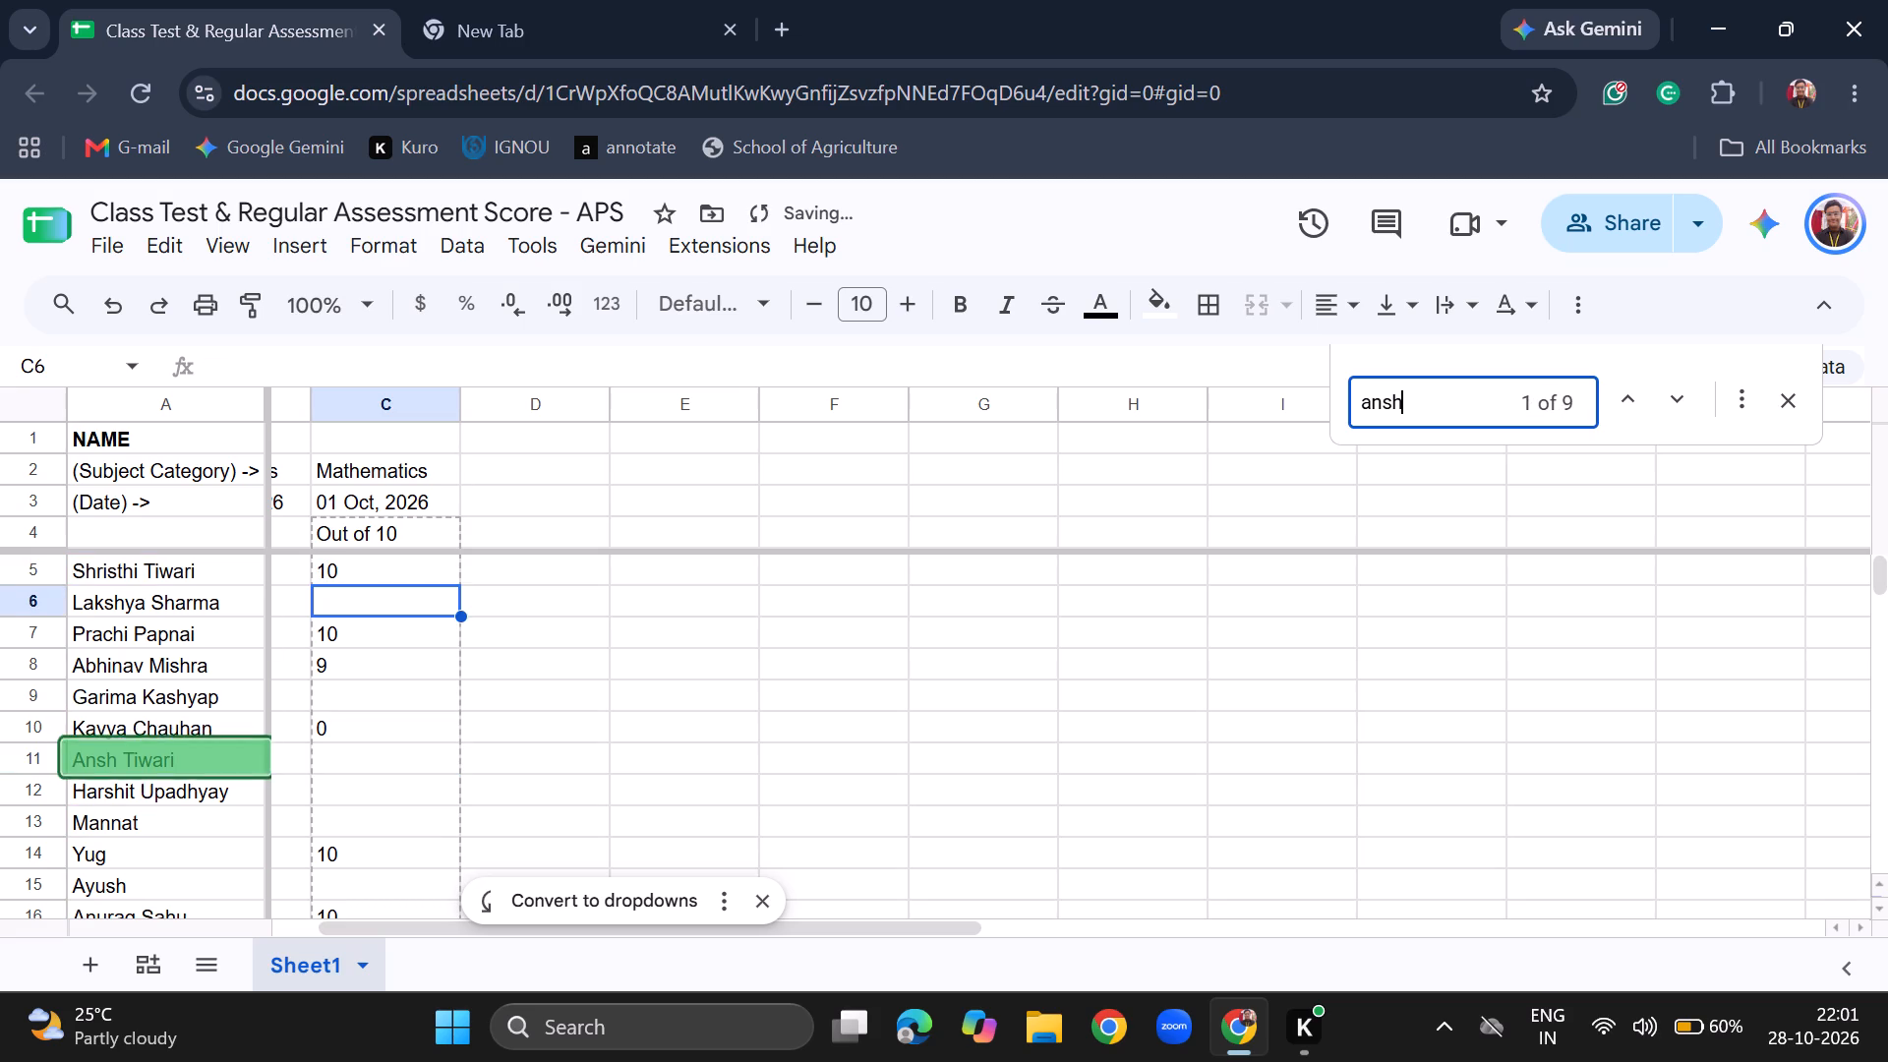
click(354, 771)
text(10)
key(Return)
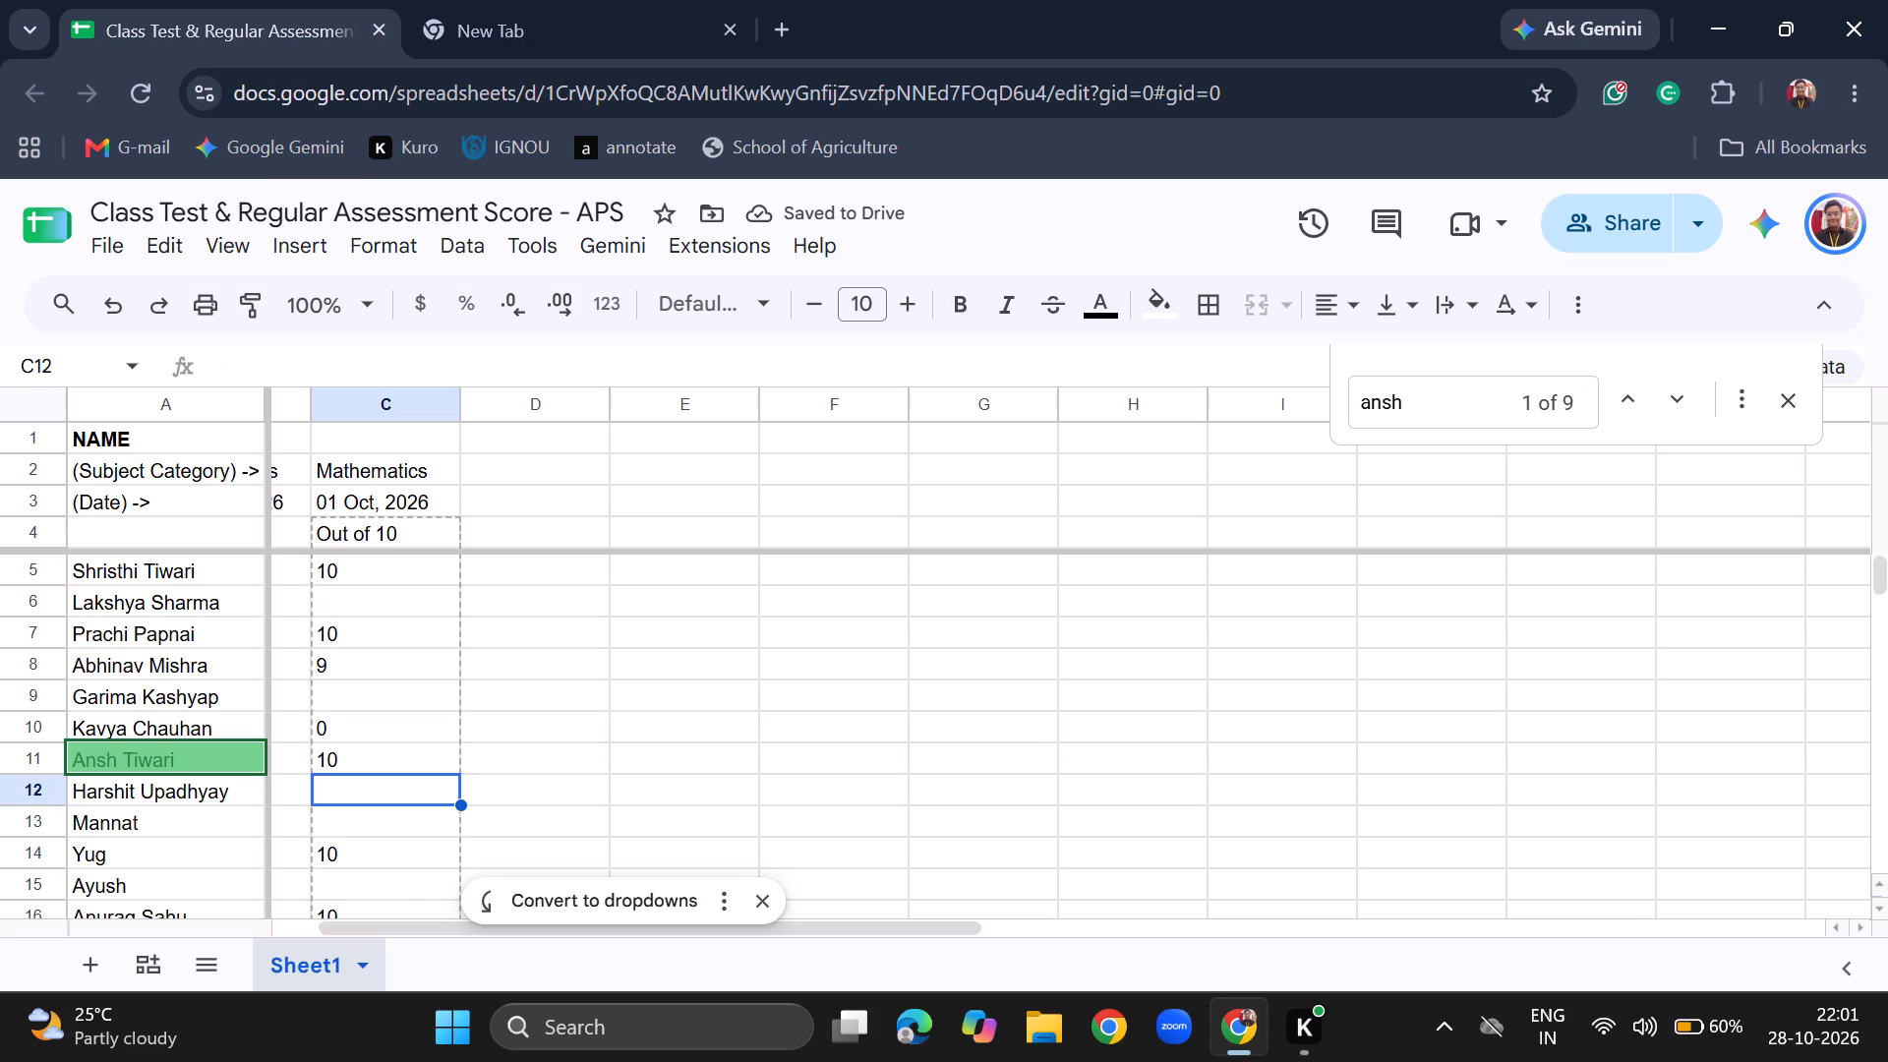
Search for "shre" and enter a 01 Oct, 2026 Mathematics score of 10 for Shreyansh in C19.
key(ctrl+f)
text(shre)
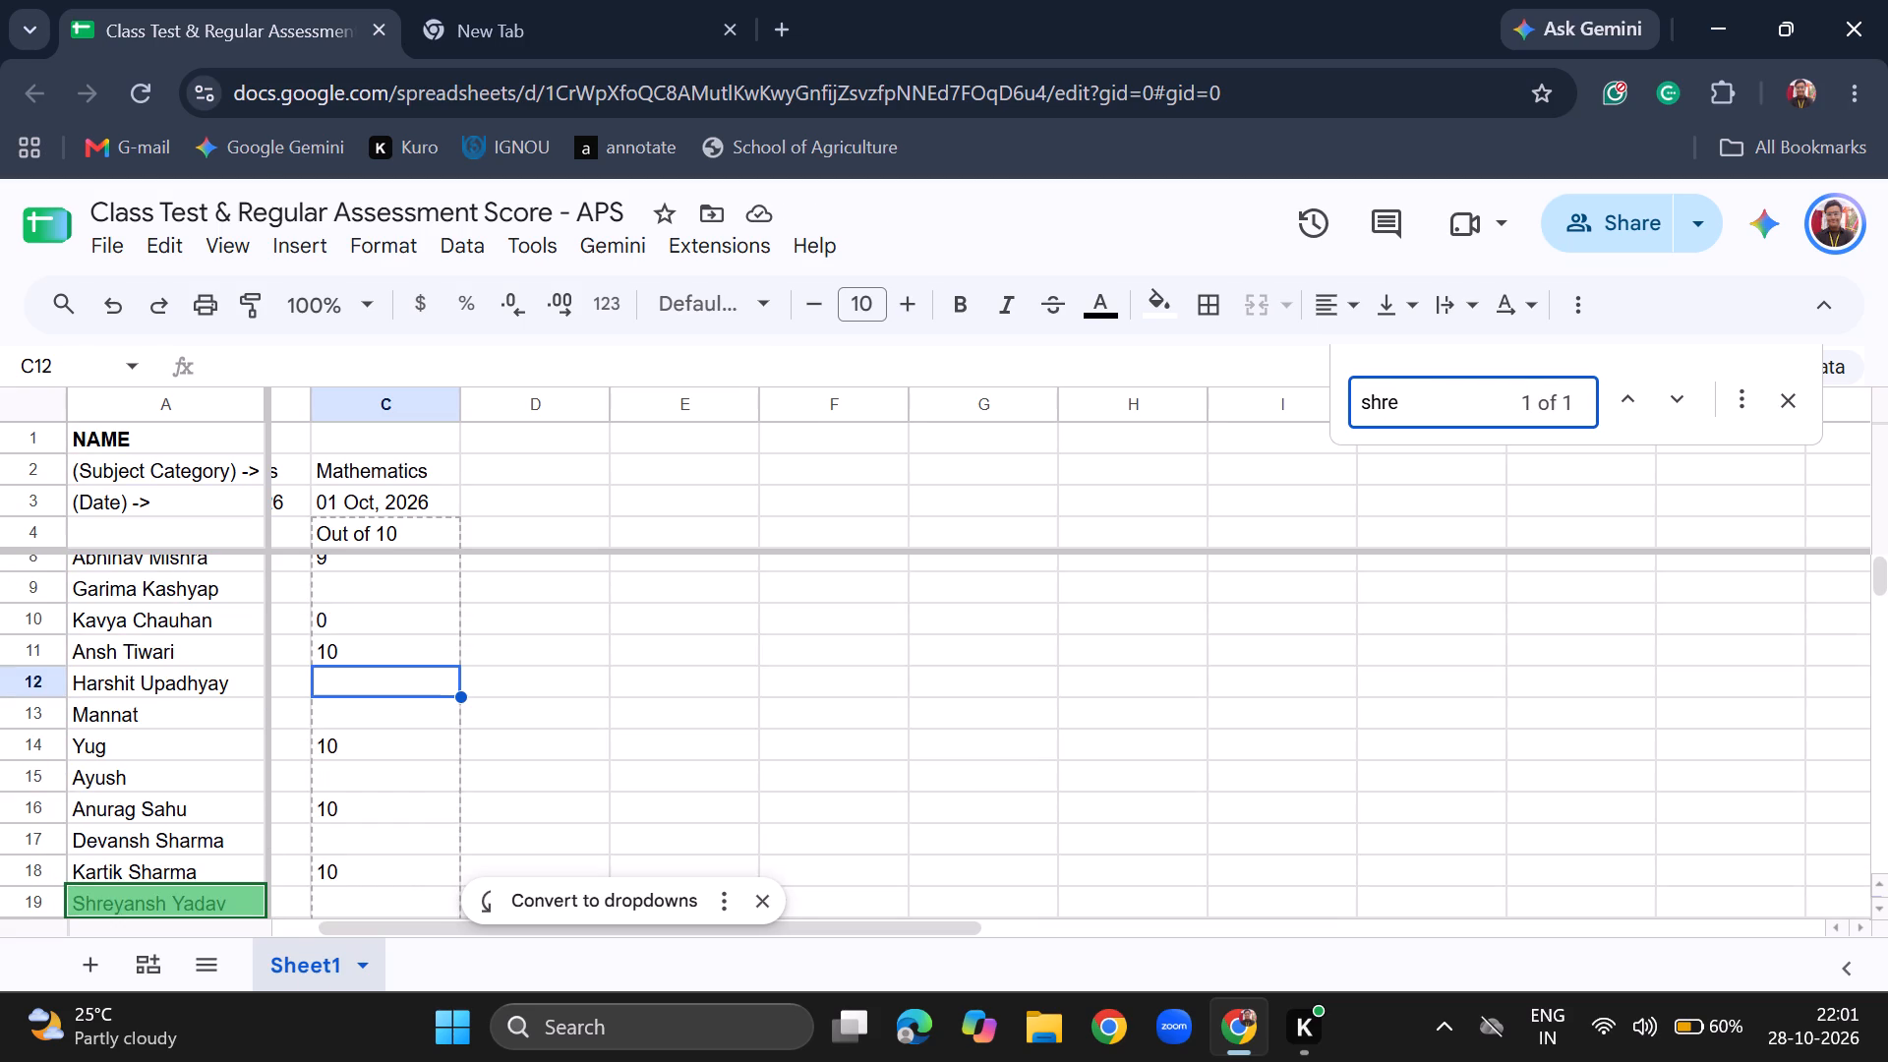
click(375, 892)
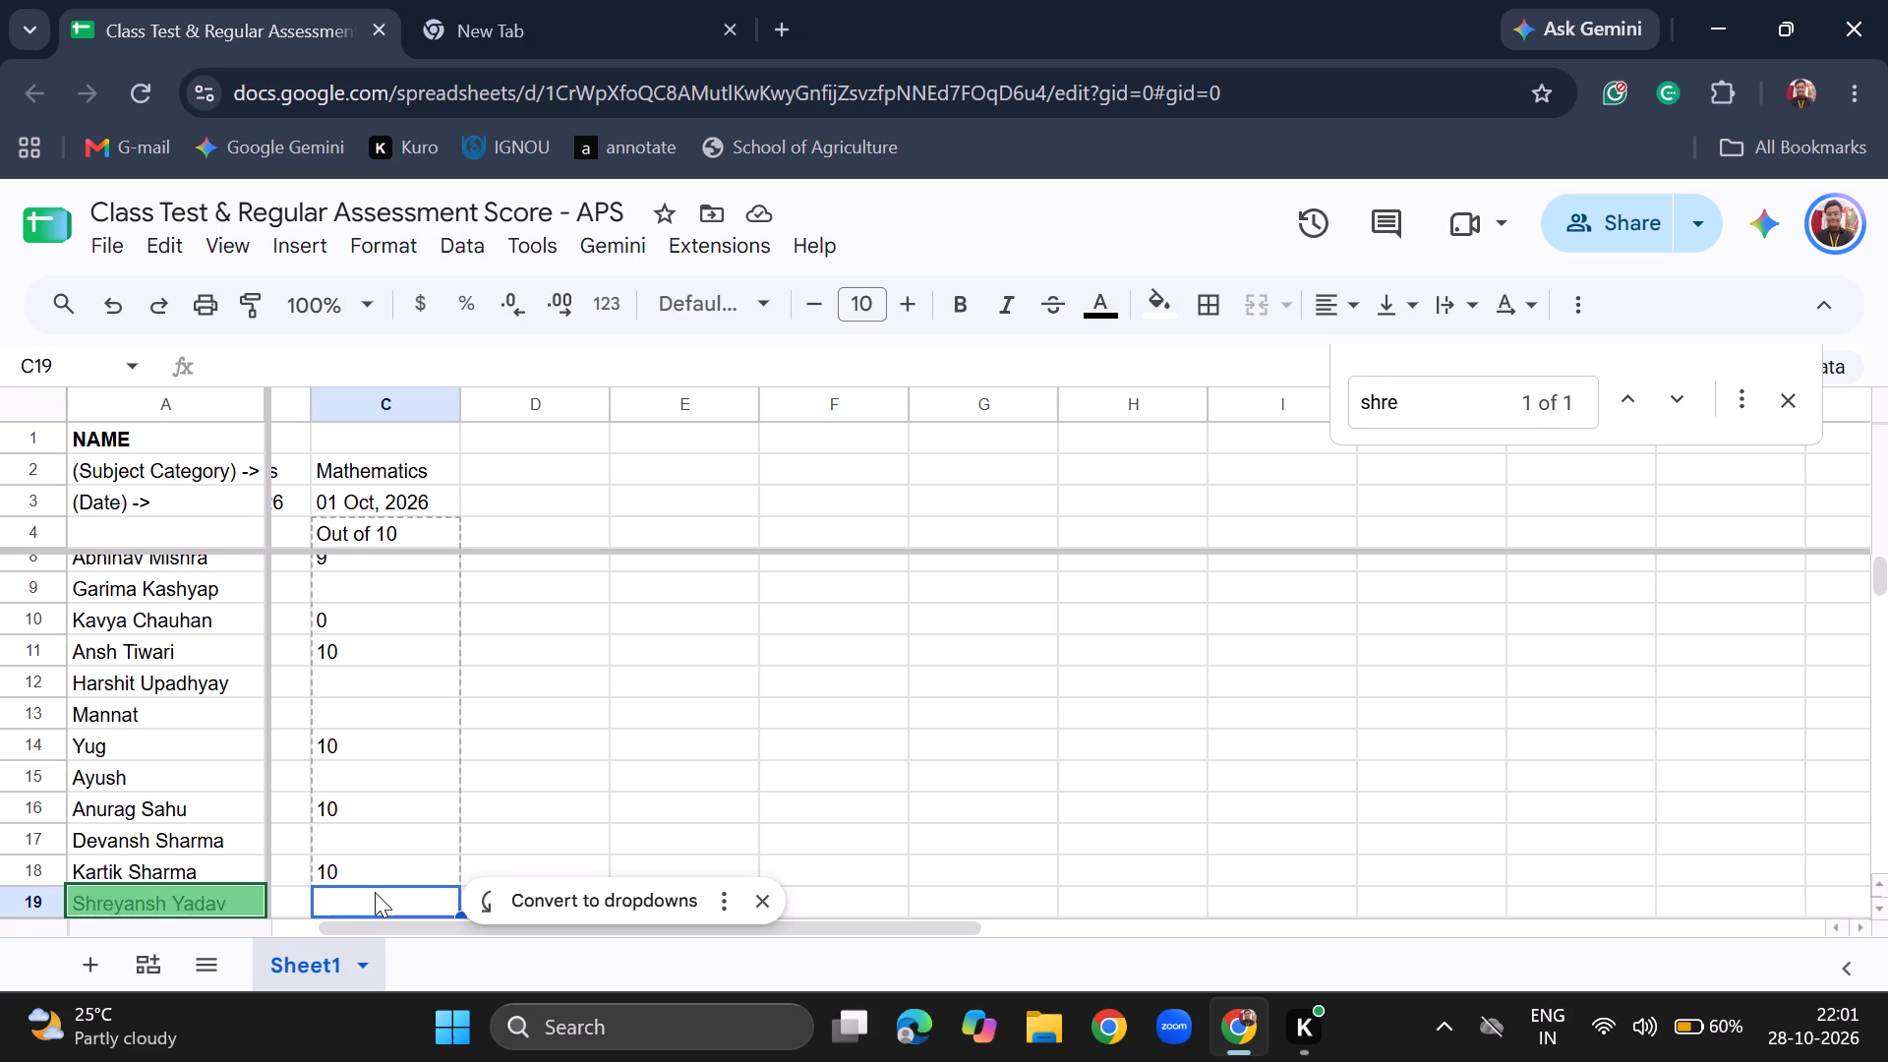
text(10)
key(Return)
Search for "harshit" and enter a 01 Oct, 2026 Mathematics score of 10 for Harshit in C12.
key(ctrl+f)
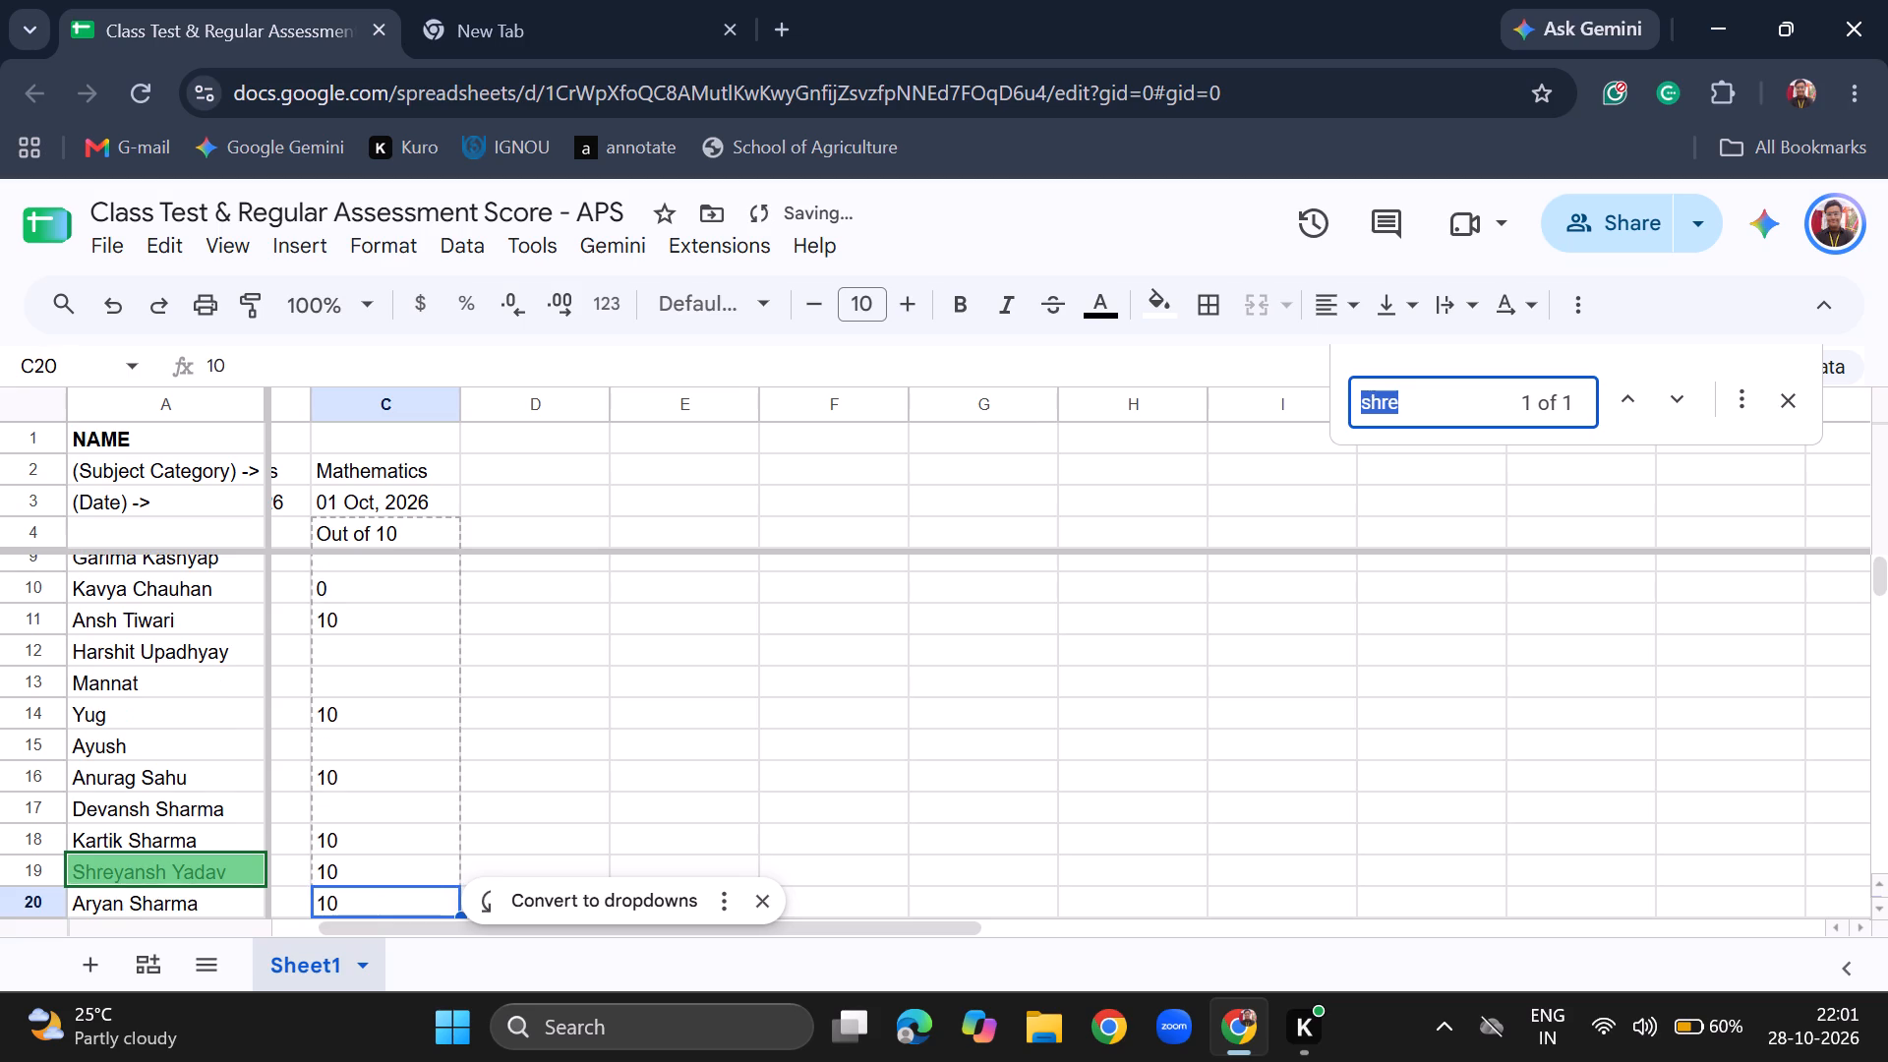
text(harshit)
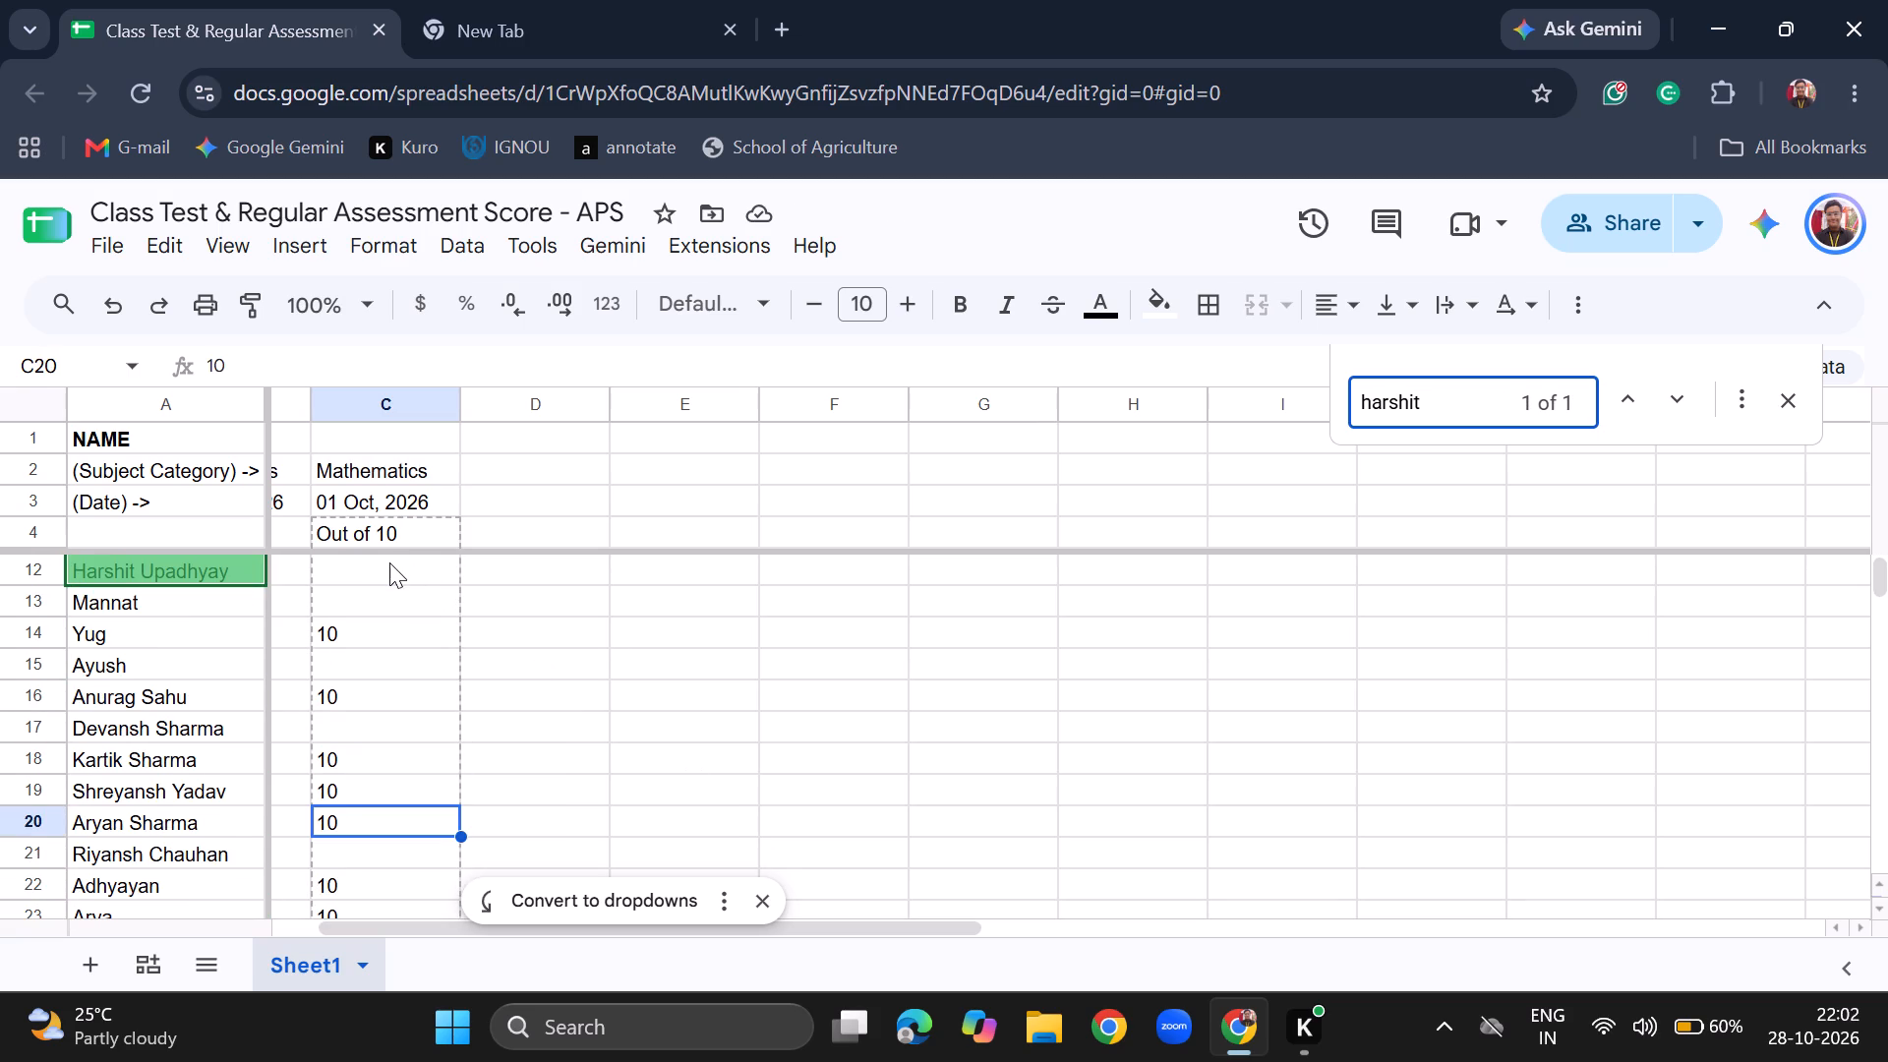
click(389, 562)
text(10)
key(Return)
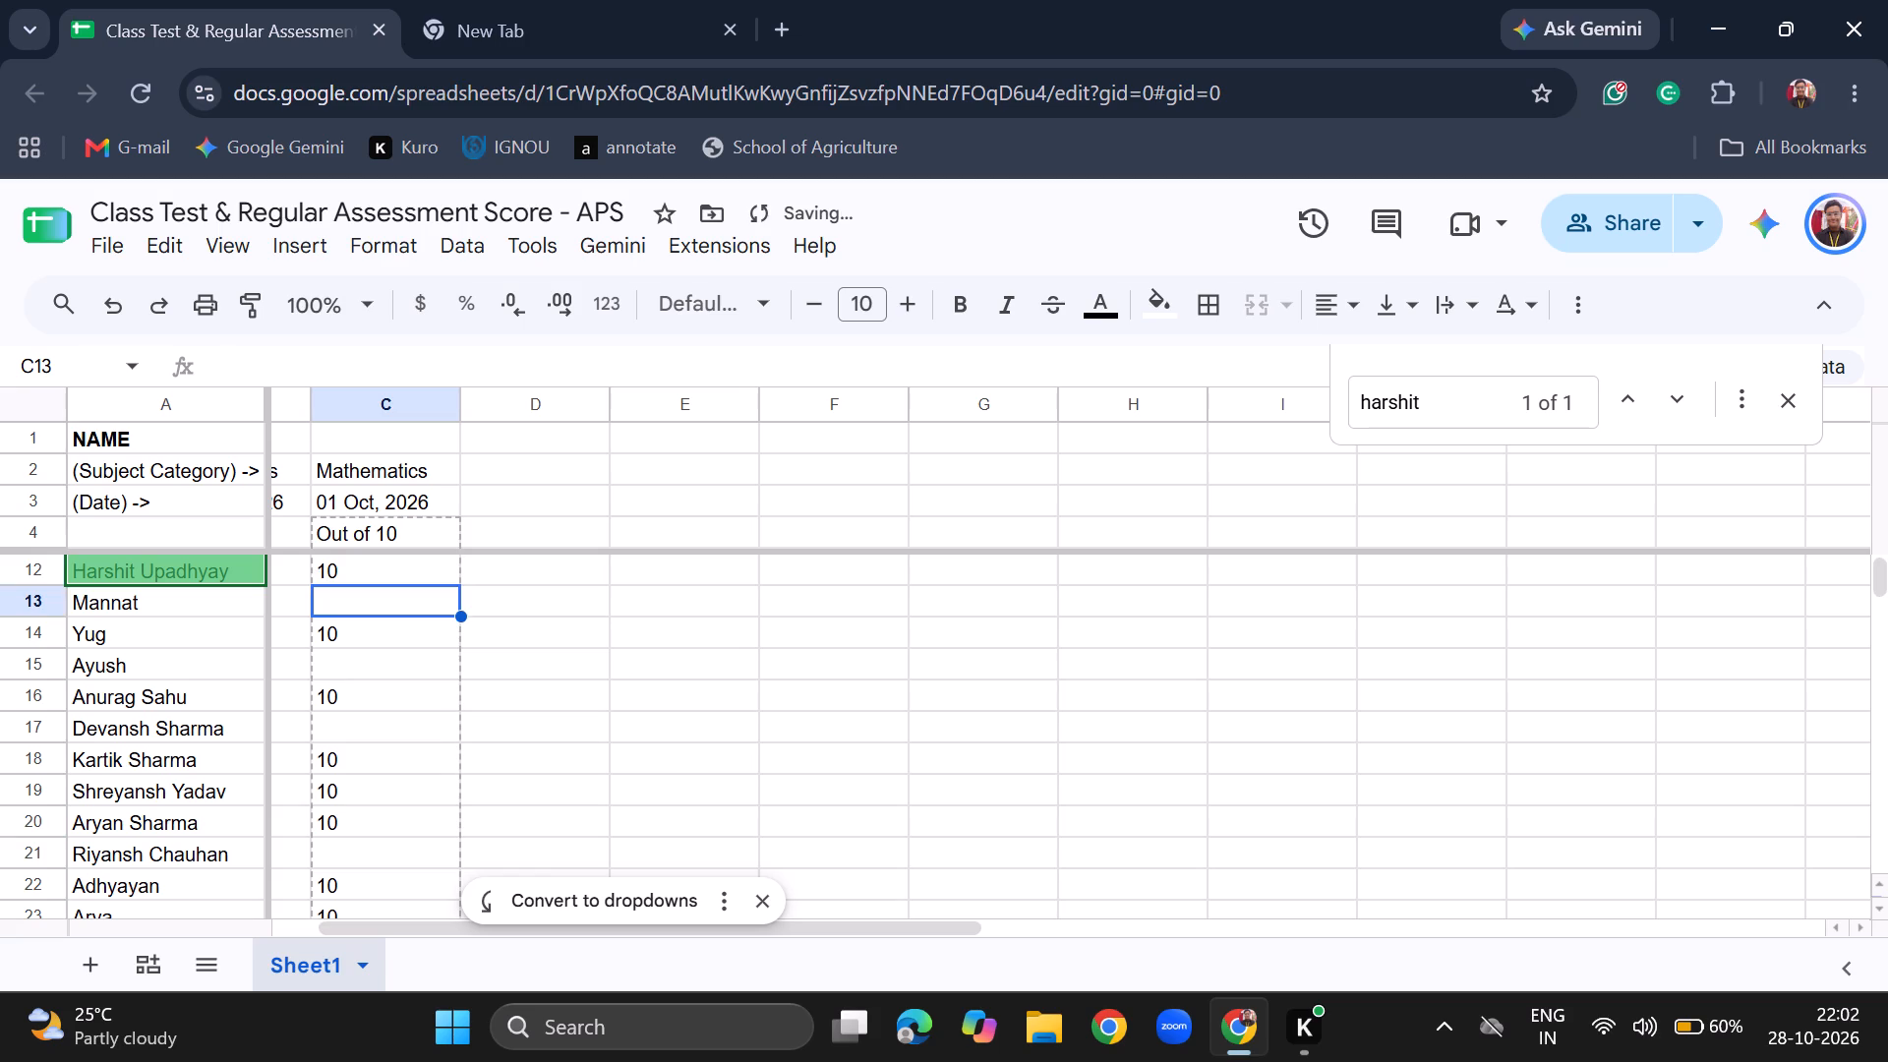
Search for "ish" and enter a 01 Oct, 2026 Mathematics score of 10 for Ishani in C26.
key(ctrl+f)
text(ish)
click(351, 905)
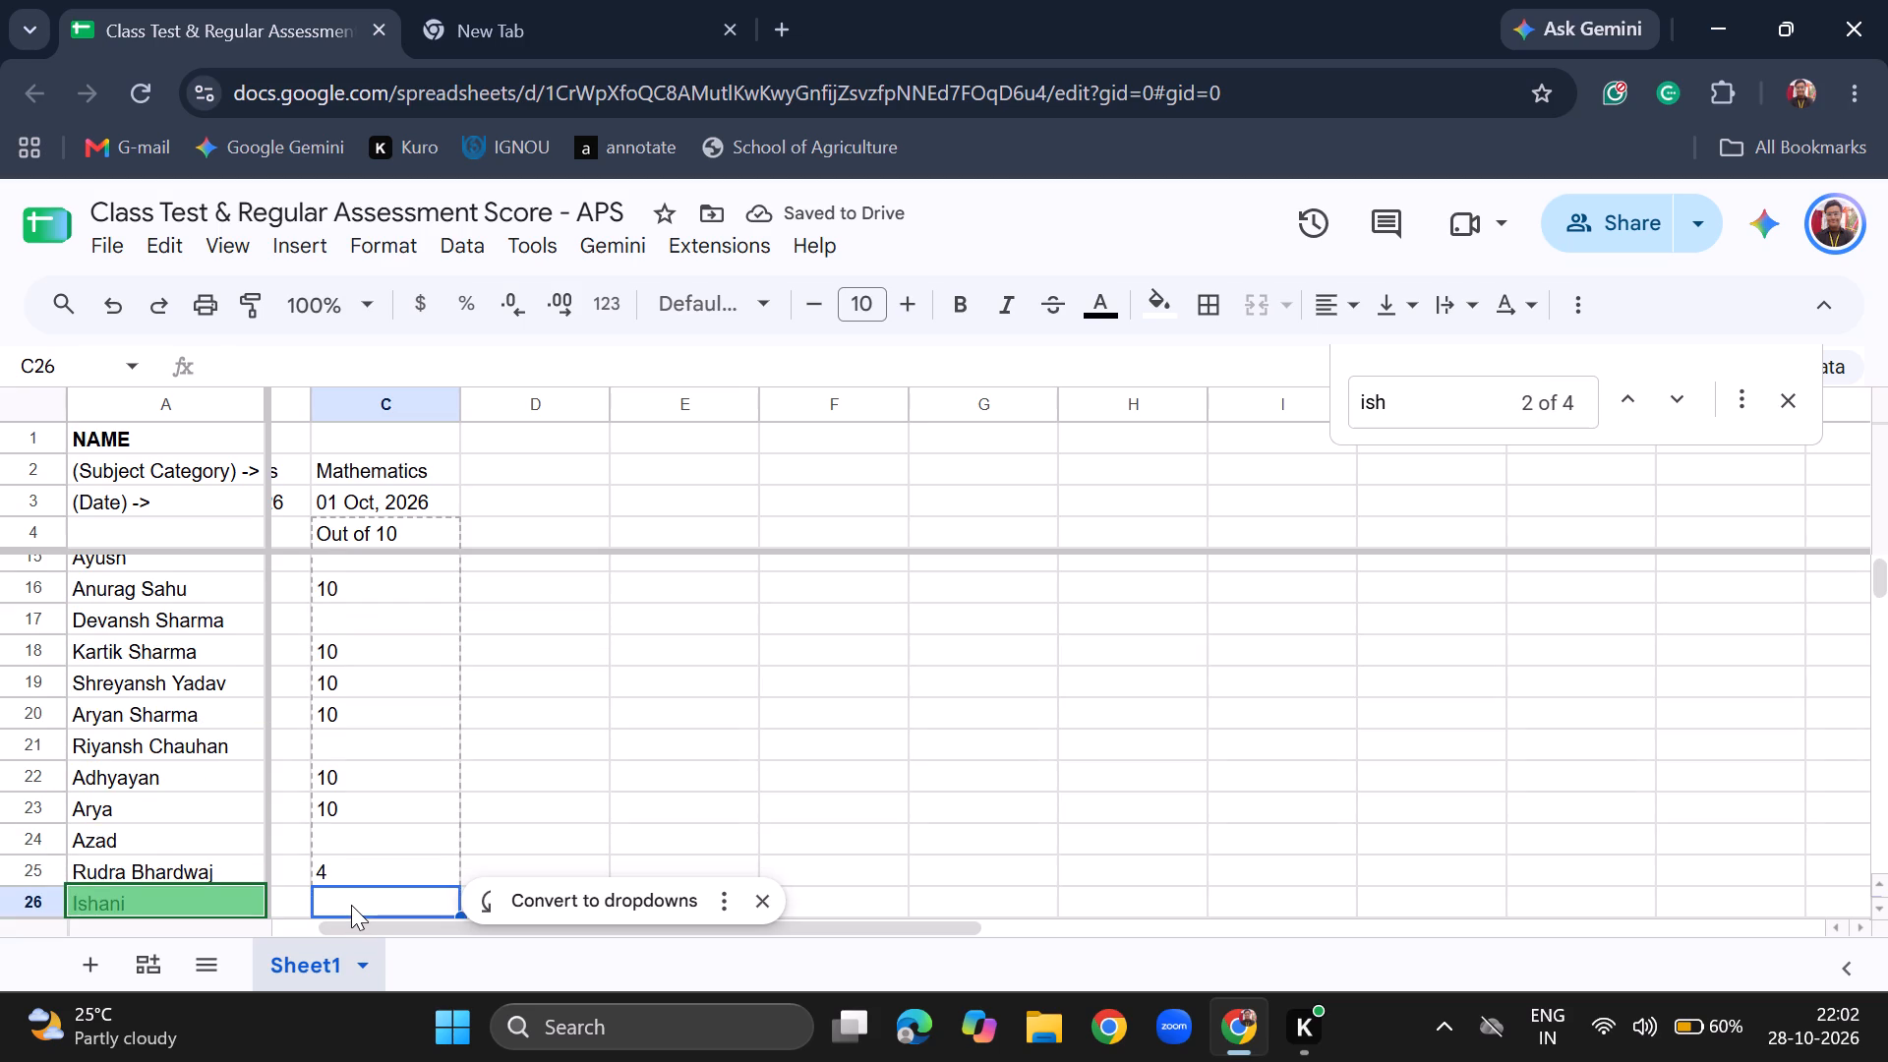
text(10)
key(Return)
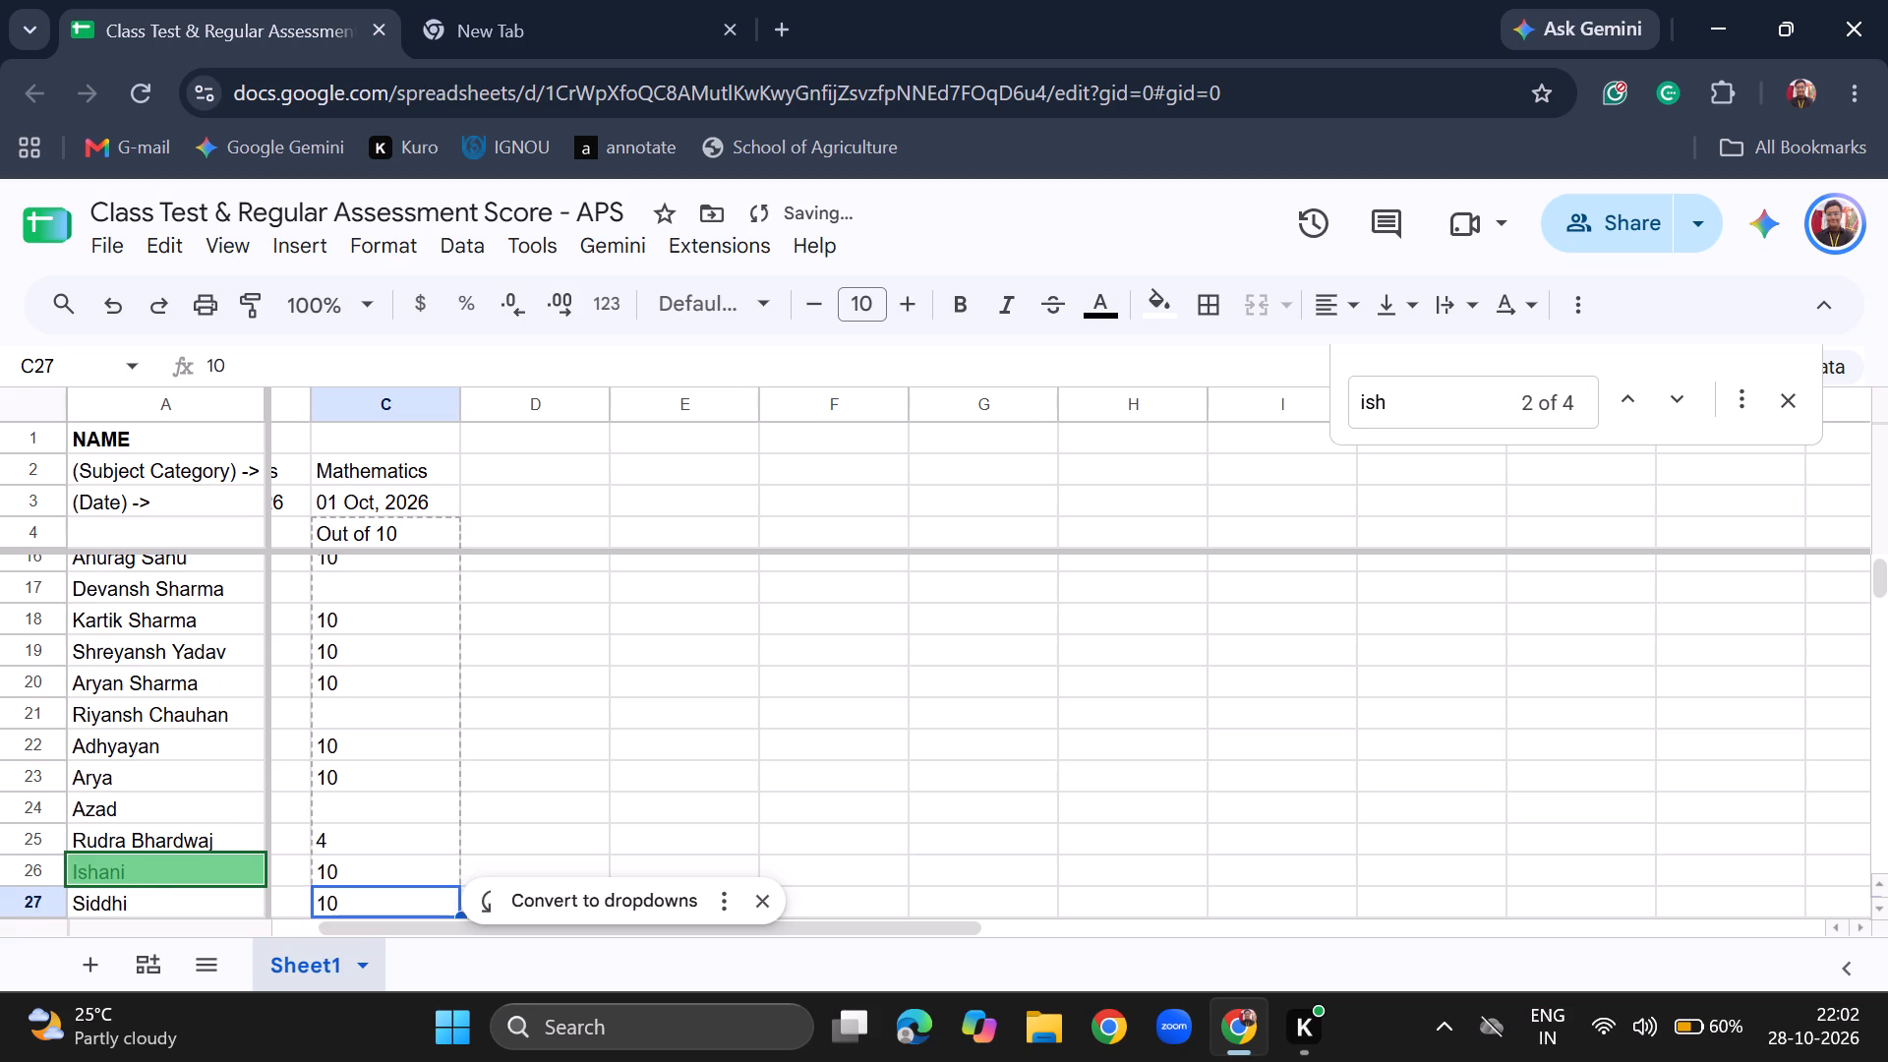
Search for "mann", enter a 01 Oct, 2026 Mathematics score of 9 for Mannat in C13, and close the search.
key(ctrl+f)
text(mann)
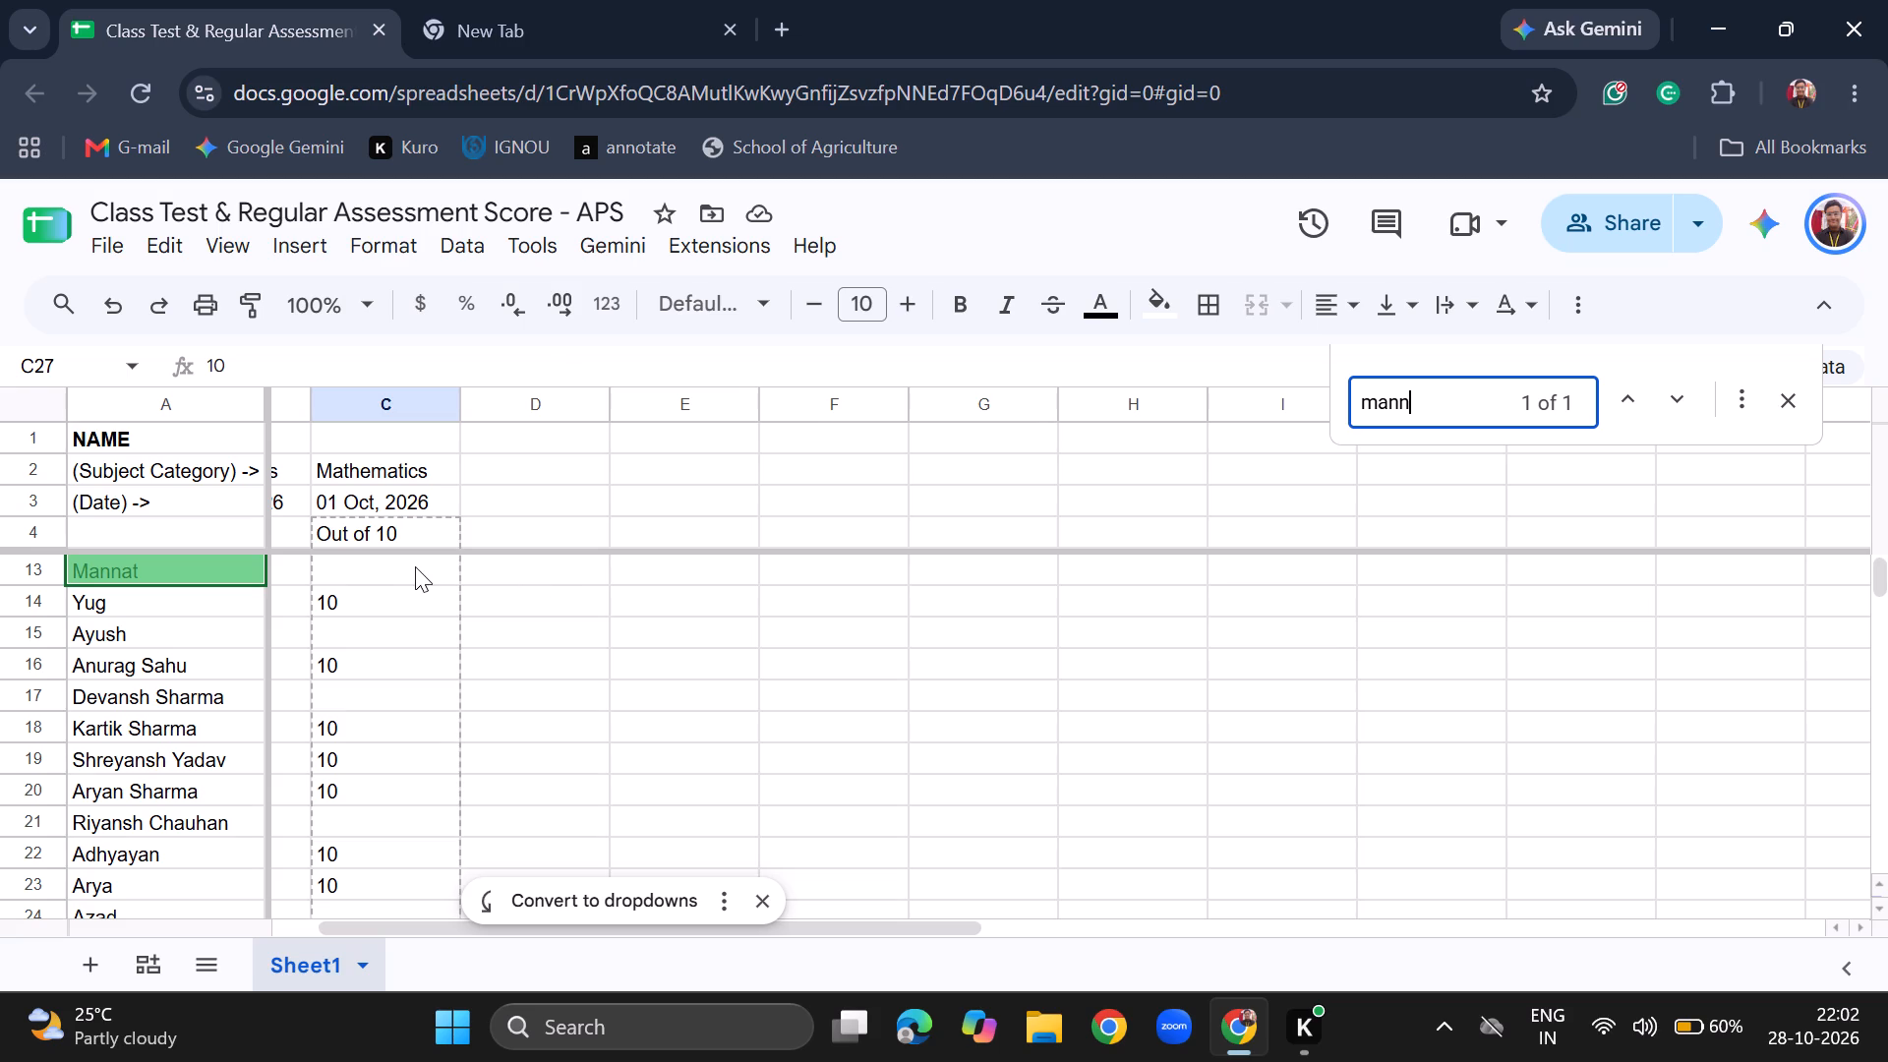
click(417, 567)
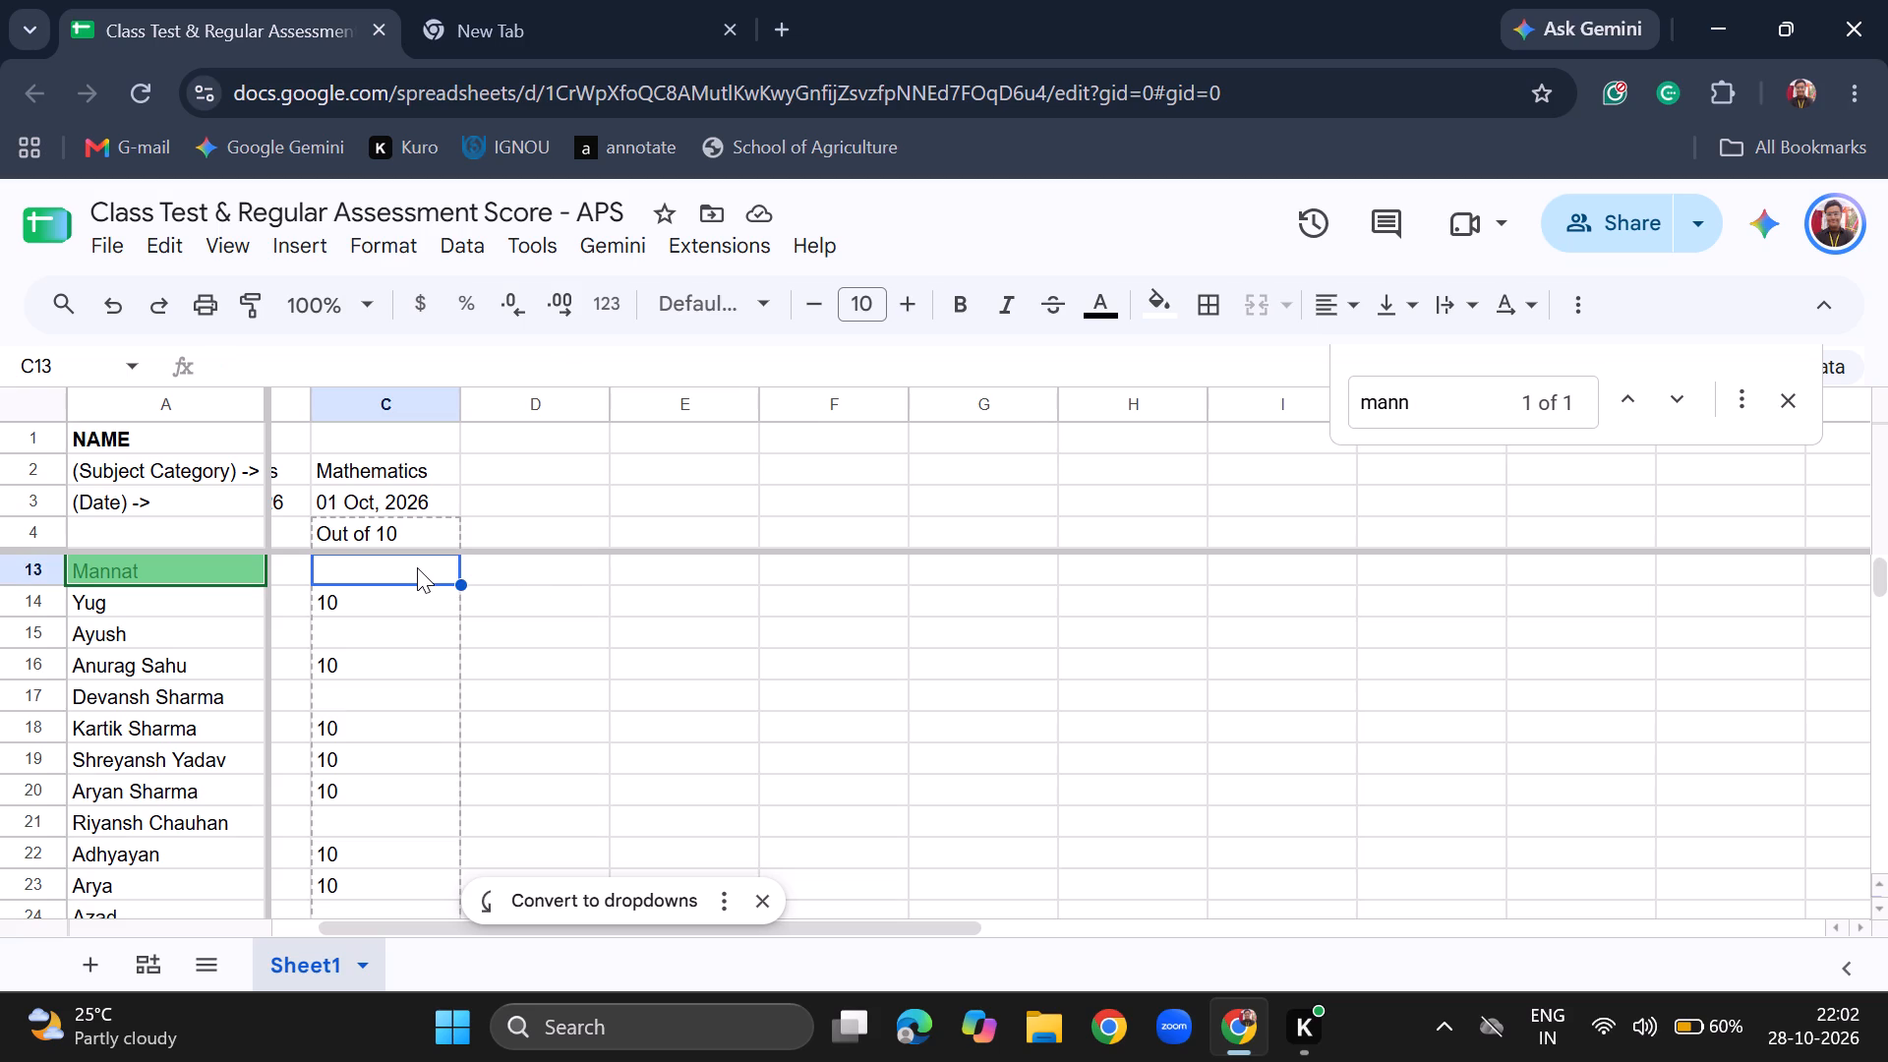
key(9)
key(Return)
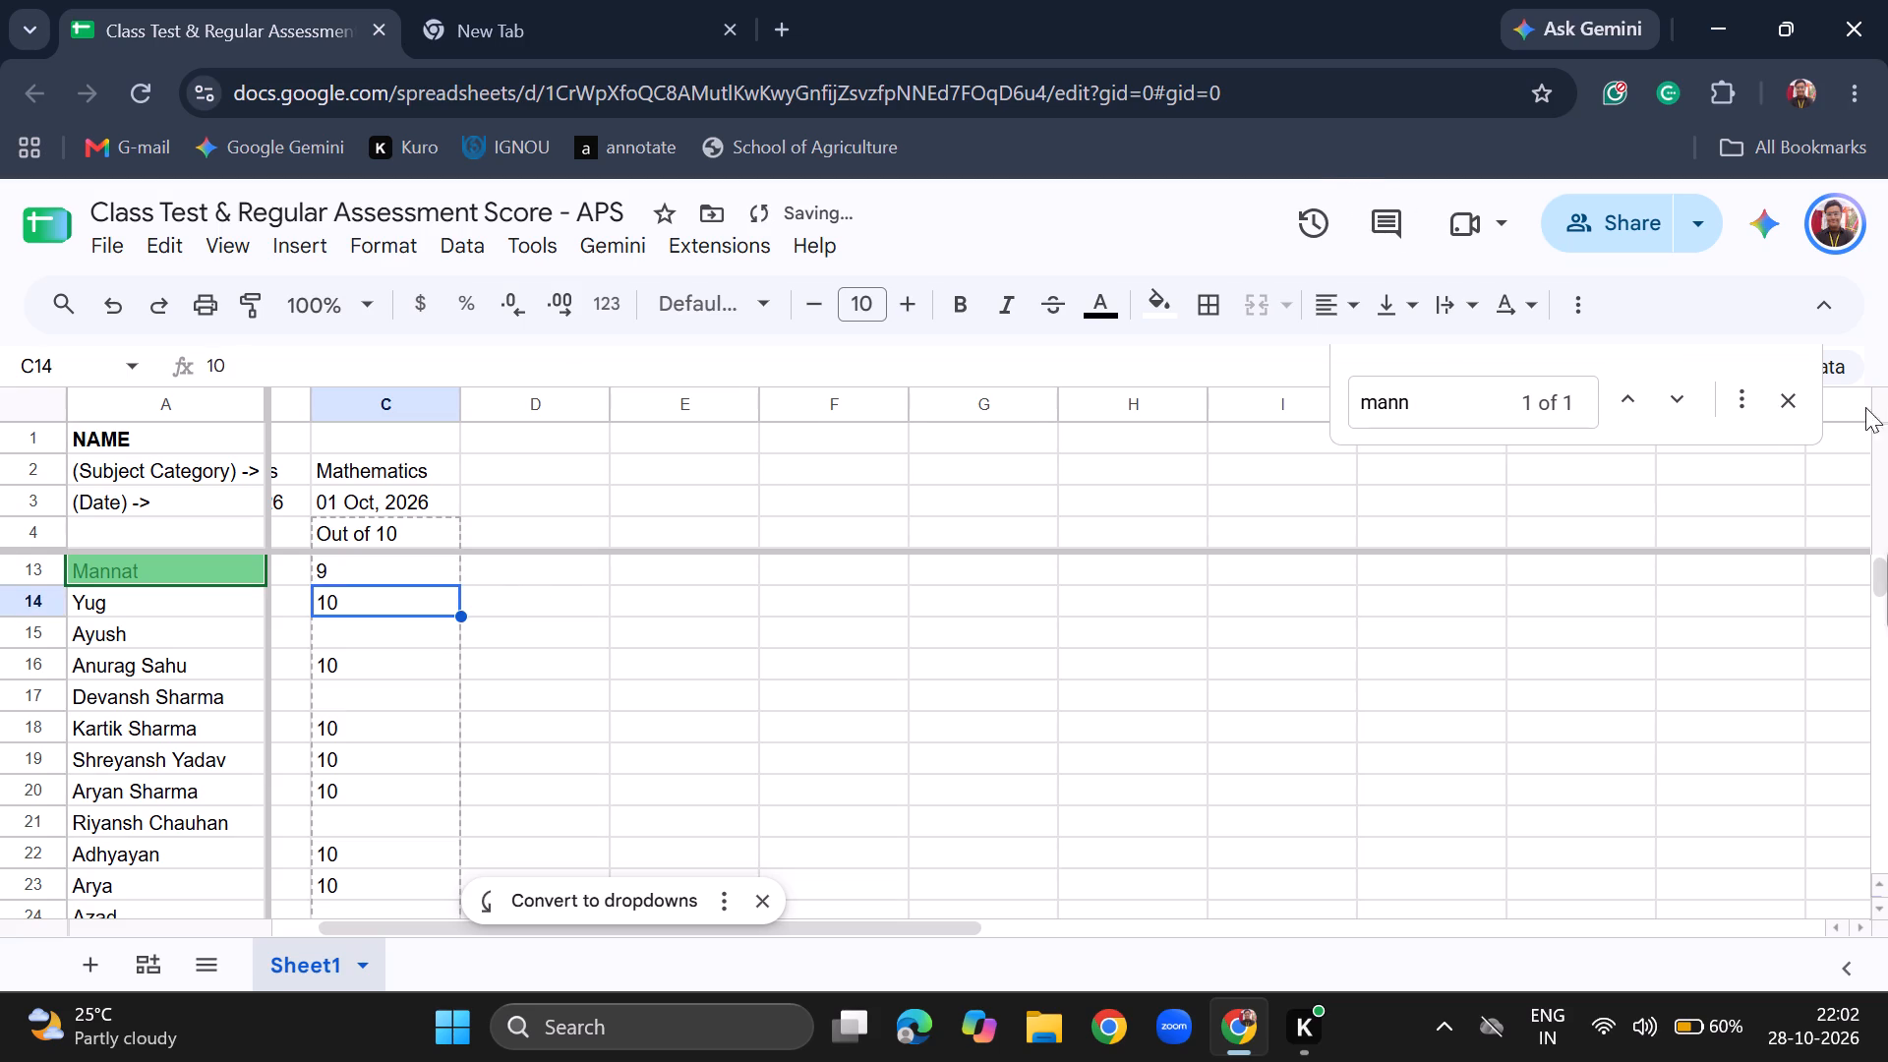
click(1783, 406)
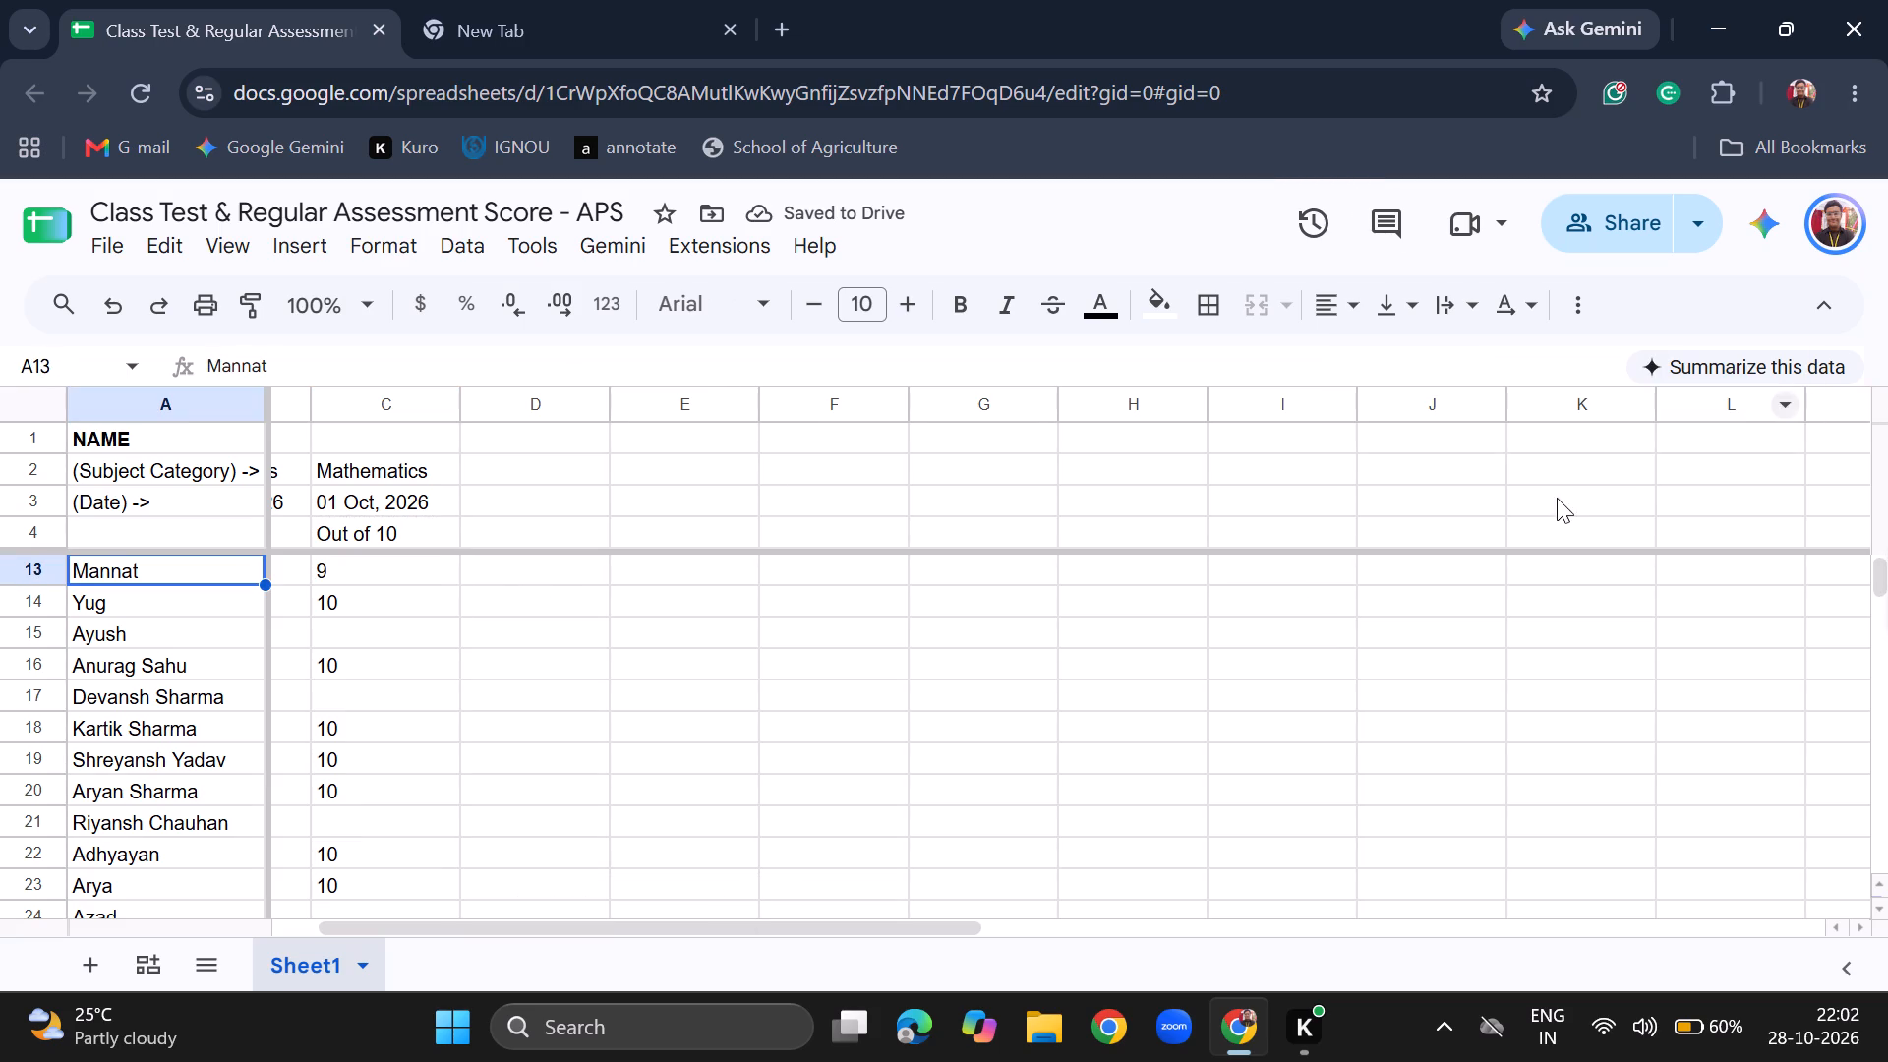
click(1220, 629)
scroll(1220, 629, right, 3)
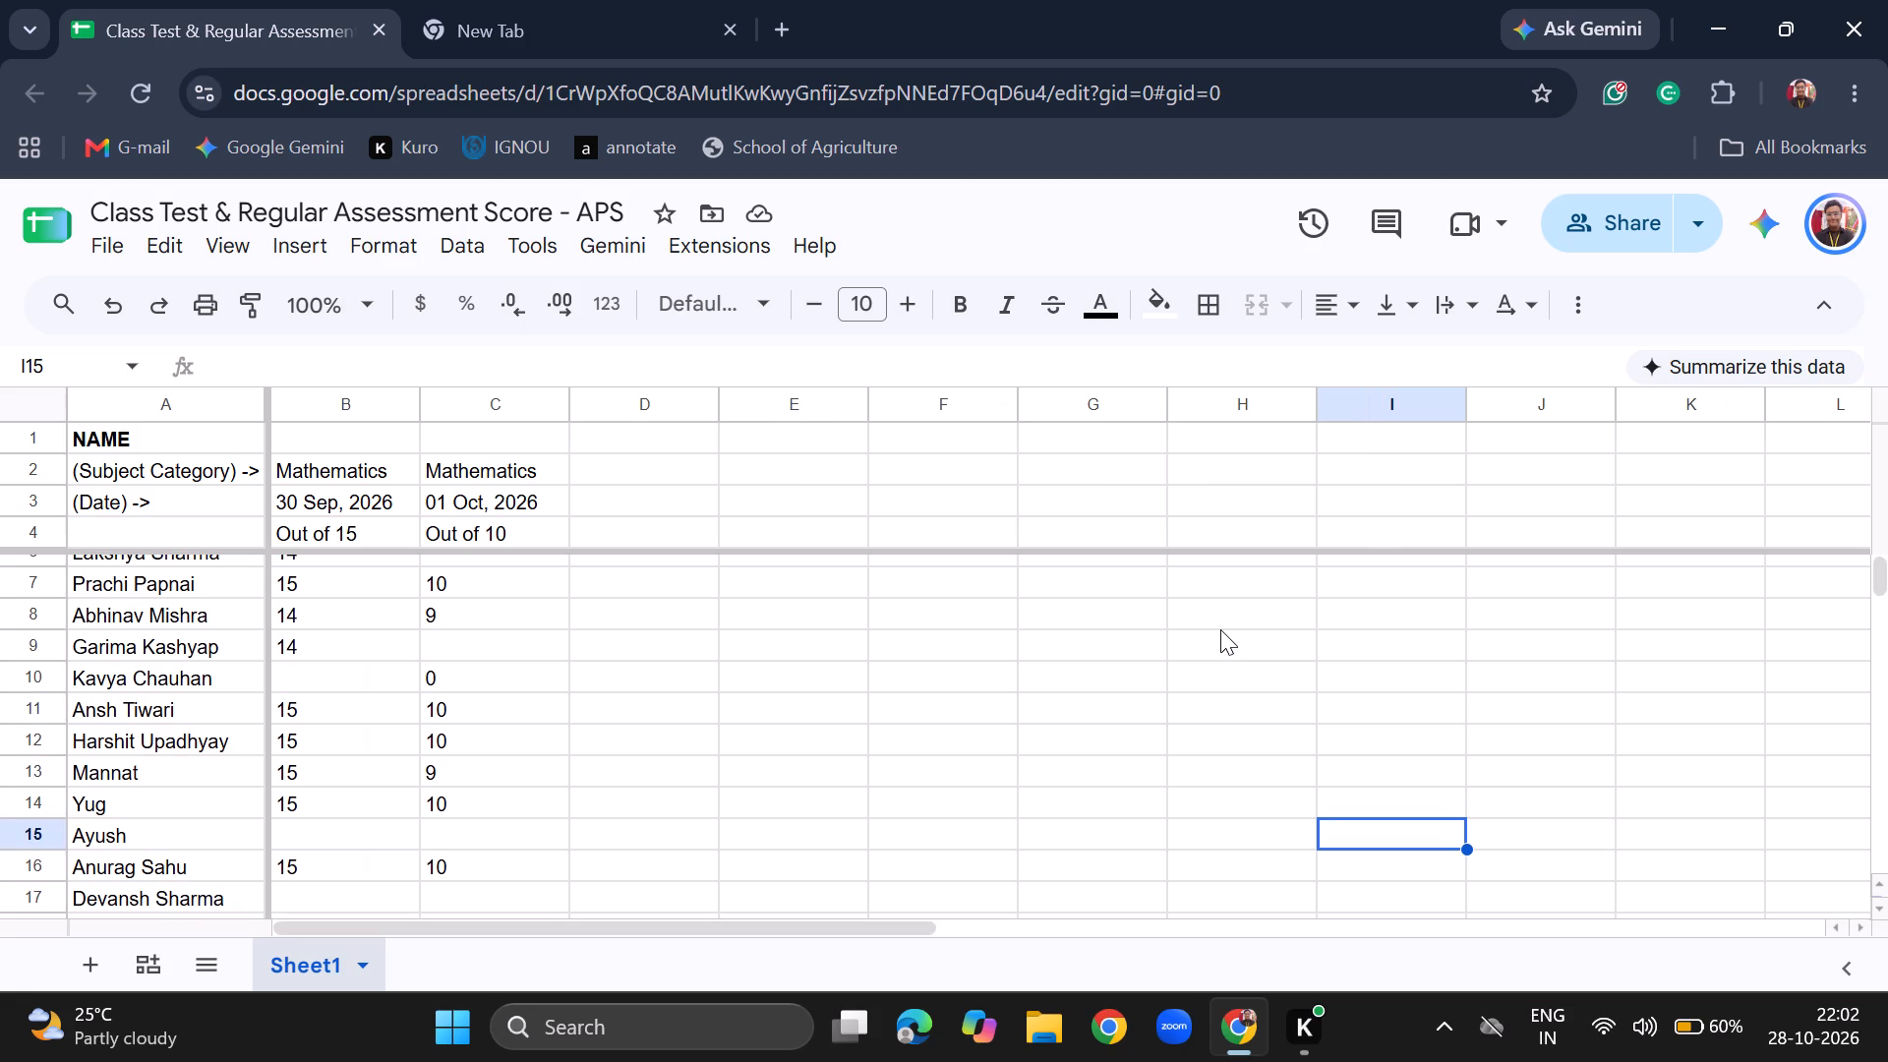
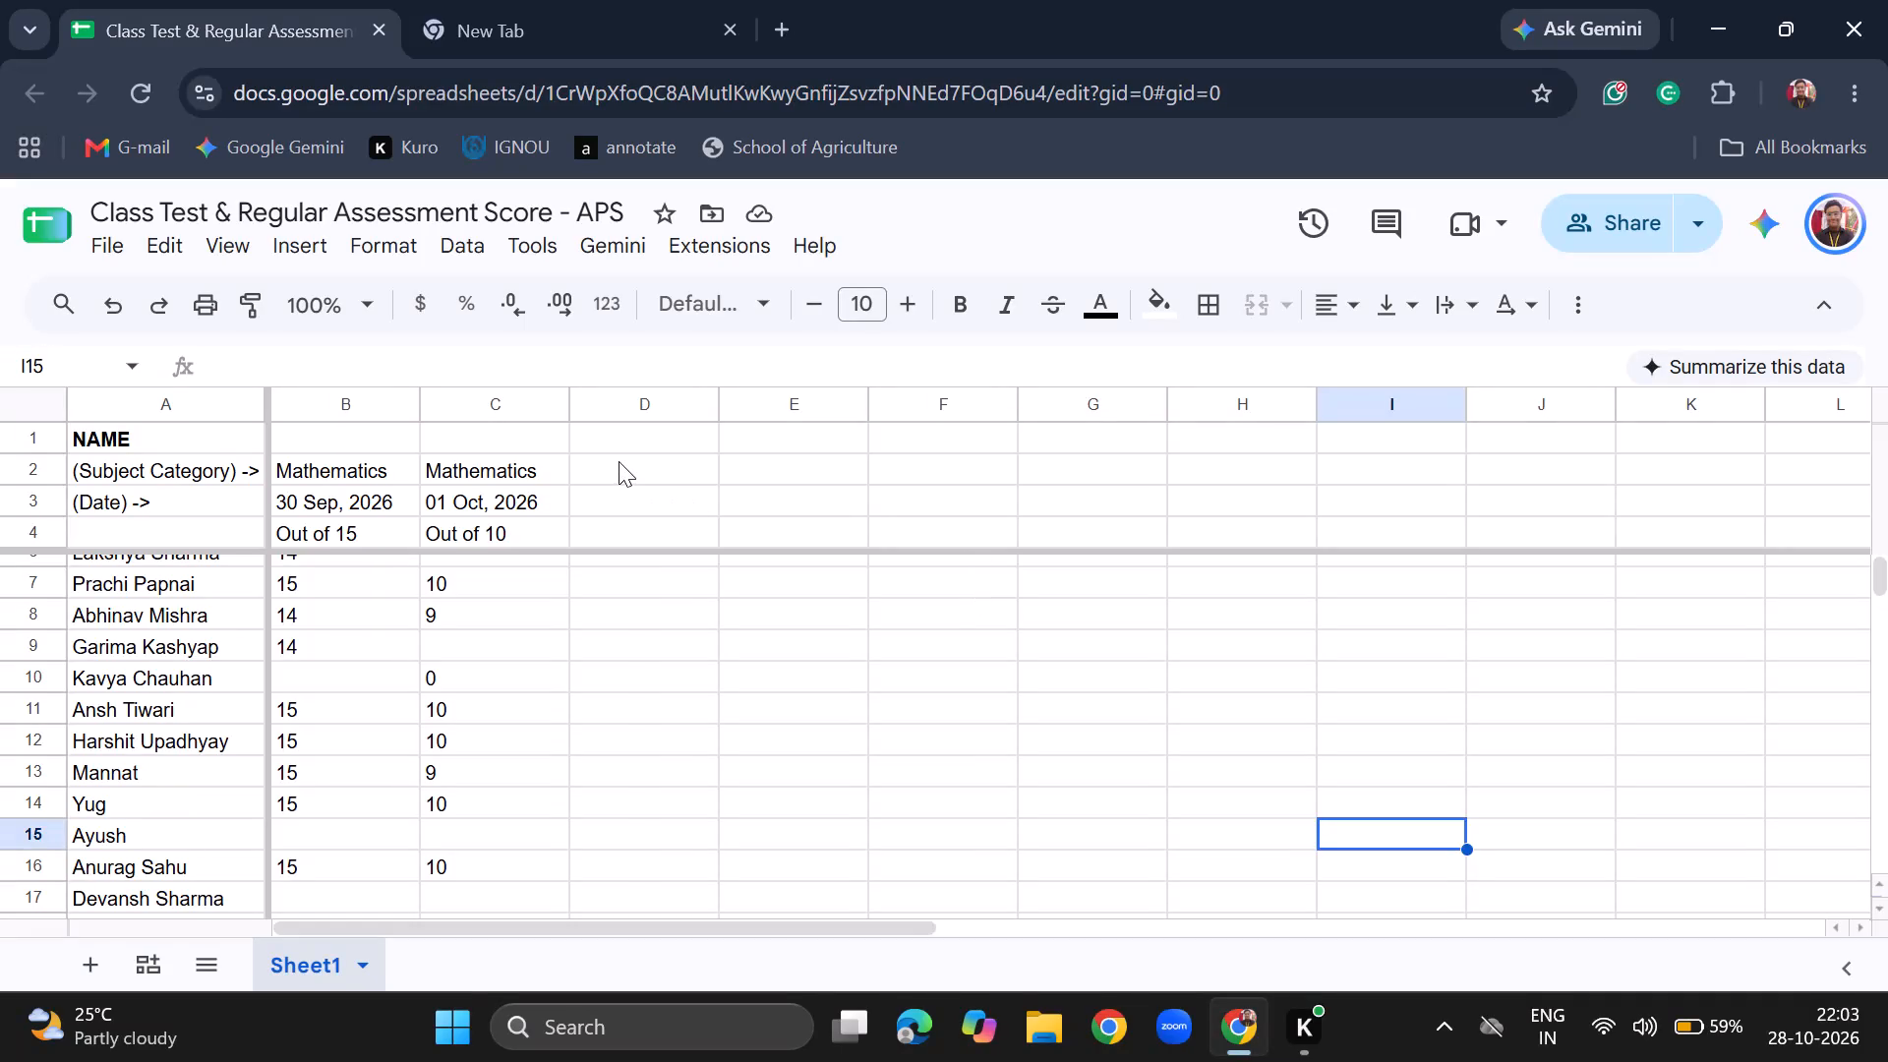
Head column D with the subject Mathematics, the date 06 Oct, 2026 and the maximum score Out of 20.
click(622, 466)
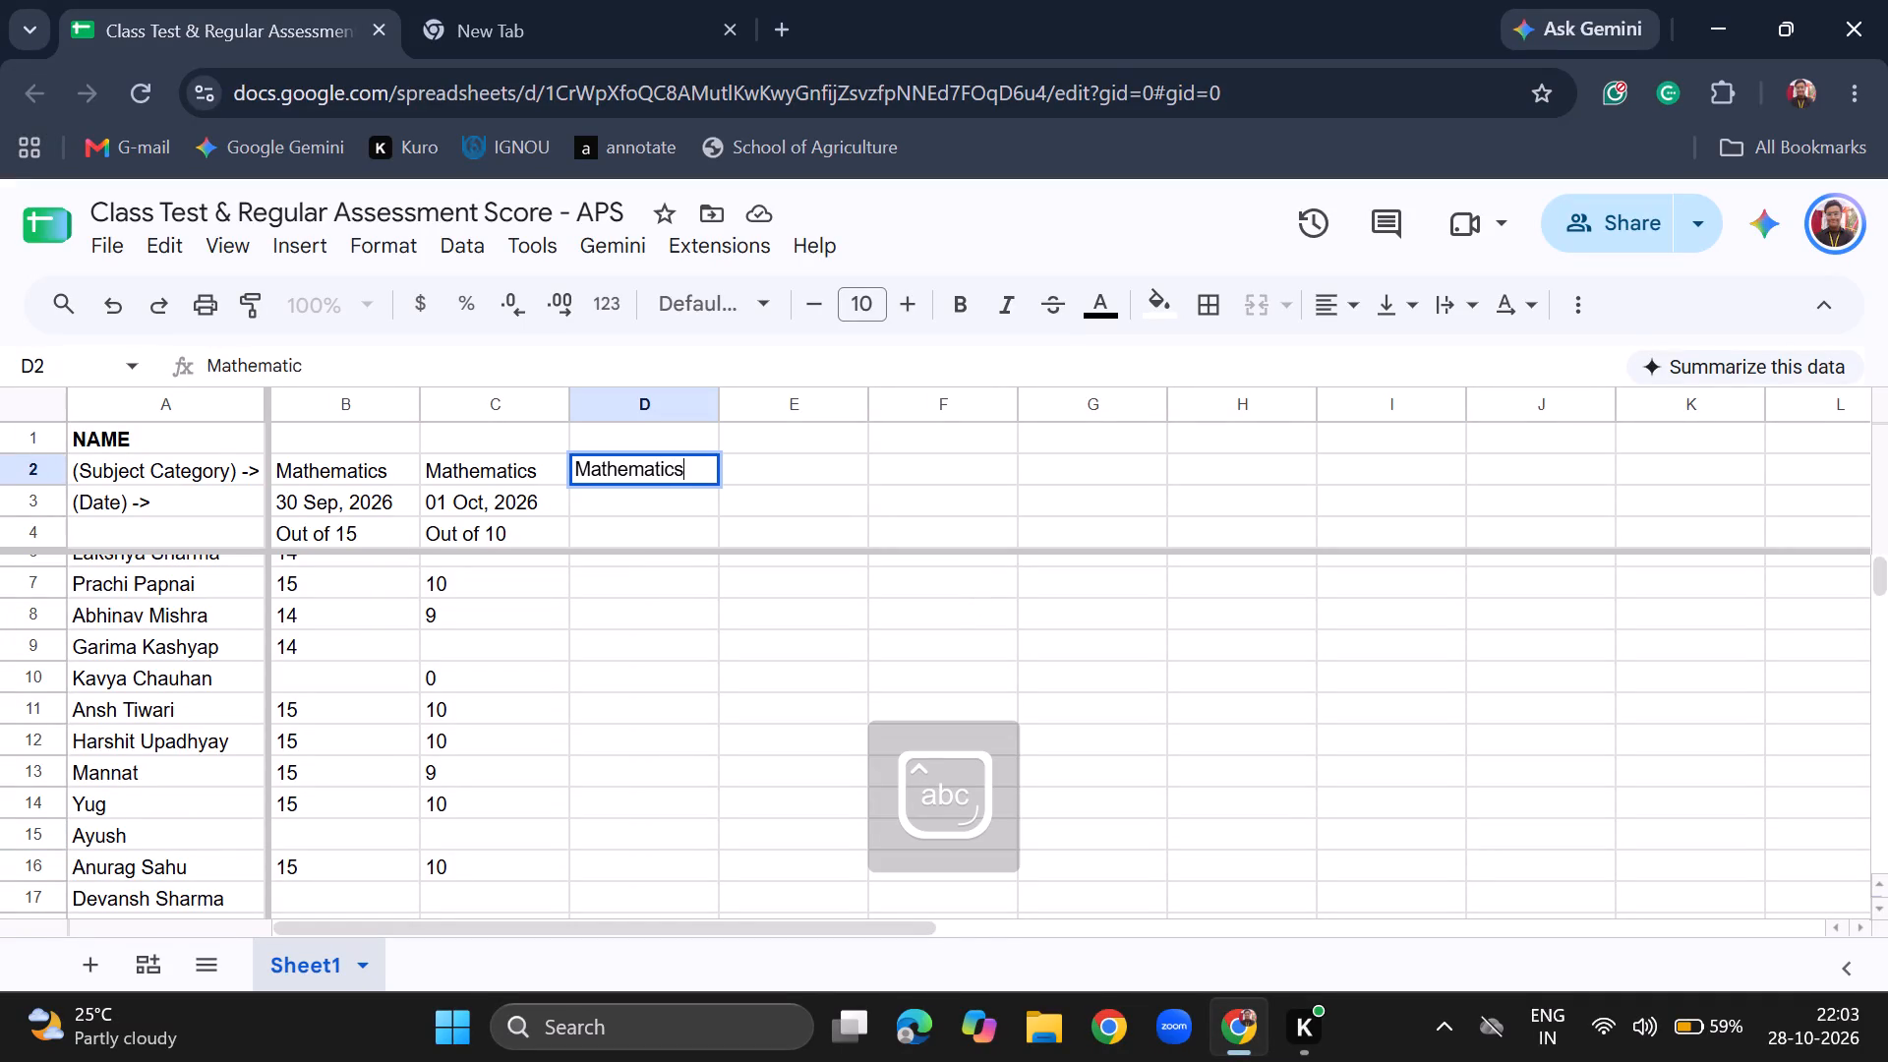
key(Return)
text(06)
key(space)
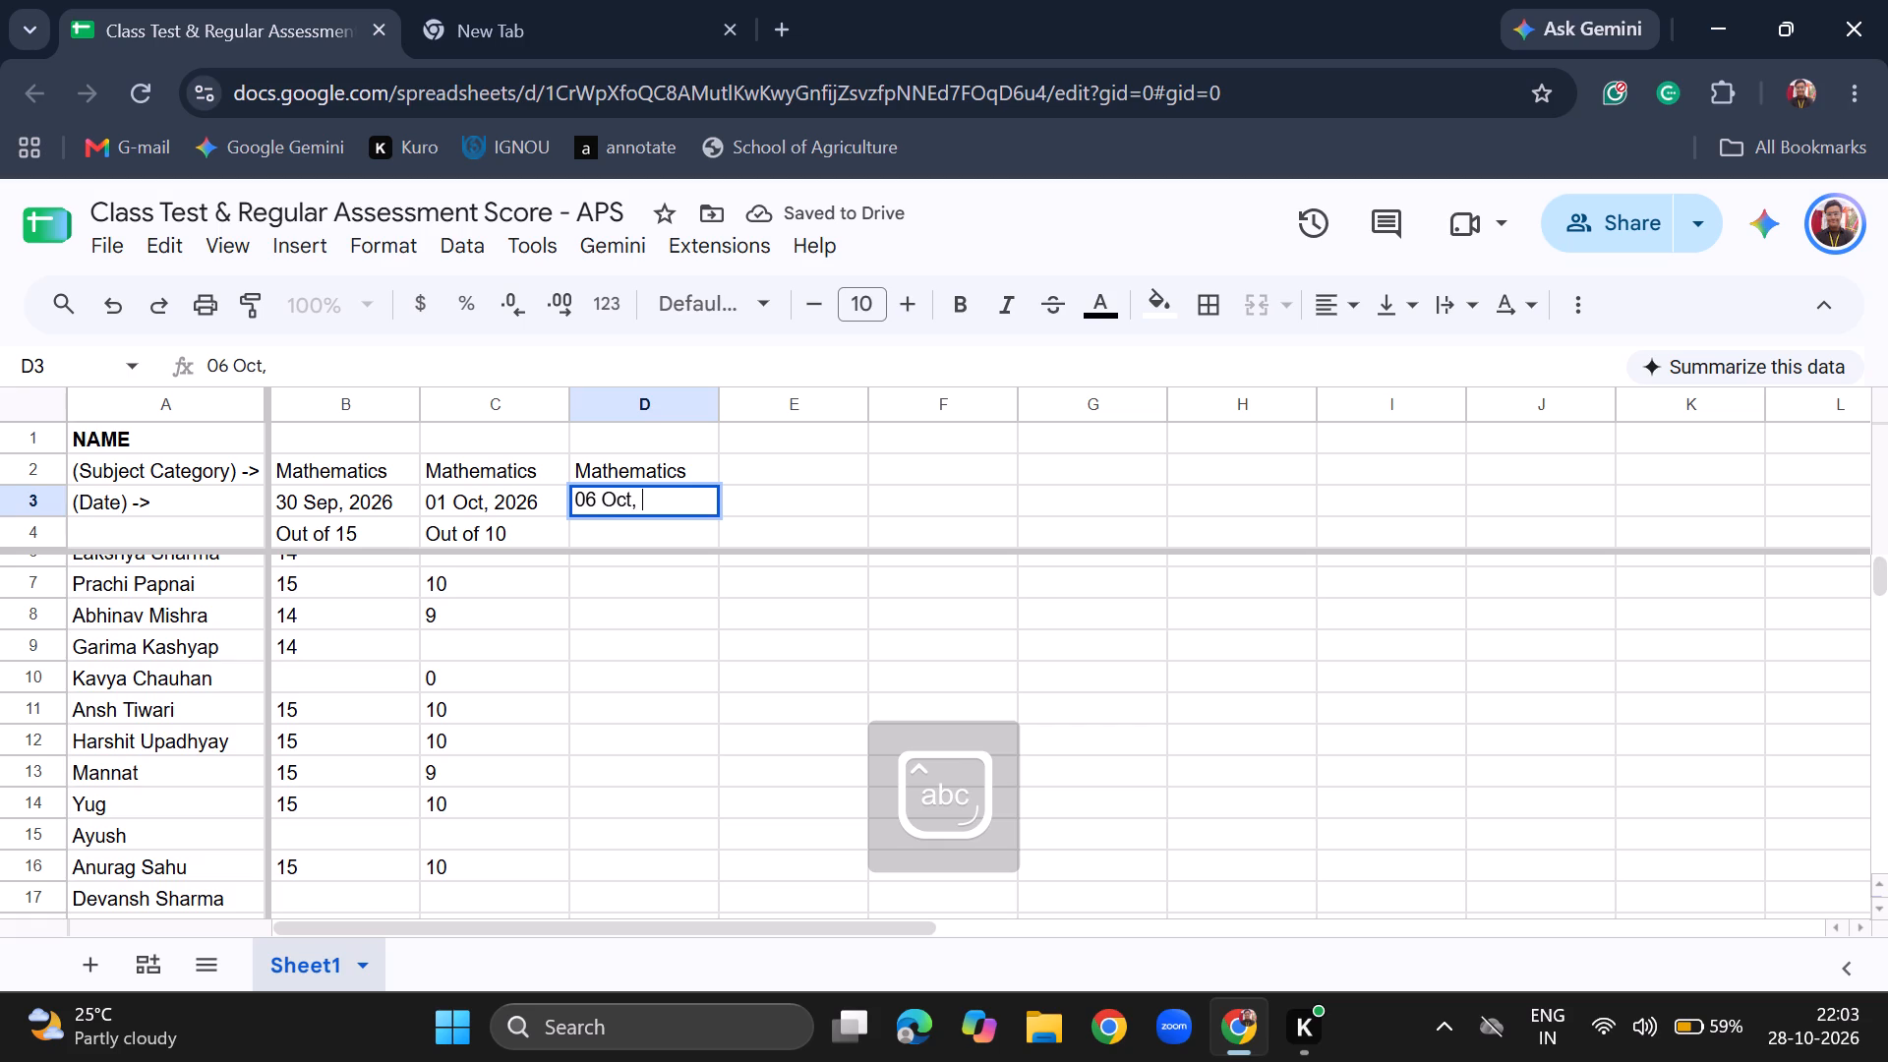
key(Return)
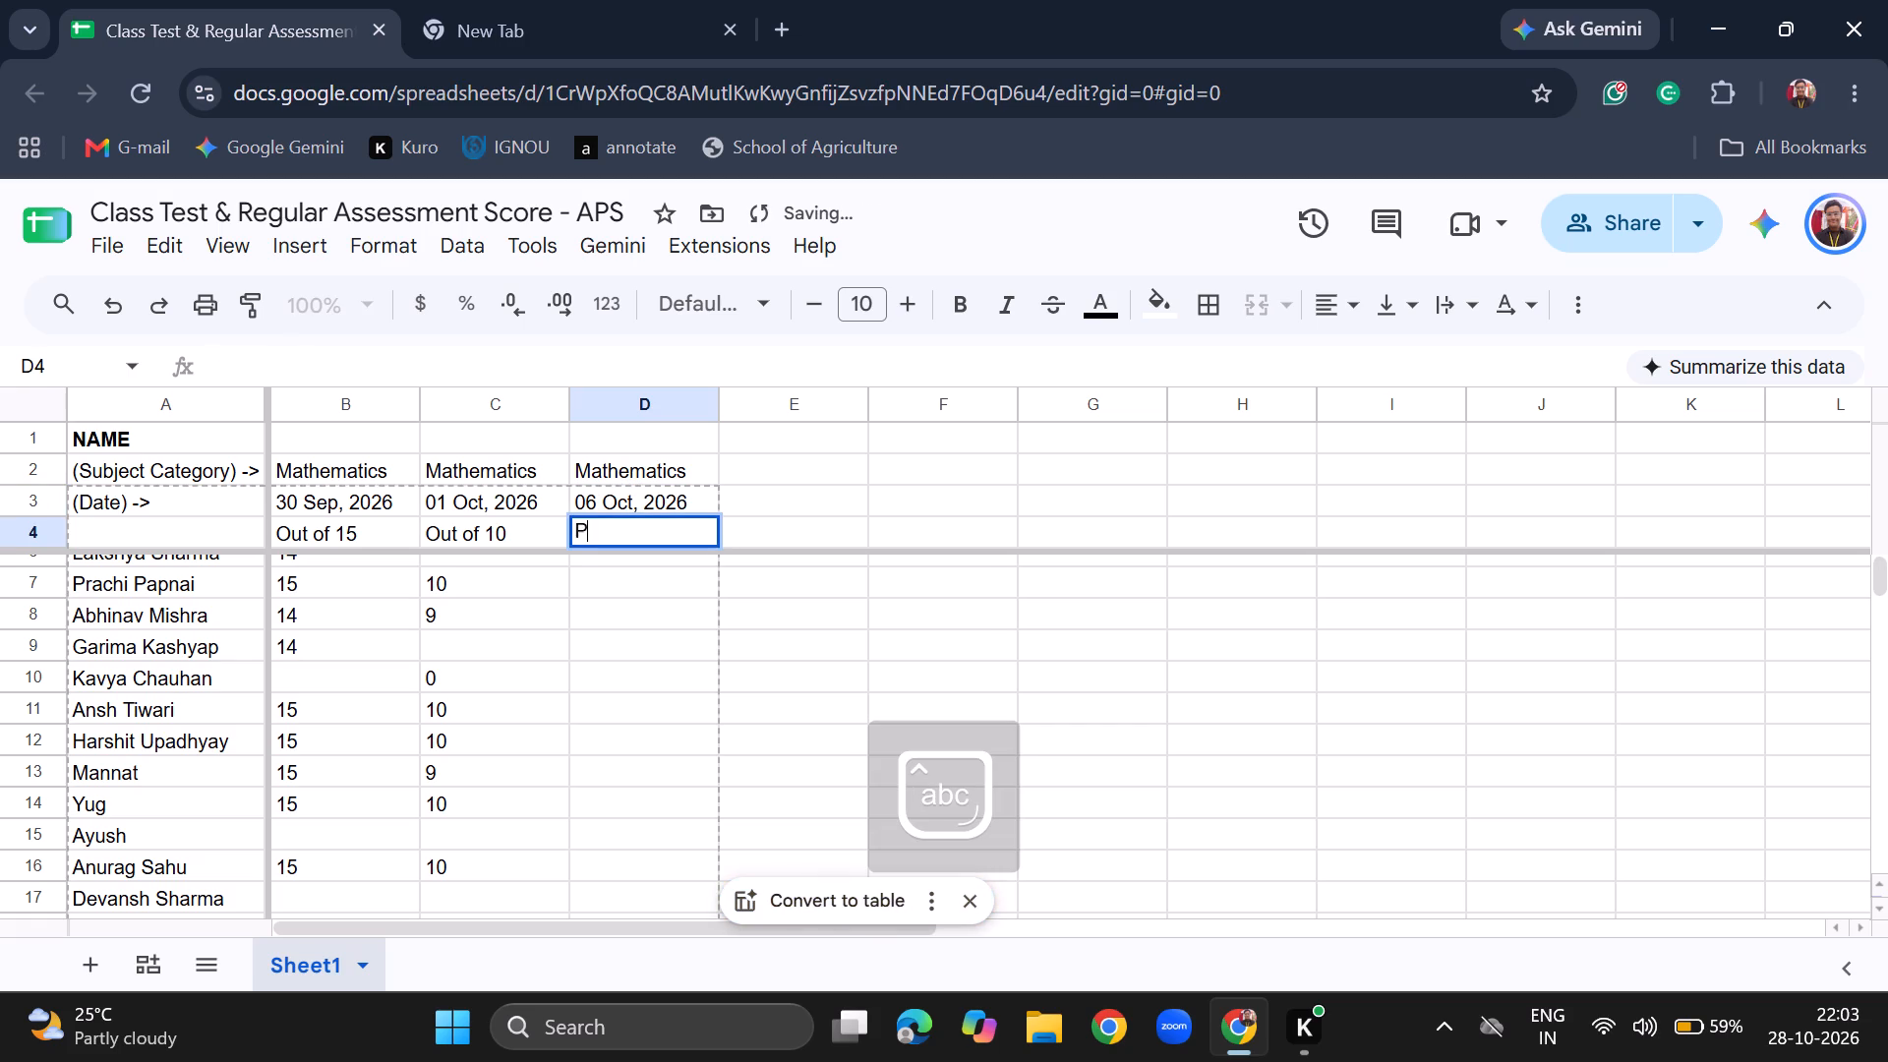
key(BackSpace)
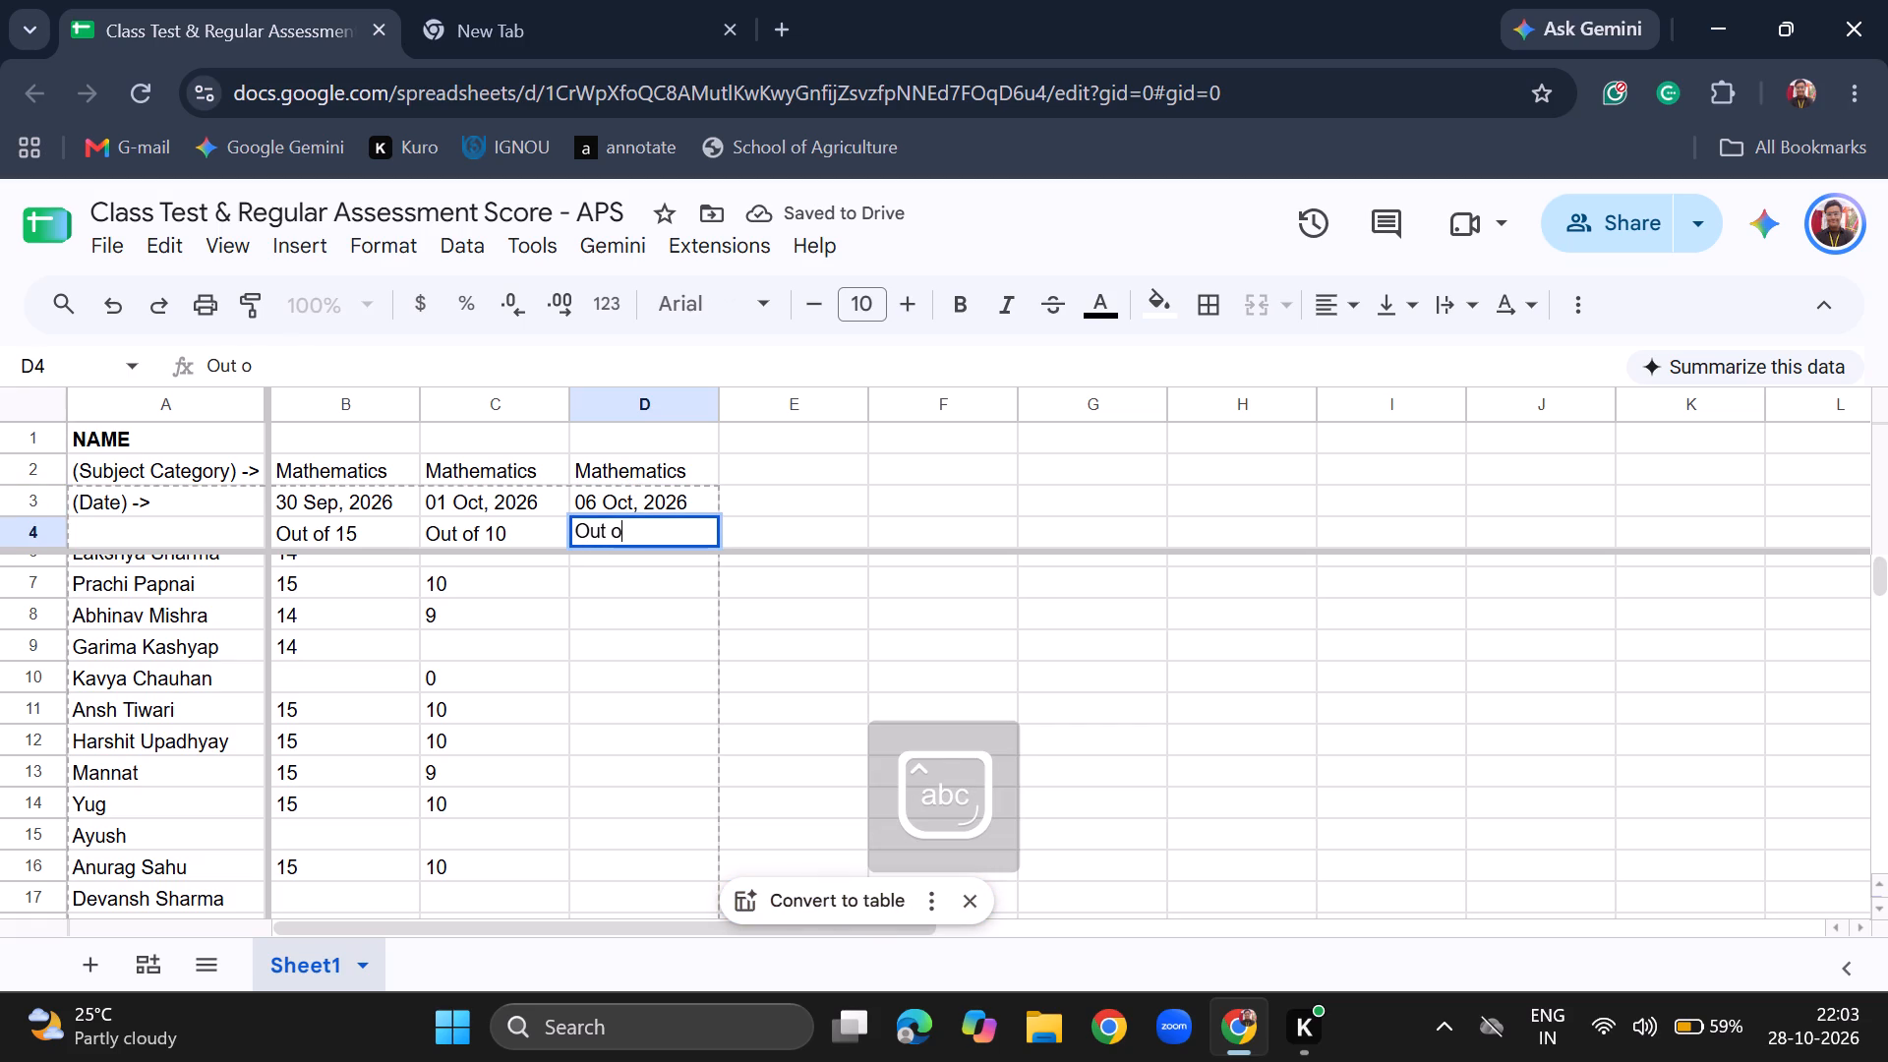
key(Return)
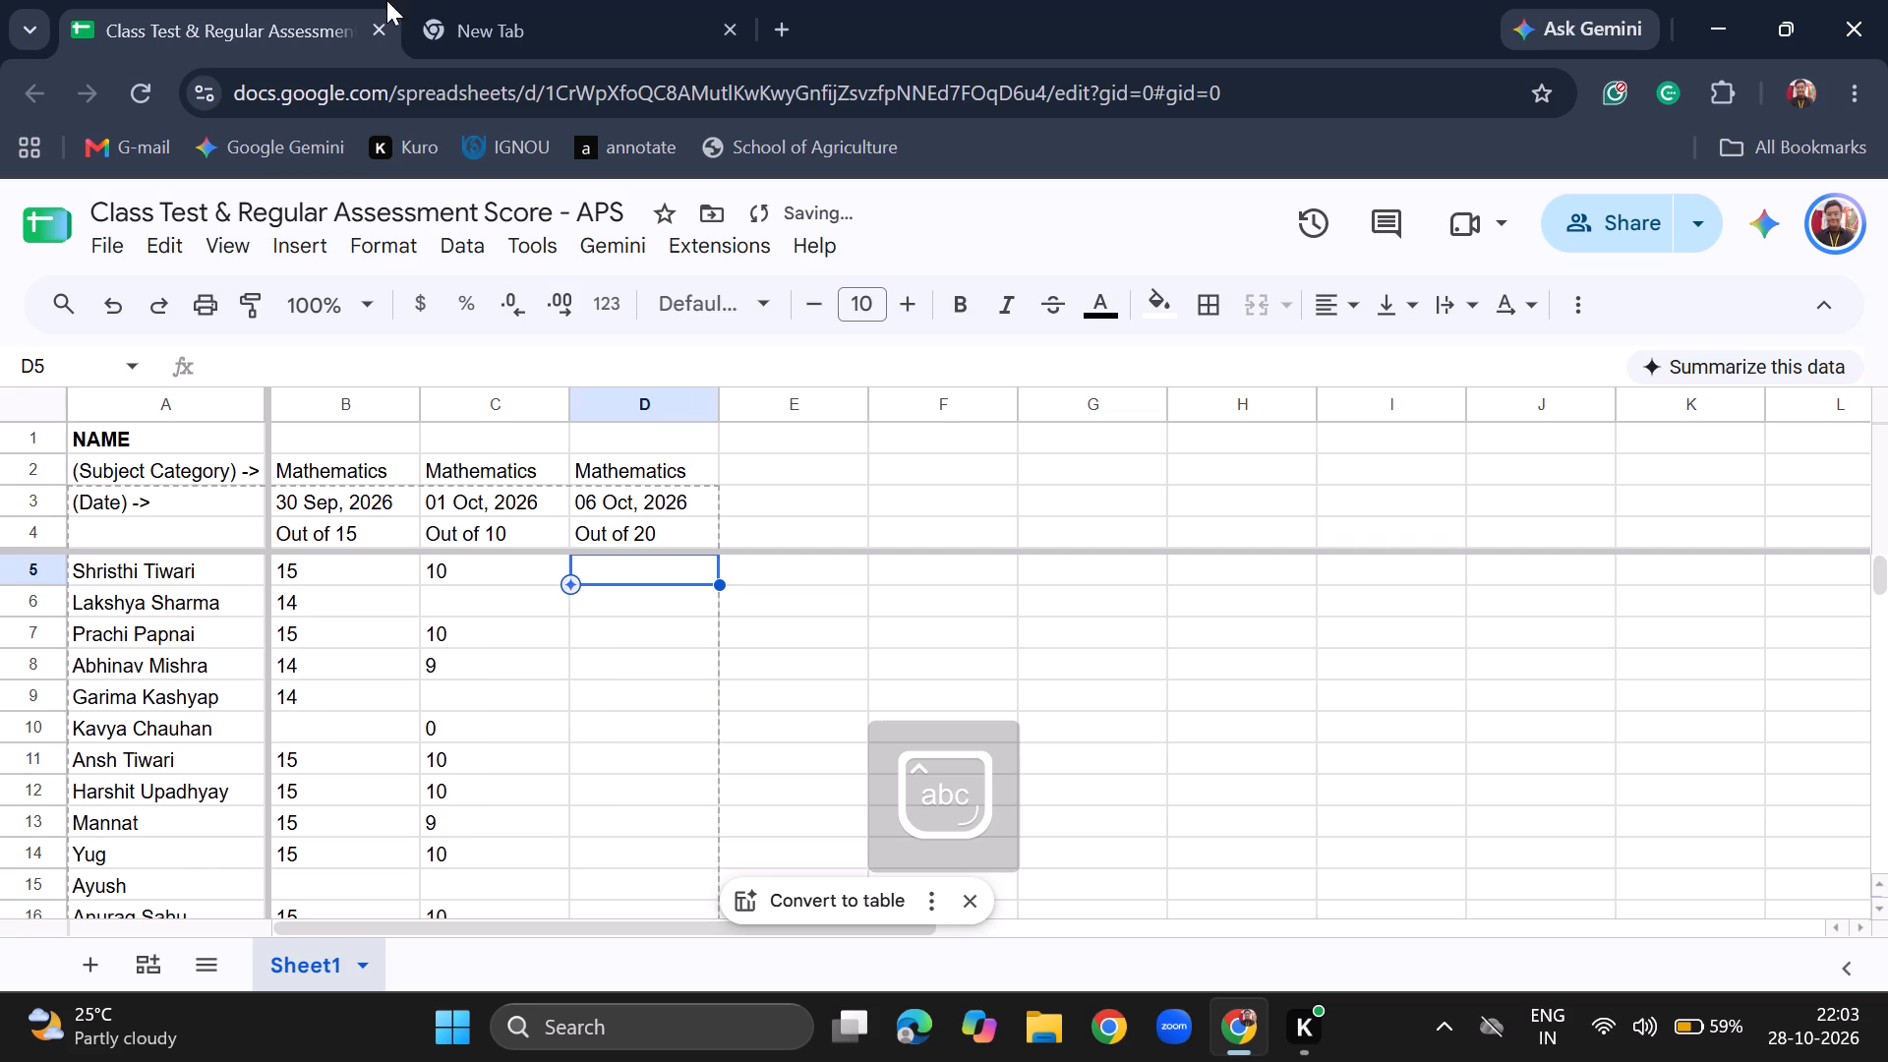
Open Google Gemini in the existing blank browser tab and add another new tab.
click(554, 4)
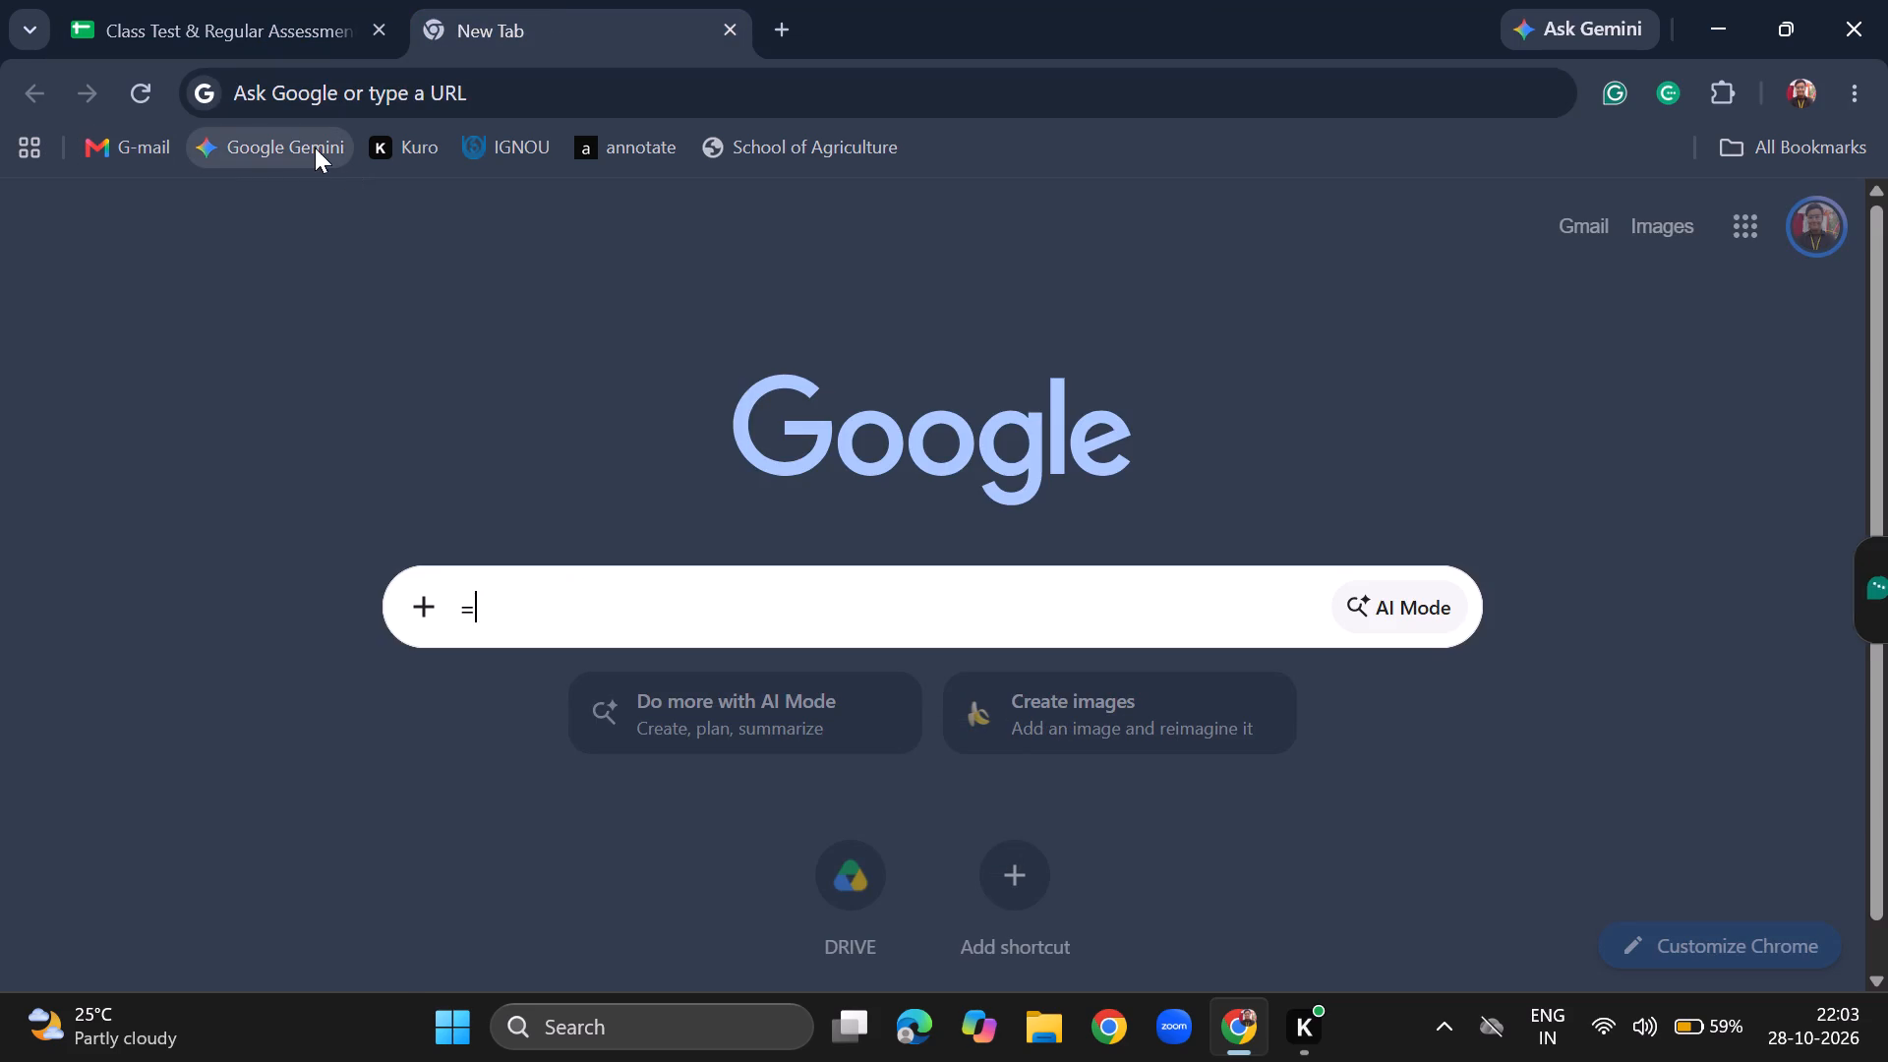
click(316, 149)
click(782, 25)
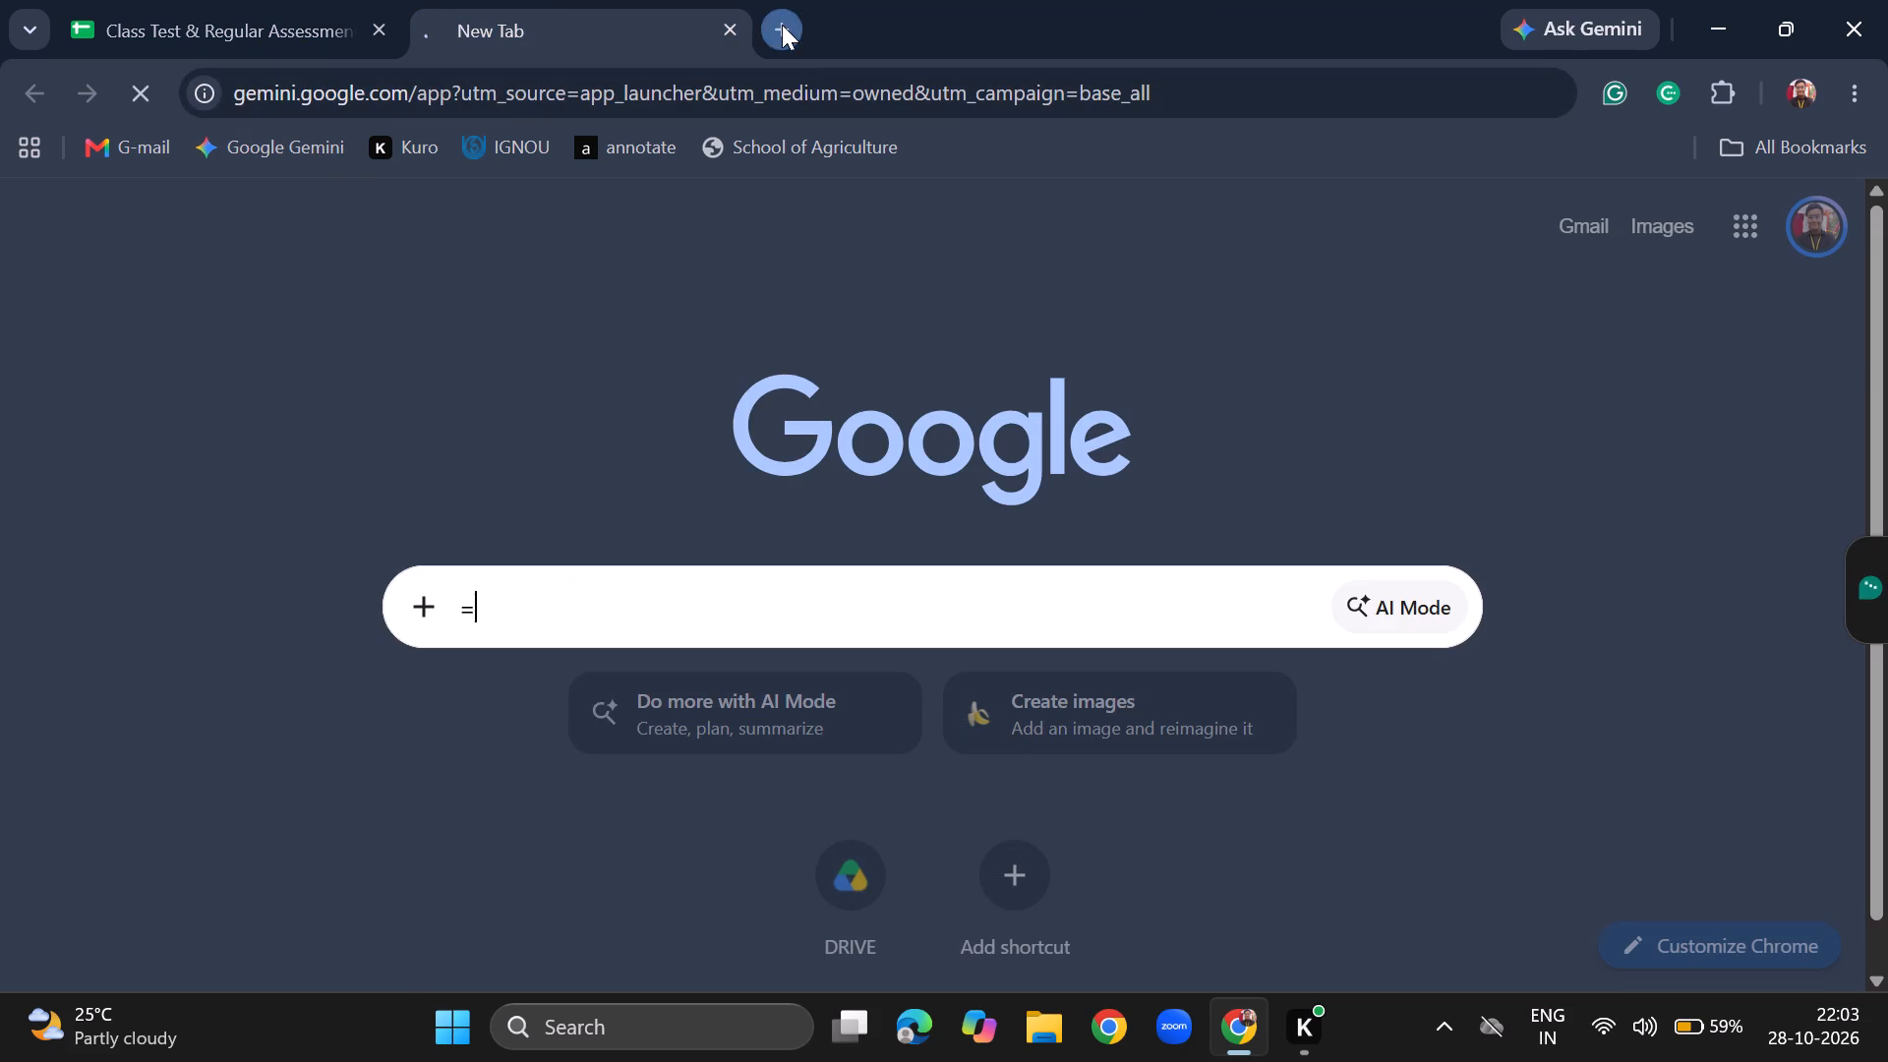